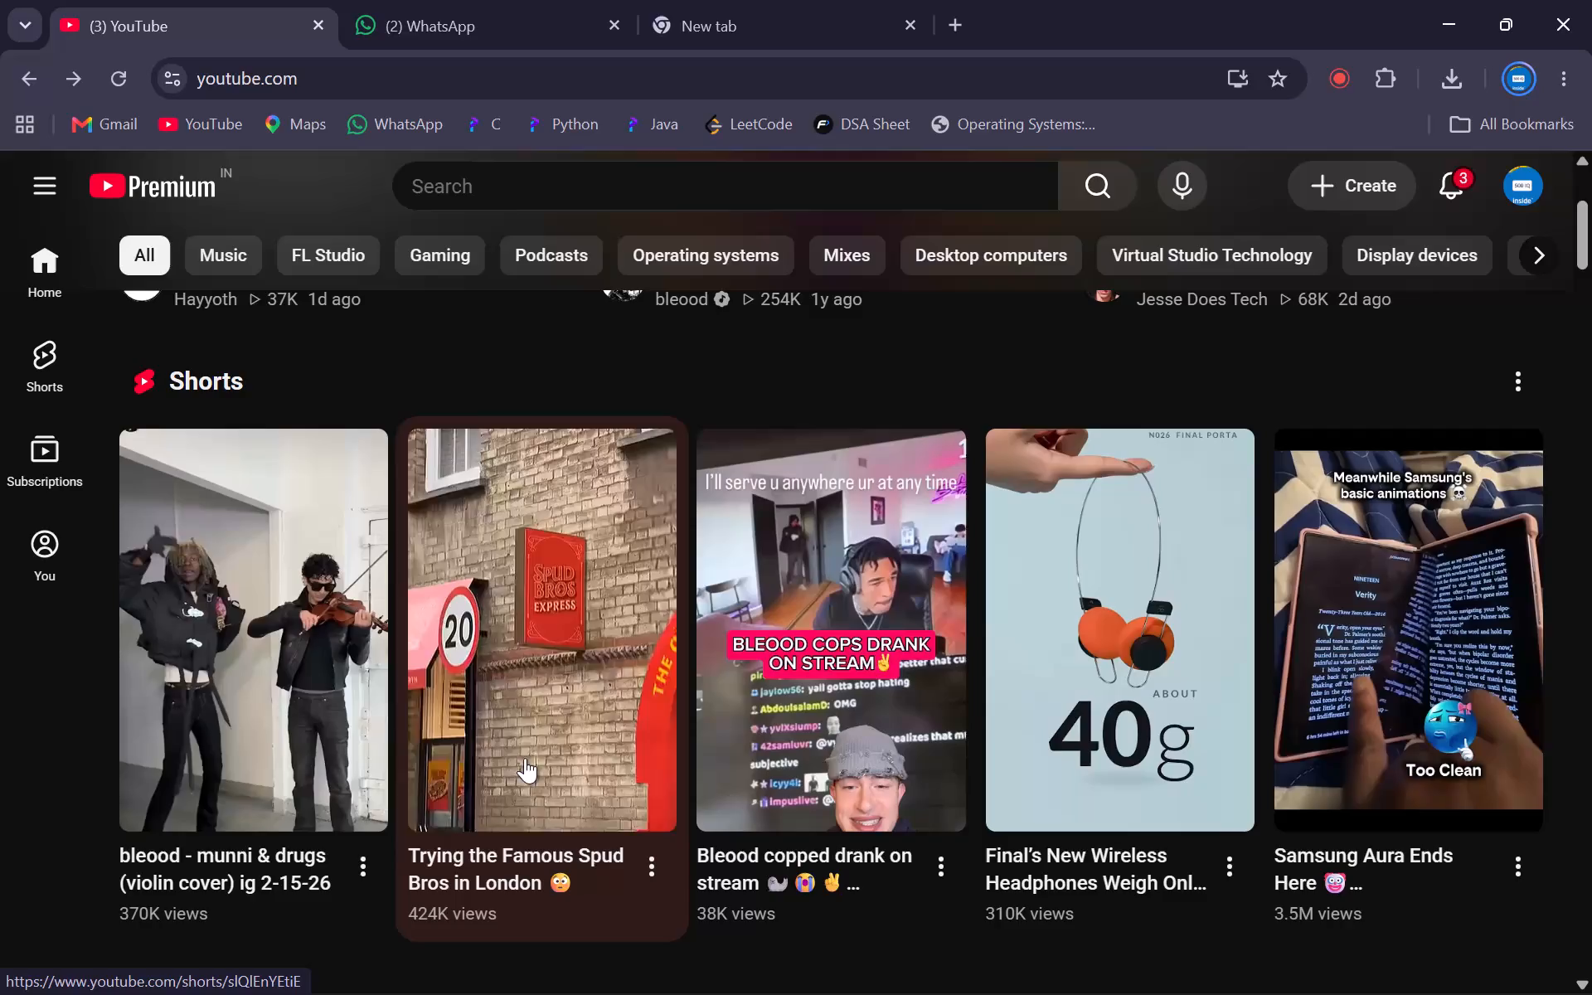
Watch the "Trying the Famous Spud Bros in London" Short and pause it.
click(525, 758)
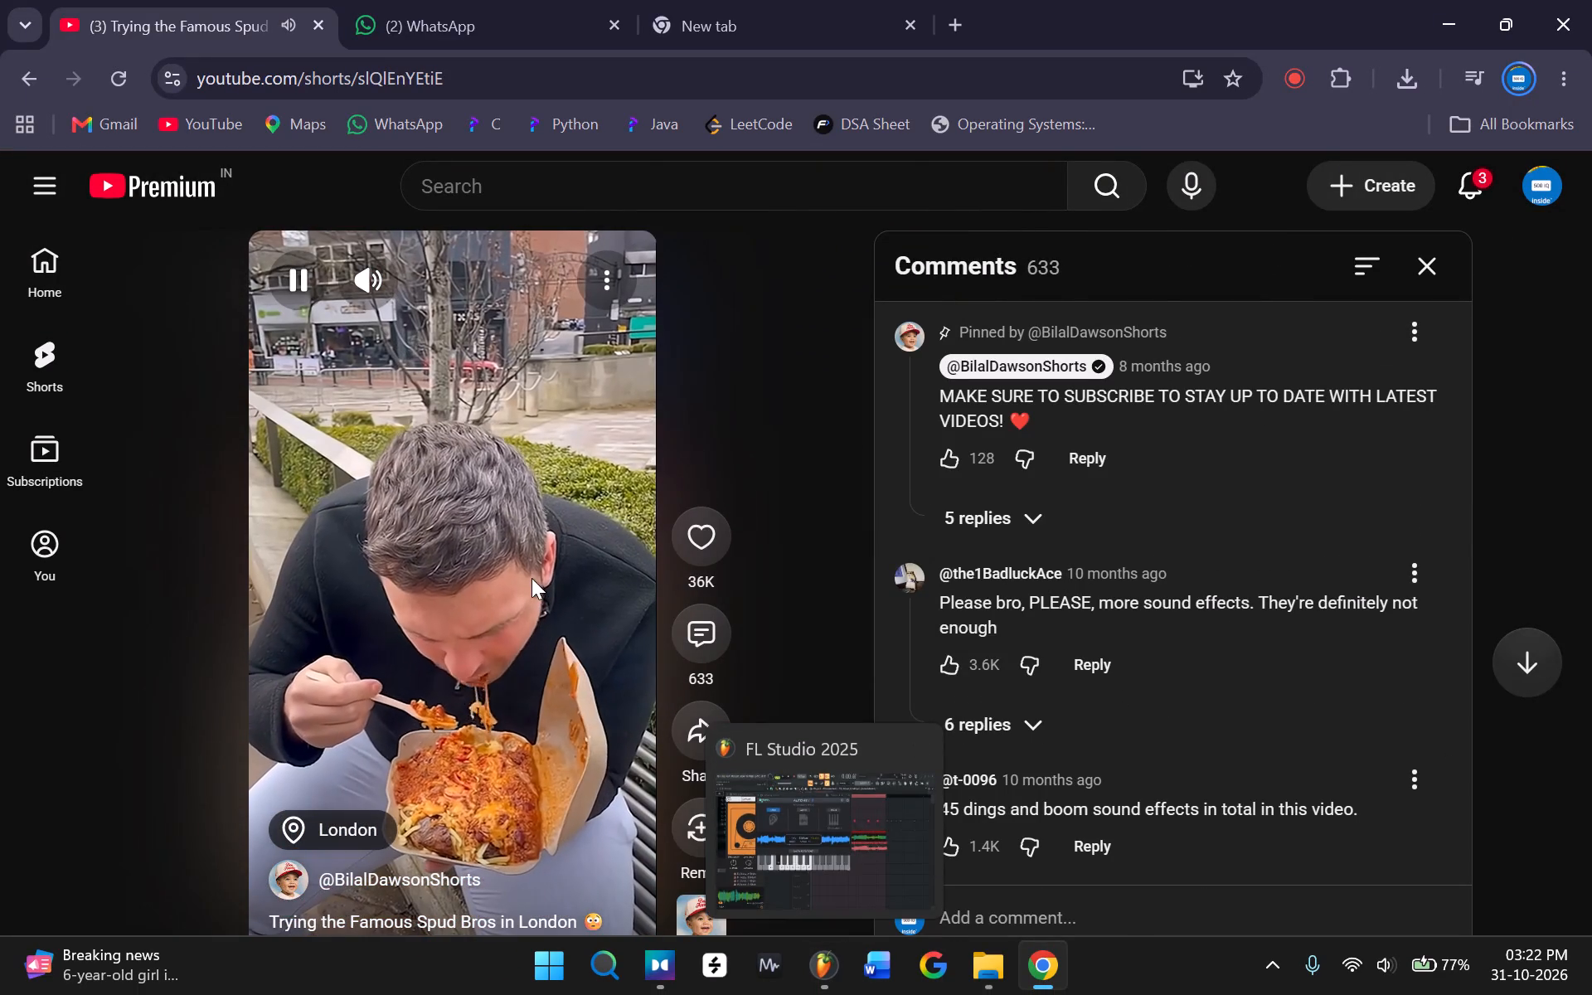
click(531, 578)
Switch to FL Studio, play the arrangement and rerun Auto-Key's key detection in Listen mode.
click(838, 994)
key(space)
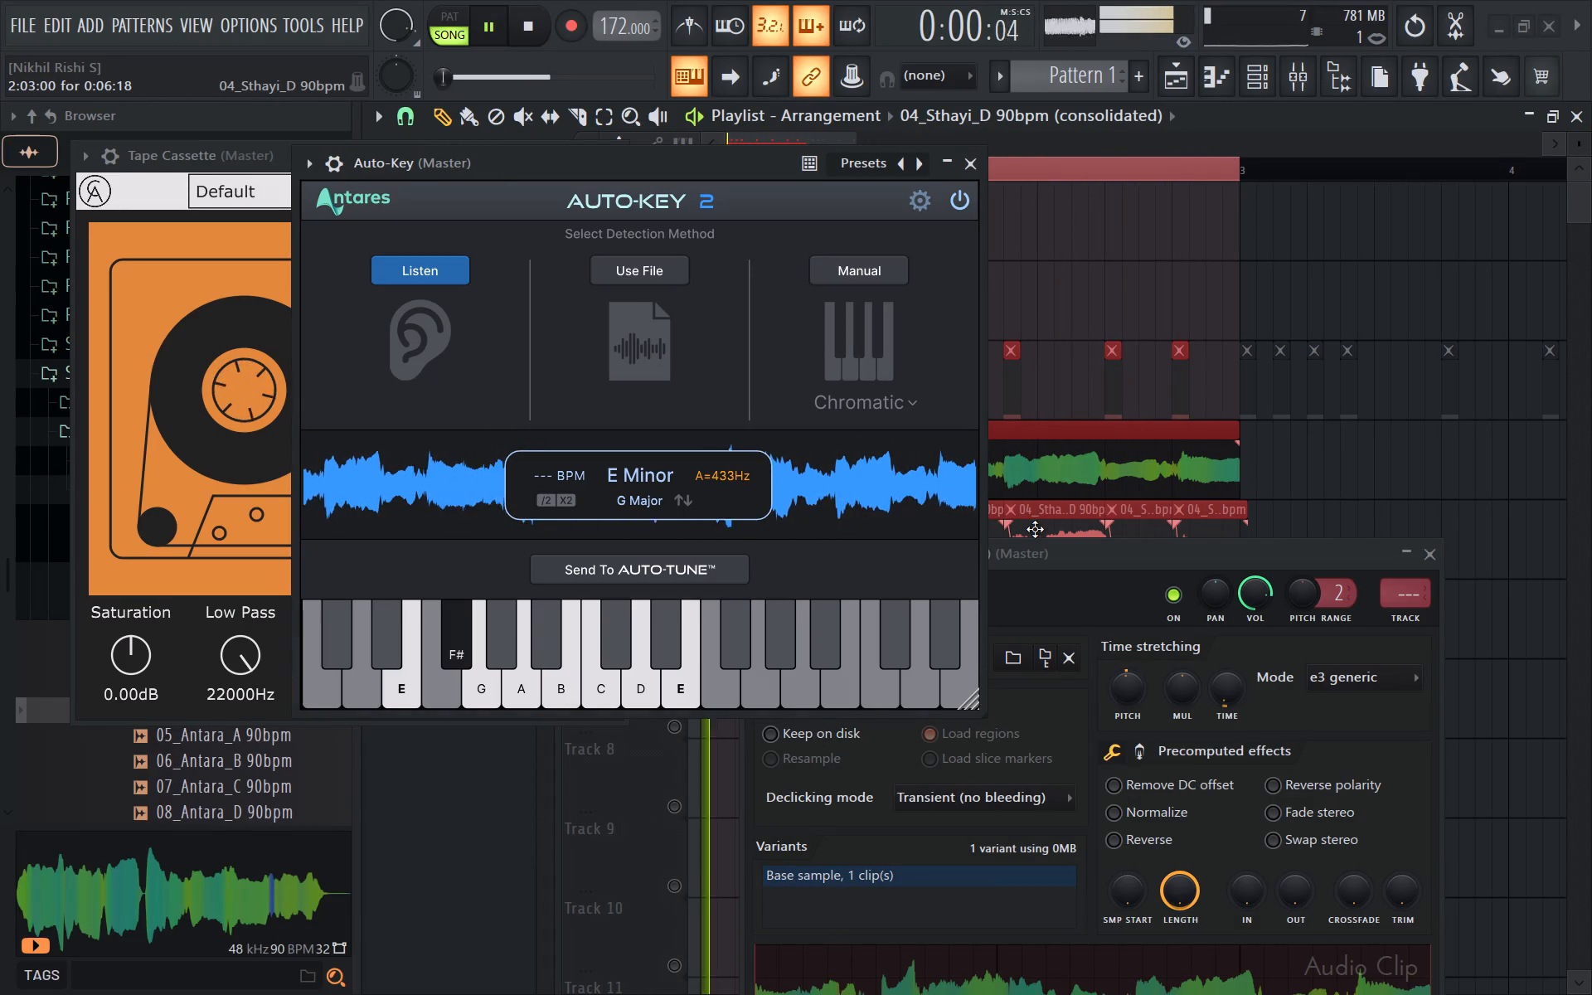
click(425, 277)
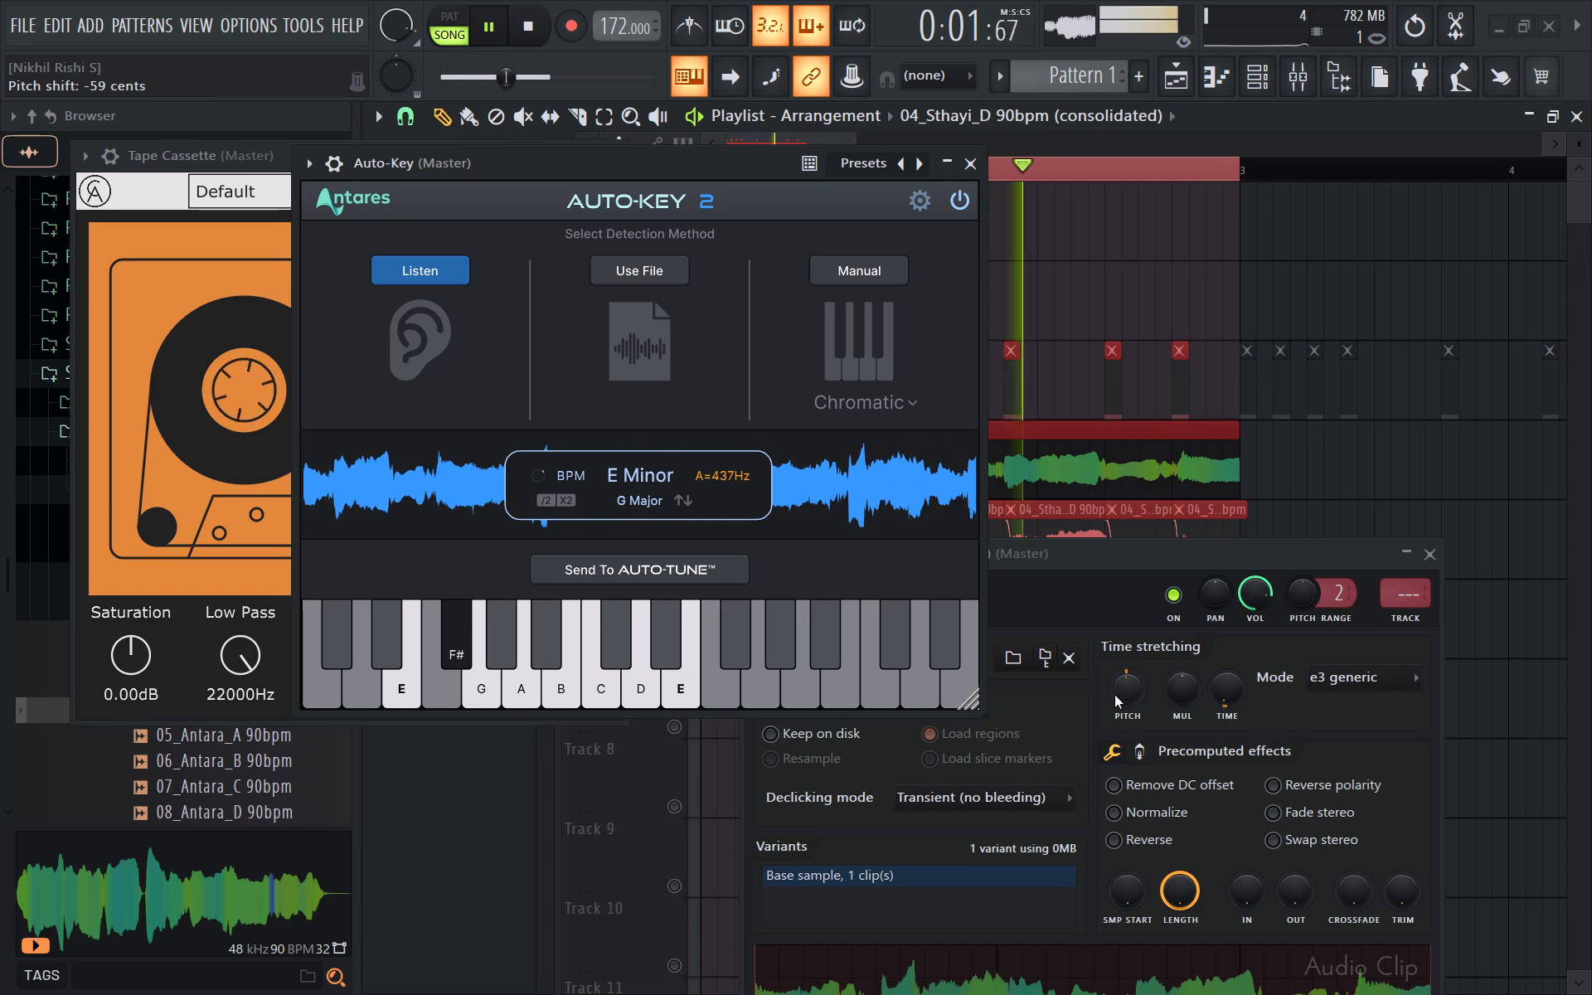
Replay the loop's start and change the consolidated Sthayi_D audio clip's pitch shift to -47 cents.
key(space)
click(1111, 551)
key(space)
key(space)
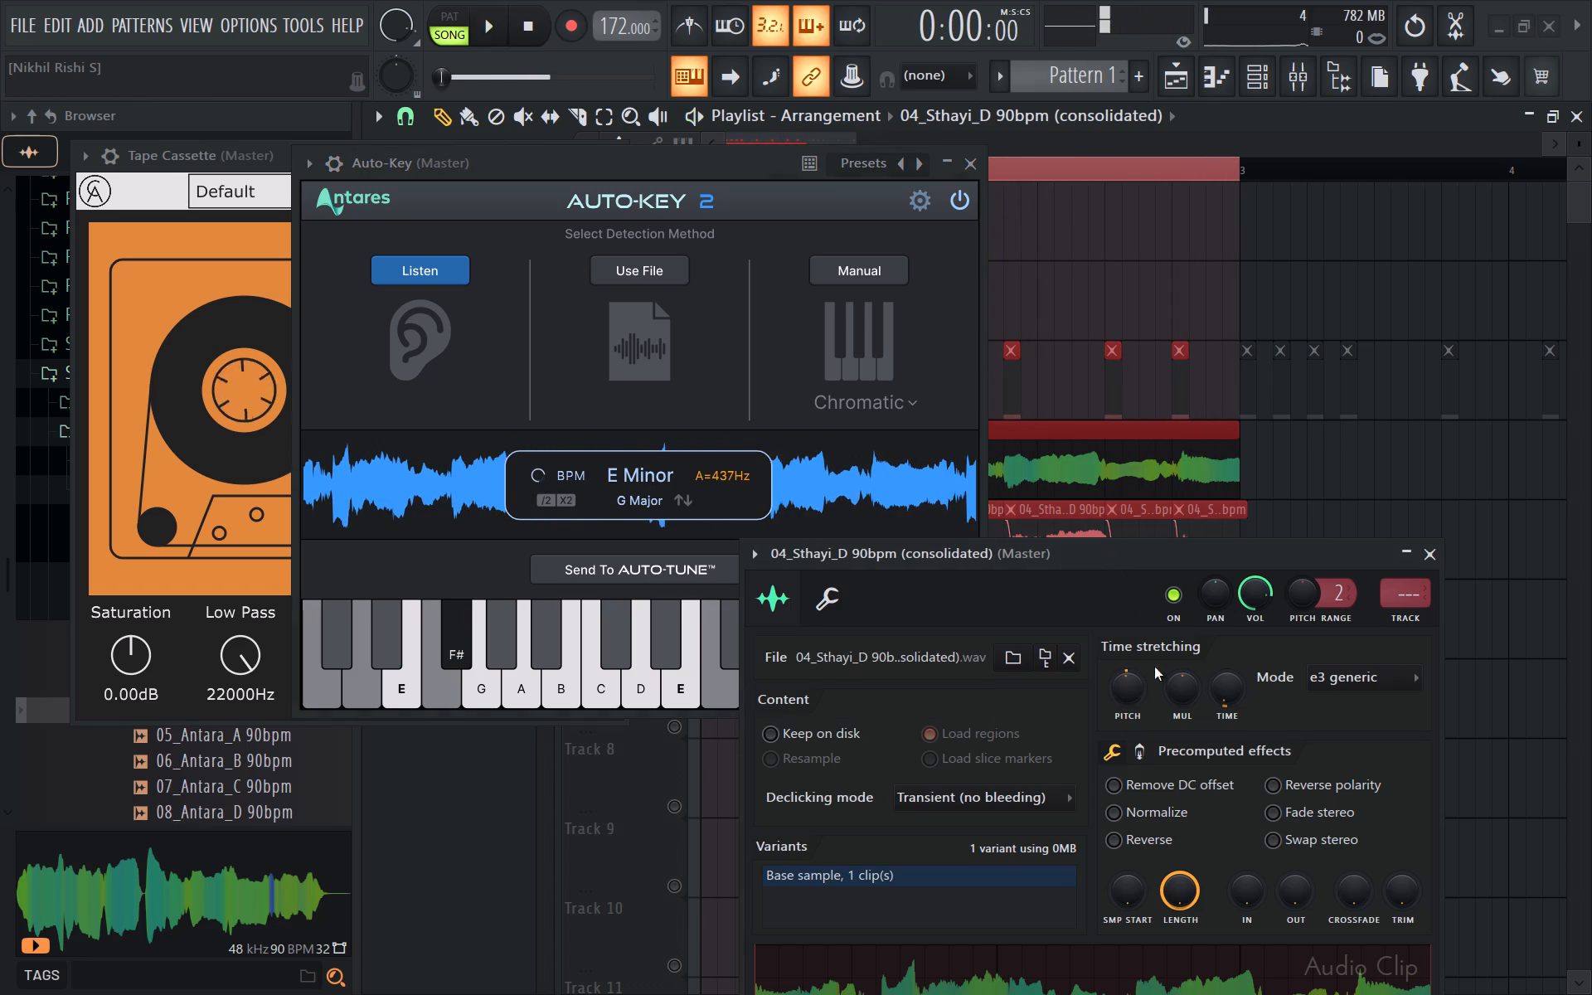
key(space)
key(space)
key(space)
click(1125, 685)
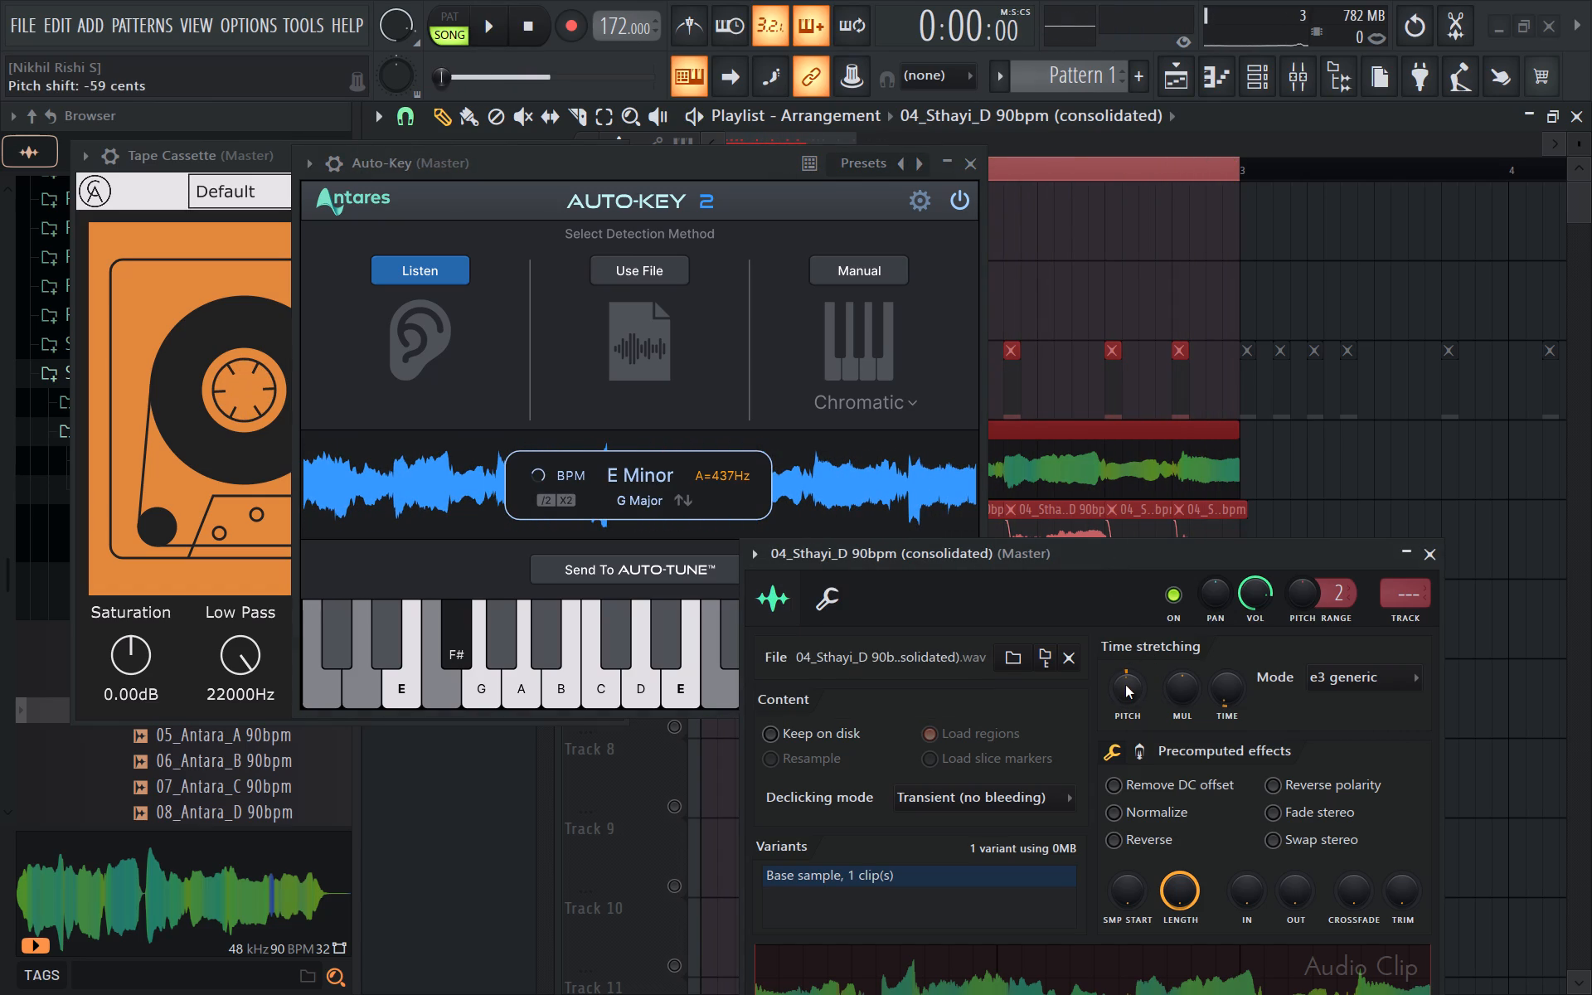
Play the loop and rerun Auto-Key's Listen detection on the repitched sample.
key(space)
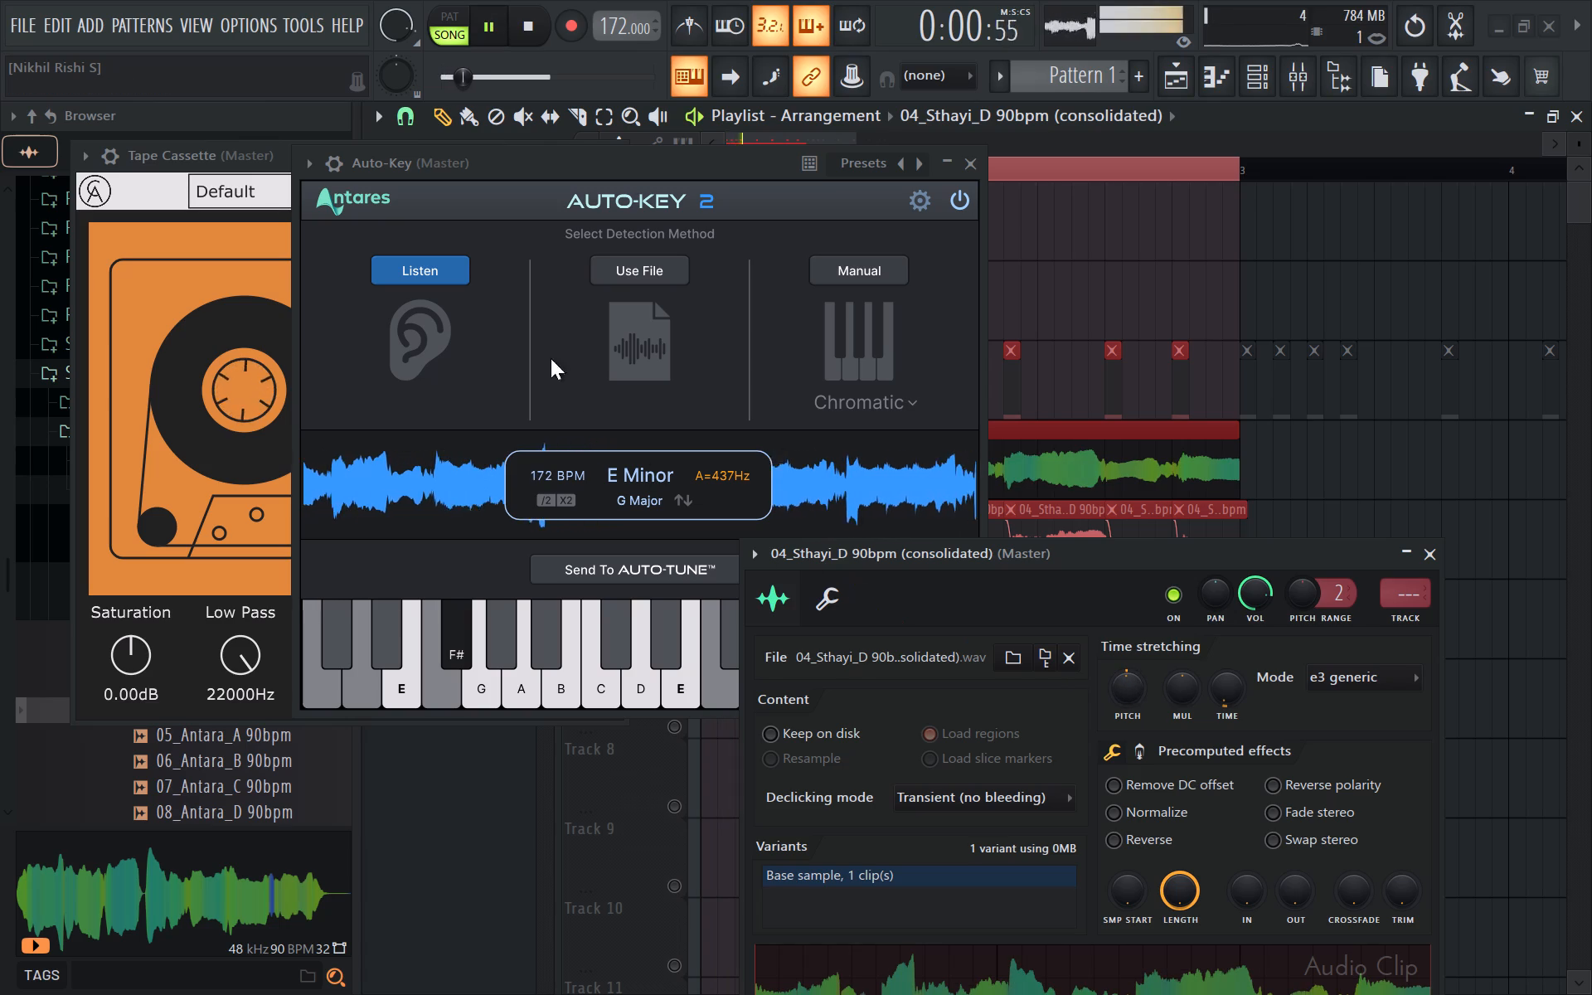
click(455, 274)
click(661, 172)
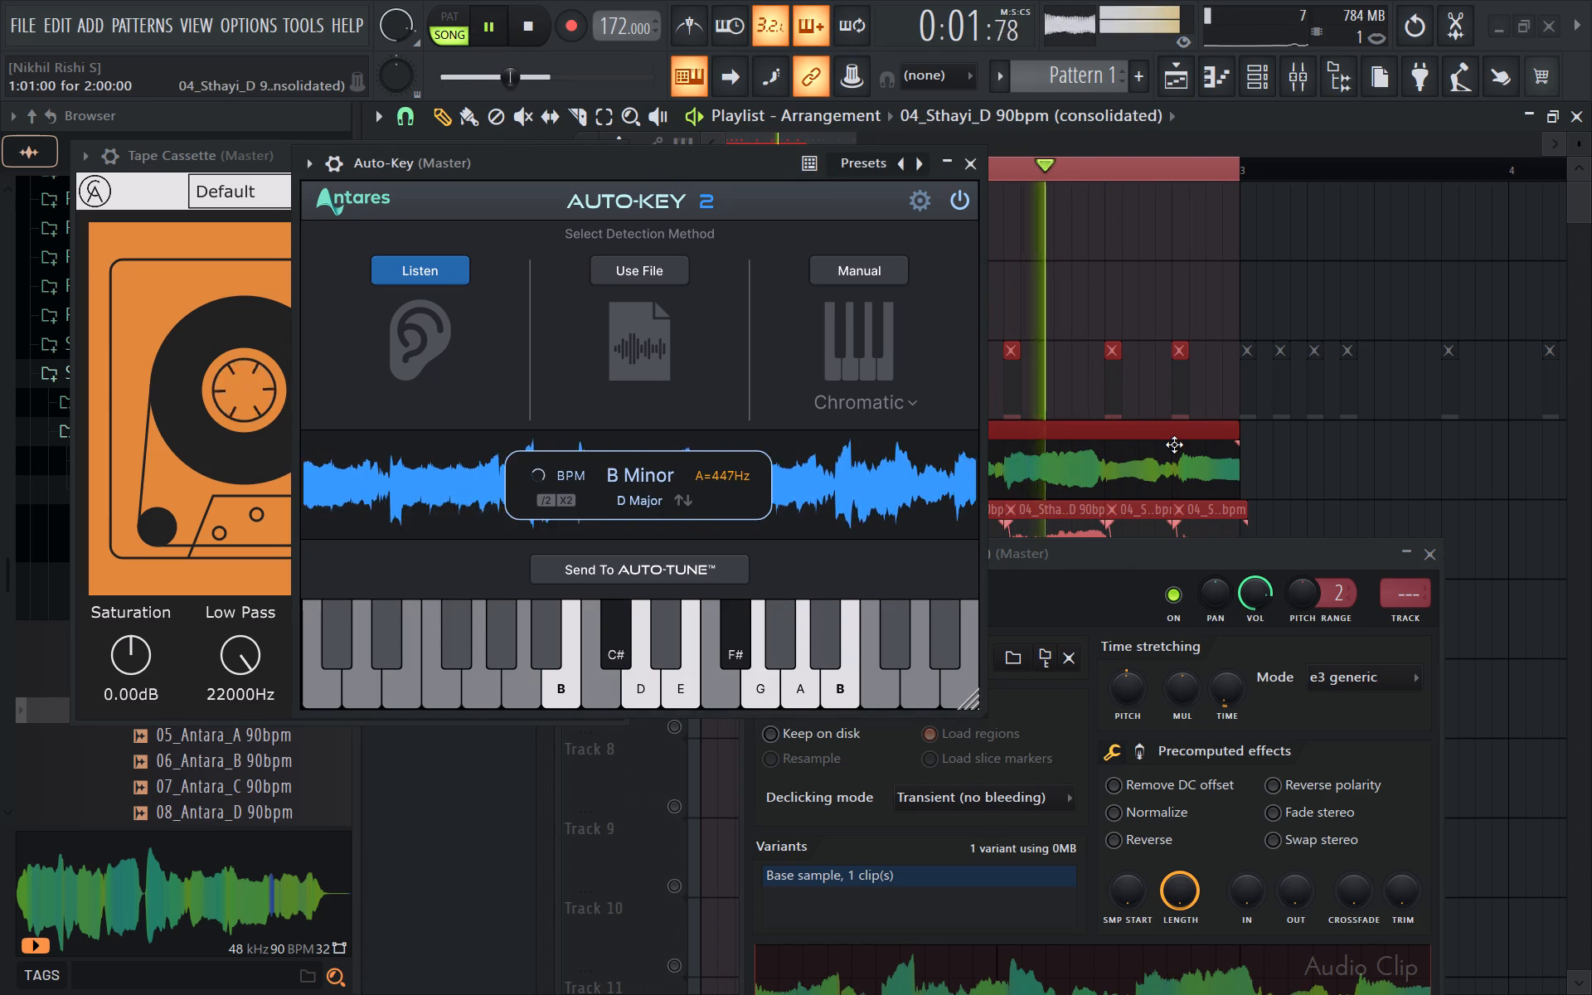
Set the consolidated Sthayi_D clip's pitch shift to -50 cents and rerun Auto-Key's Listen detection.
right_click(1134, 676)
click(1195, 745)
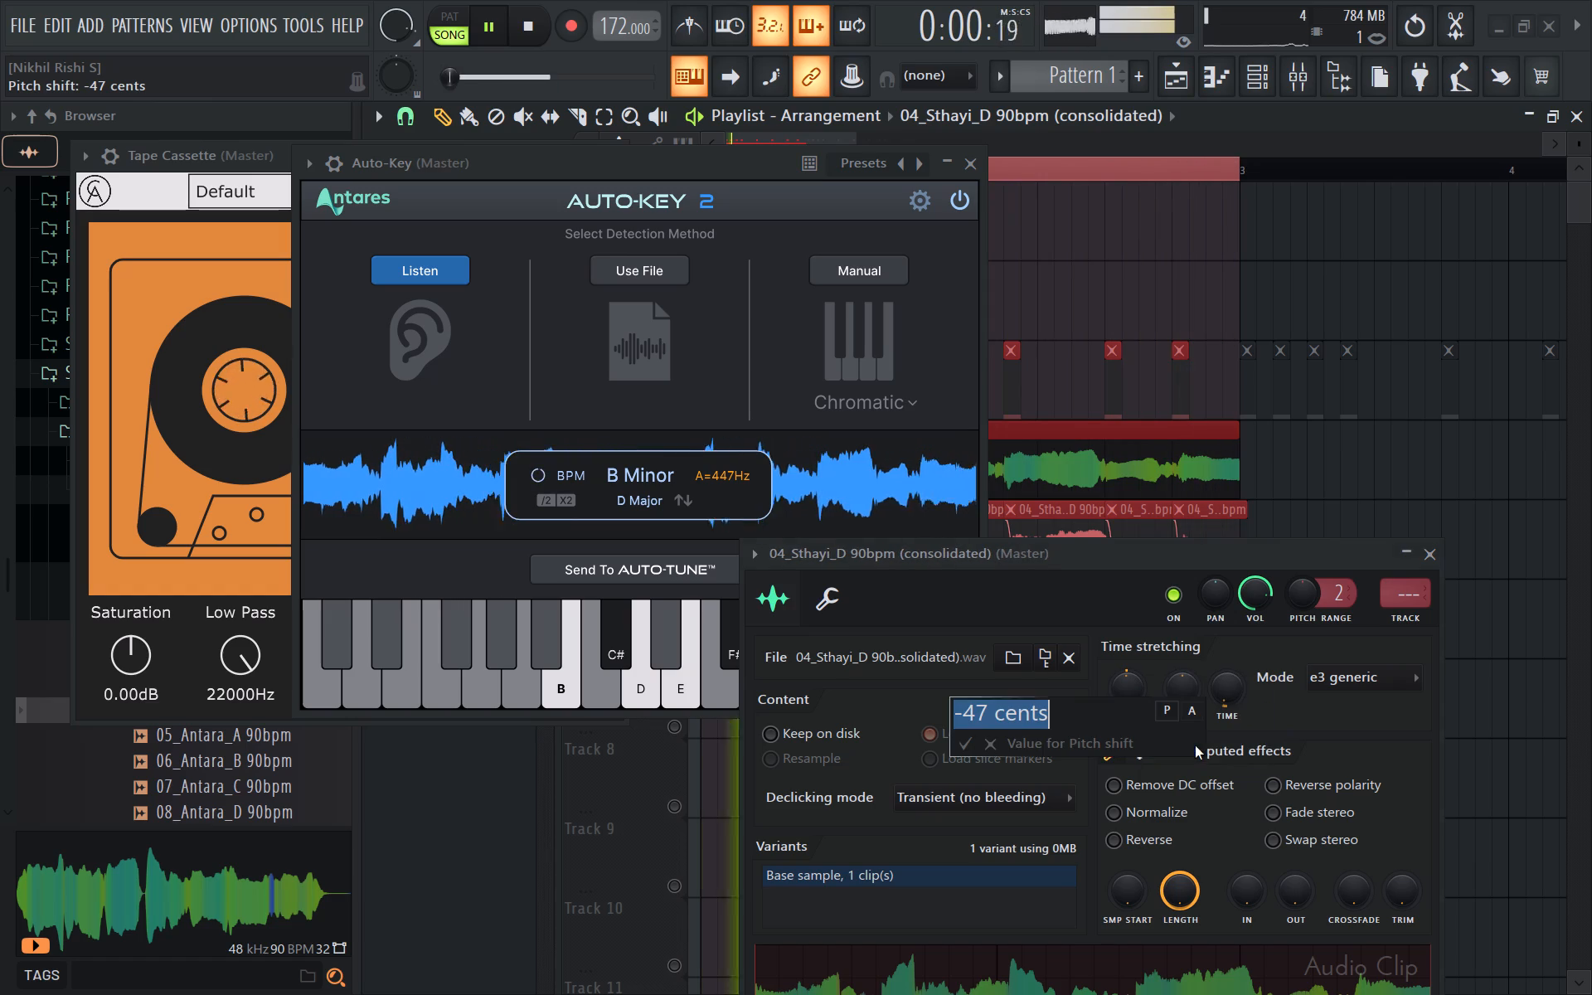
click(989, 714)
key(BackSpace)
key(BackSpace)
text(50)
key(Return)
click(432, 280)
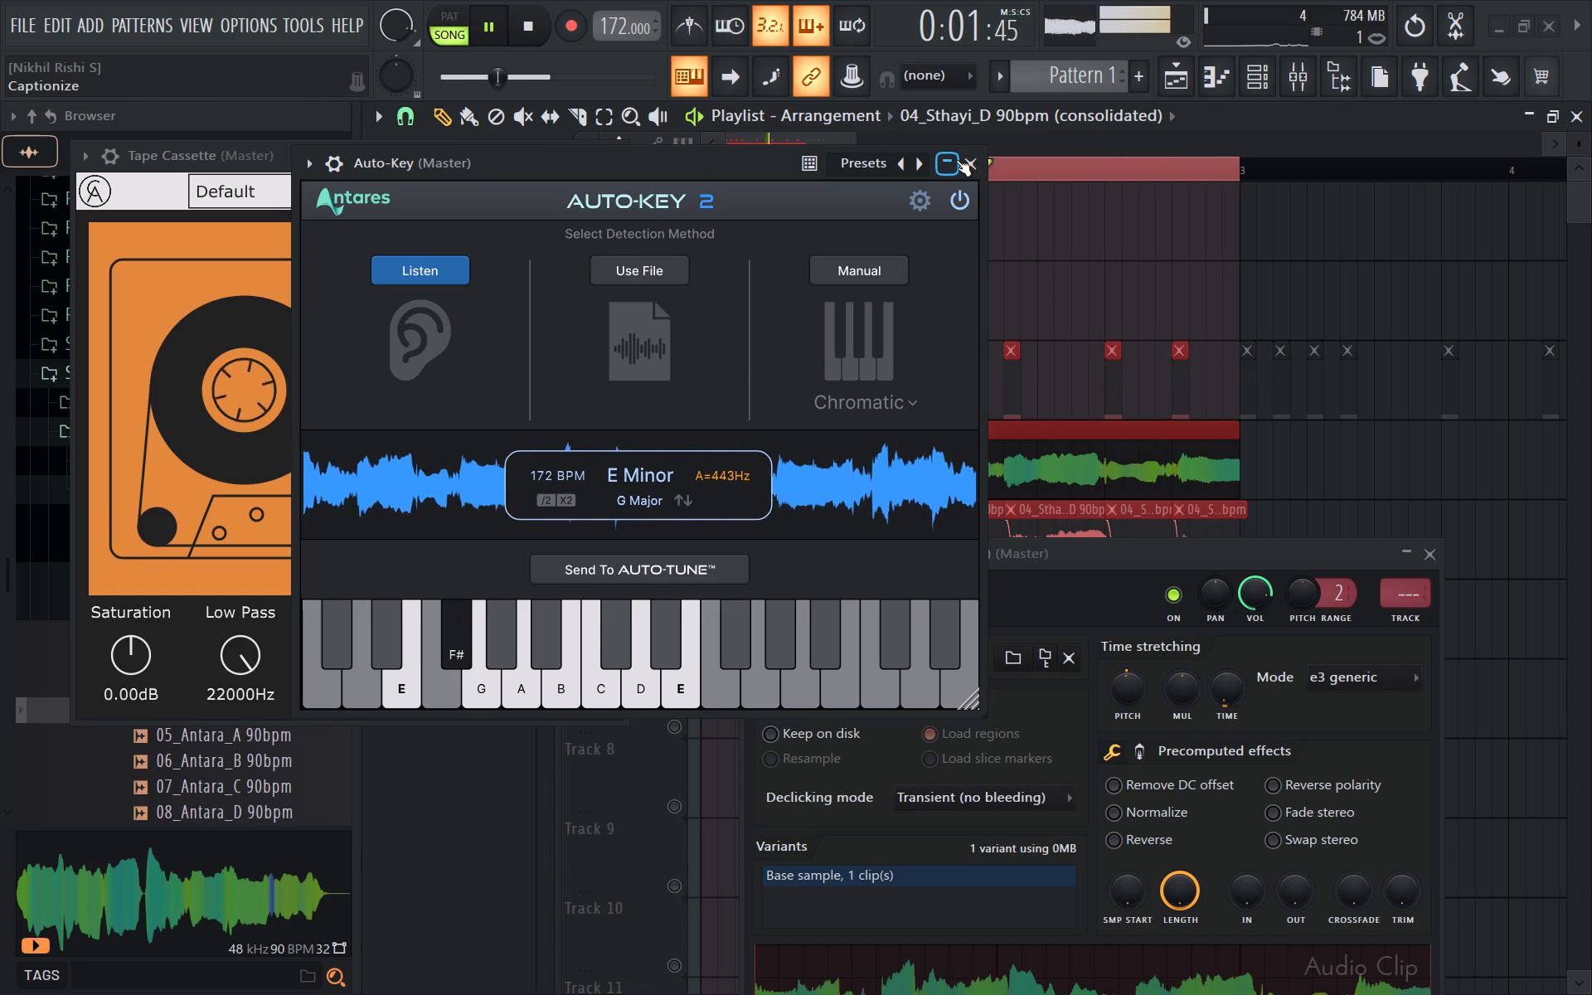
Ask the Google desktop app "does 443hz tuning not make a big diff", read the whole answer and close it.
key(alt+space)
key(alt+F23)
key(F23)
text(does 443hz uning)
key(space)
key(shift+BackSpace)
key(ctrl+BackSpace)
text(tuning not make a big diff)
key(Return)
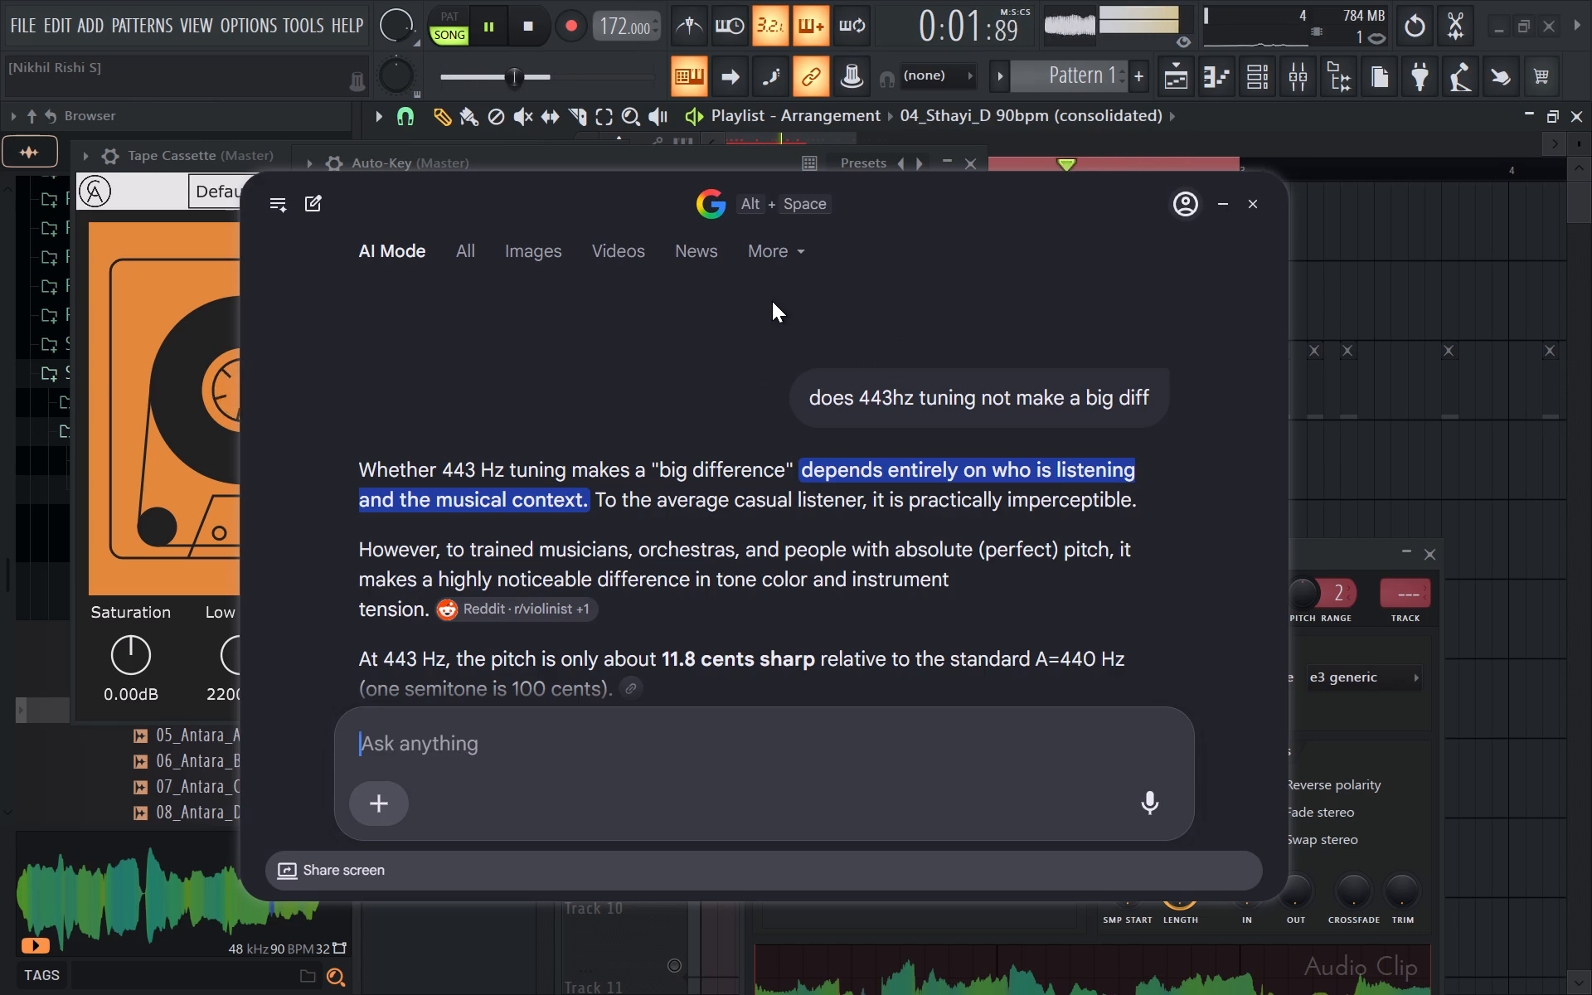
scroll(1138, 332, down, 2)
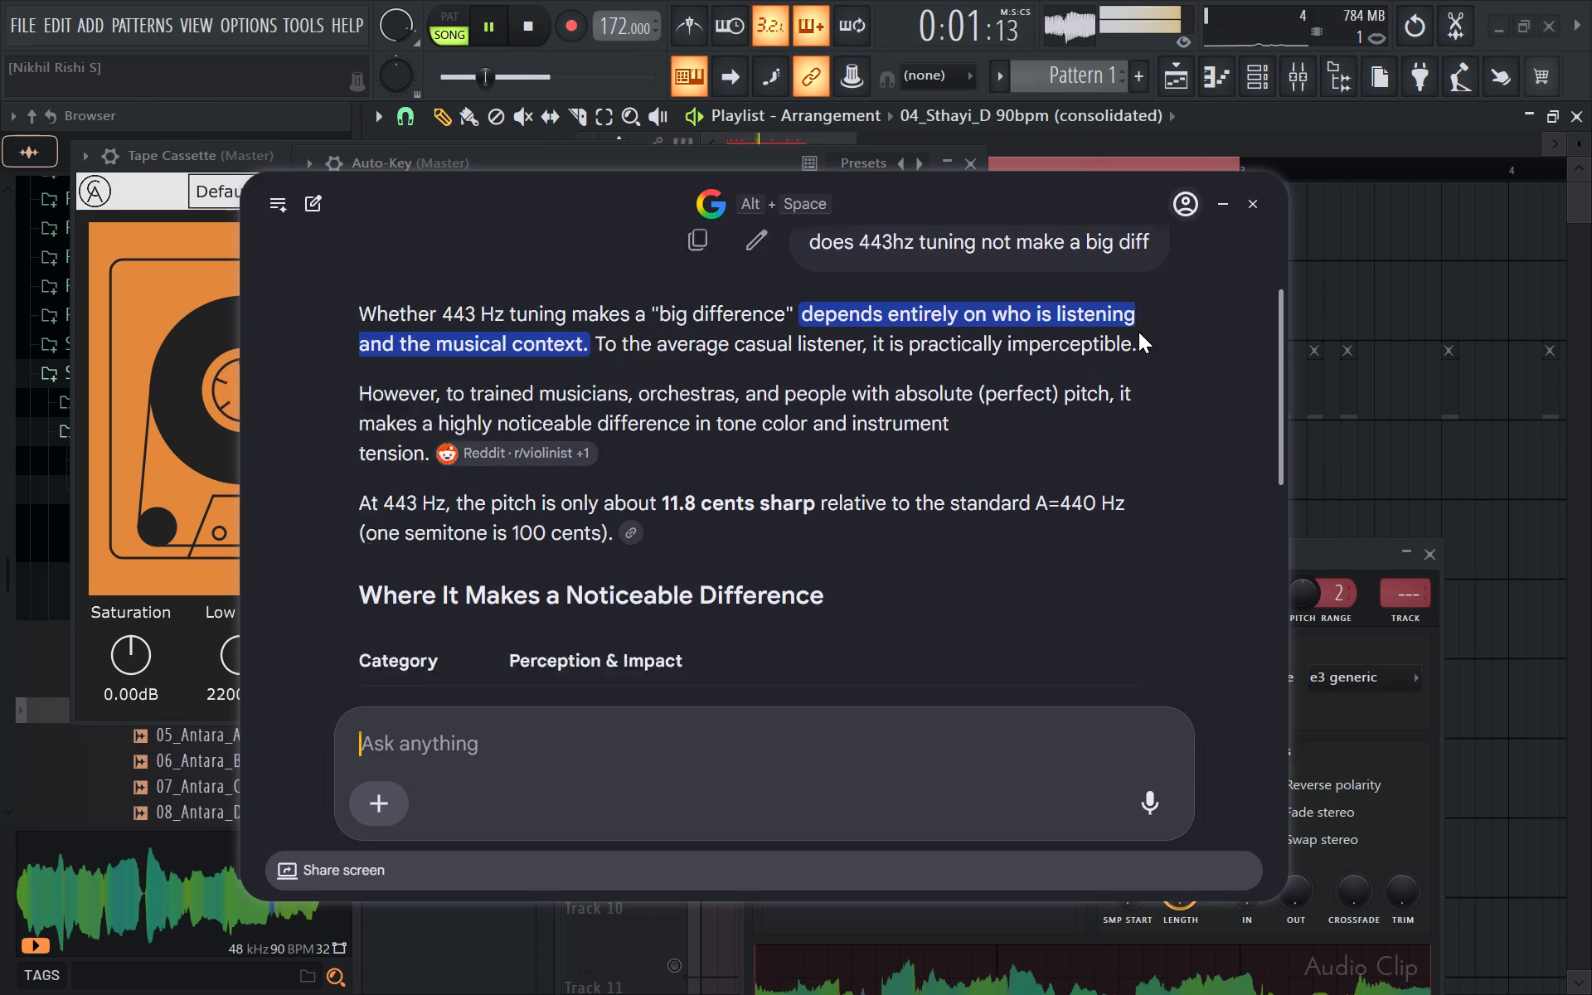
scroll(1138, 332, down, 1)
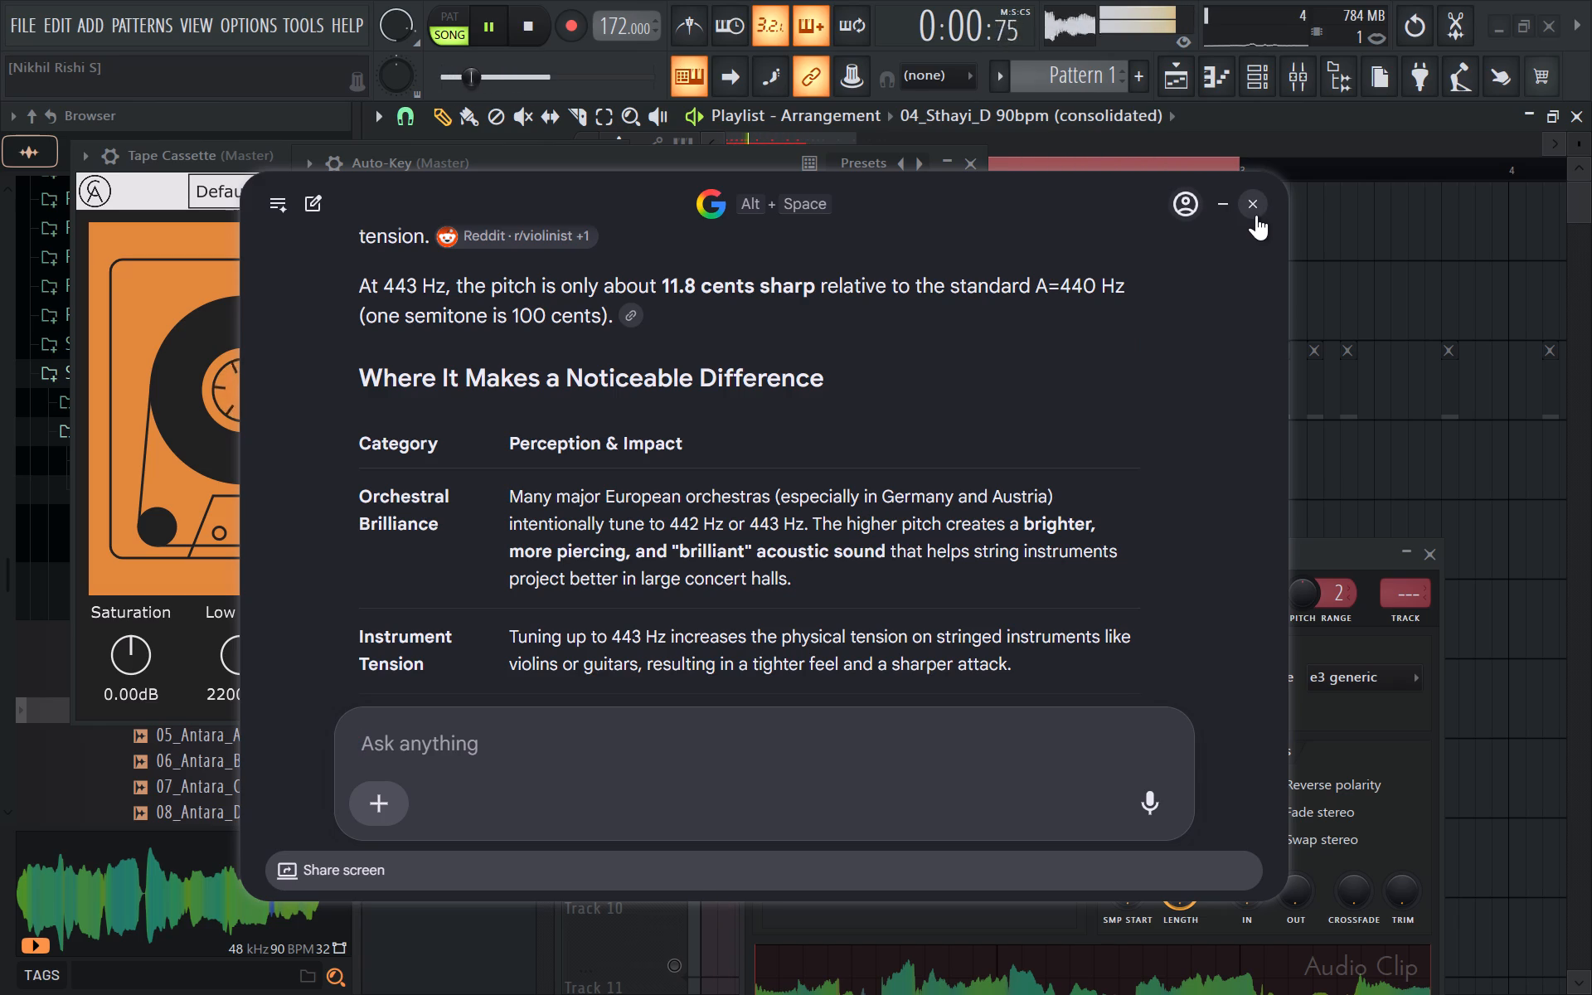
scroll(1205, 350, down, 1)
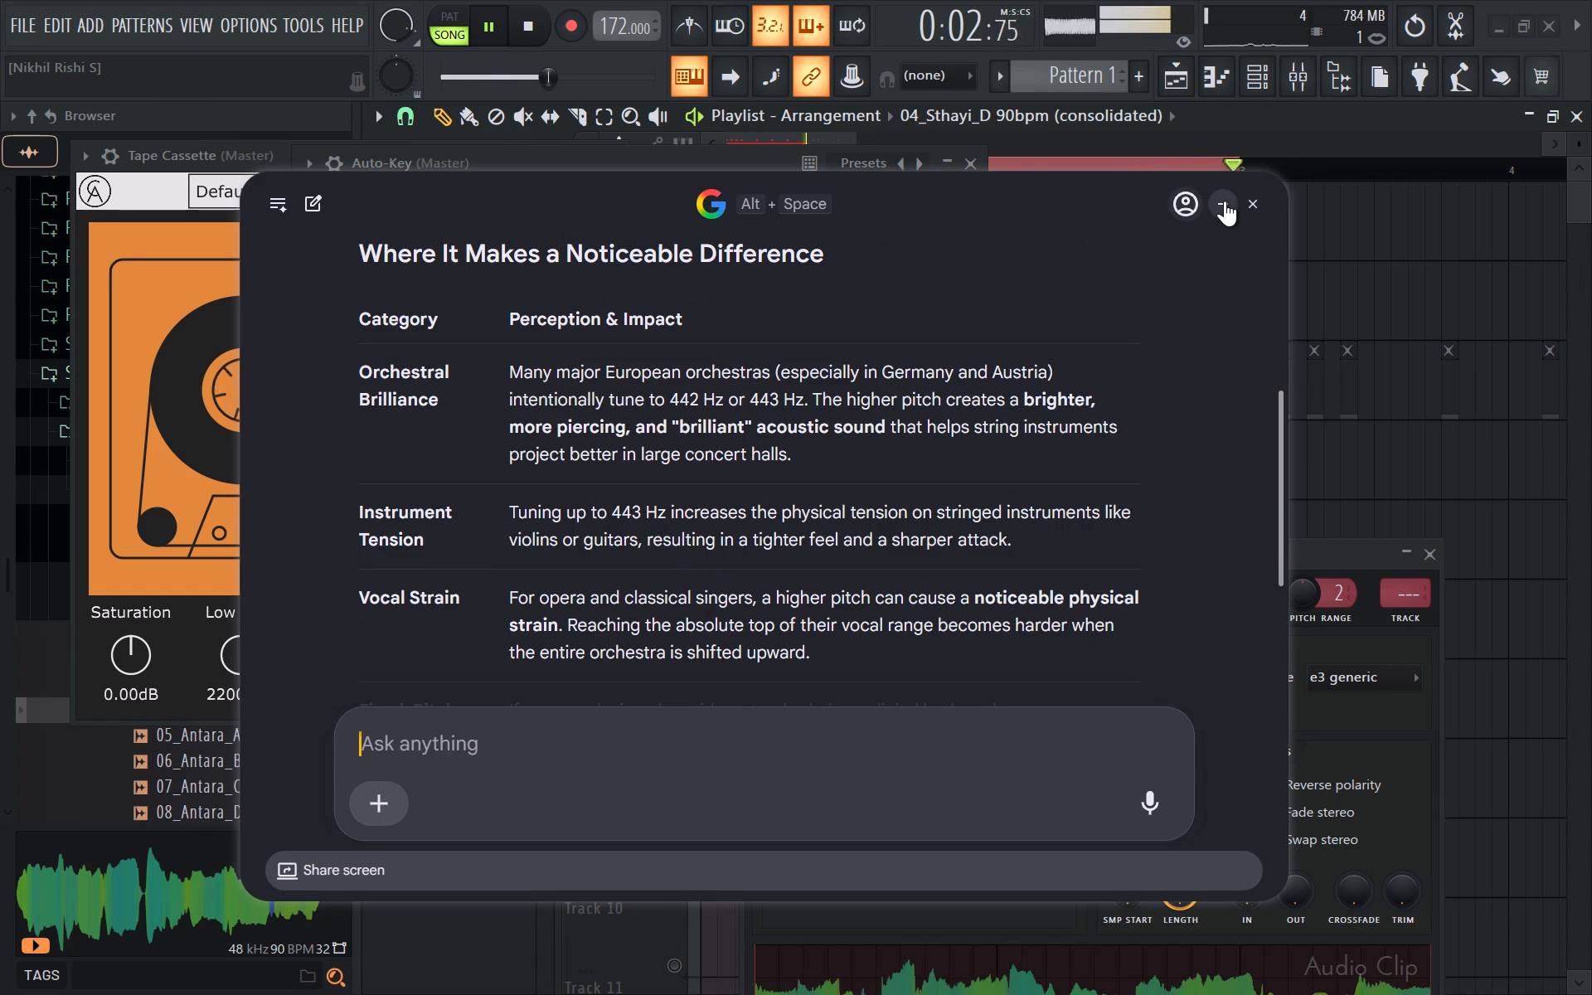
scroll(1195, 308, down, 3)
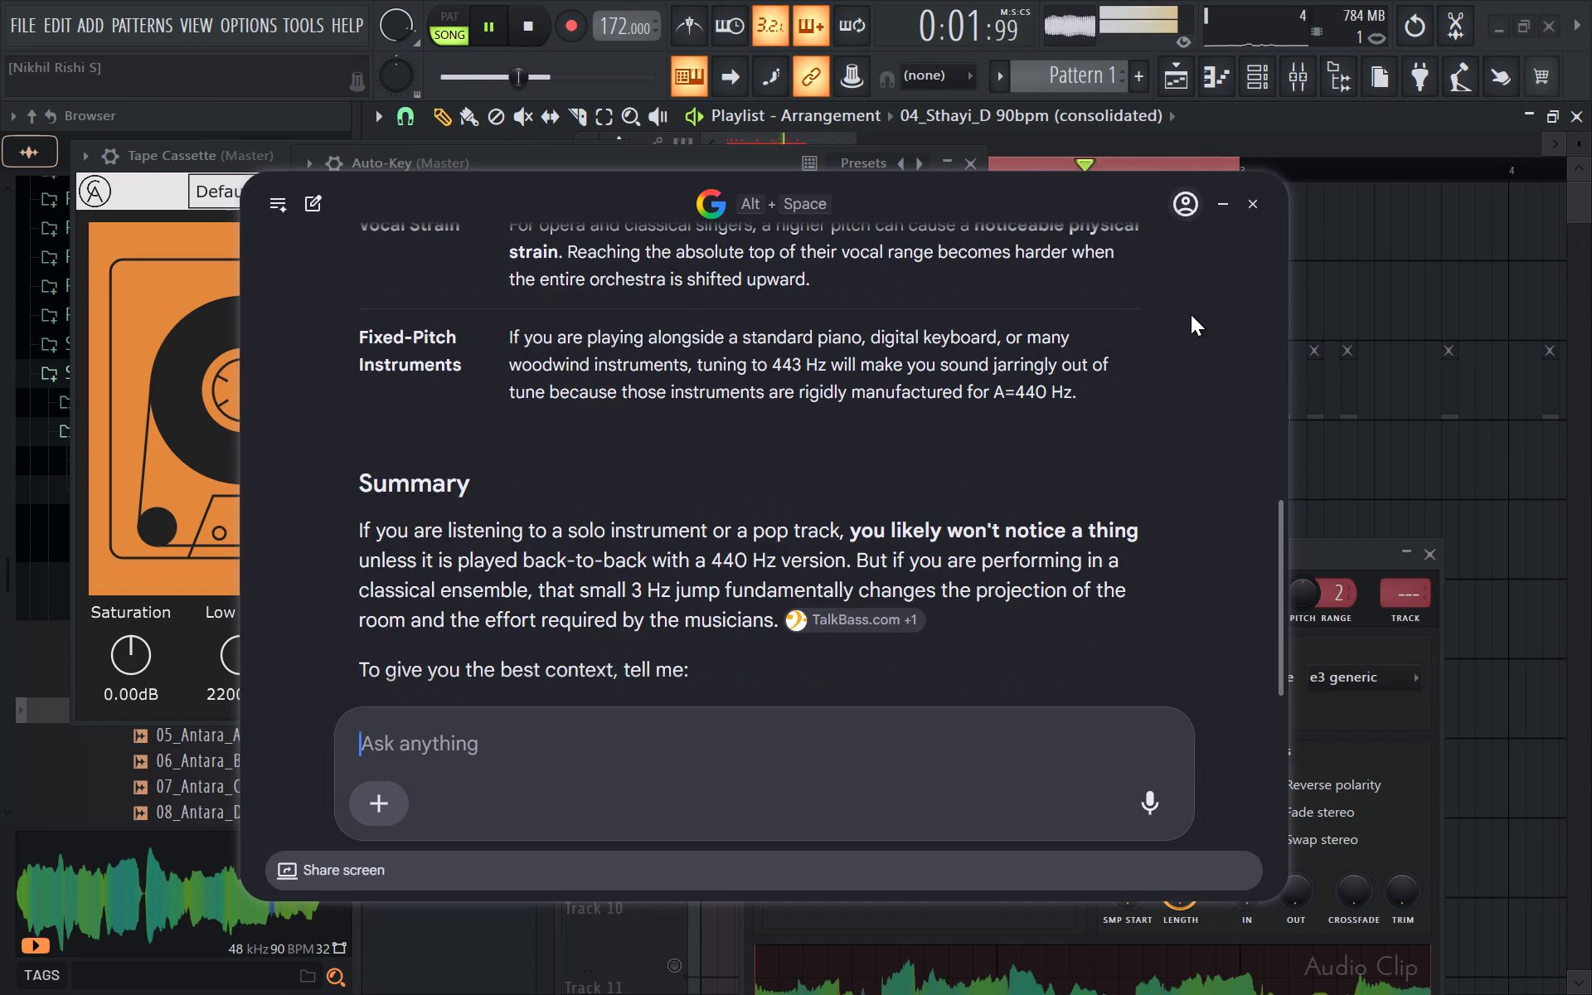
click(1264, 200)
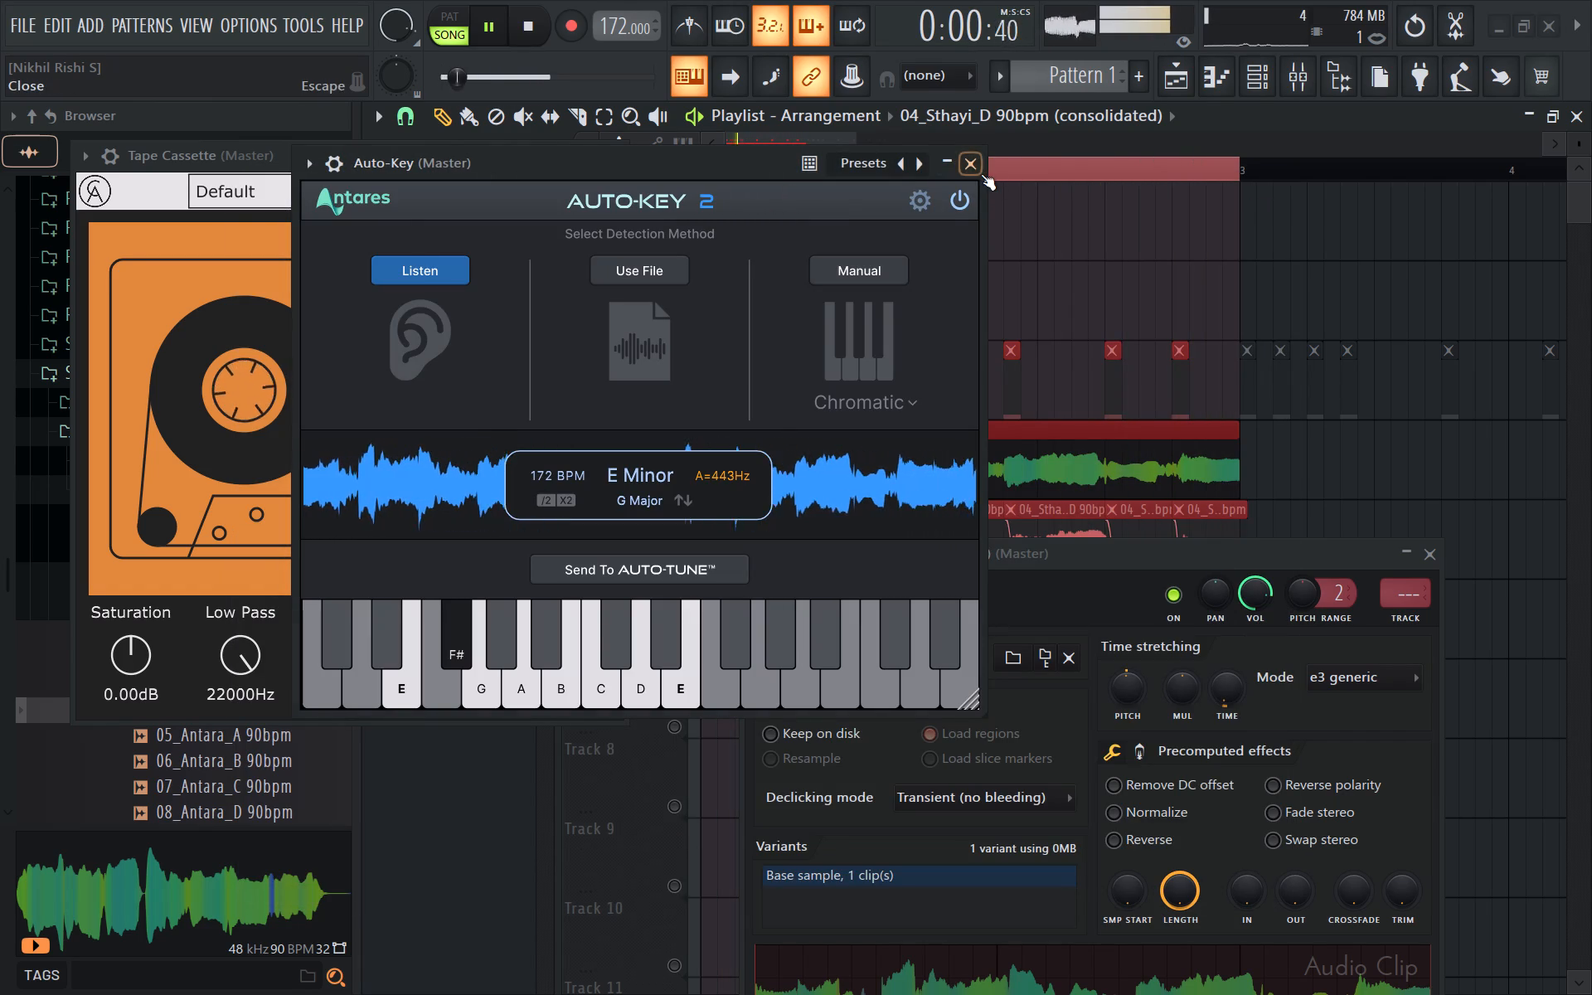
Open the mixer and replay the loop's start with the Master's Auto-Key open for checking, closing the plugin at the end.
click(981, 174)
click(1317, 87)
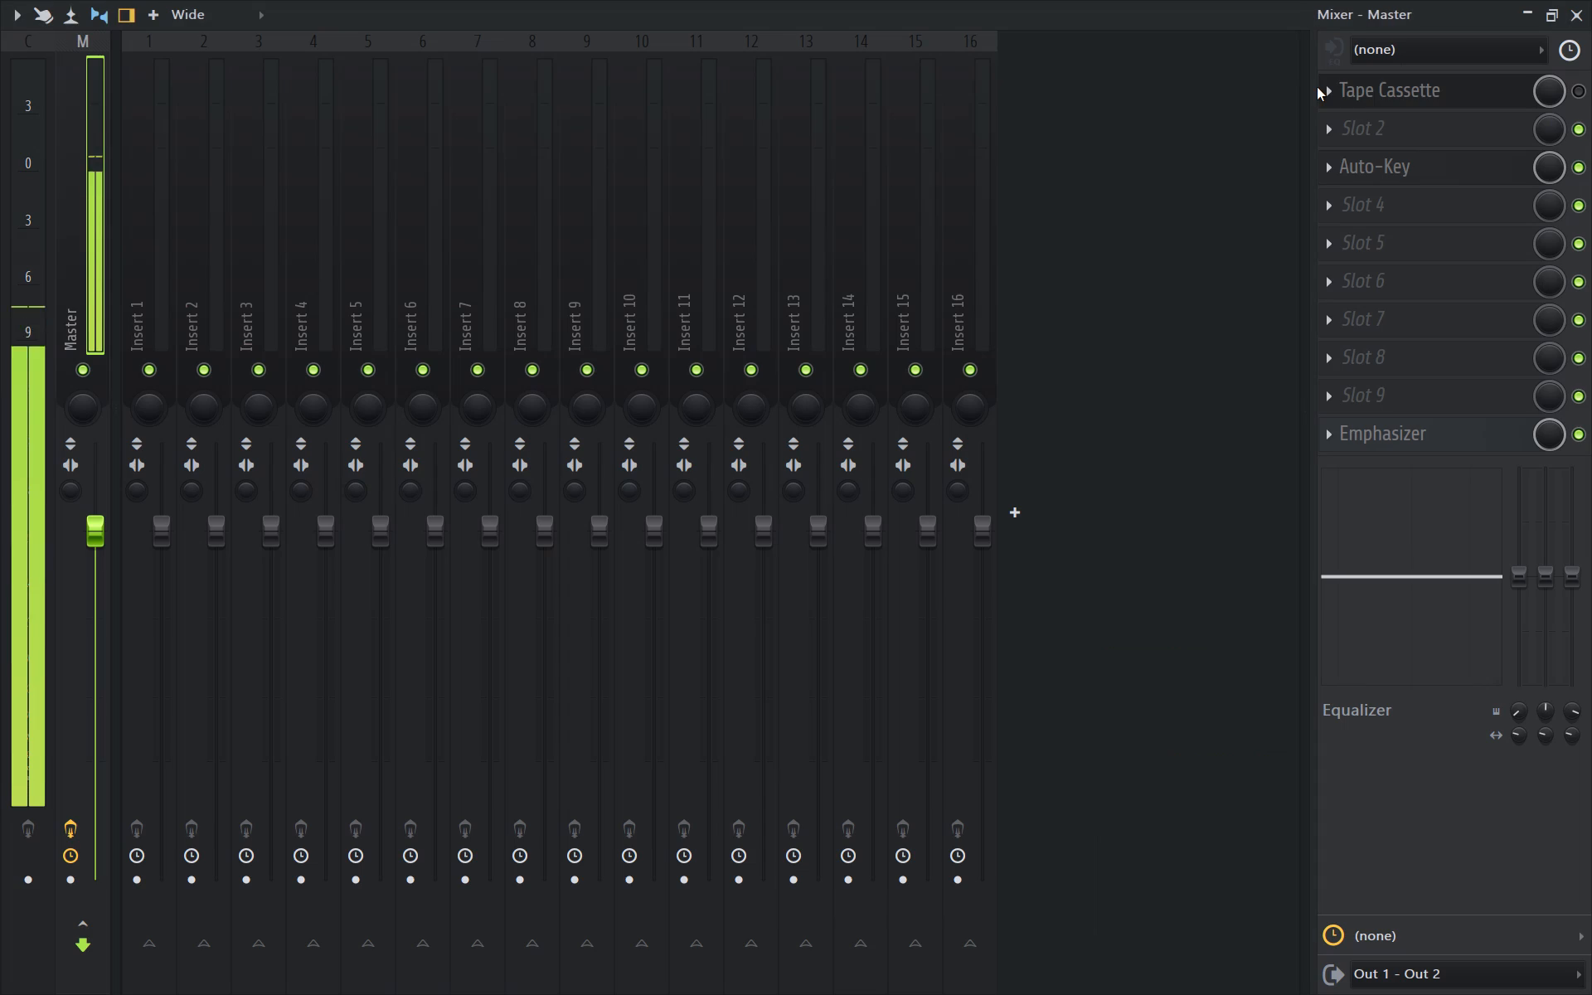
click(1439, 165)
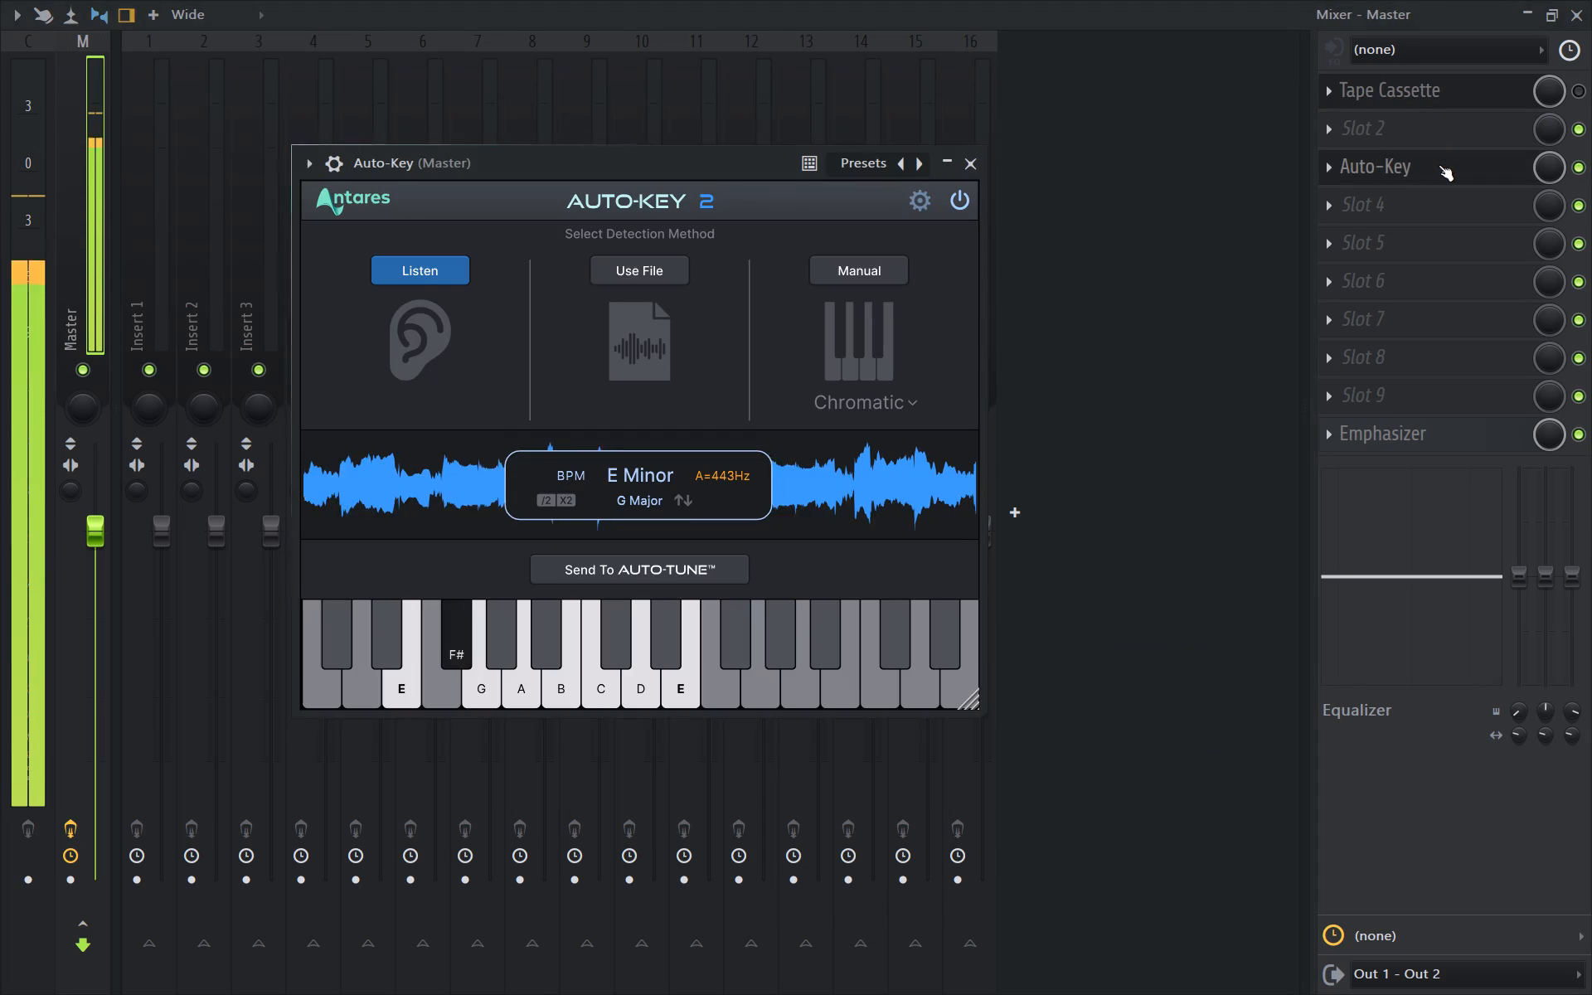
key(space)
key(space)
key(space)
key(space)
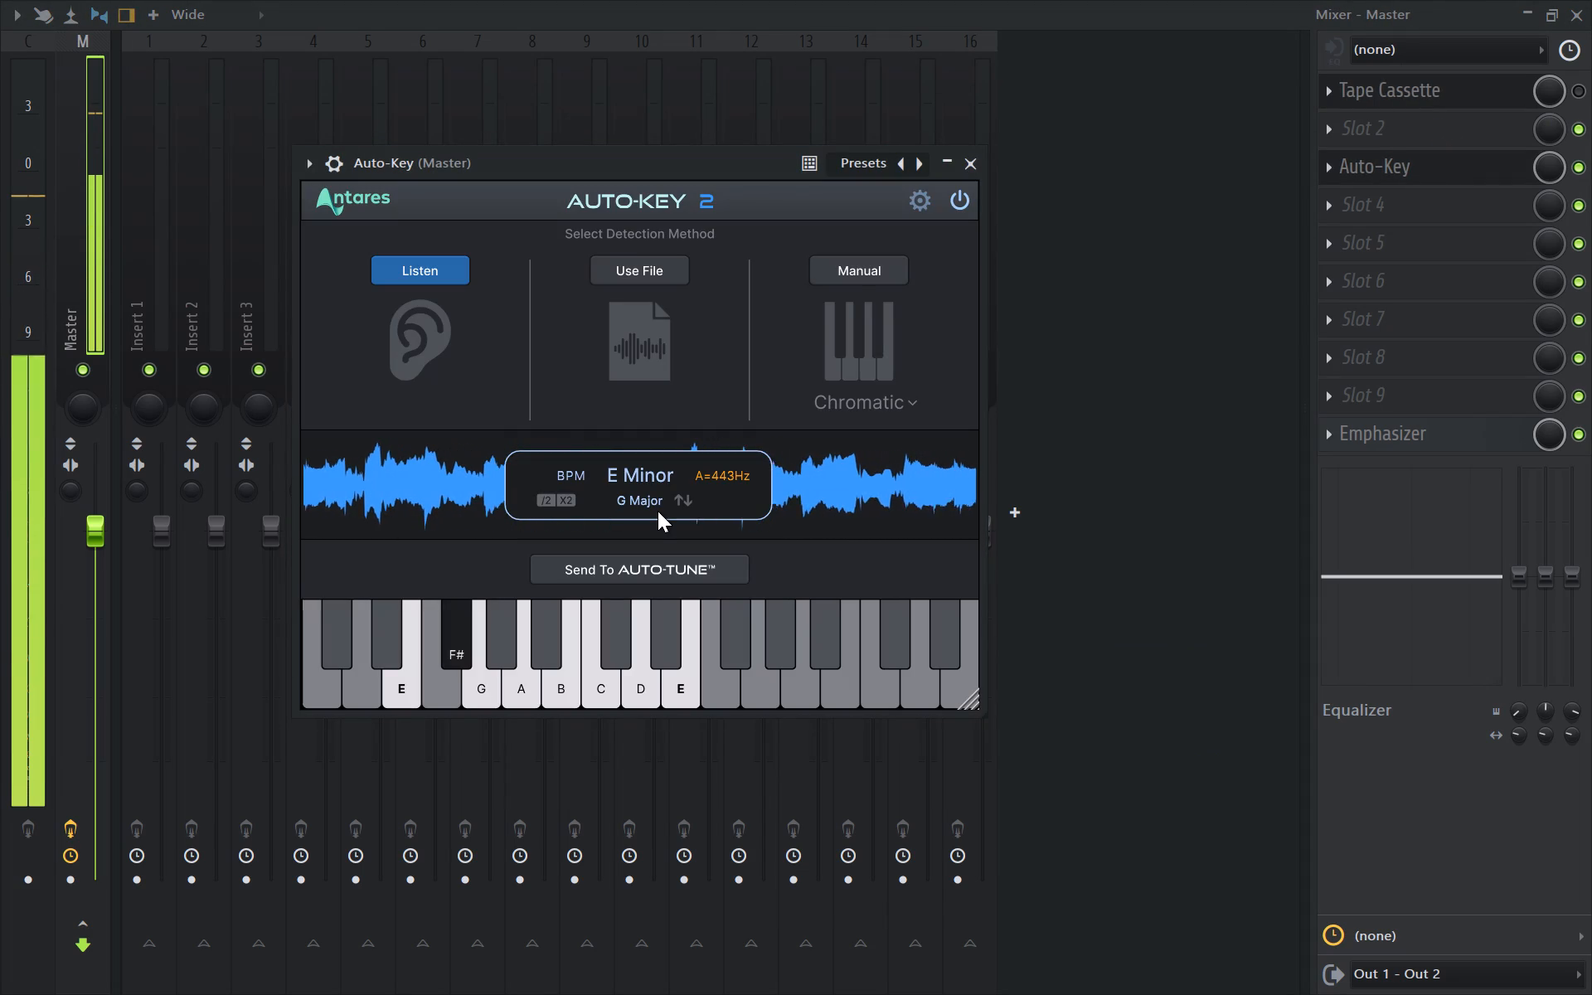
key(space)
key(space)
key(space)
click(956, 167)
key(space)
click(944, 170)
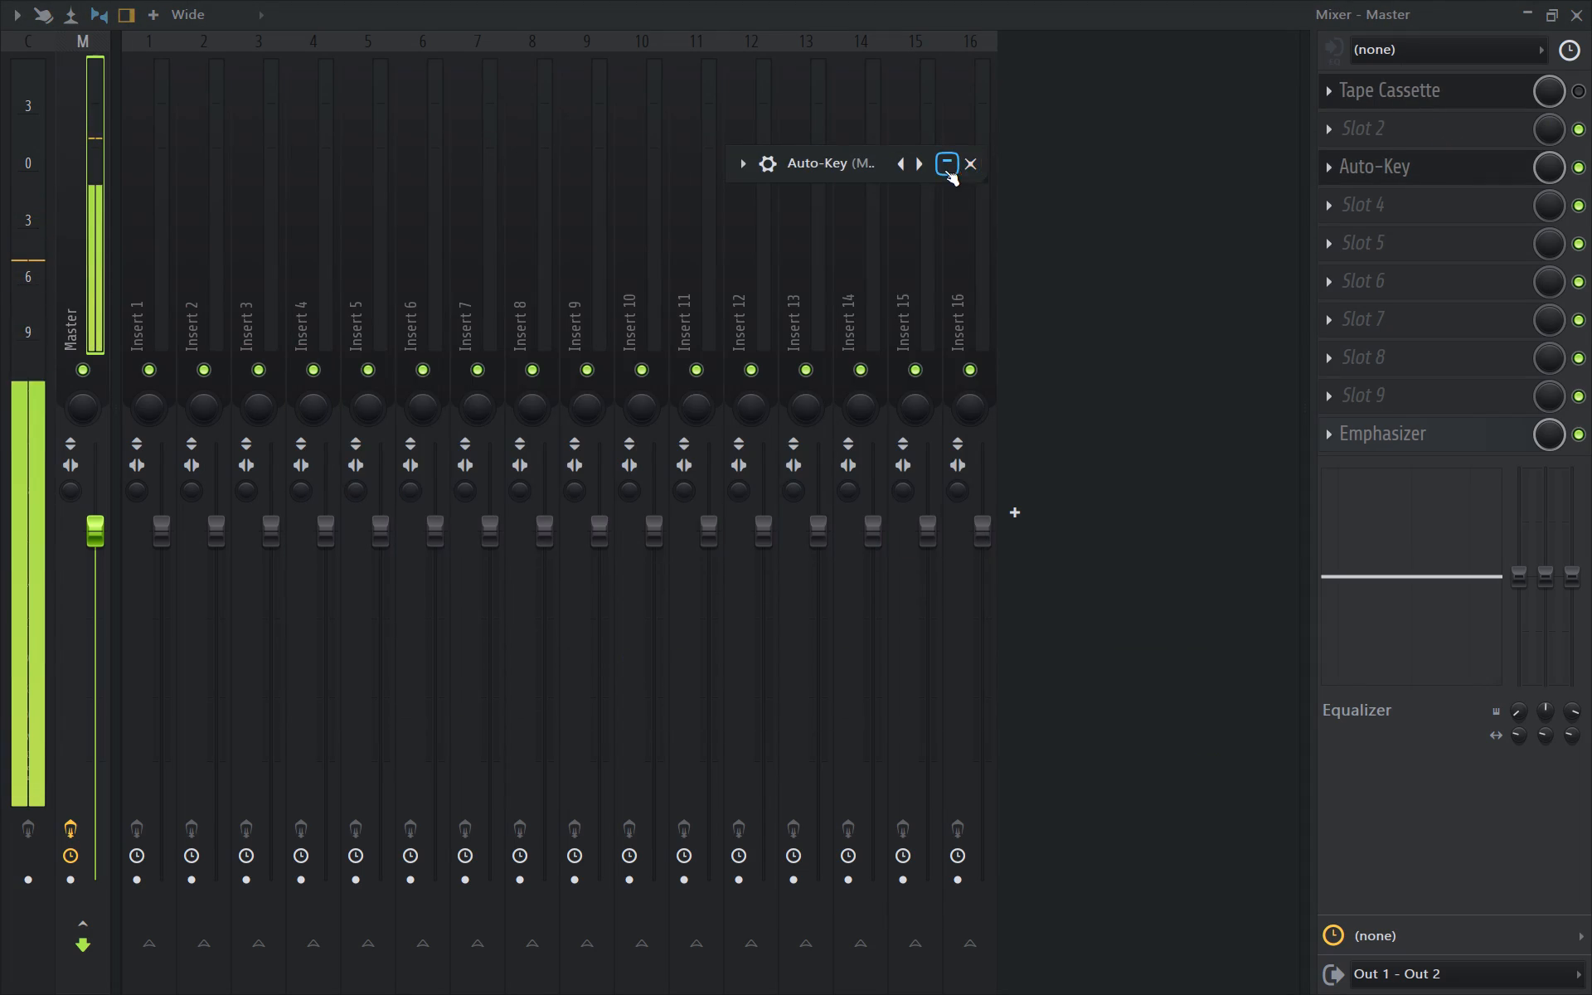
key(space)
click(963, 170)
key(space)
key(space)
Enable the Tape Cassette effect on the Master track while the loop plays.
click(1575, 98)
key(space)
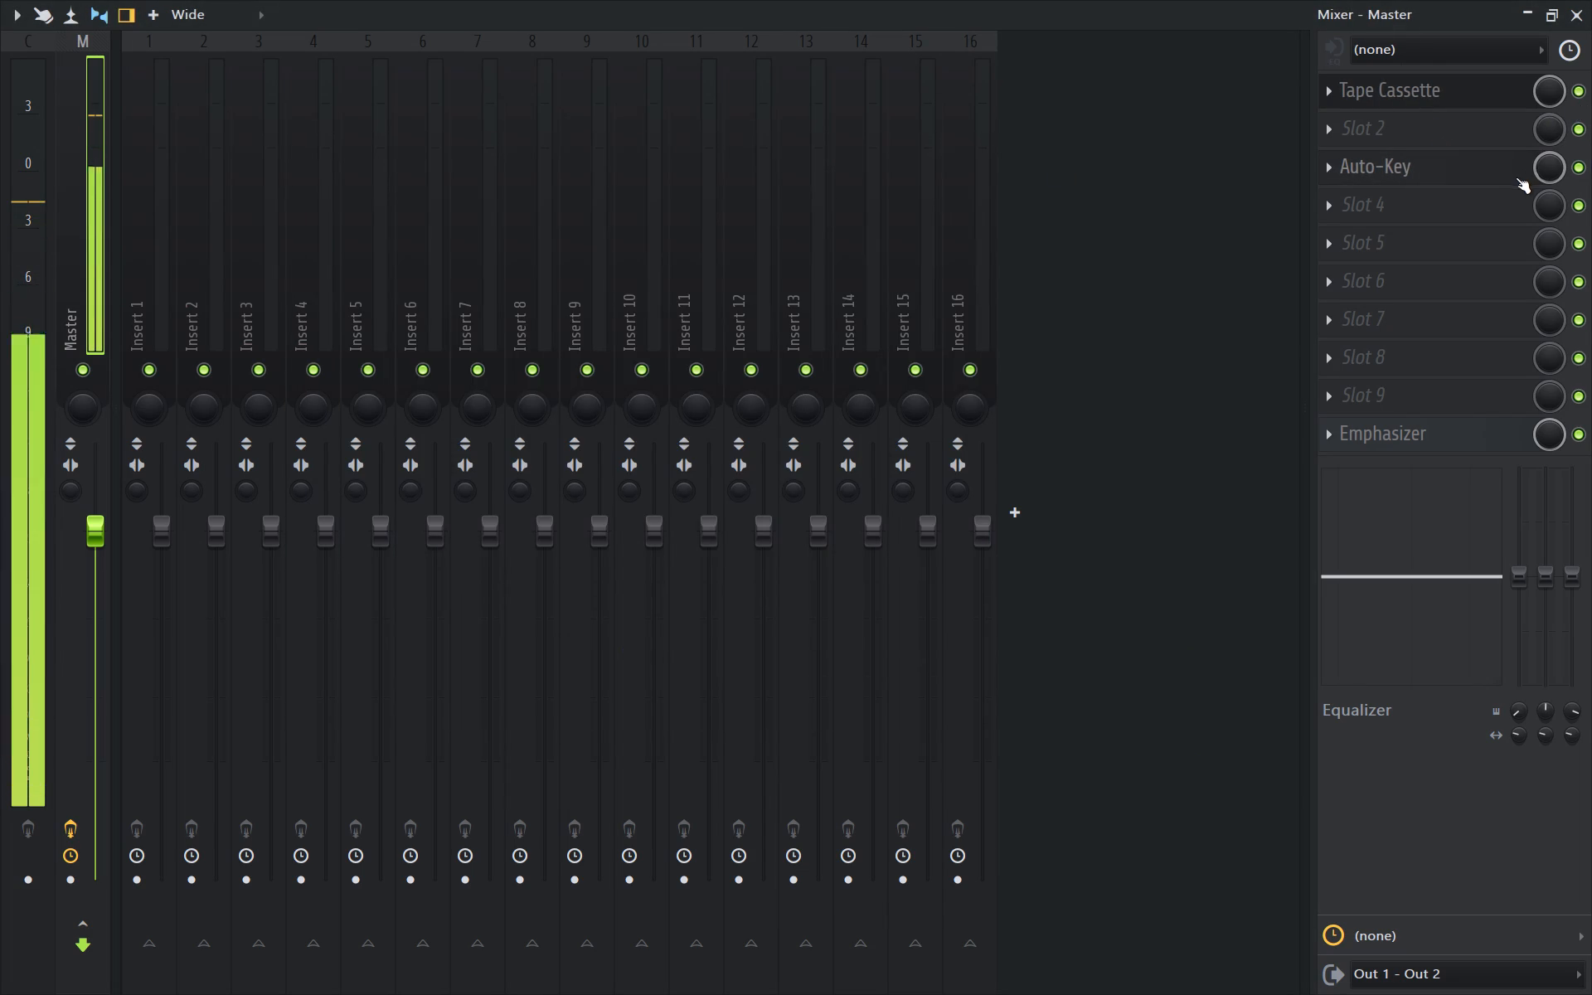
click(1514, 180)
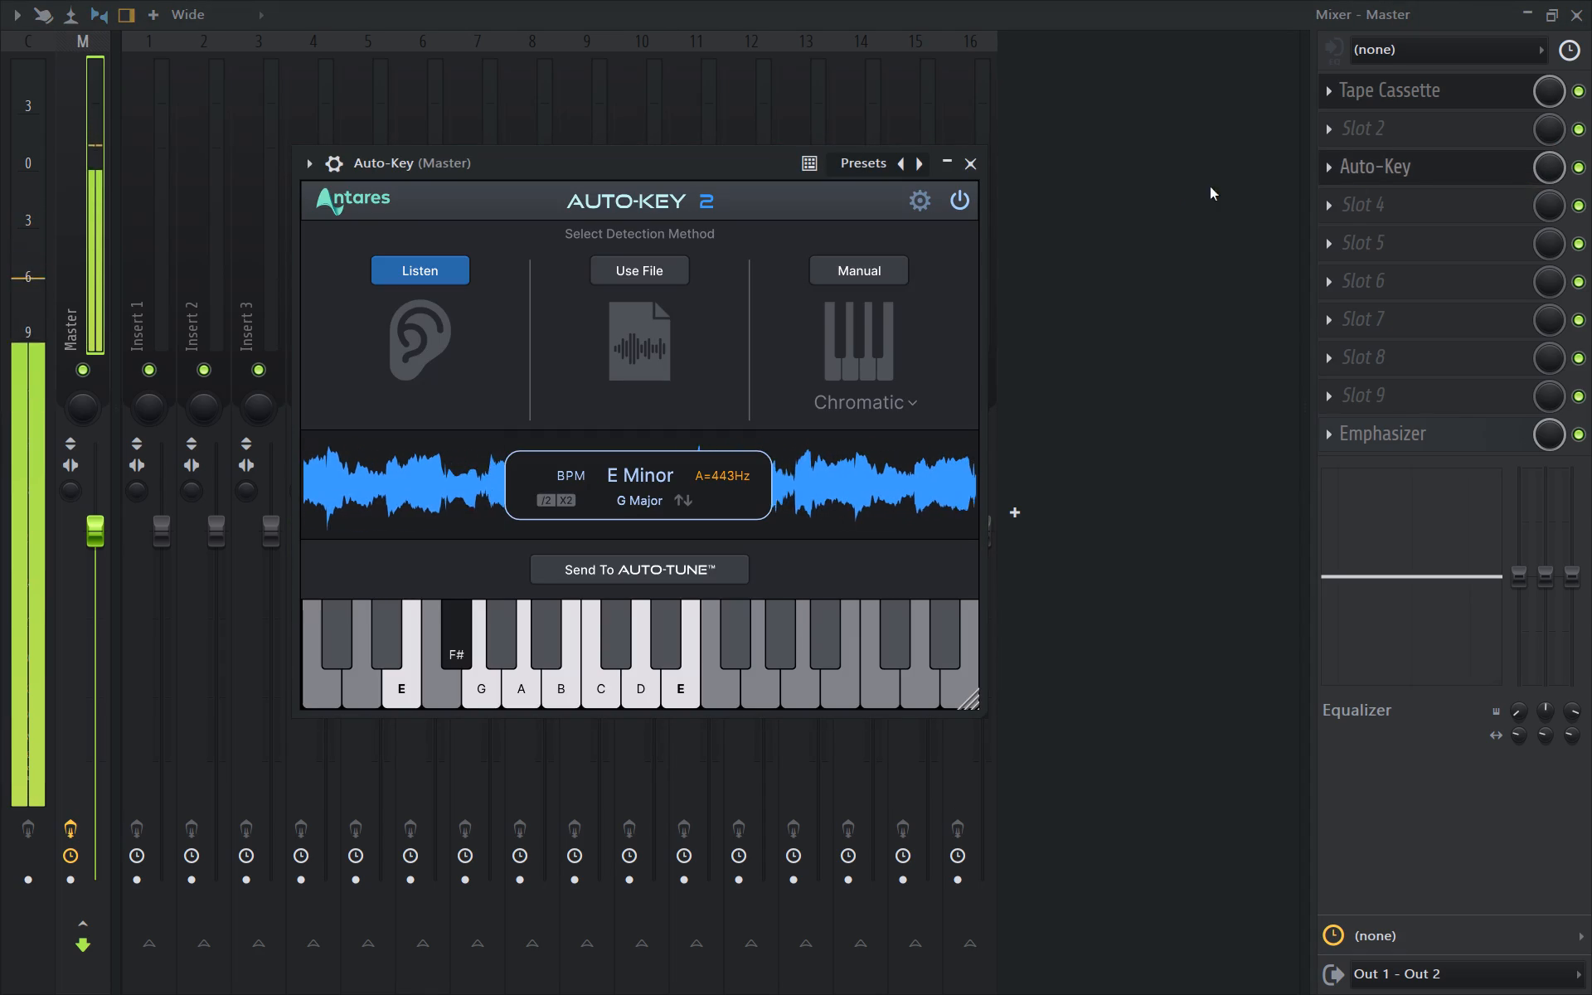
click(968, 158)
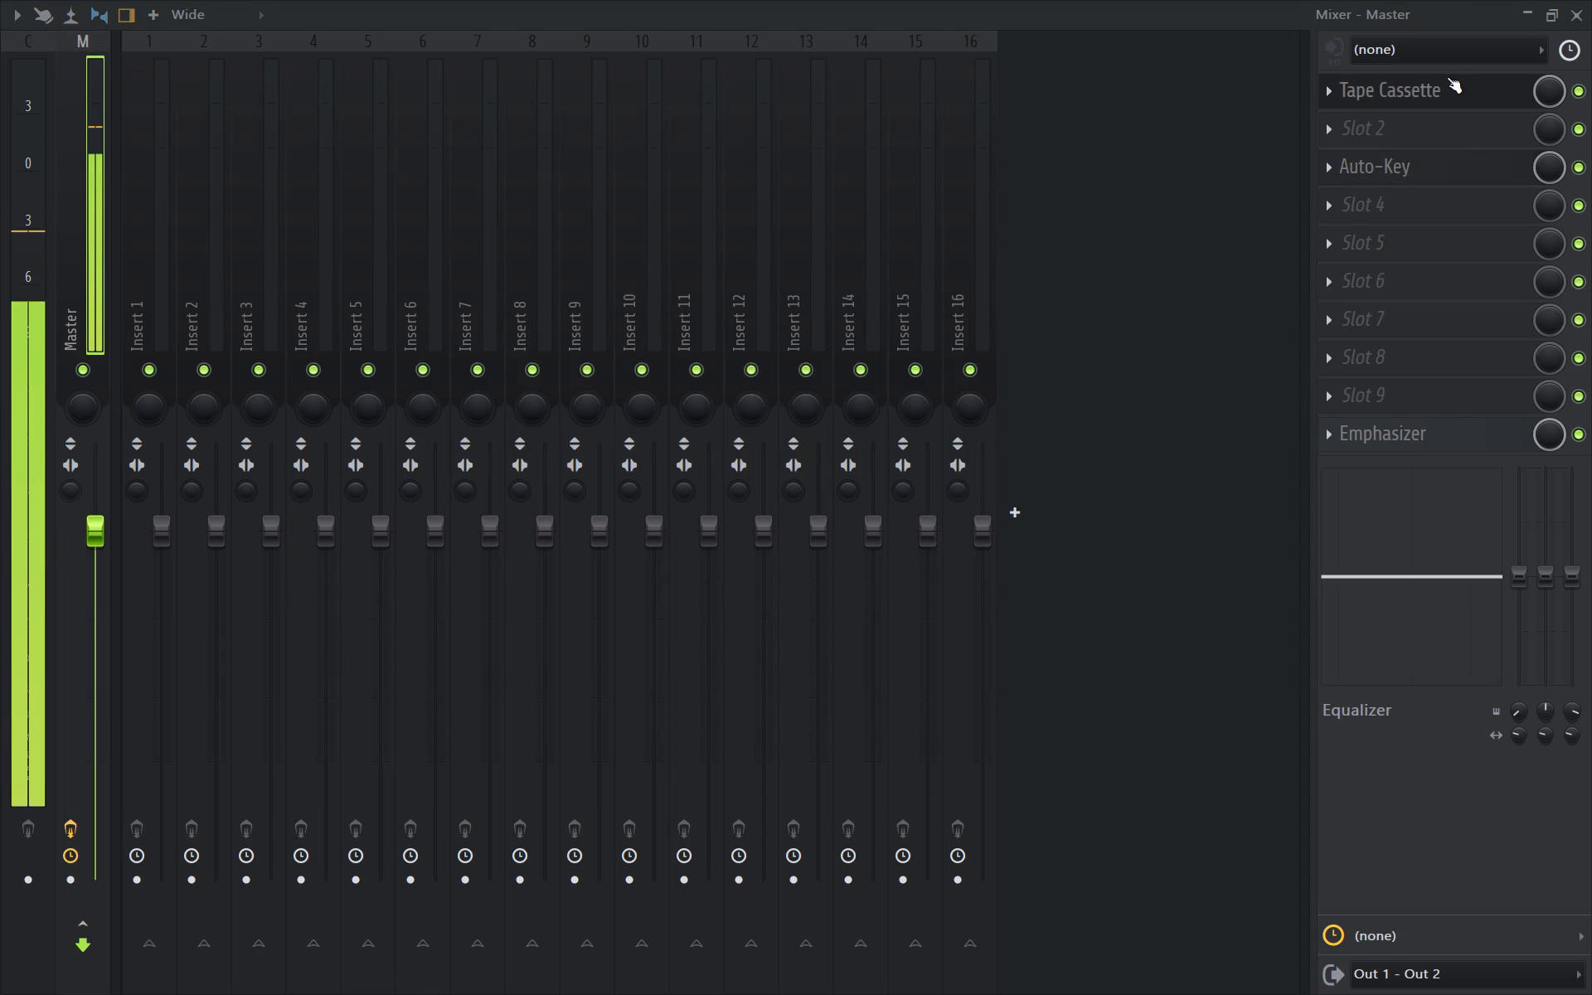
Fine-tune the Wow amount of the Master's Tape Cassette by ear, trying values up to 12%, and close the plugin.
click(1447, 77)
click(1415, 89)
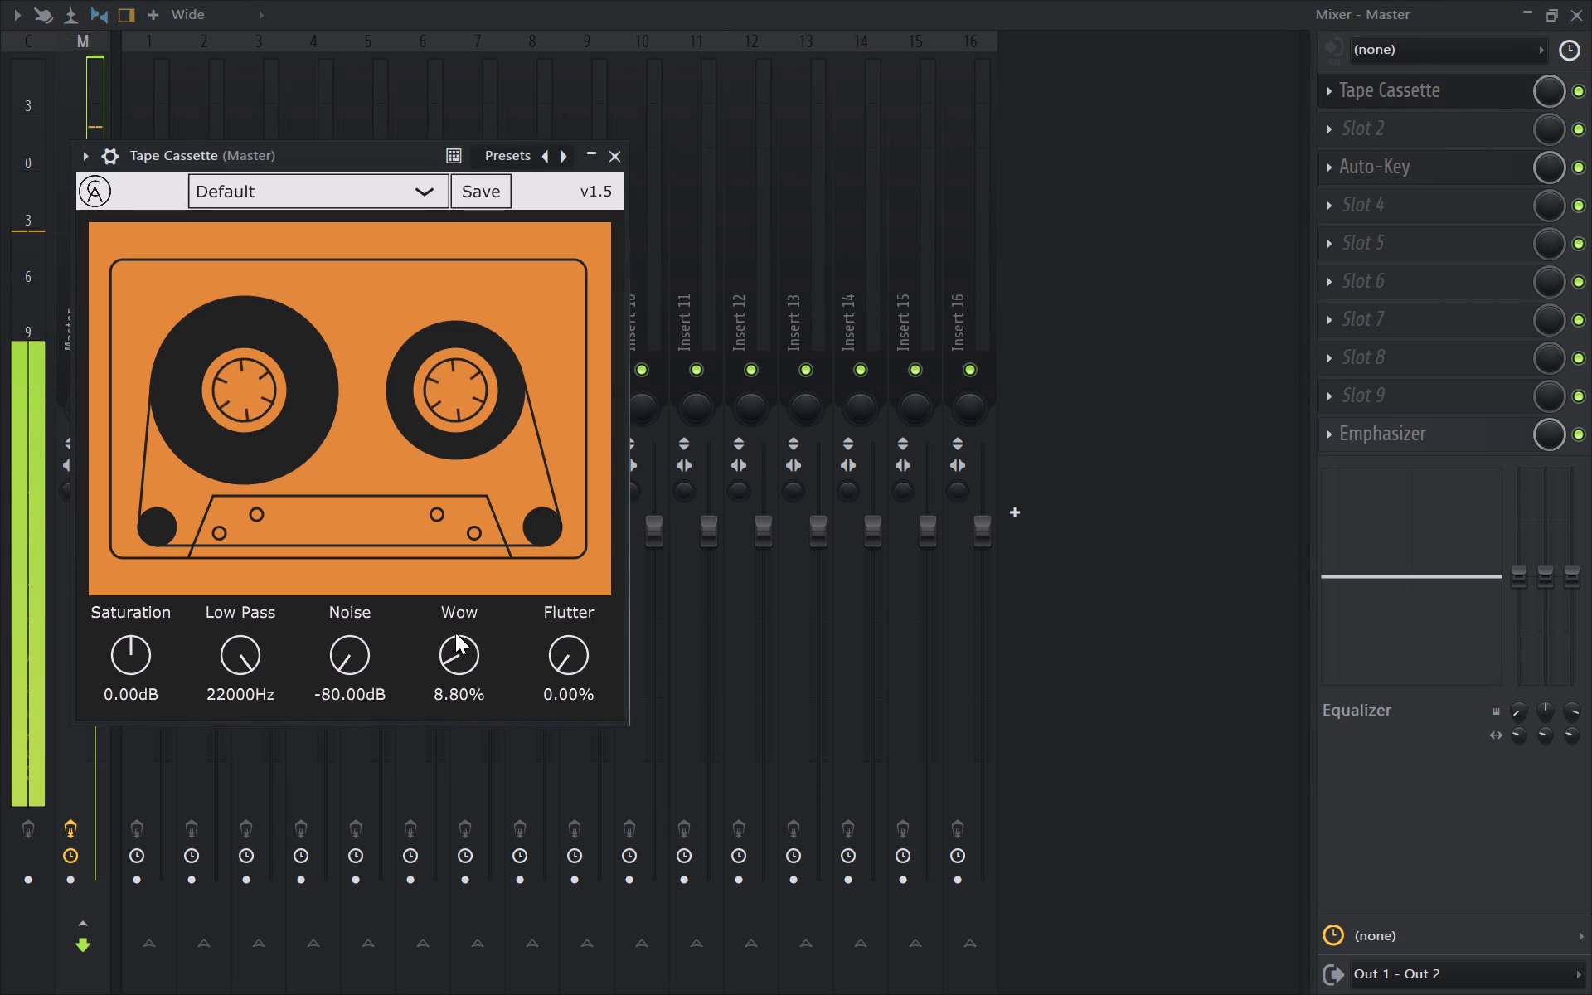
drag(455, 667, 454, 666)
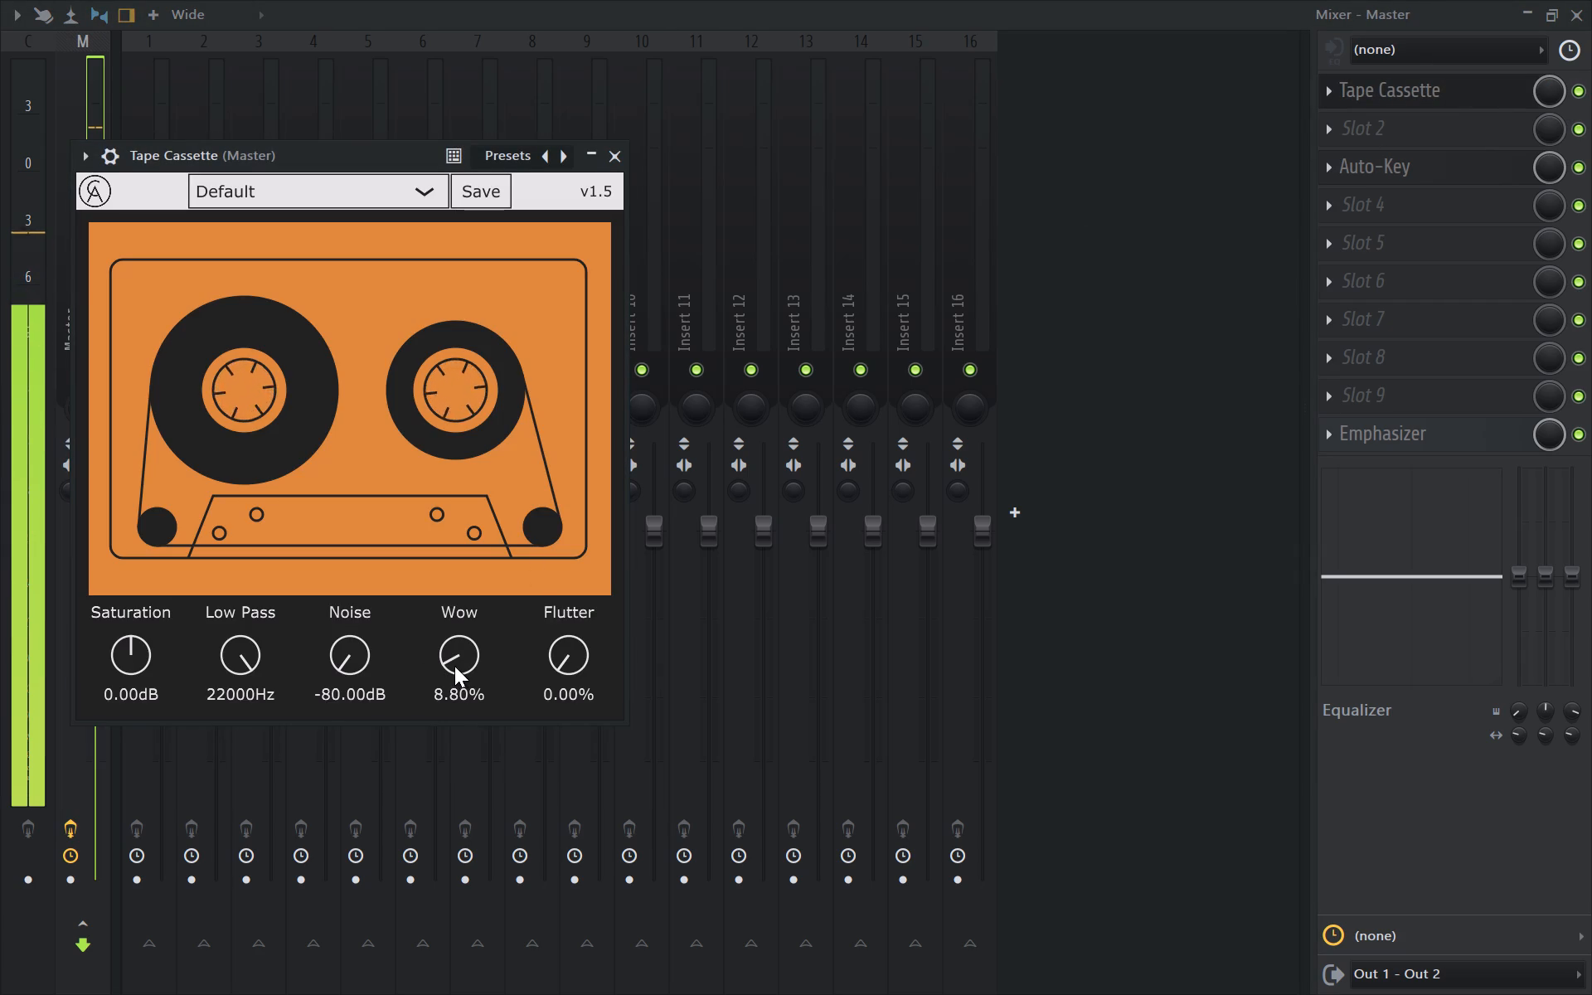
drag(454, 666, 448, 658)
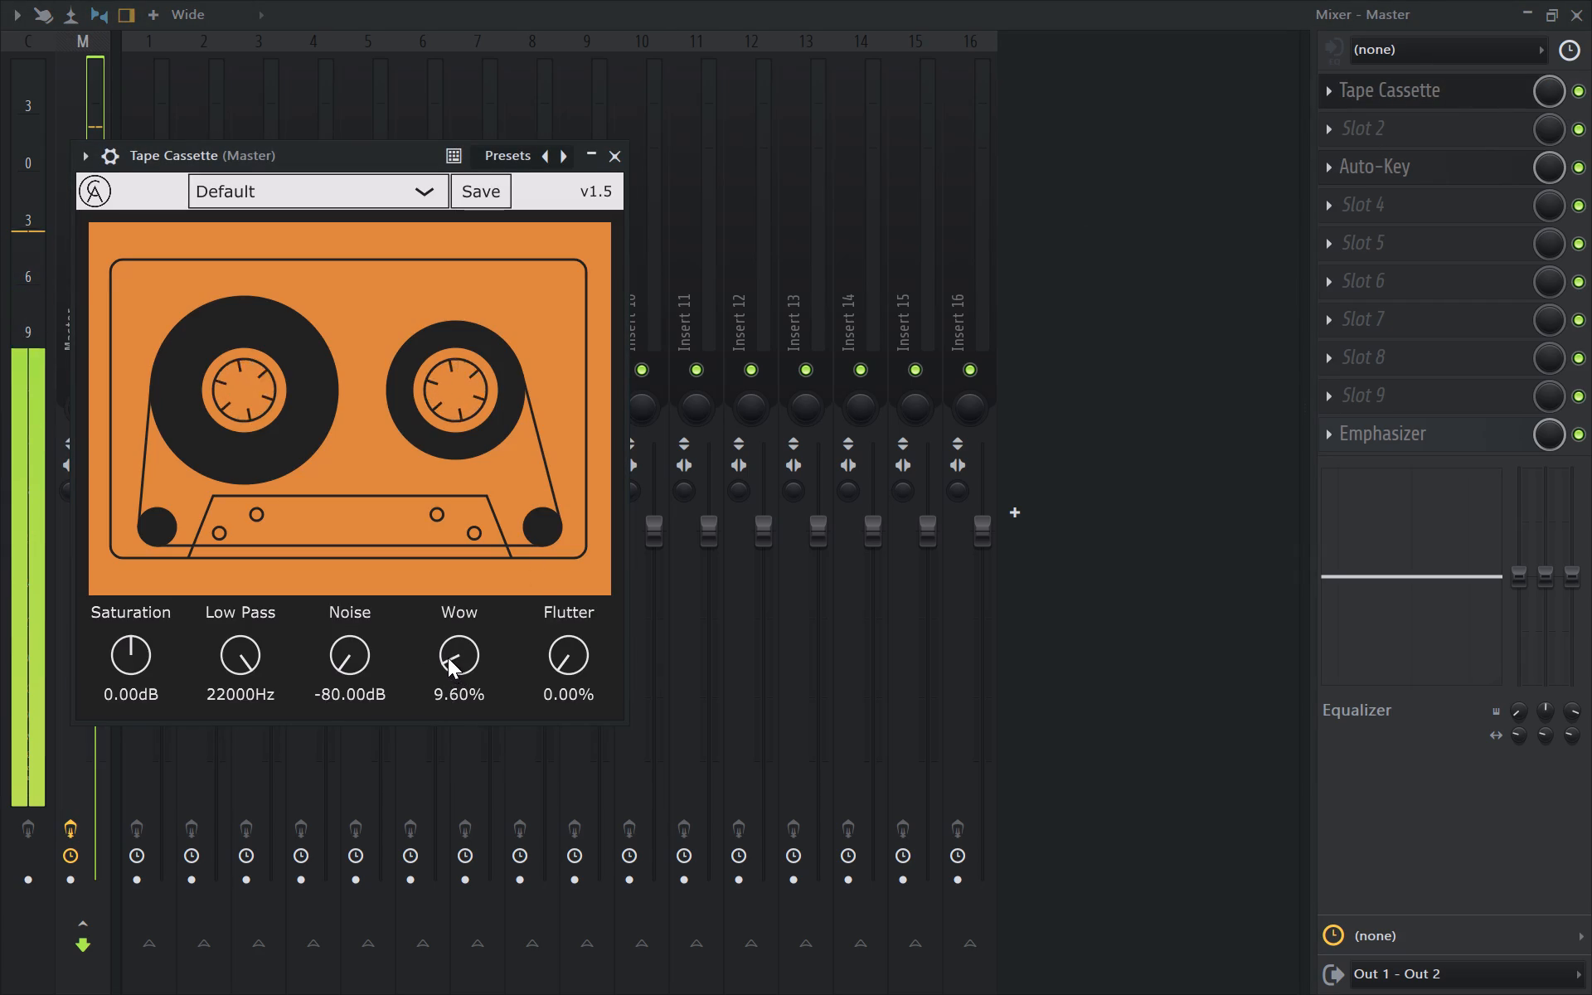
drag(448, 658, 447, 655)
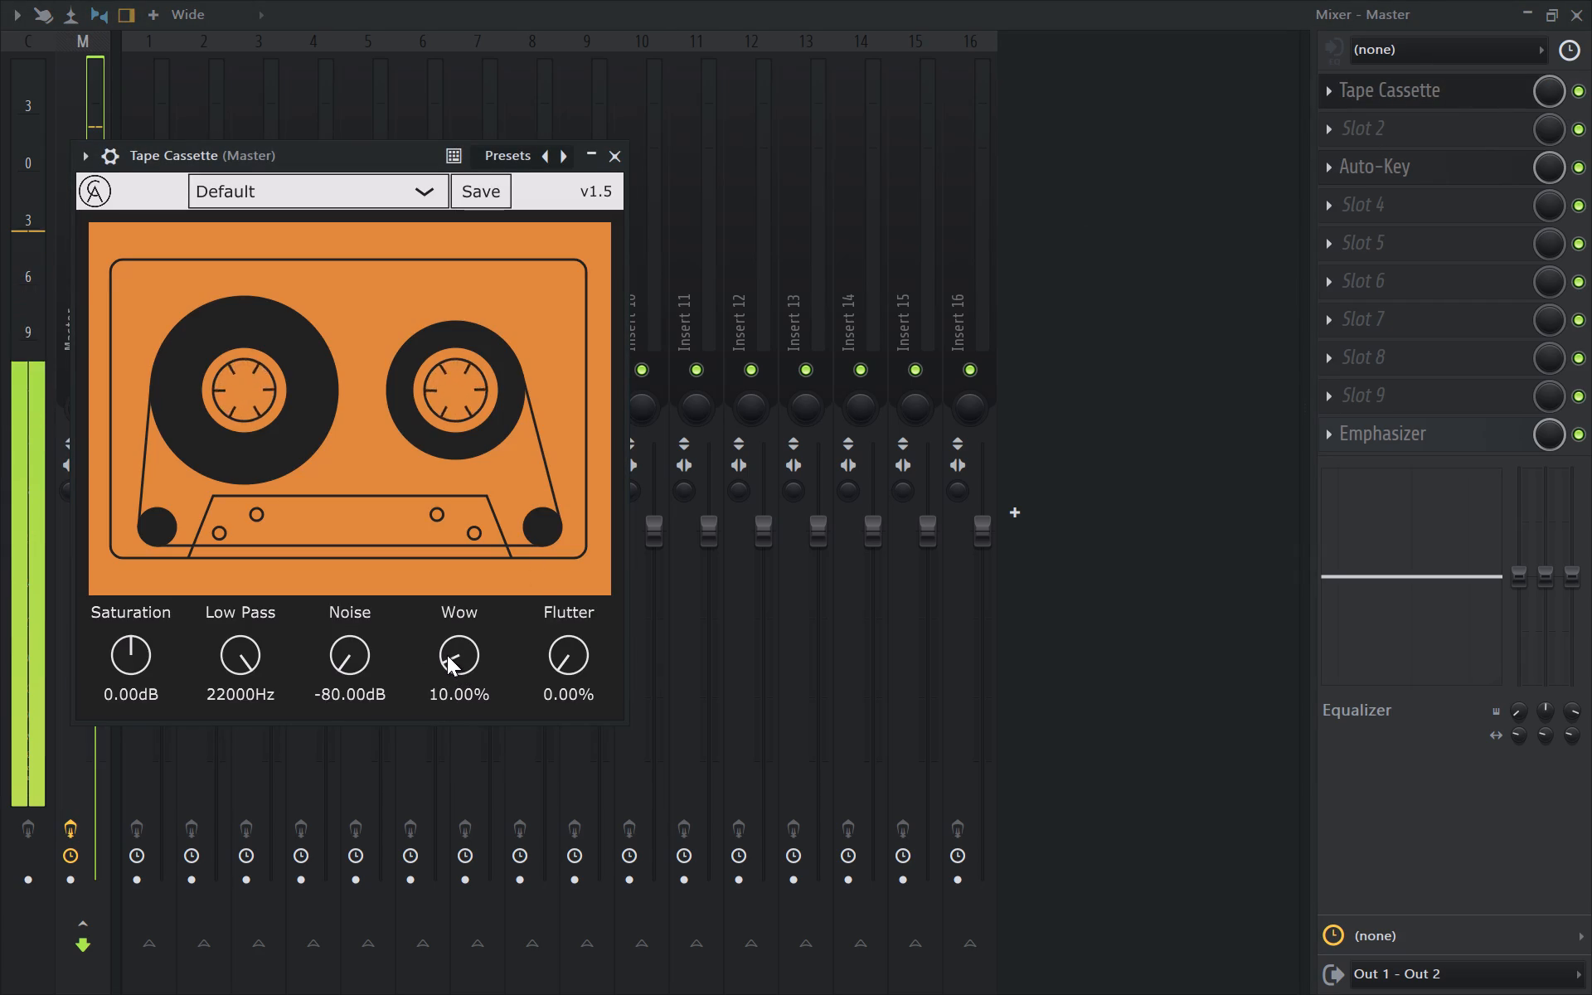
drag(447, 655, 441, 643)
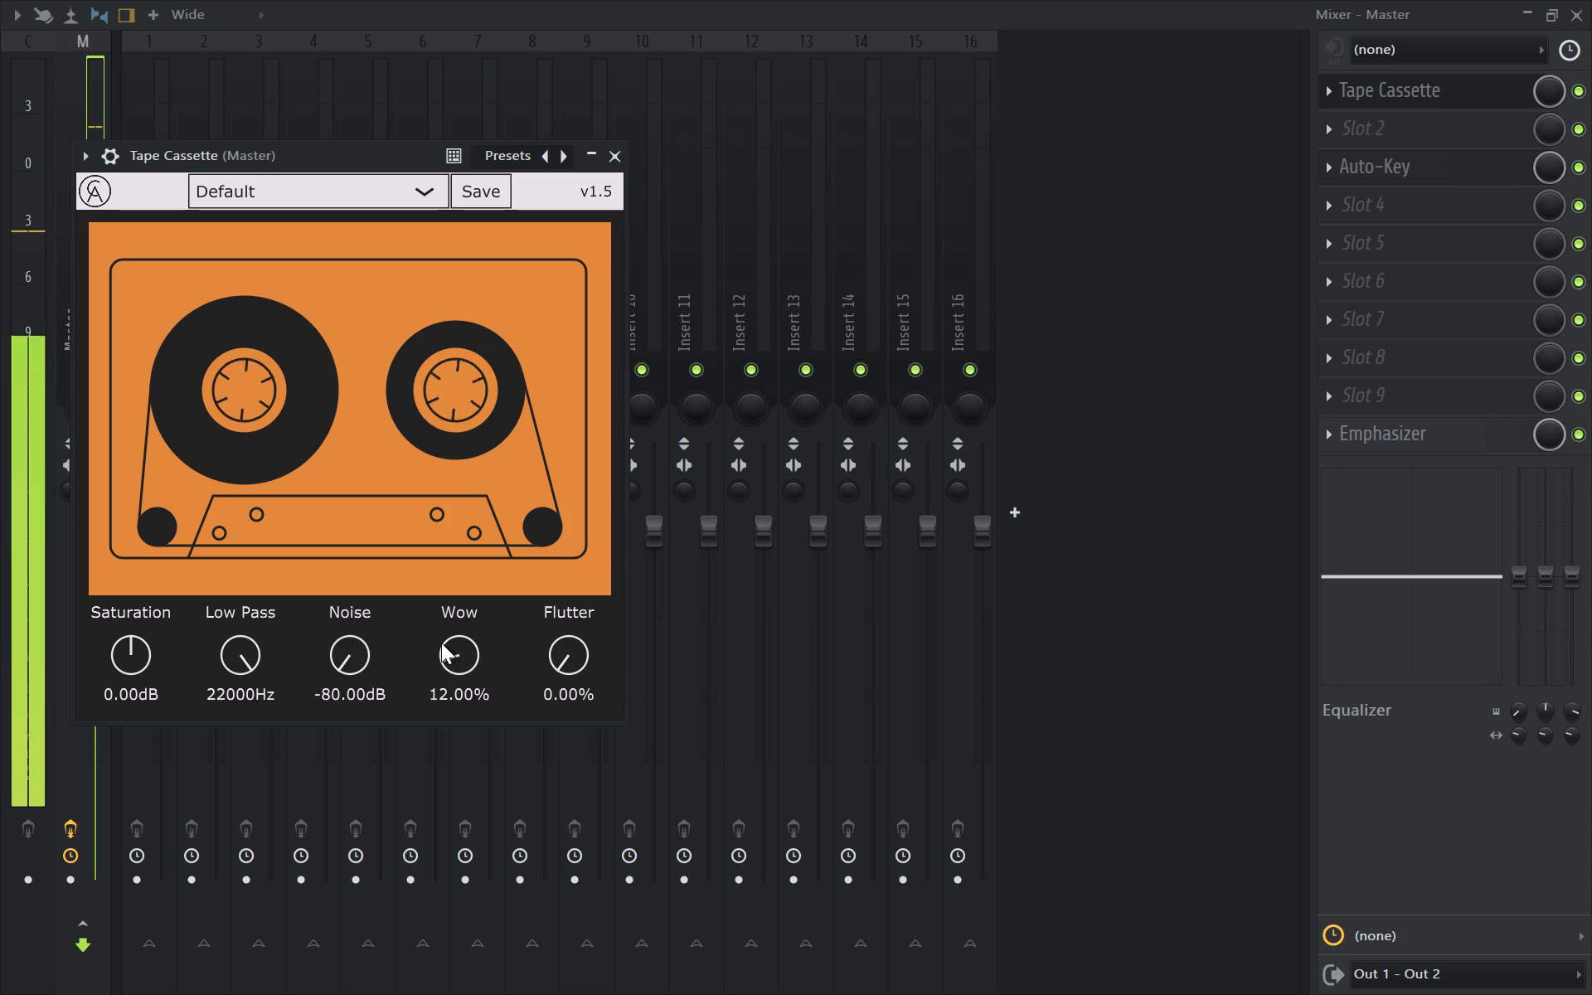
drag(441, 643, 452, 656)
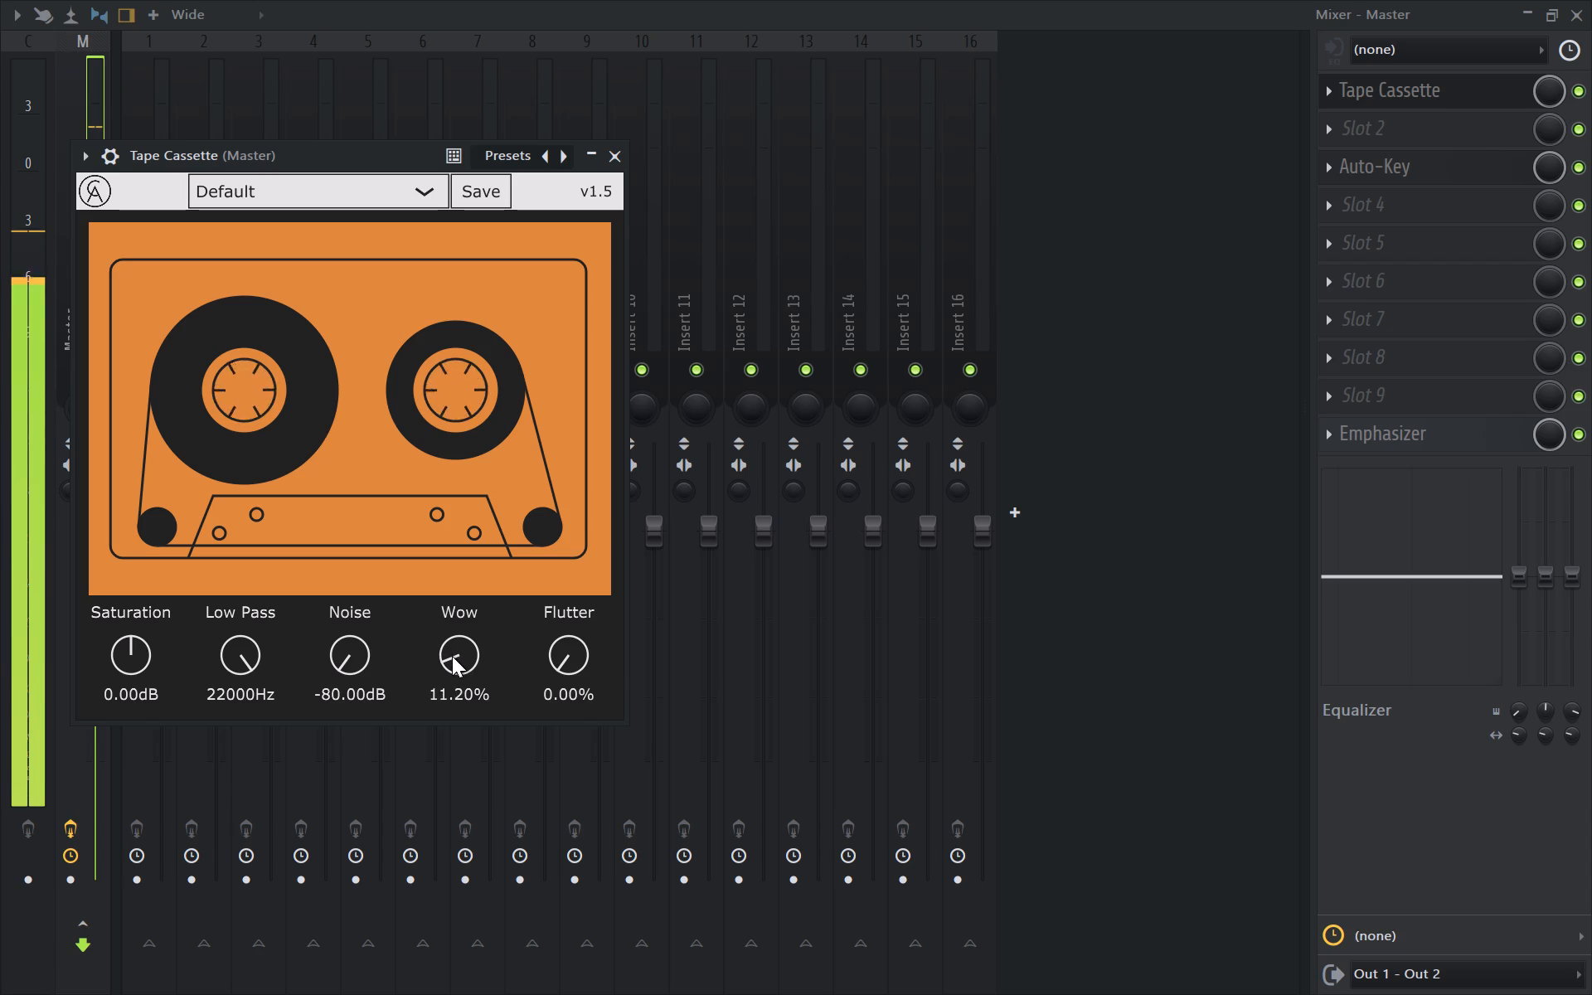
drag(452, 656, 471, 684)
click(609, 159)
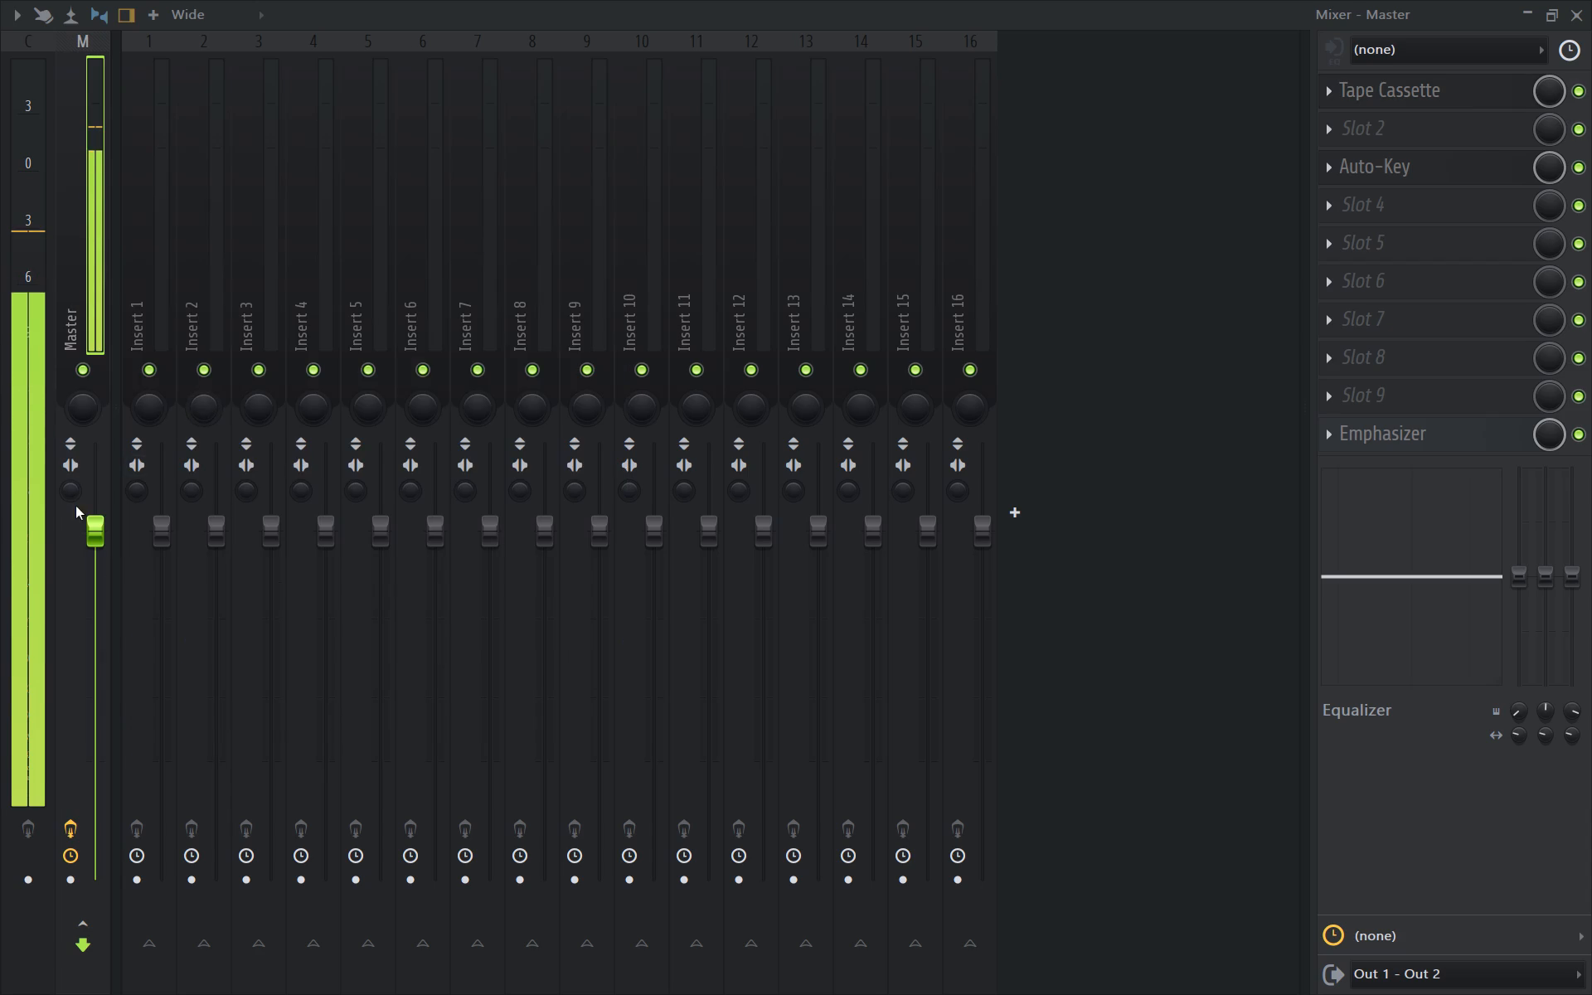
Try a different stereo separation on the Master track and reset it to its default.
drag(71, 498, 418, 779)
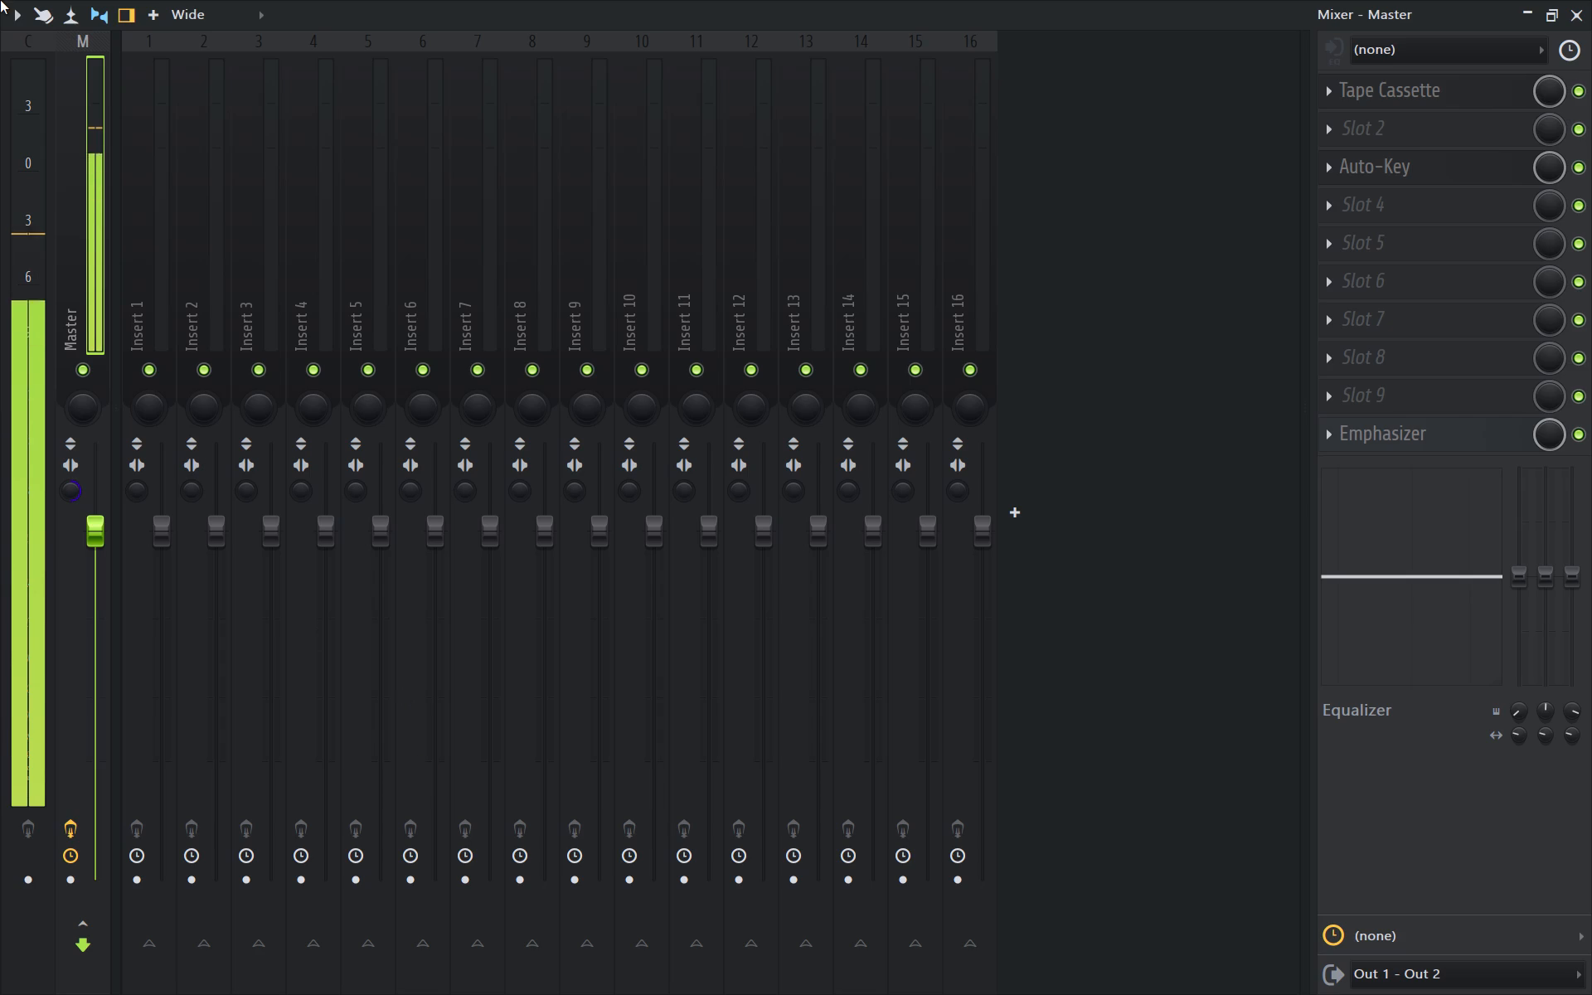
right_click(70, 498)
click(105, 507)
Restart the loop a few times and close the mixer to return to the playlist.
key(space)
key(space)
key(space)
double_click(1591, 14)
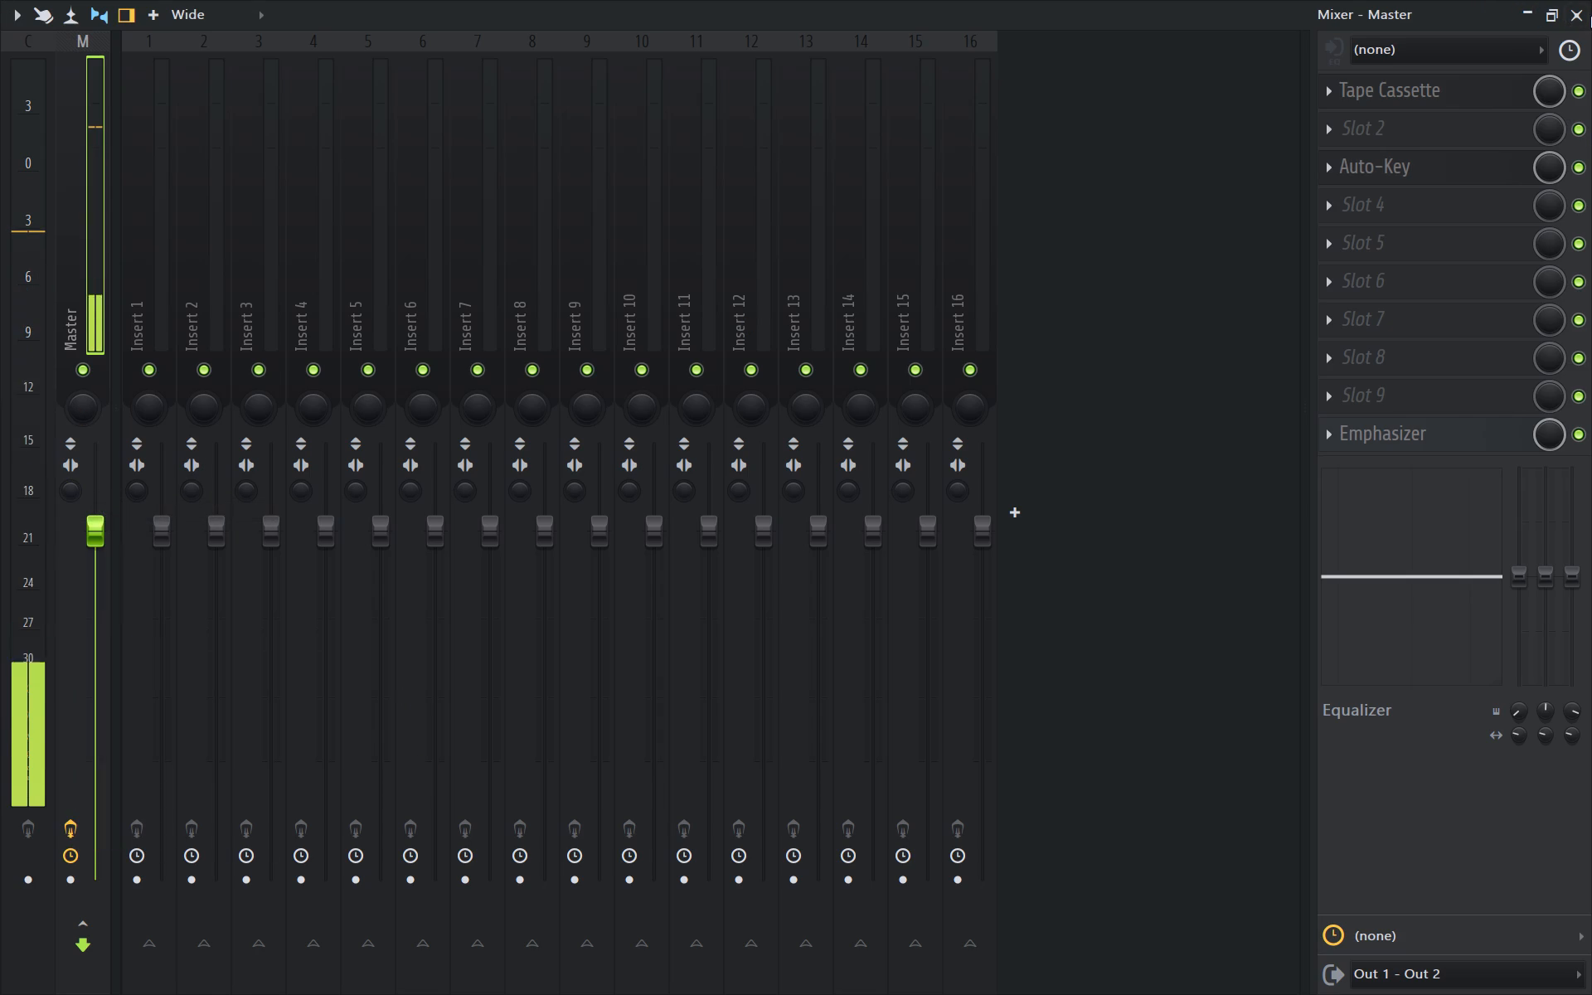
Replay the opening of the loop repeatedly in the playlist to judge how the repitched sample sounds.
key(space)
key(space)
key(space)
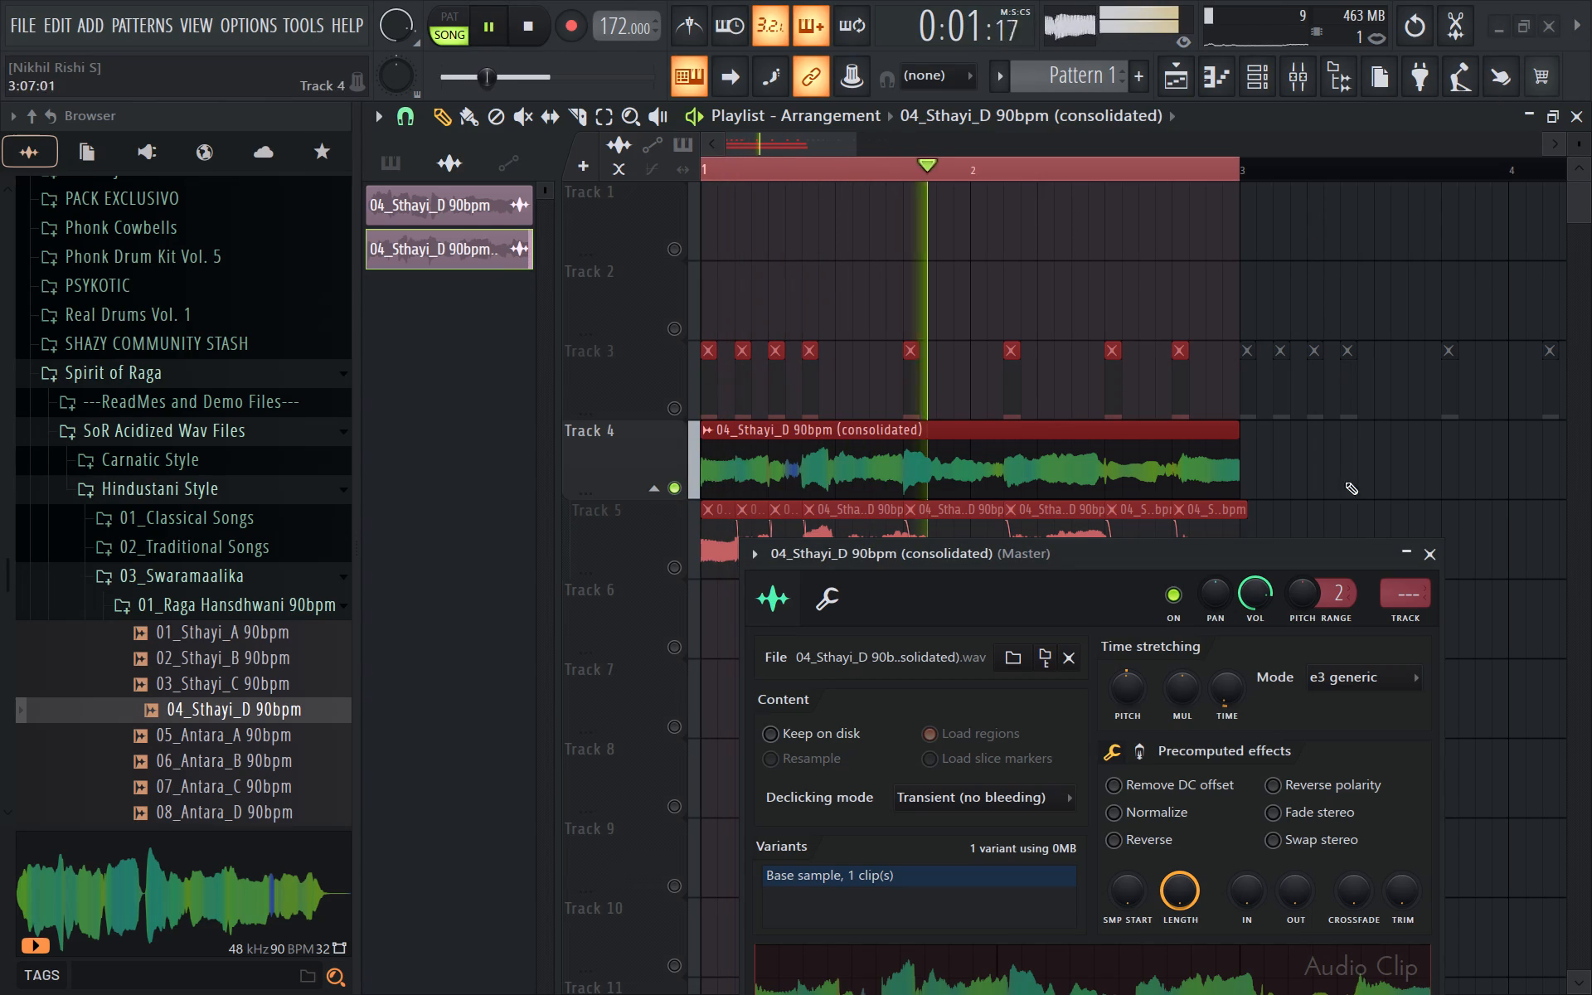
key(space)
key(space)
key(space)
key(space)
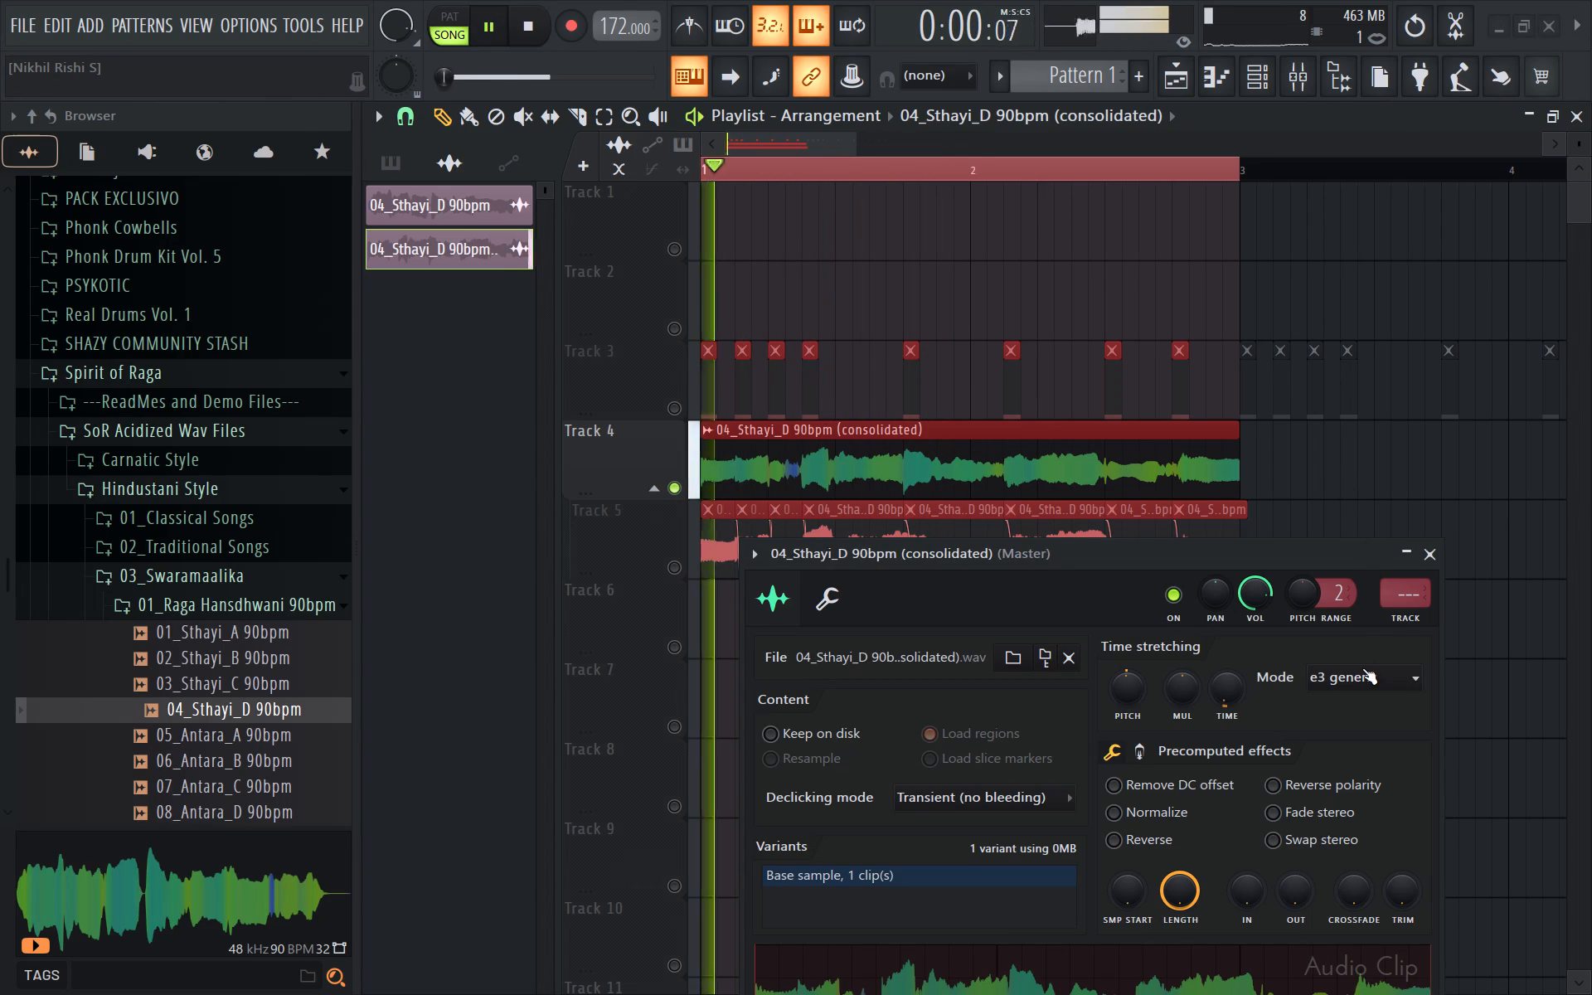
key(space)
key(space)
key(space)
key(space)
key(space)
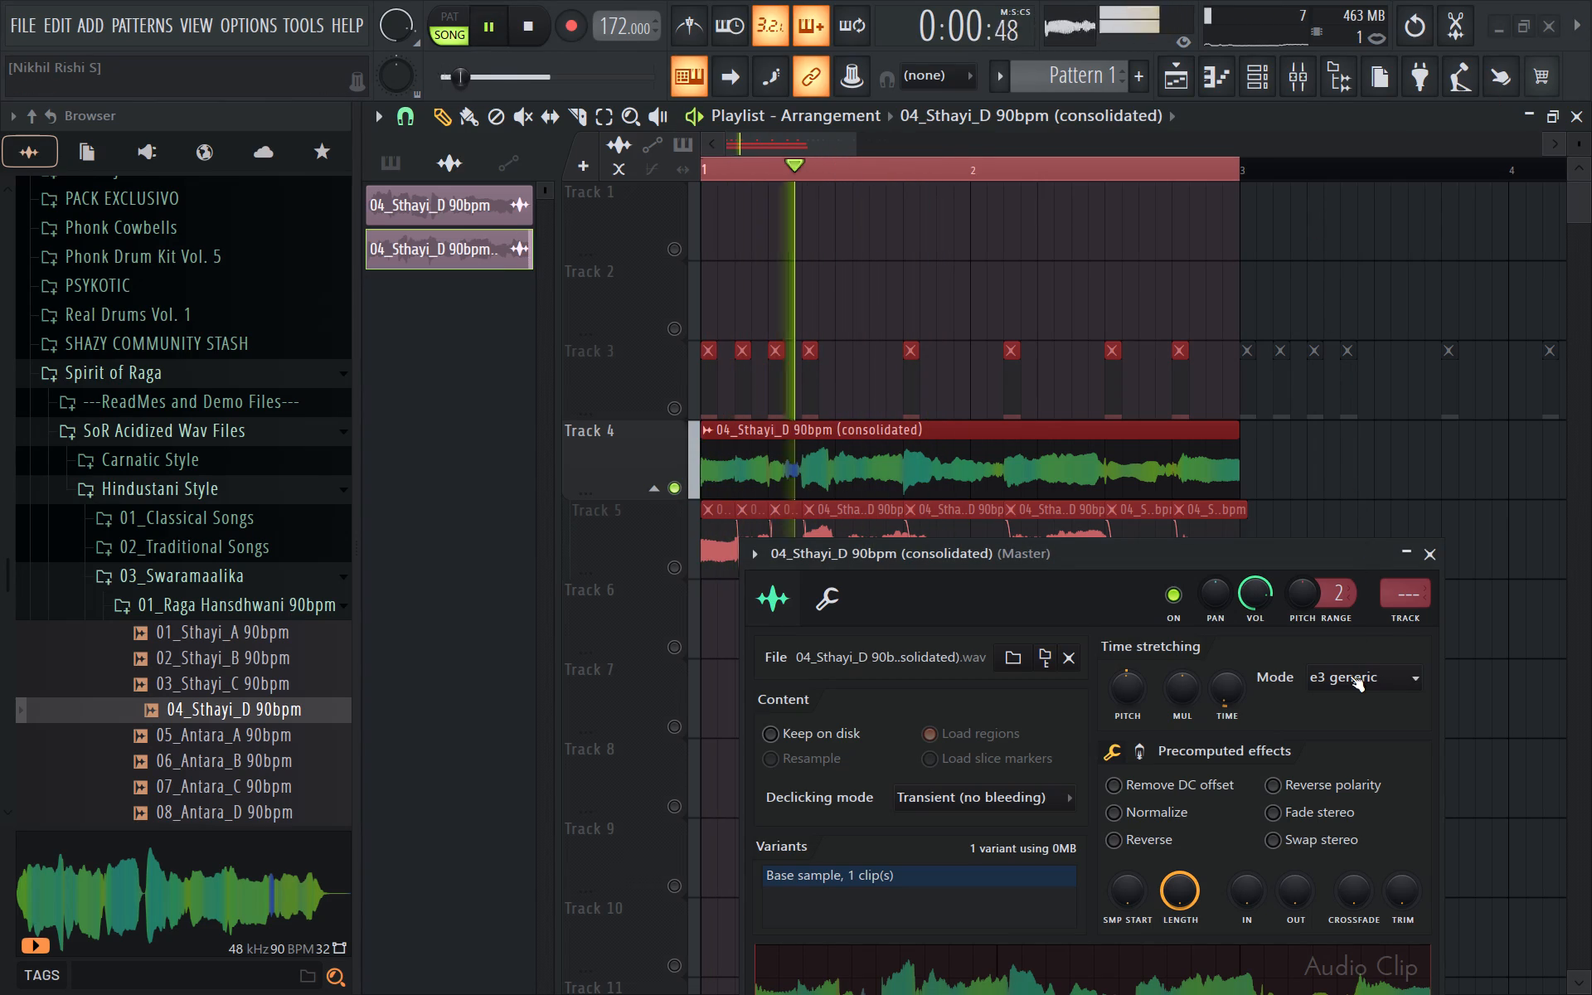
key(space)
key(space)
key(space)
key(space)
key(space)
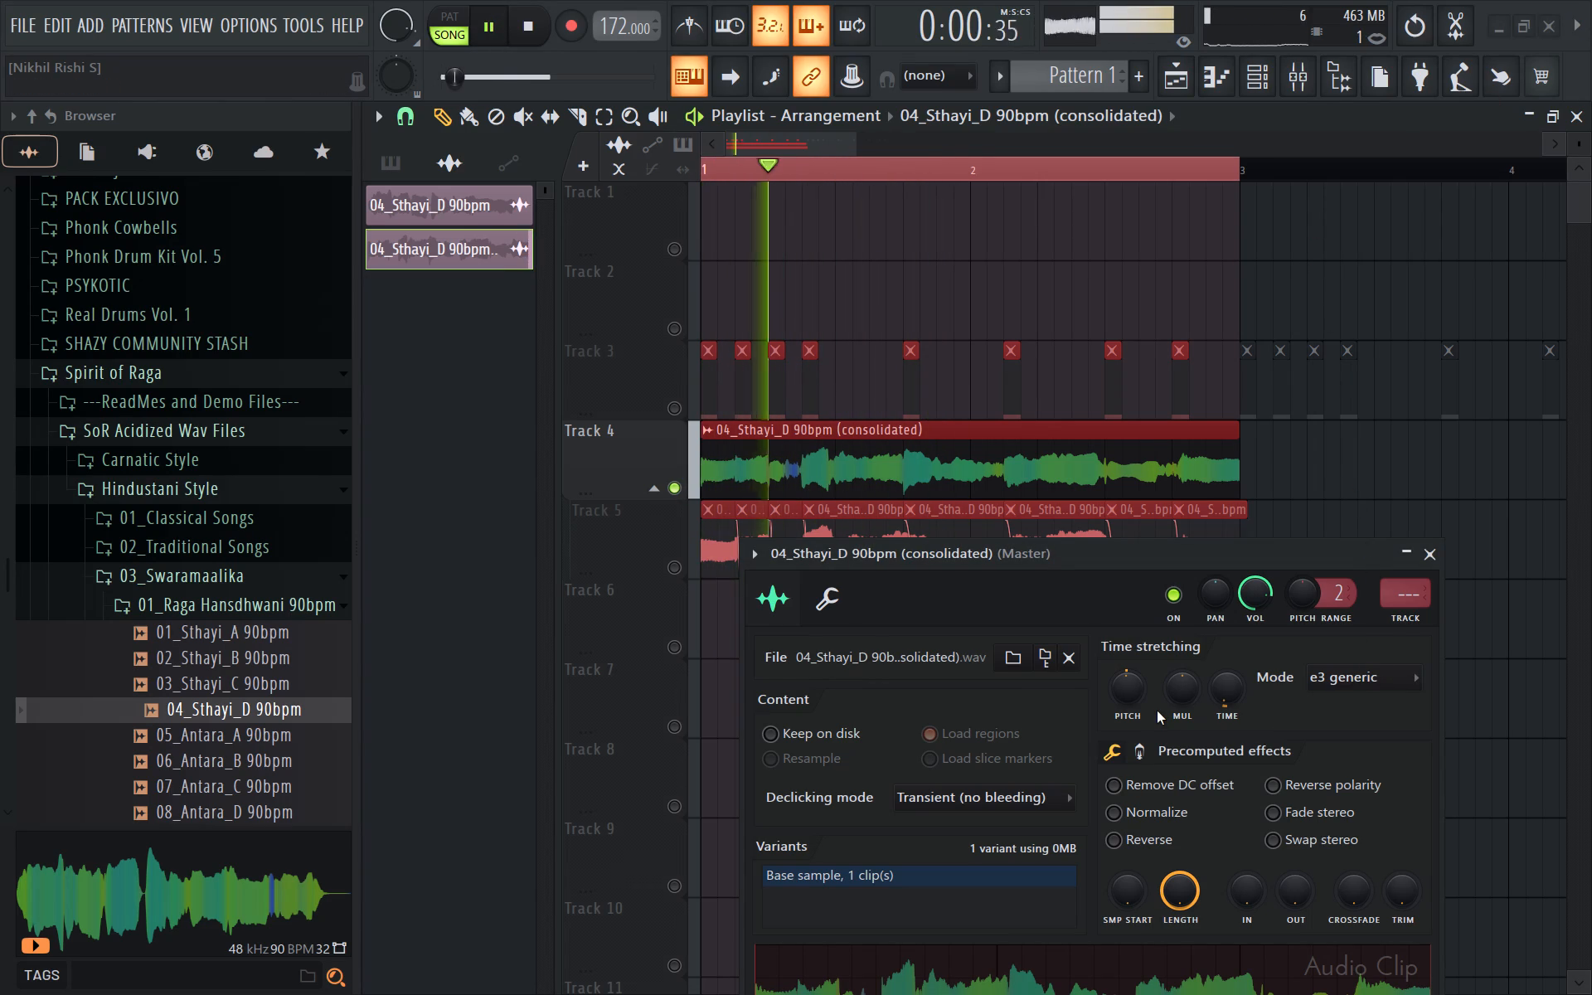
Close the consolidated Sthayi_D sample's channel settings and return to the playlist.
click(1439, 551)
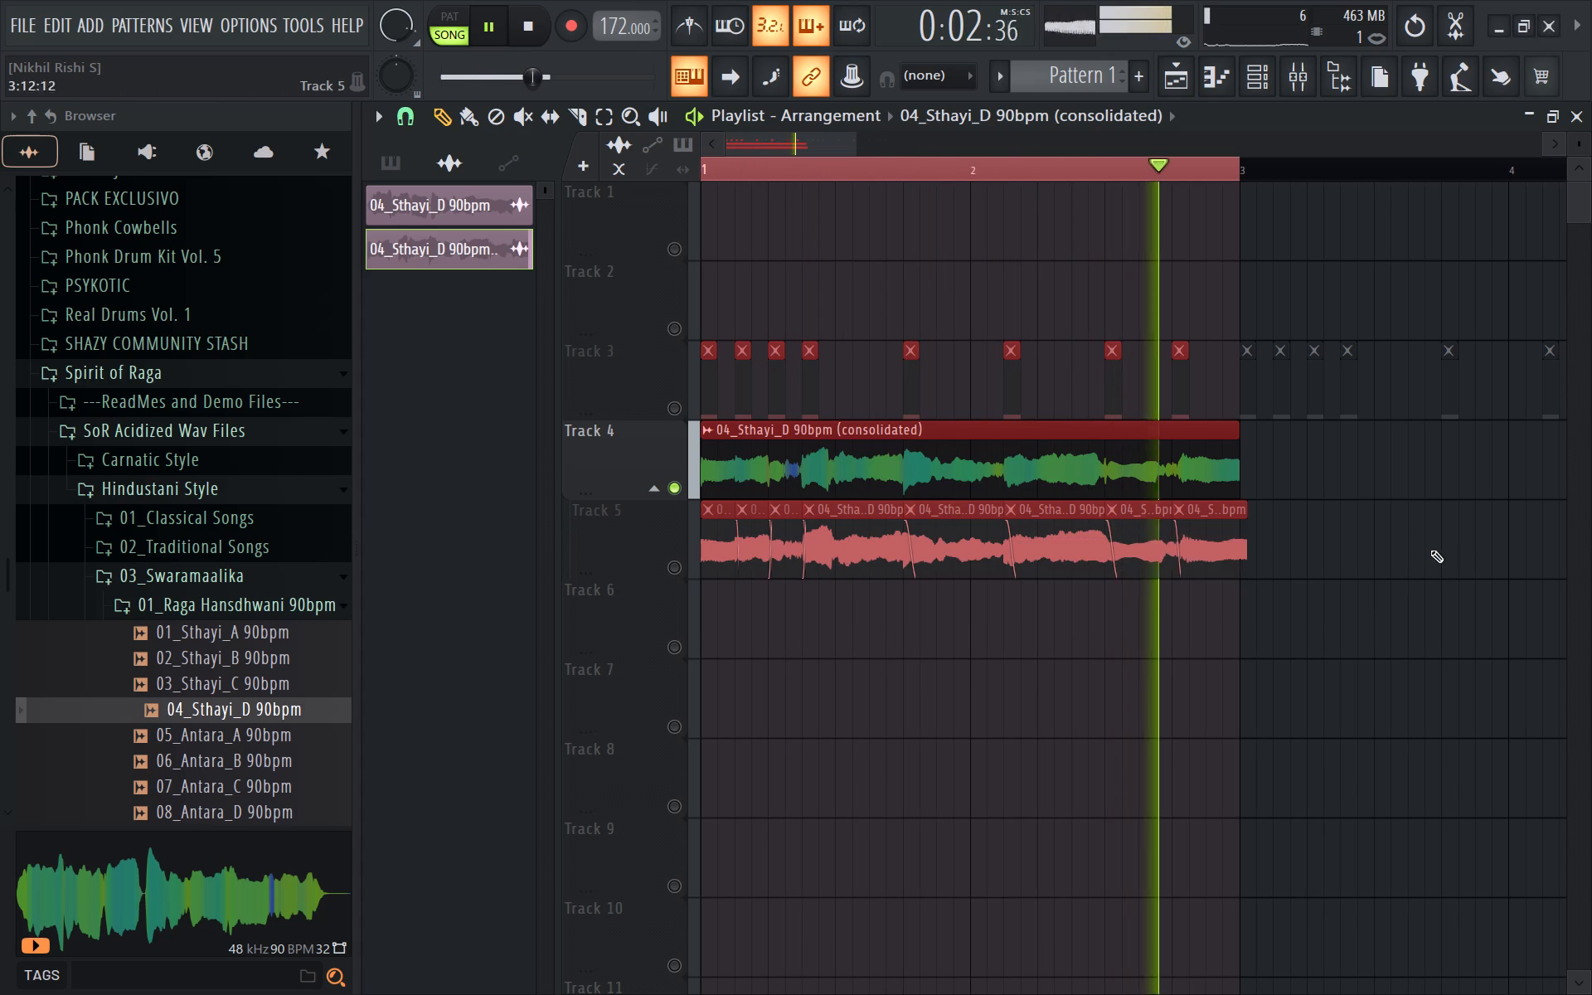
click(1289, 65)
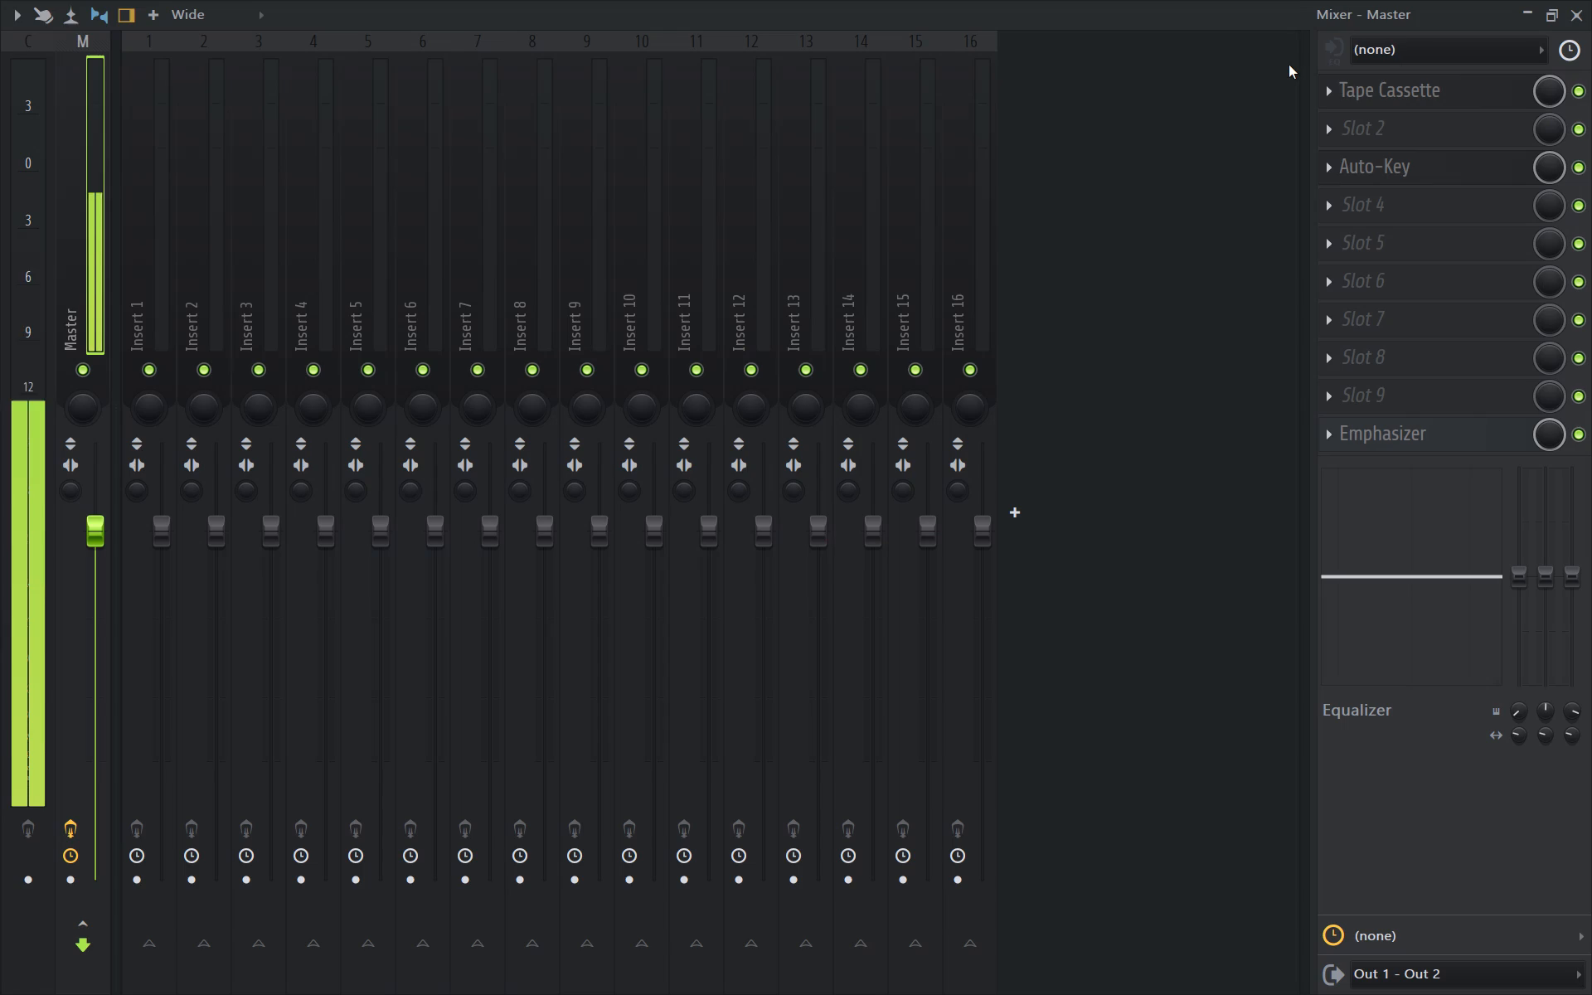
click(1578, 26)
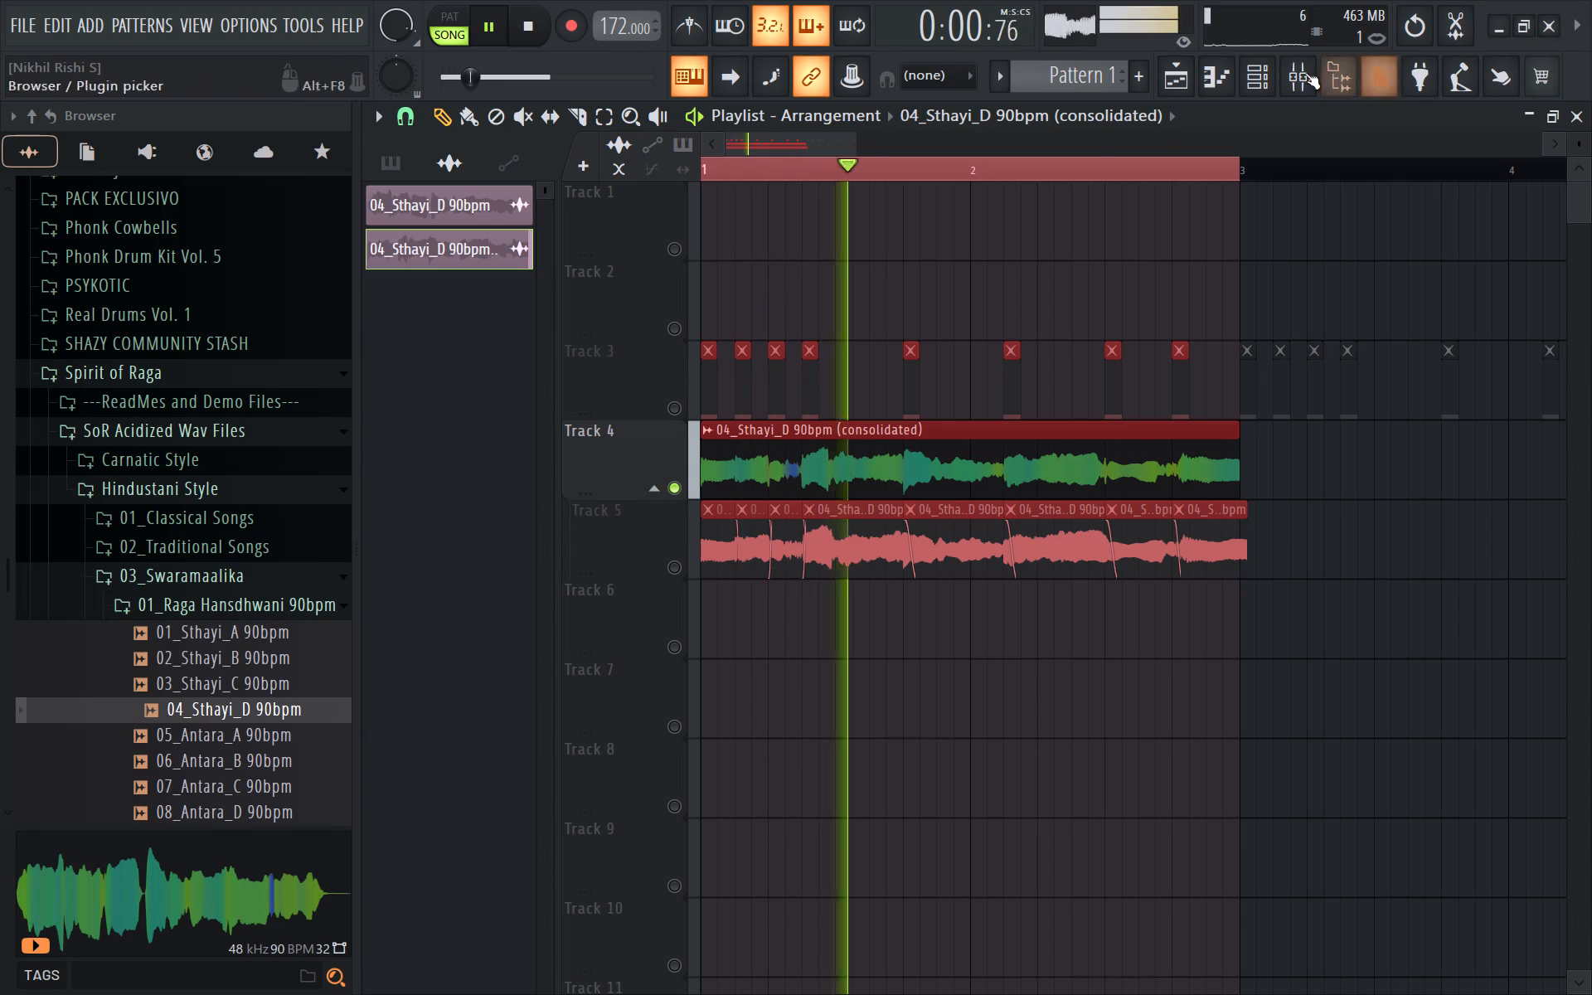
Filter the channel rack to show the Unsorted channels and stop playback.
click(1249, 80)
click(905, 167)
click(911, 235)
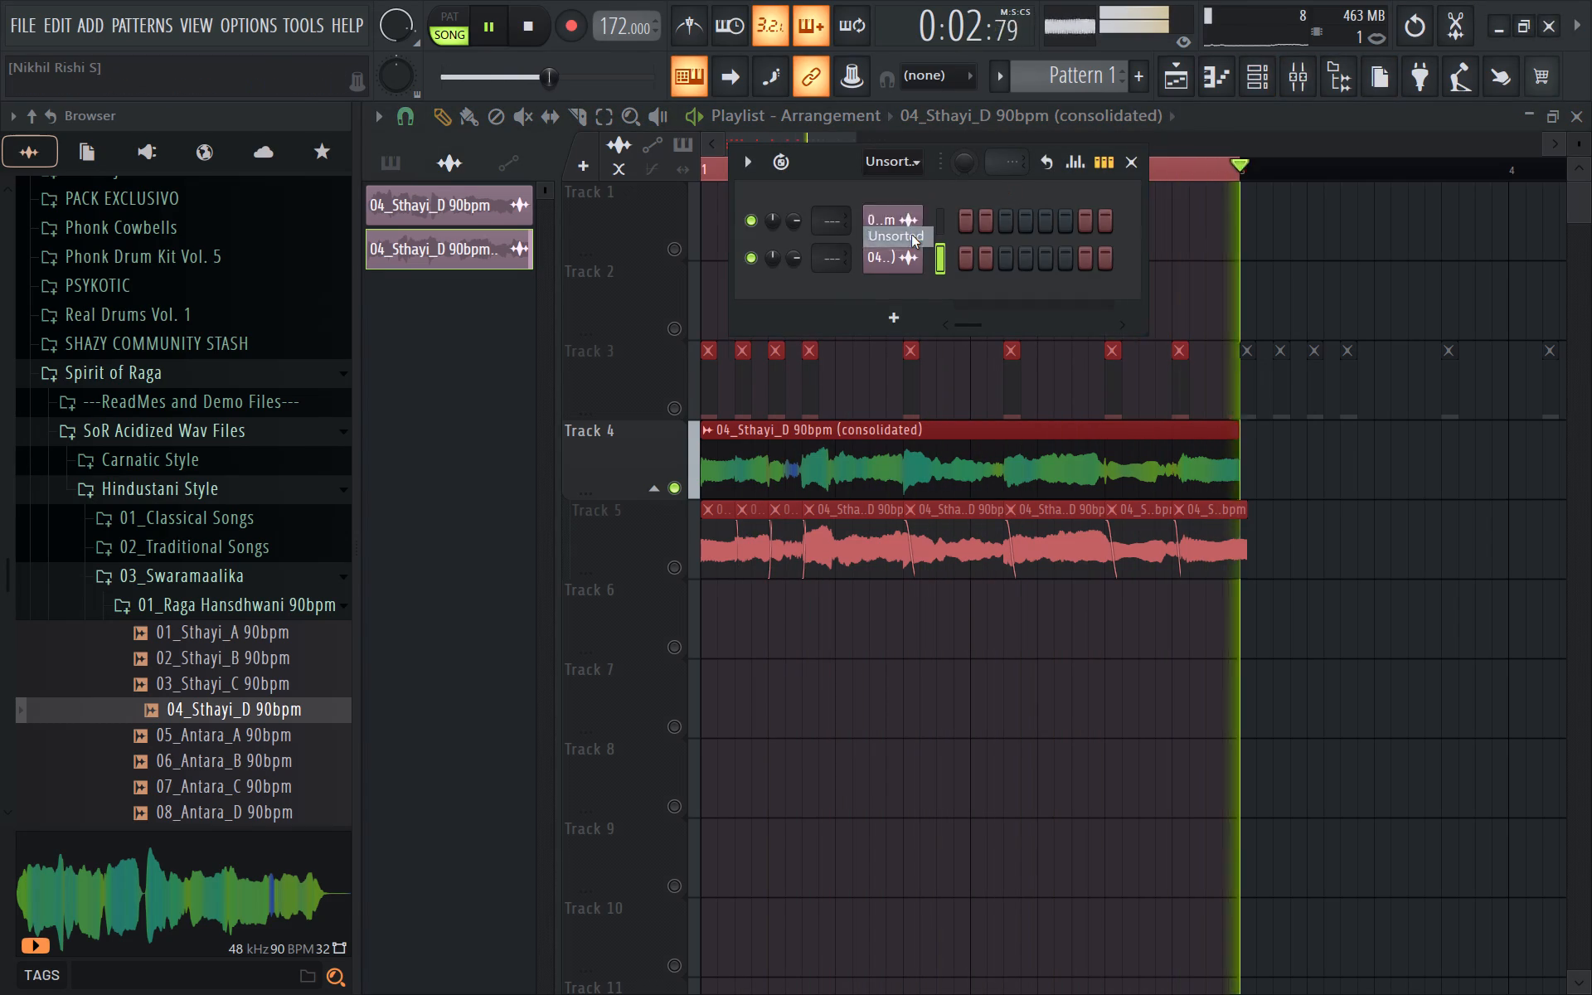
key(space)
Show the patterns in the playlist picker and place Pattern 1 at the start of bar 1 on Track 6.
click(400, 183)
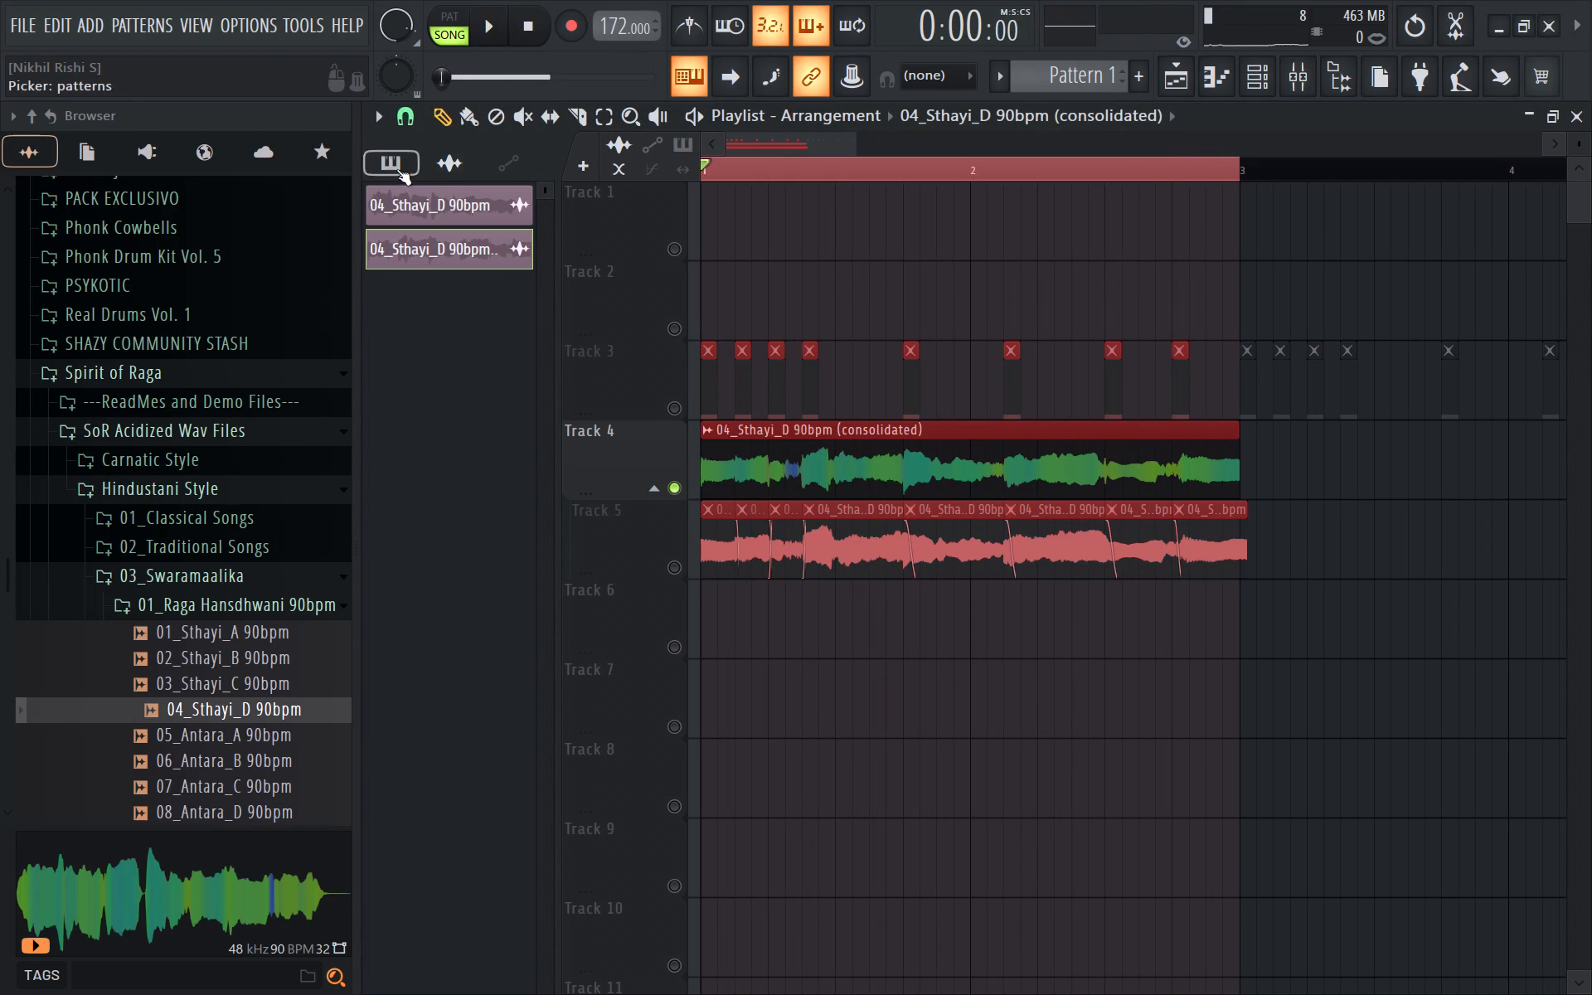
click(396, 169)
key(space)
key(space)
drag(417, 207, 711, 610)
drag(750, 619, 720, 629)
Unmute Track 6 and restart the loop with Pattern 1 in place.
click(1263, 72)
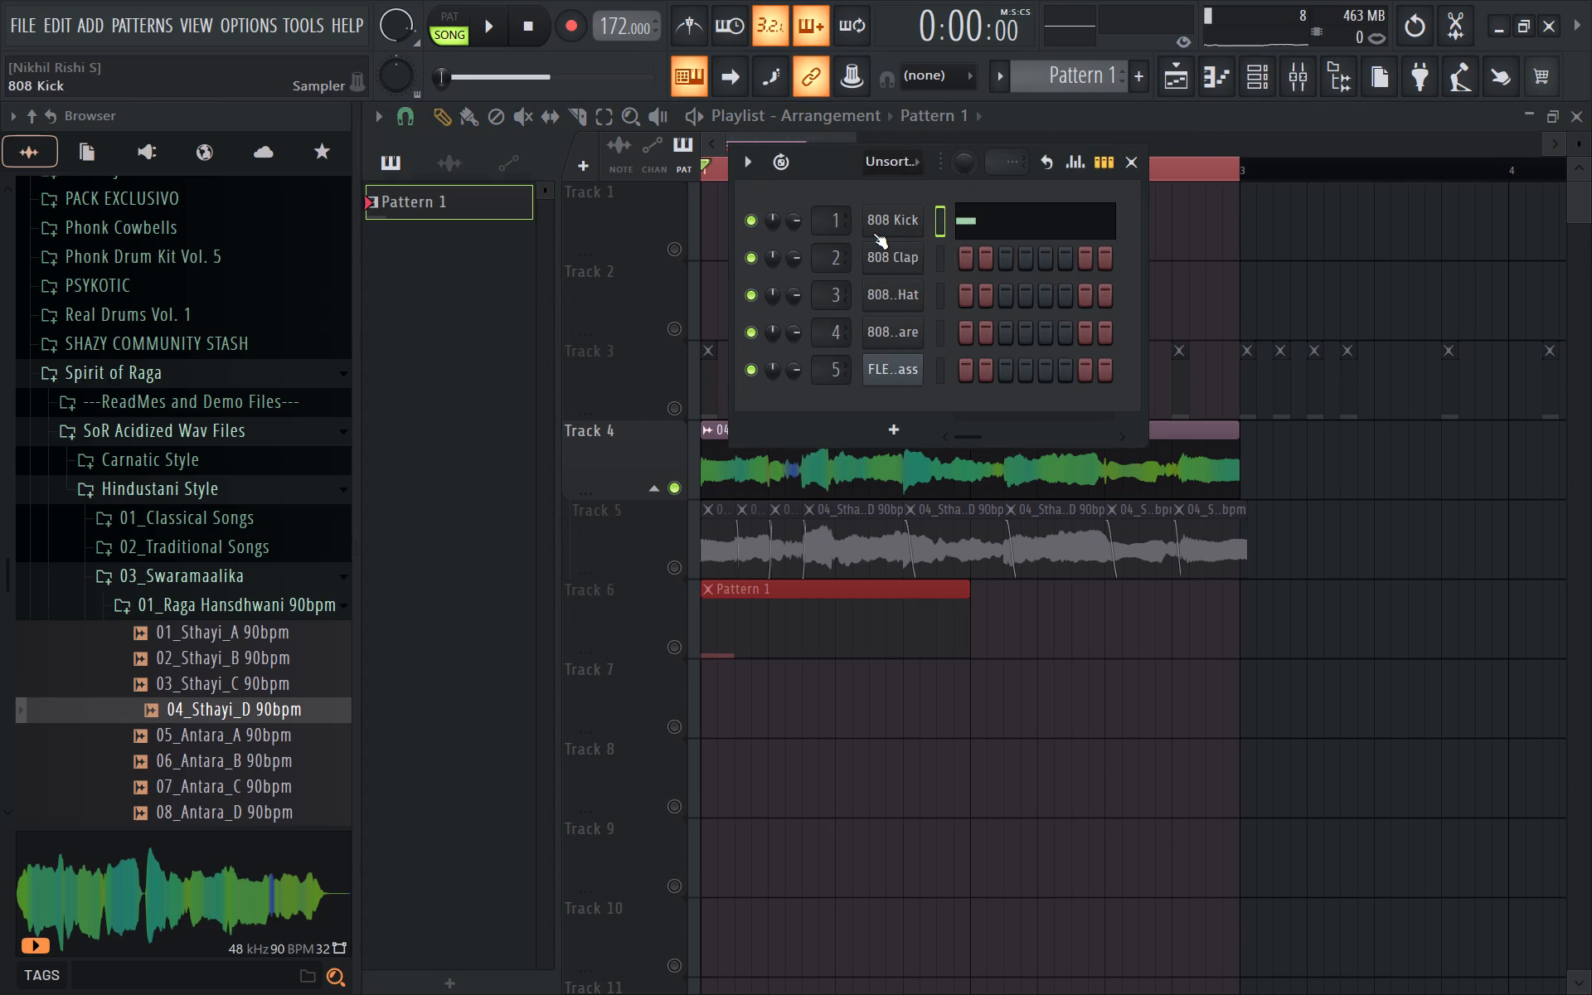
drag(679, 645, 679, 659)
key(space)
key(space)
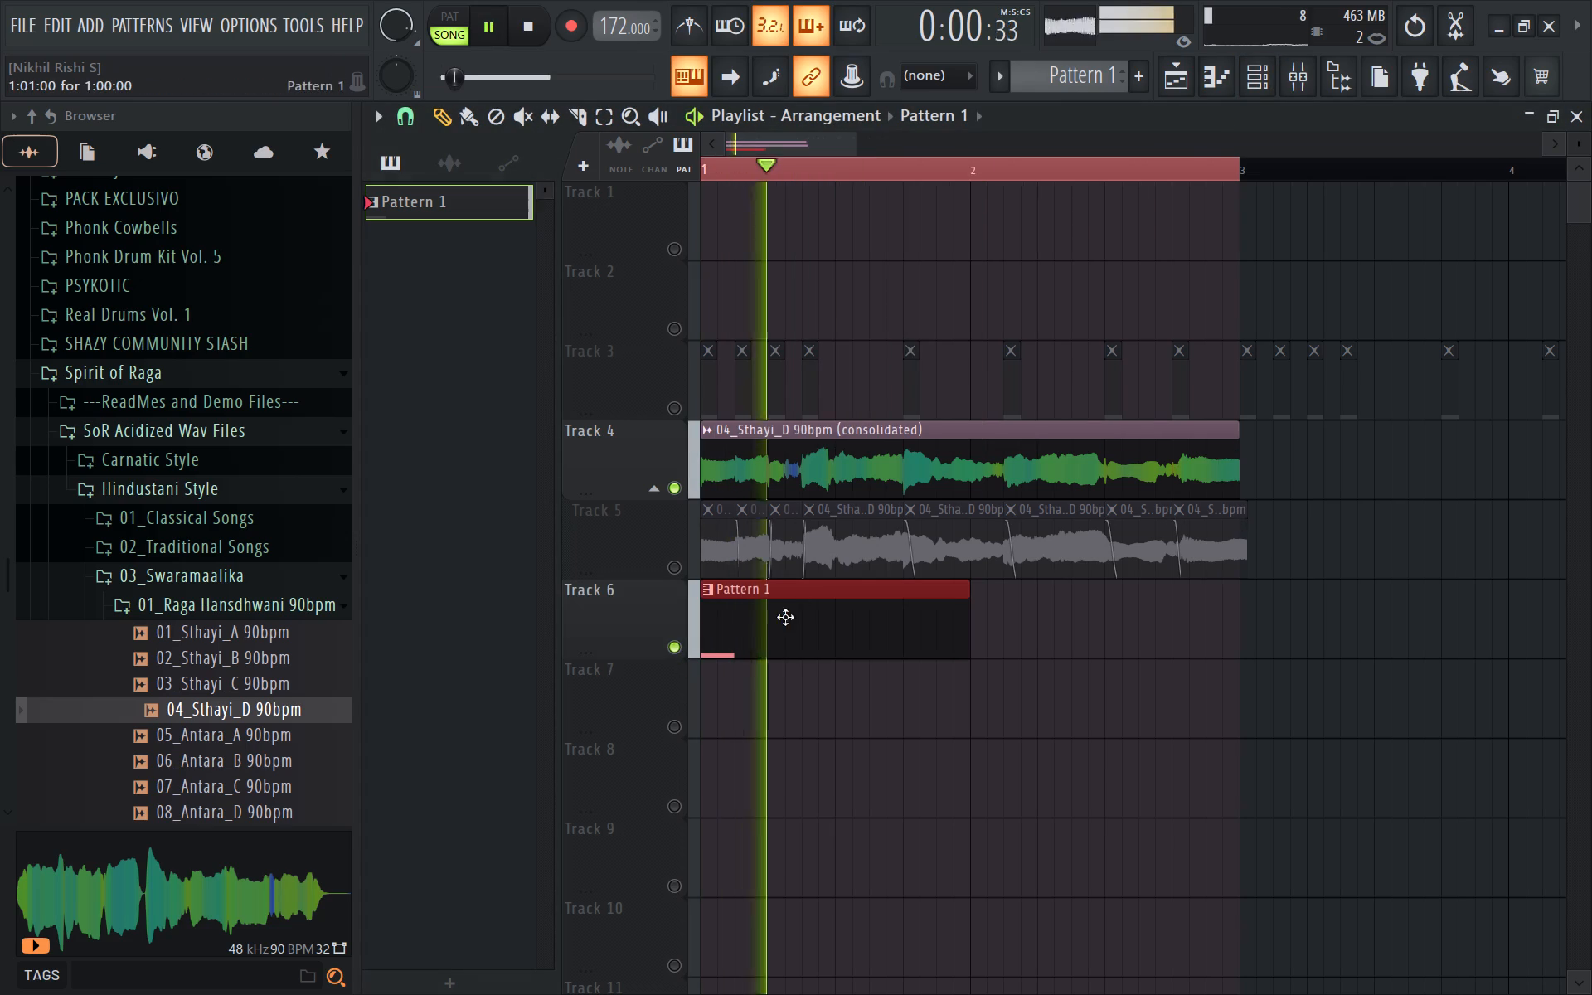
key(space)
Delete the existing note from the 808 Kick channel's piano roll in Pattern 1 and close the piano roll.
click(1269, 77)
right_click(900, 240)
right_click(907, 202)
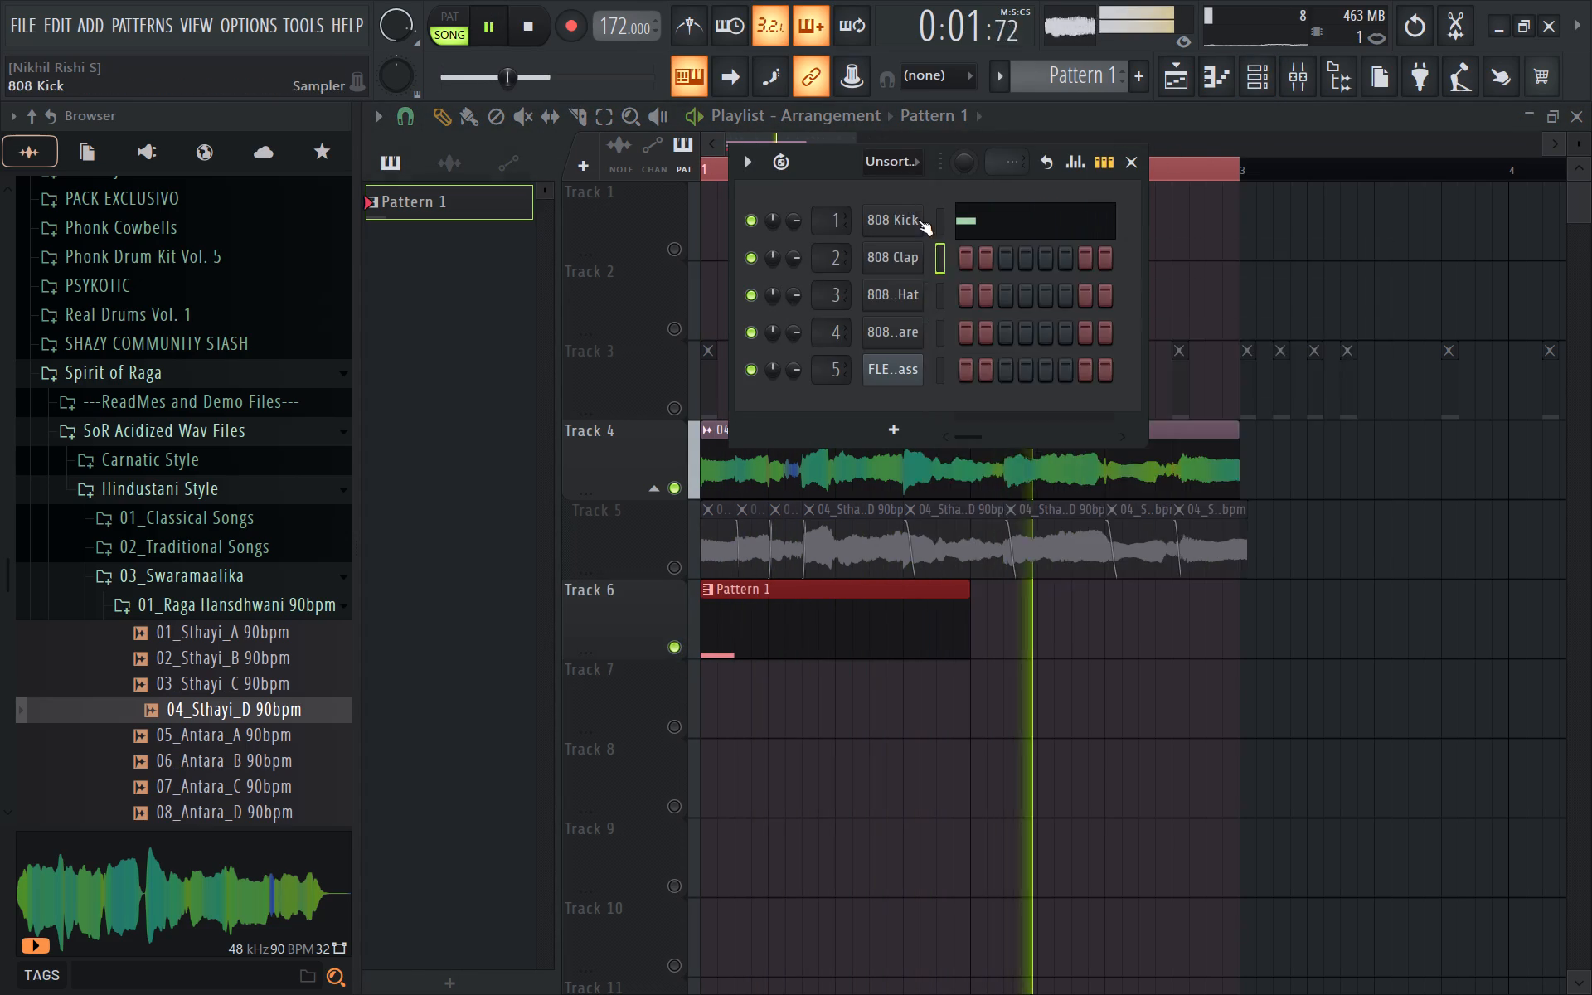
right_click(918, 220)
click(957, 216)
right_drag(583, 560, 561, 450)
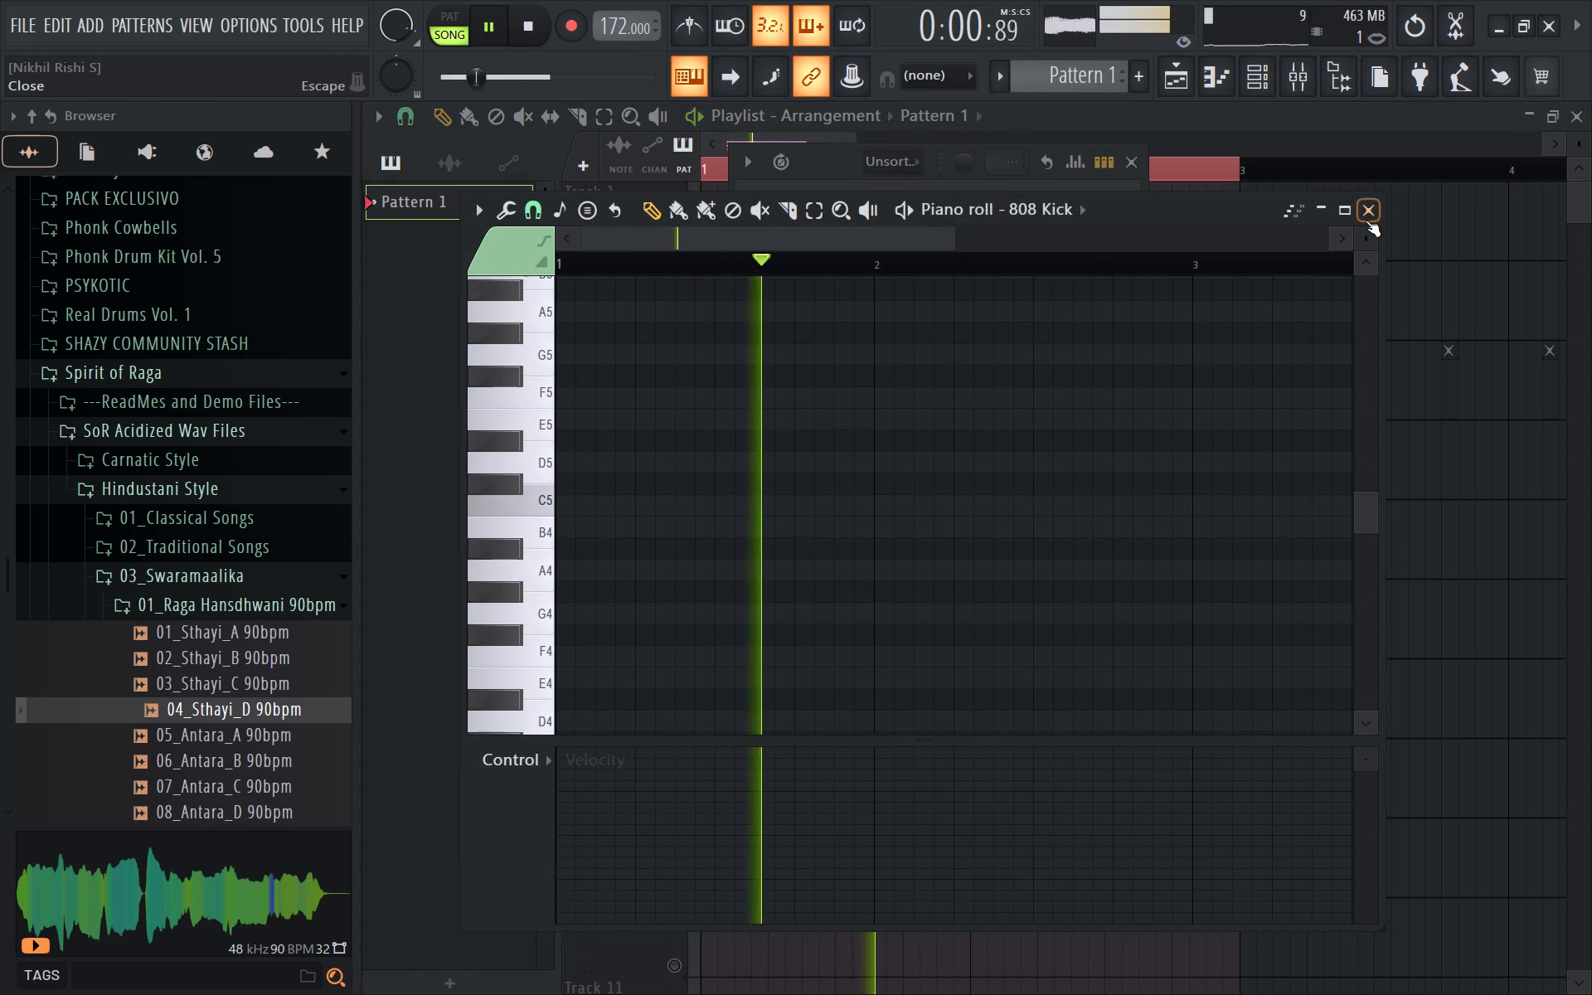
click(1374, 215)
Replace the 808 Kick channel with the Hive(x64) synth, found by searching the plugins for "hiv", and close its window.
right_click(927, 220)
right_click(903, 210)
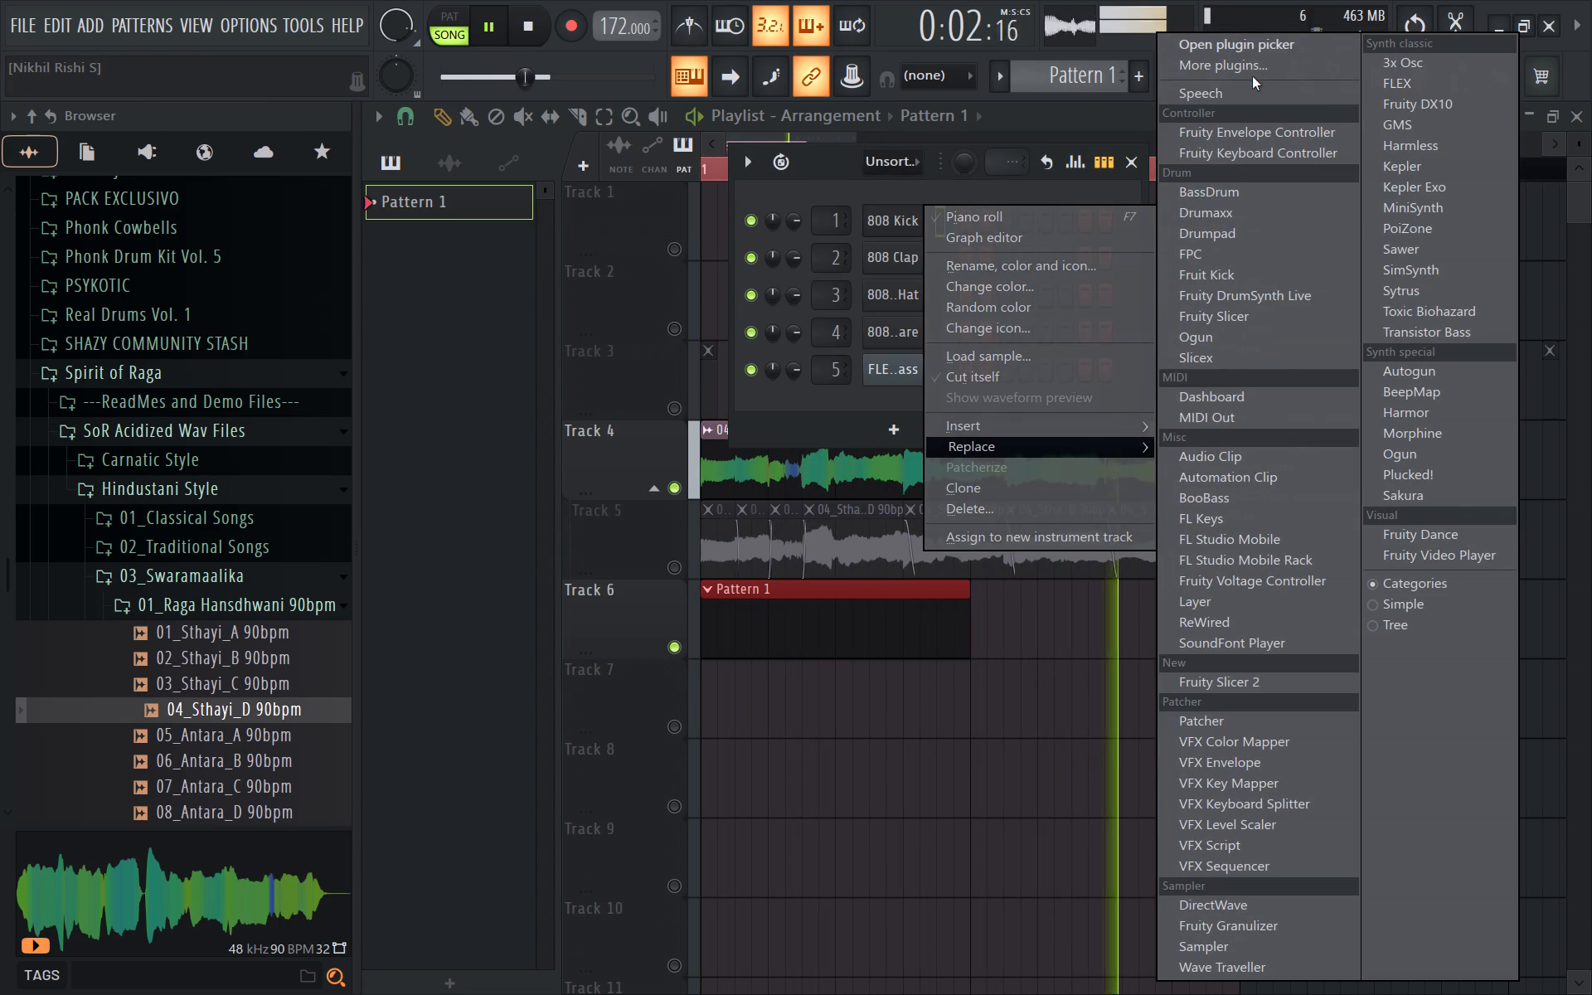
click(1245, 71)
text(hiv)
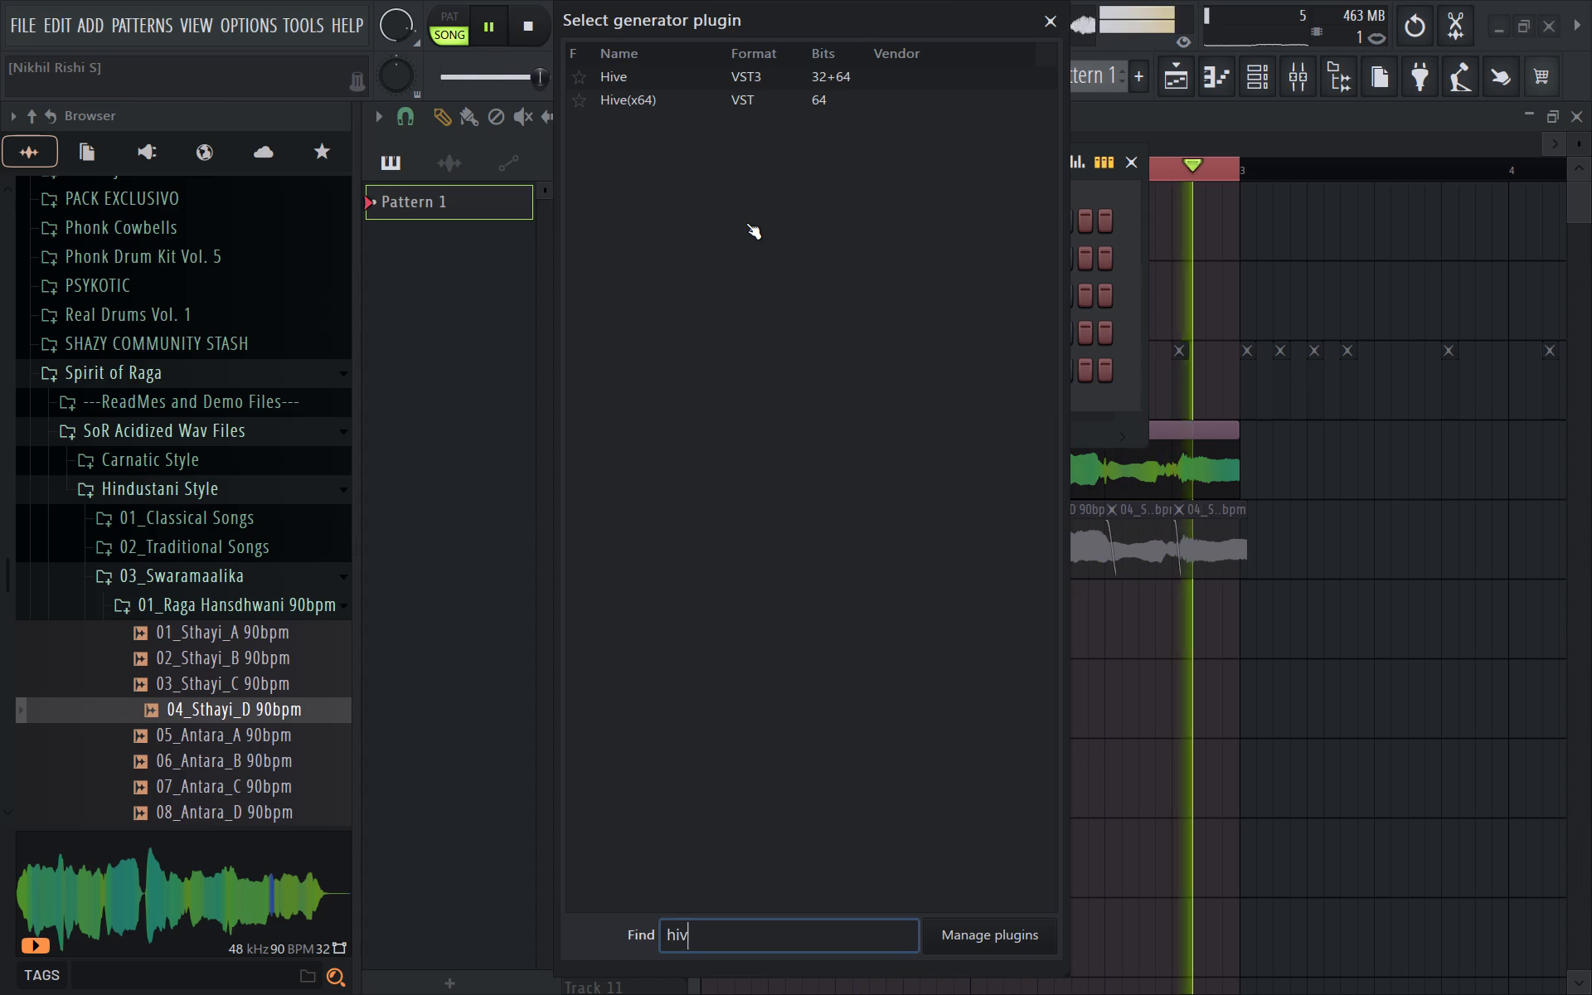
double_click(831, 107)
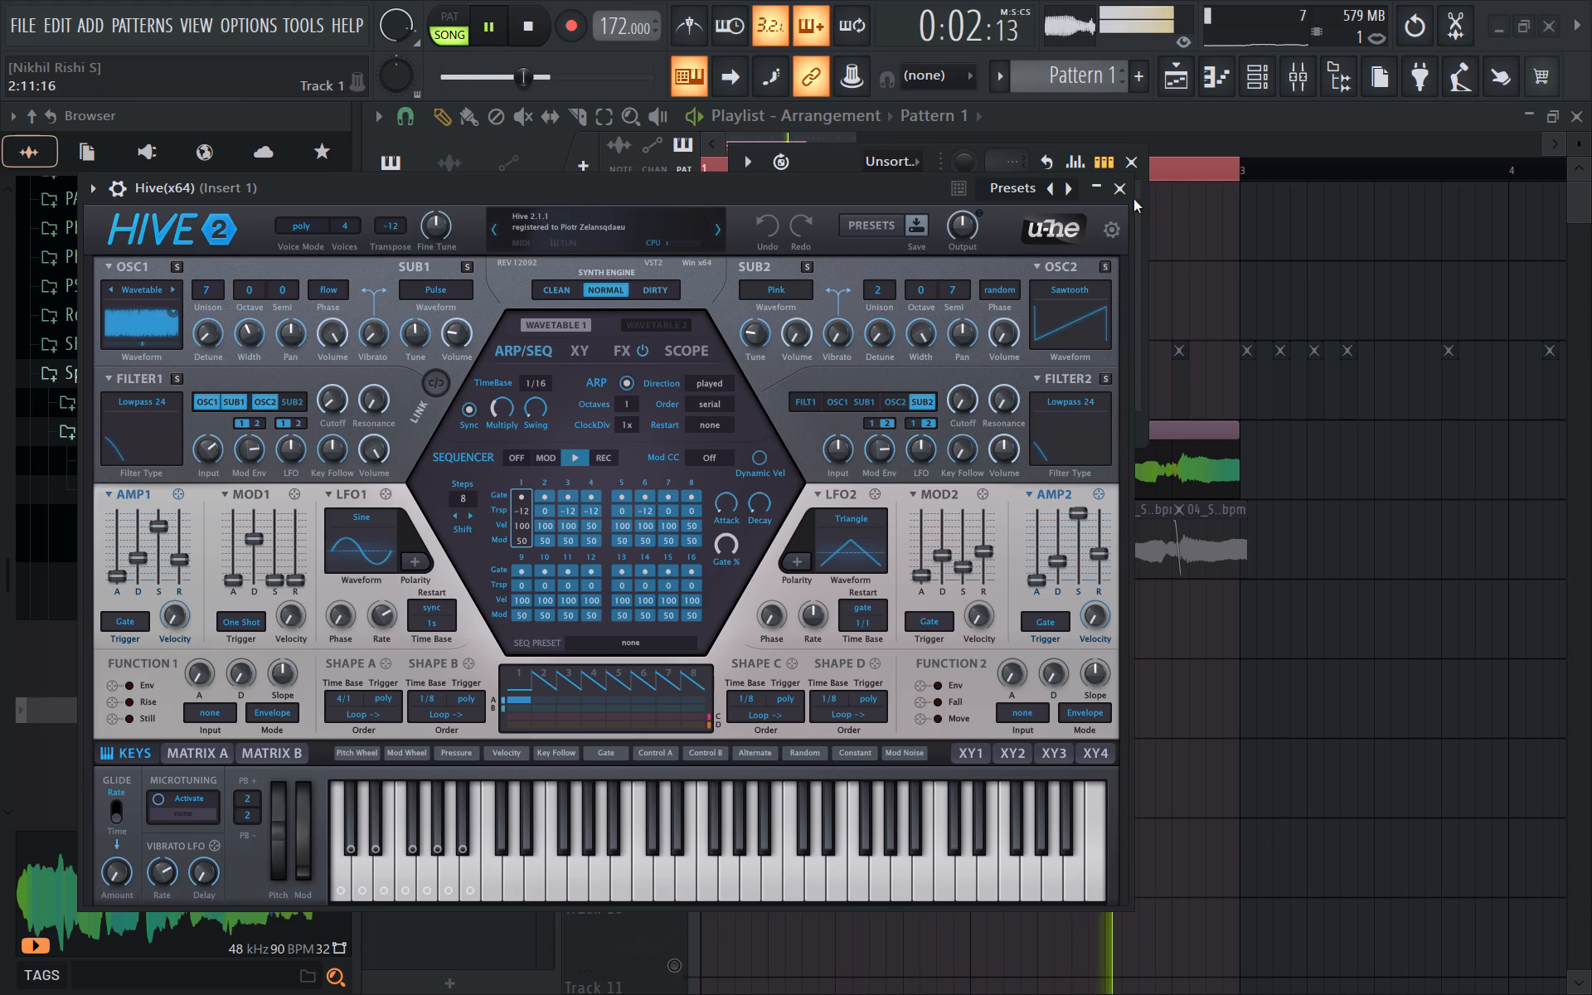
click(1112, 186)
Stop playback and begin replacing the 808 Clap channel with another generator.
right_click(867, 266)
click(843, 167)
key(space)
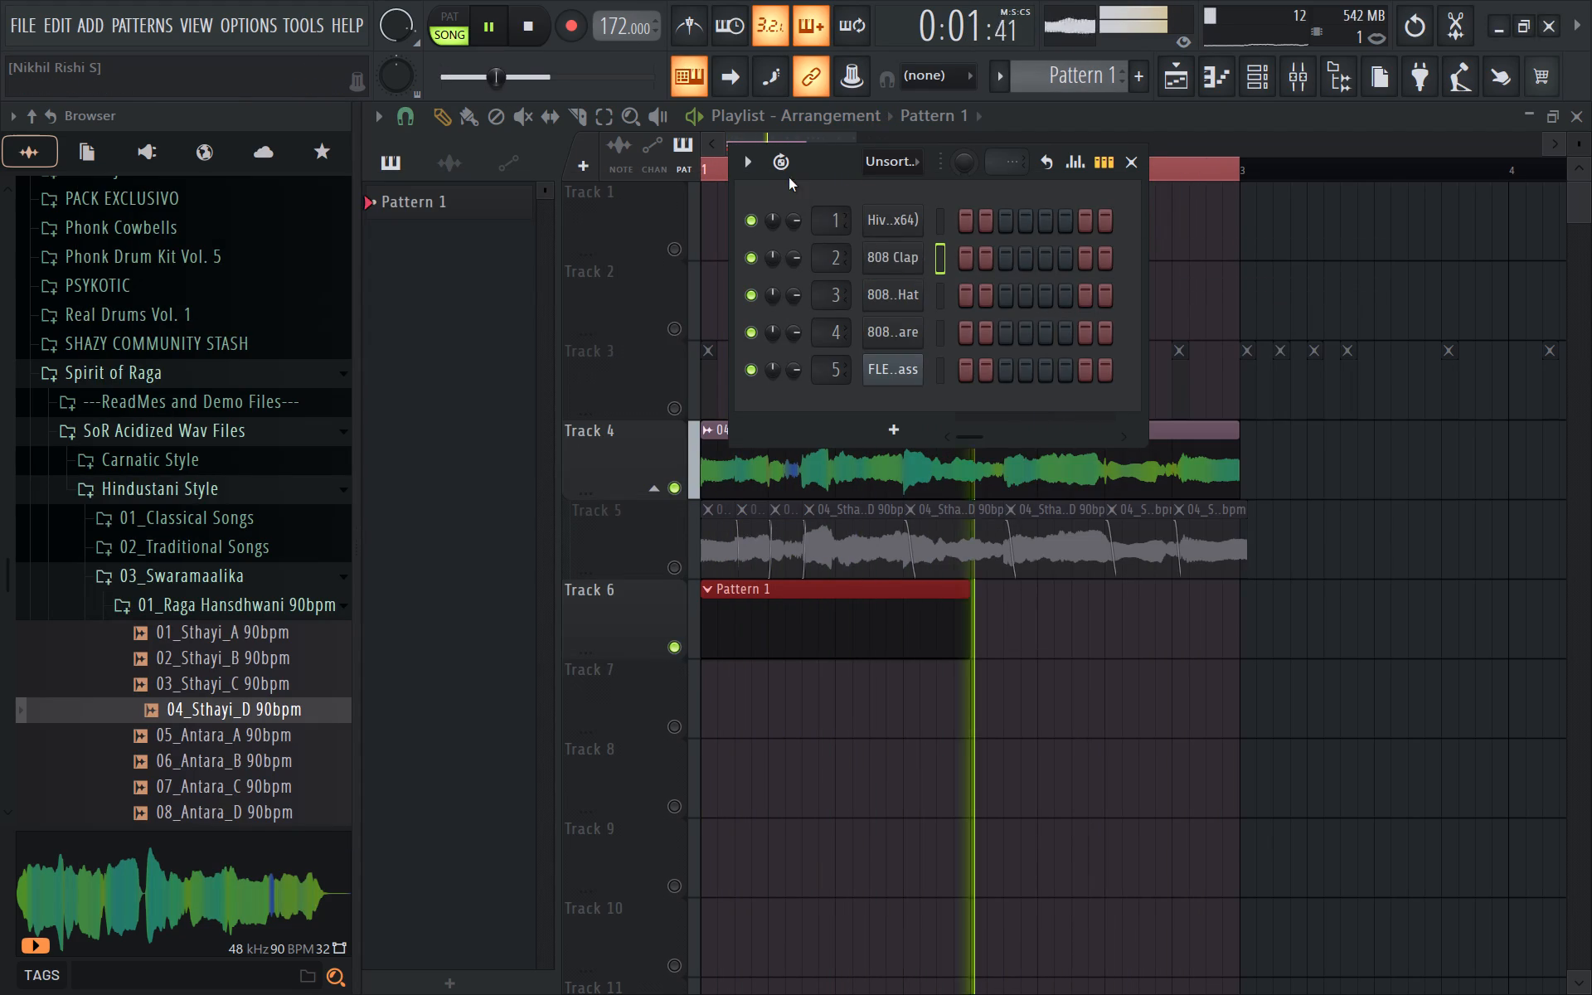
click(837, 172)
key(space)
right_drag(883, 279, 880, 271)
right_click(878, 261)
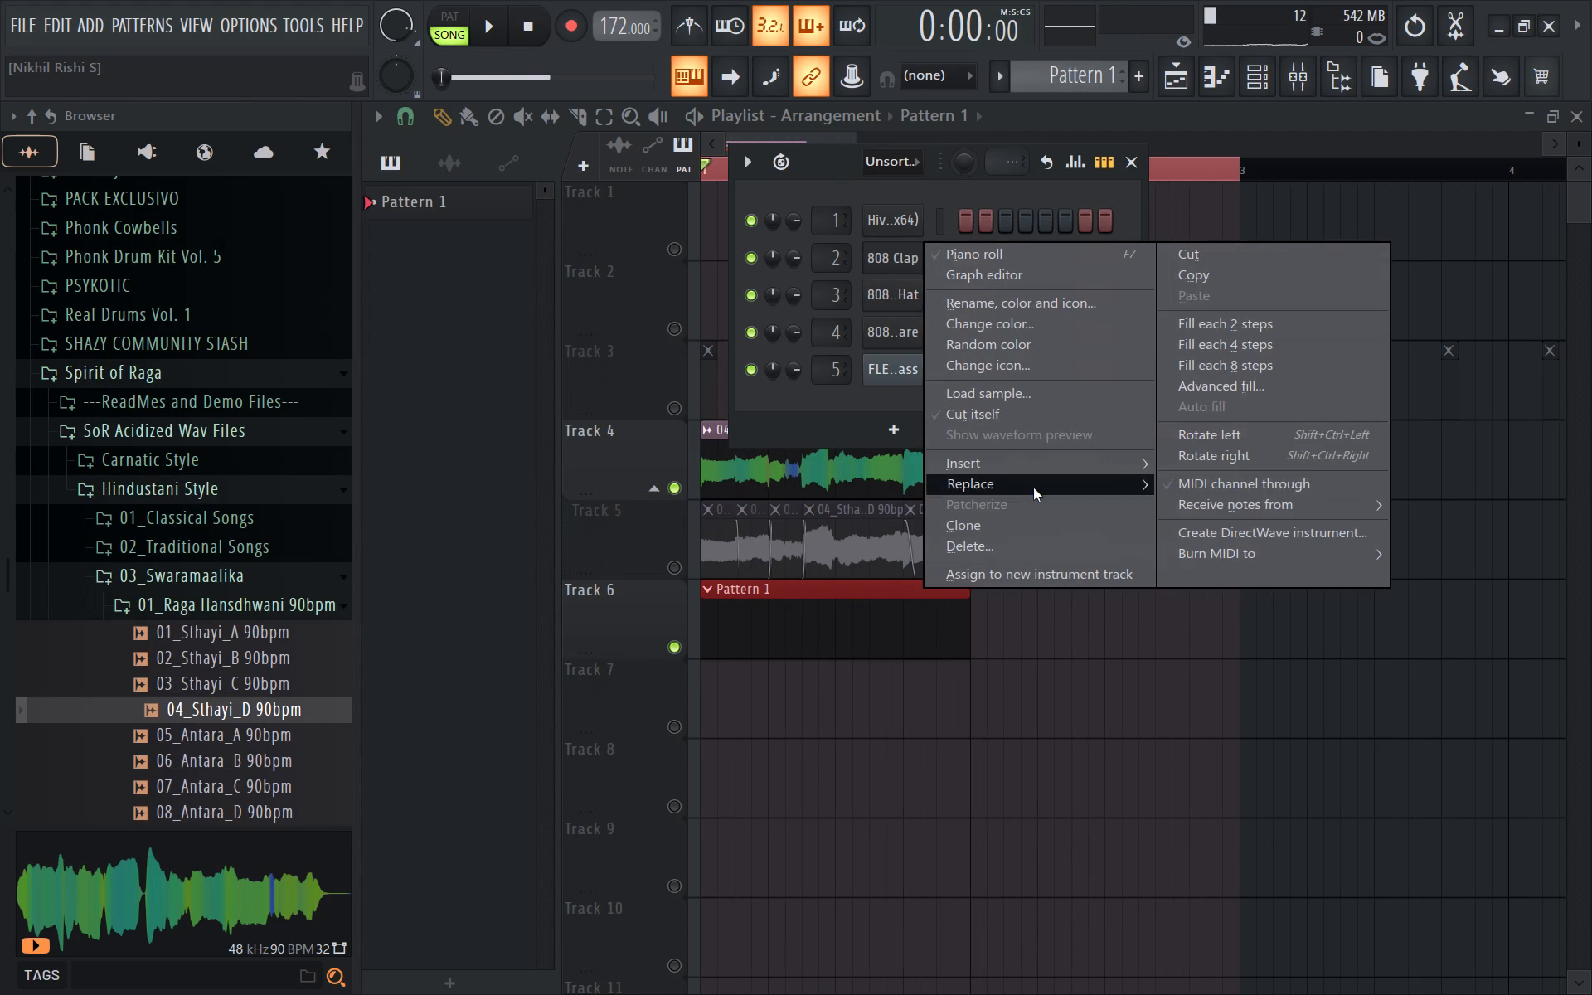
Replace the 808 Clap channel with the ZENOLOGY VST3 synth, found by searching the generator plugins for "zeno".
click(1224, 72)
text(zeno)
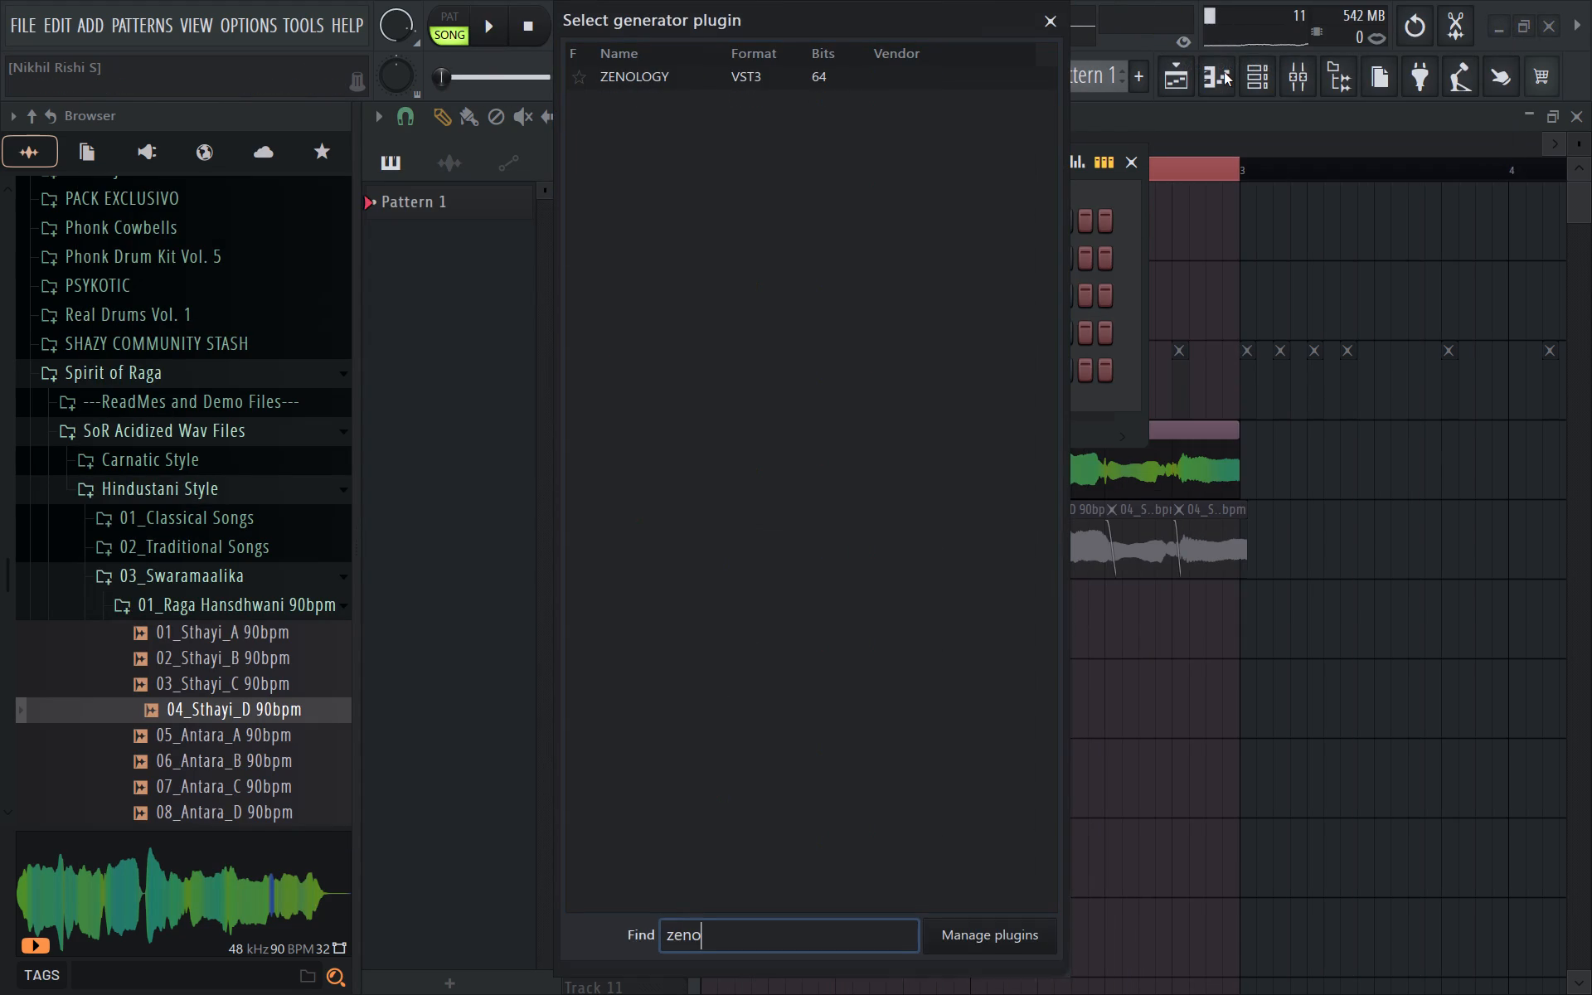
double_click(948, 92)
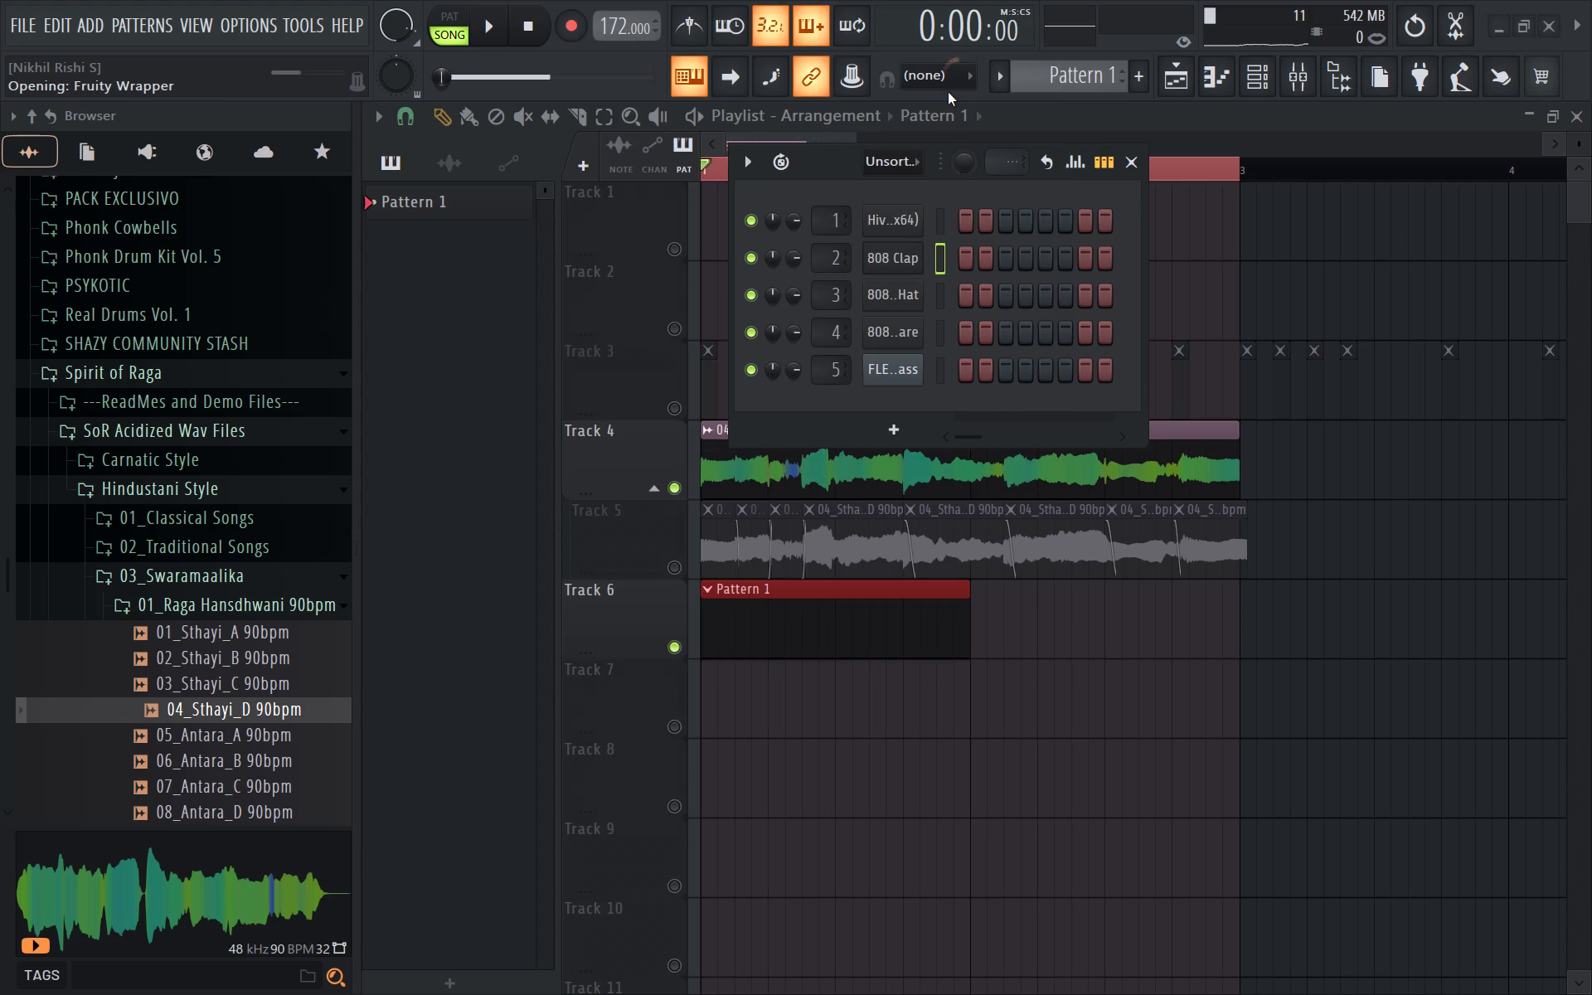
Switch to Chrome and play the open YouTube Short about the Spud Bros in London.
key(alt+Tab)
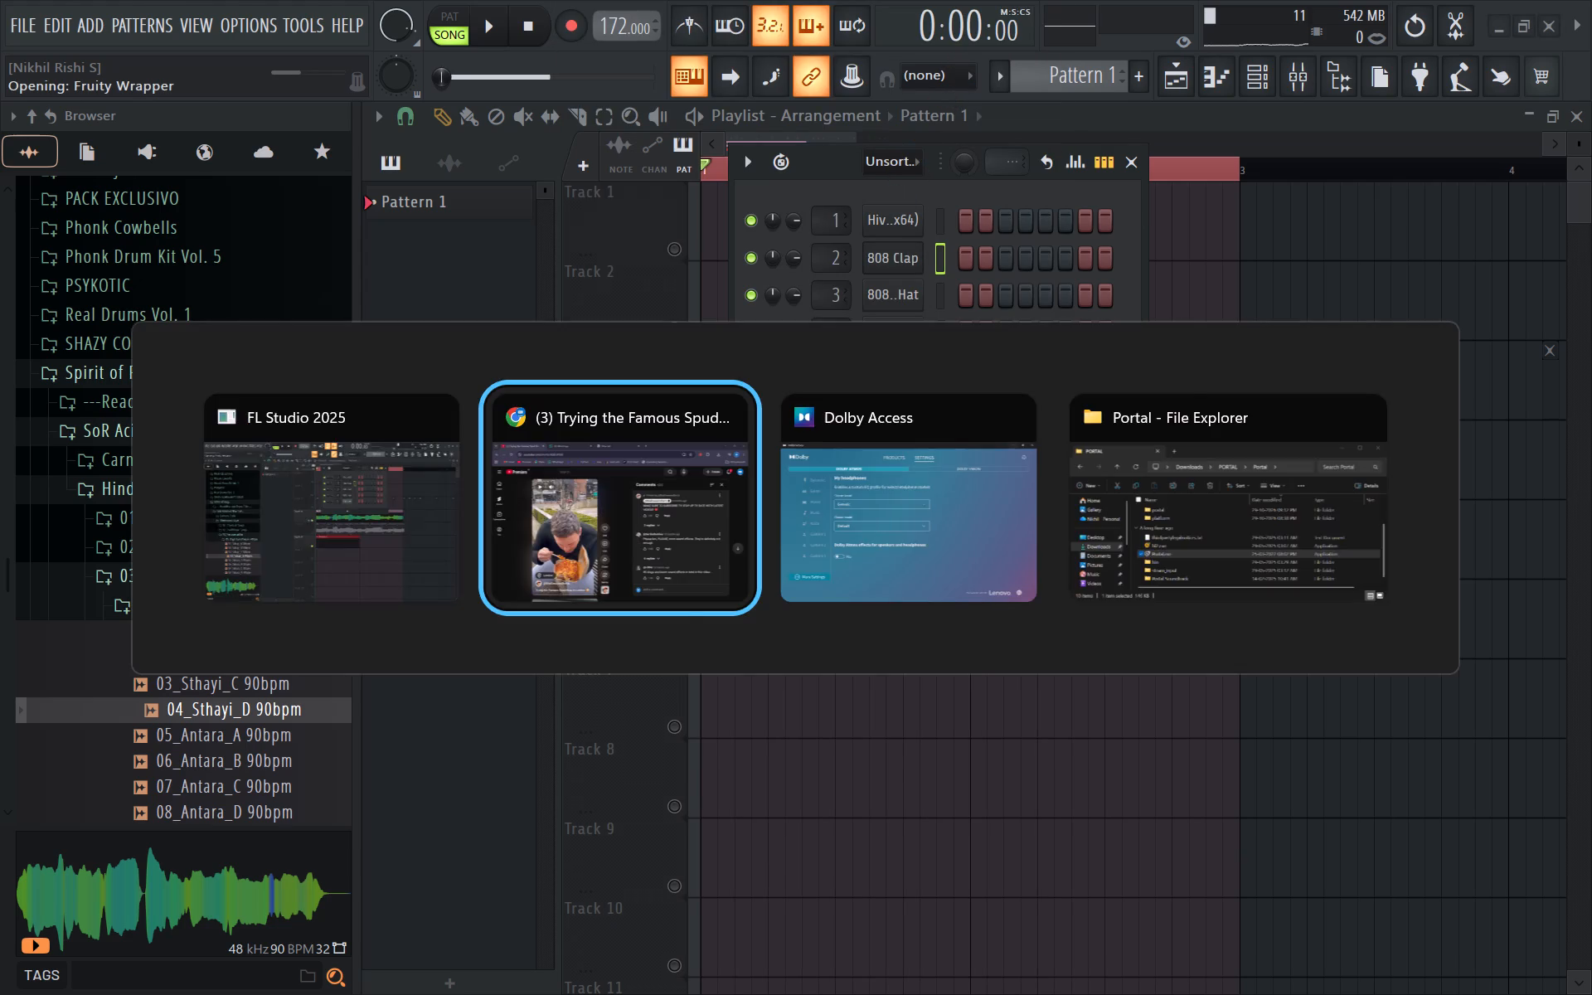
click(403, 485)
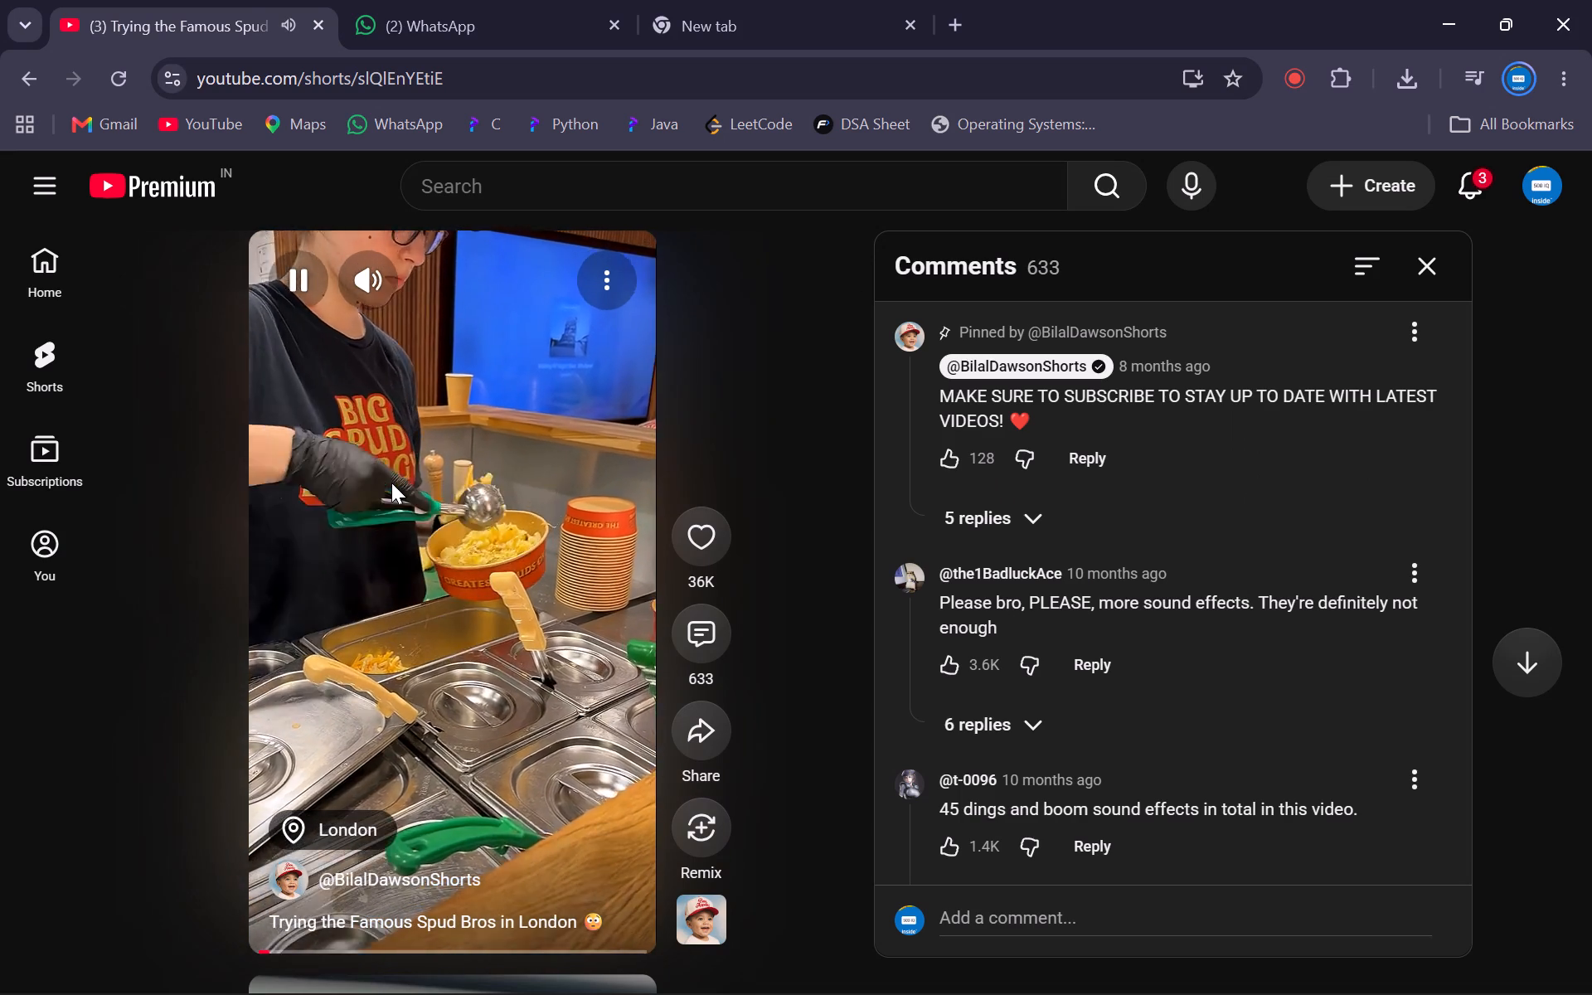
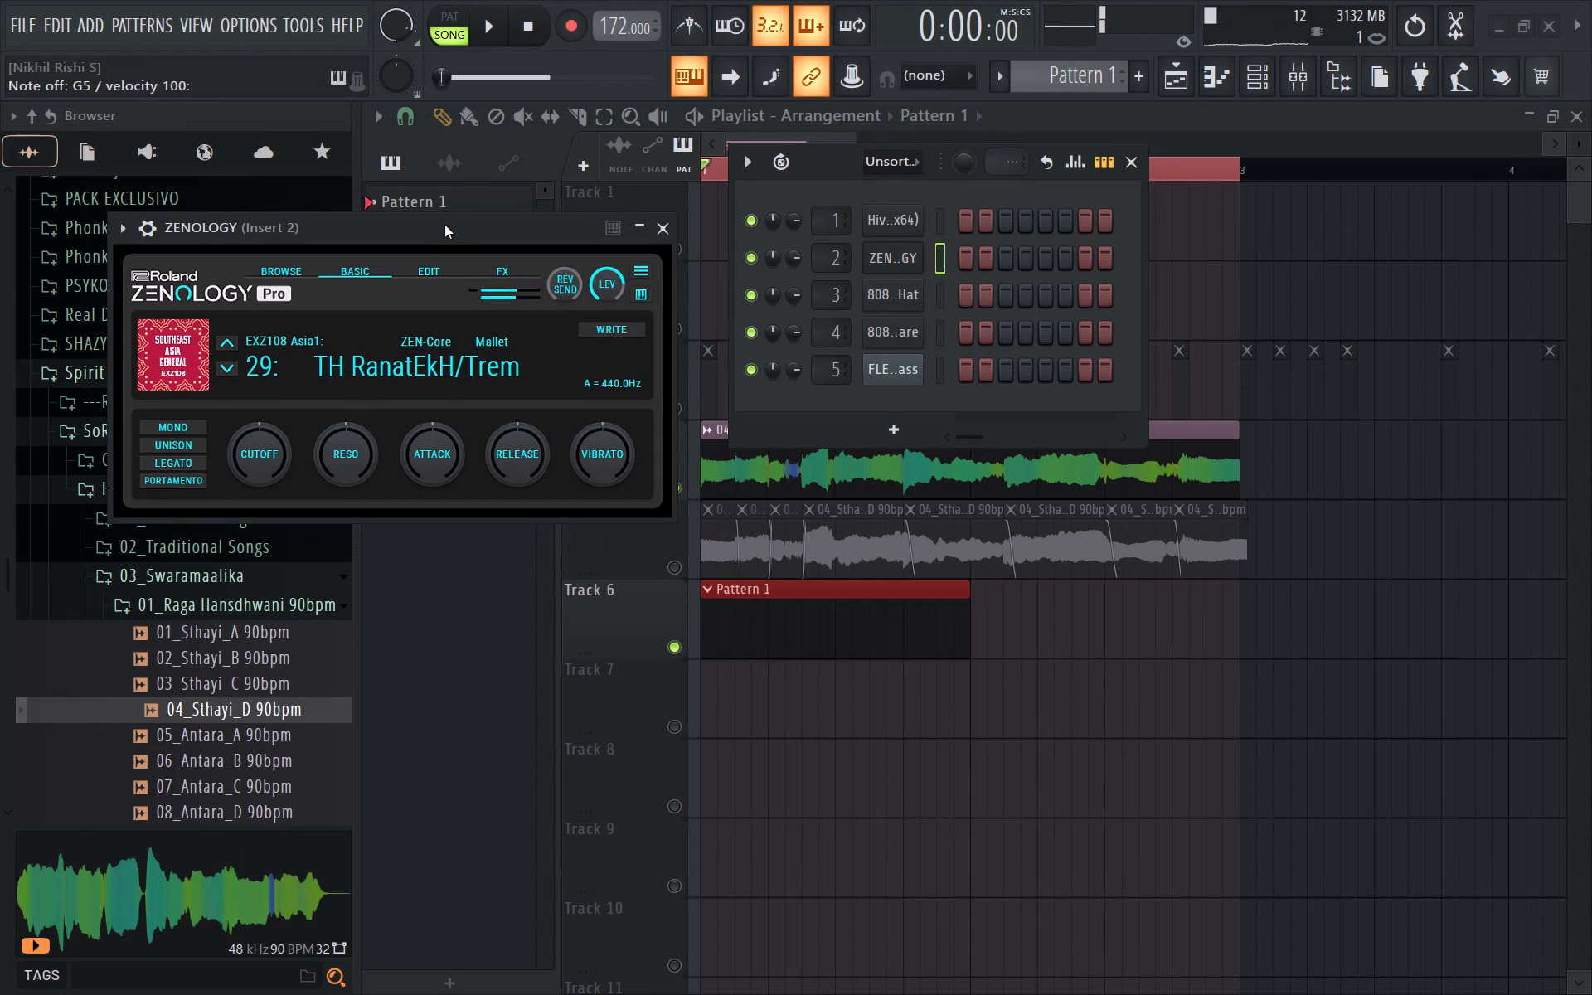
Start song playback and filter ZENOLOGY's preset browser to the EXZ101 India1 bank.
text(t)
click(444, 225)
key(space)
click(304, 266)
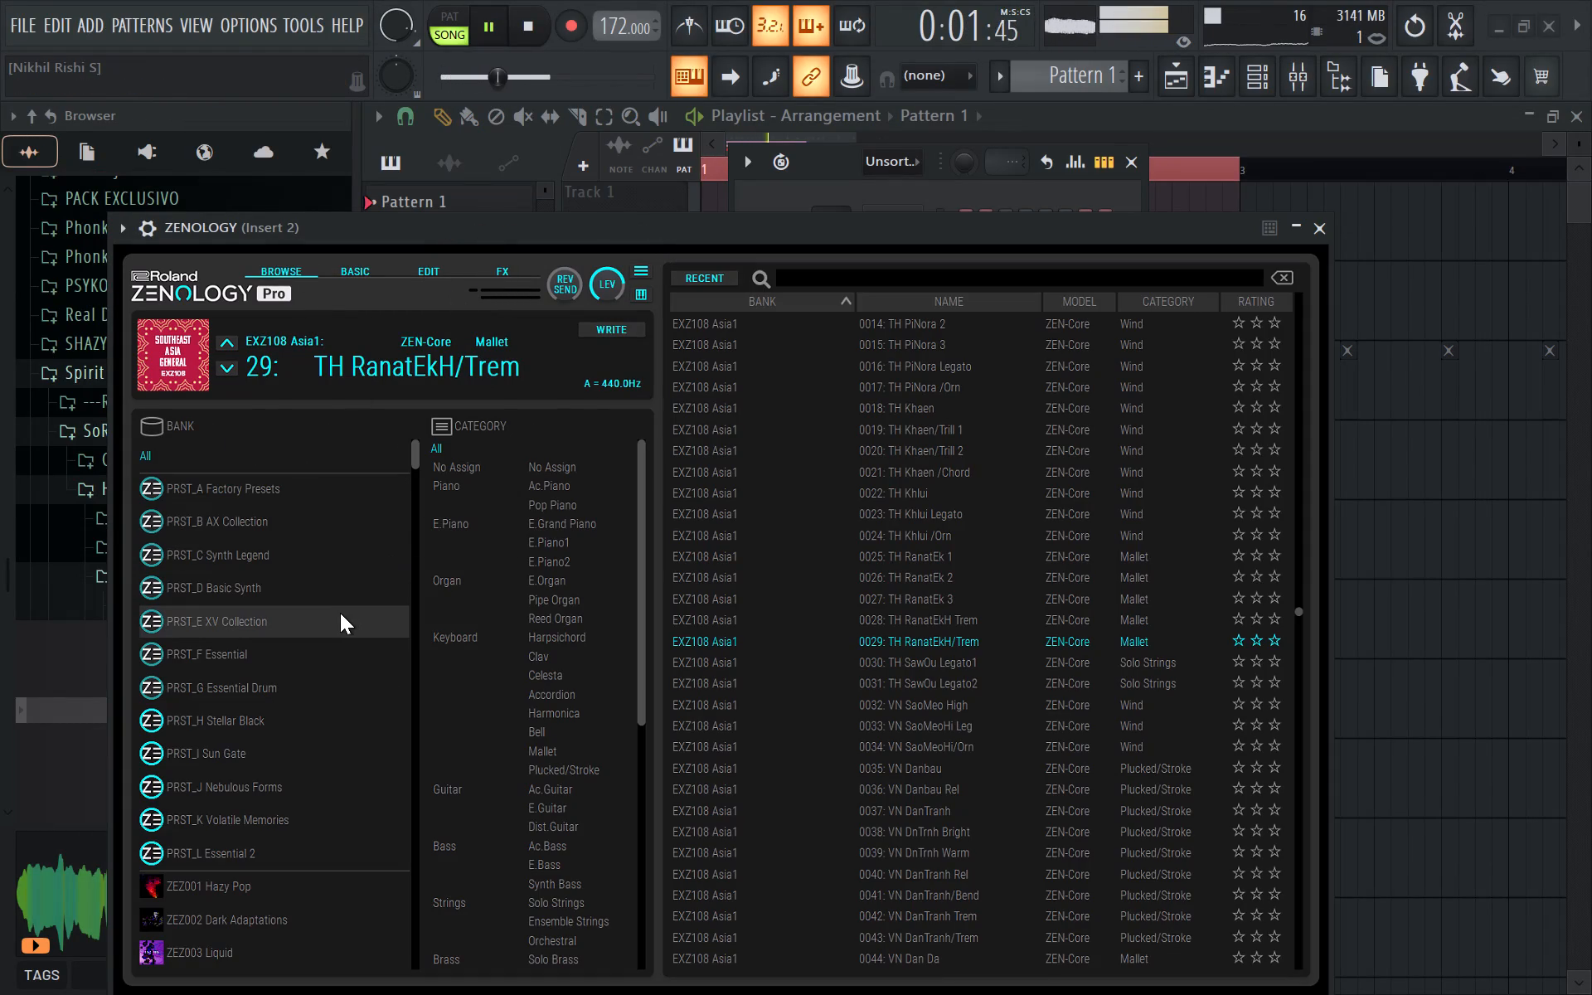
scroll(347, 697, down, 10)
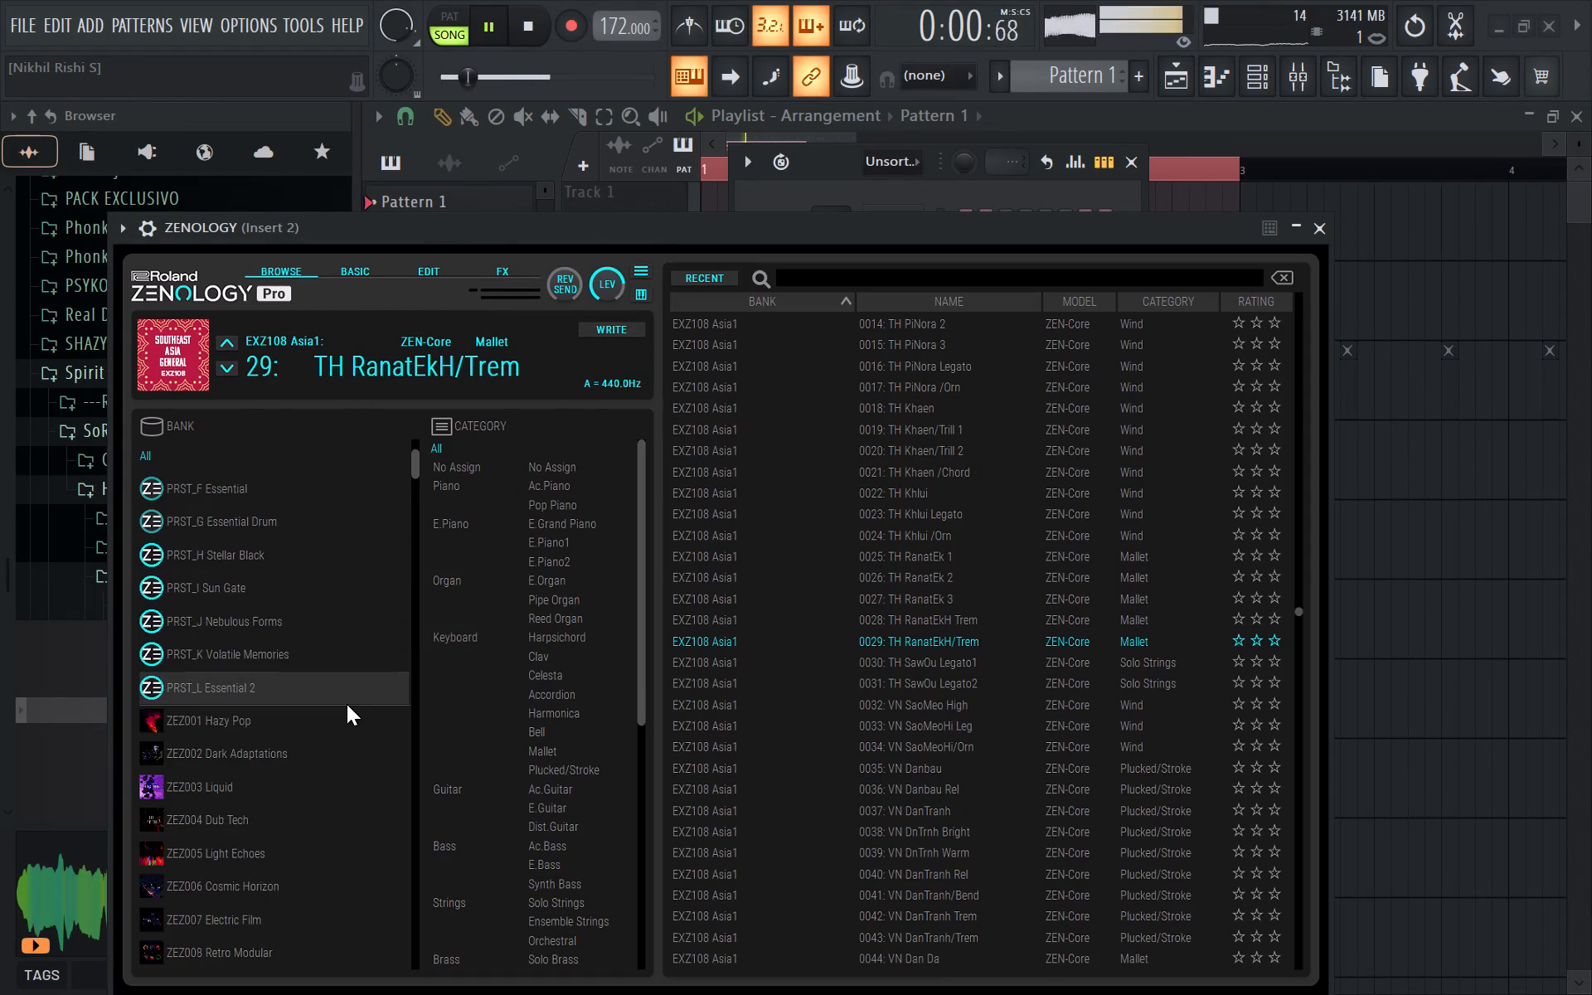
scroll(347, 704, down, 20)
scroll(347, 704, down, 16)
scroll(347, 704, down, 7)
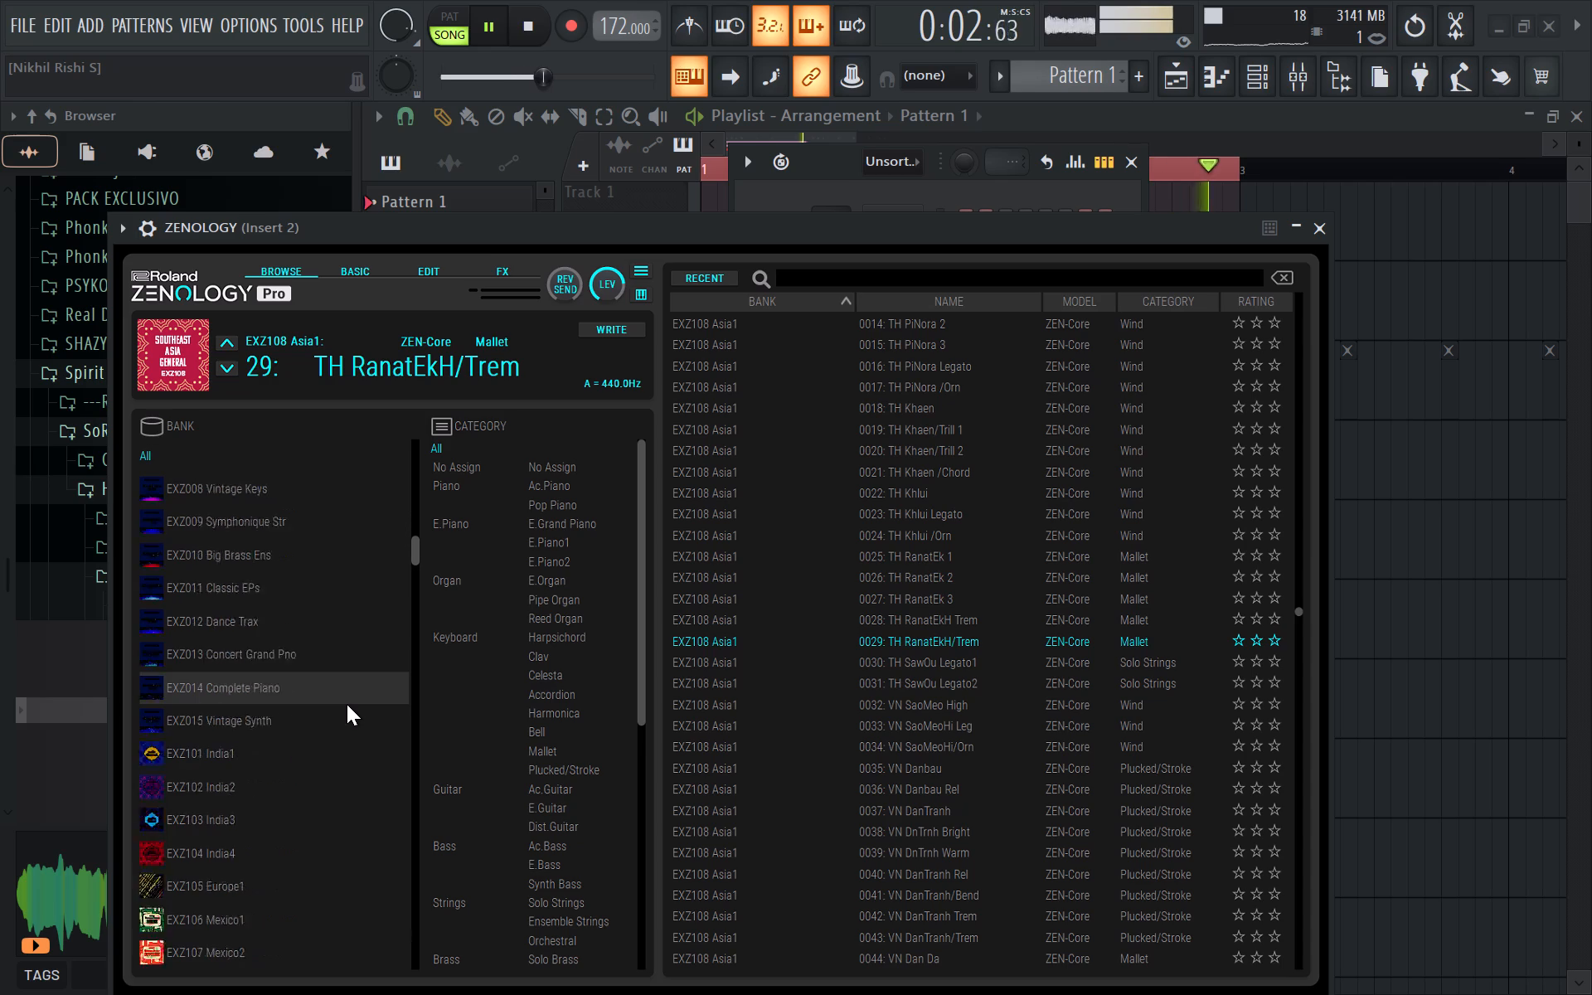
scroll(347, 704, down, 2)
click(327, 552)
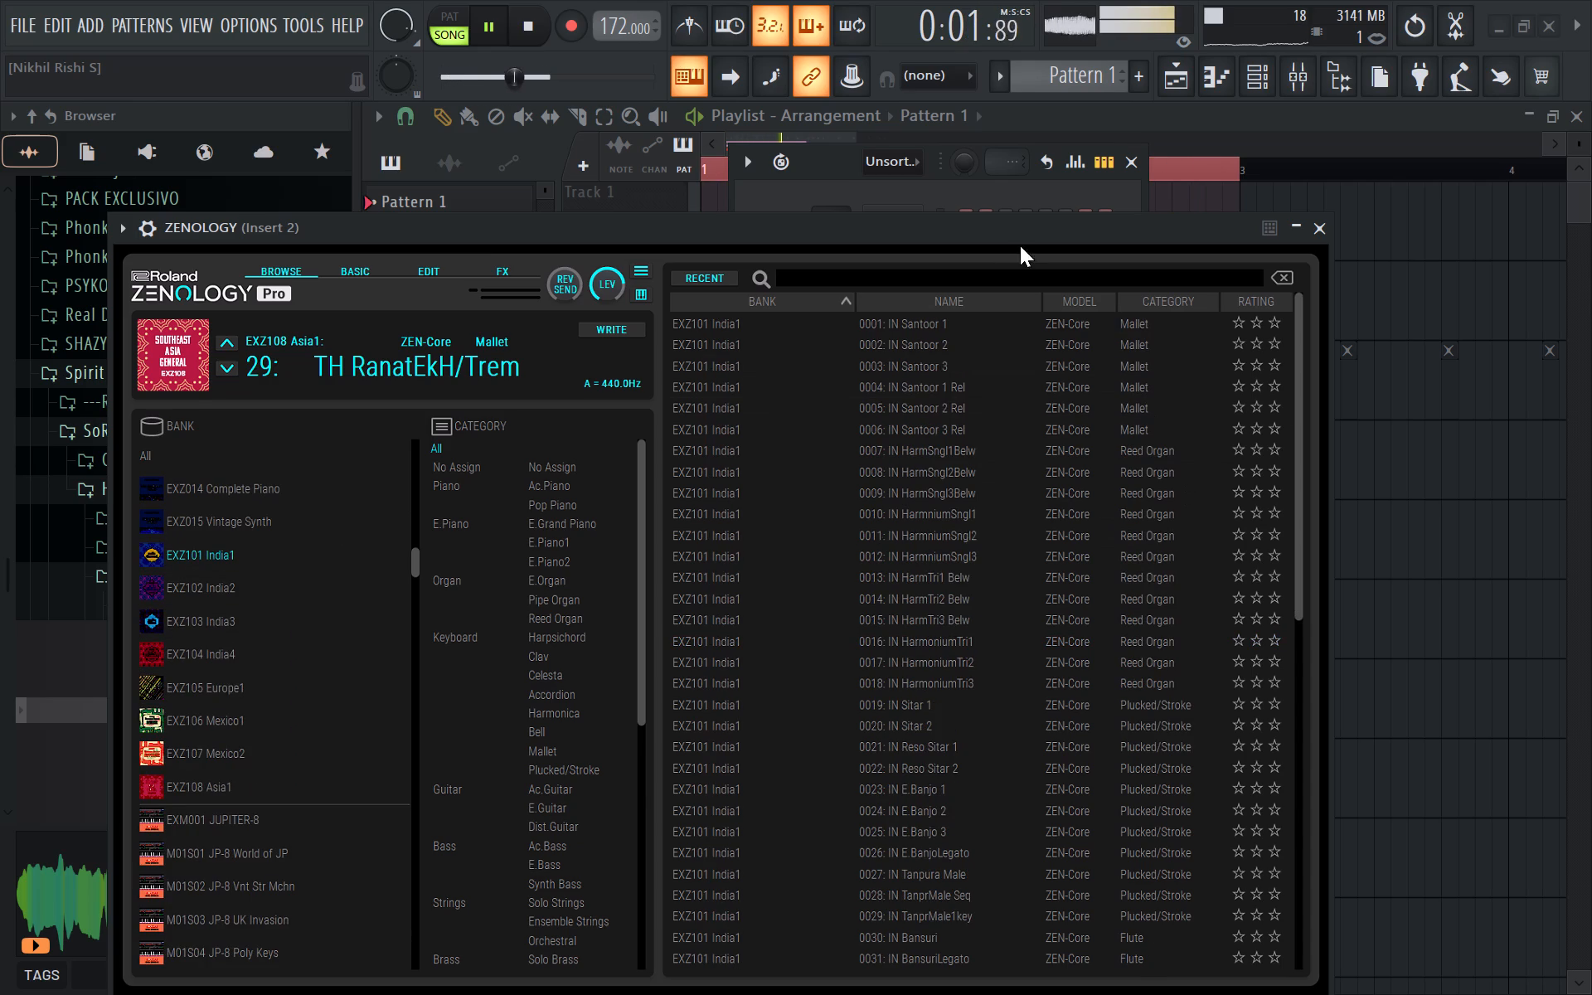
Audition the mallet and reed organ presets of ZENOLOGY's EXZ101 India1 bank over the loop.
drag(1007, 230, 988, 333)
click(884, 453)
key(t)
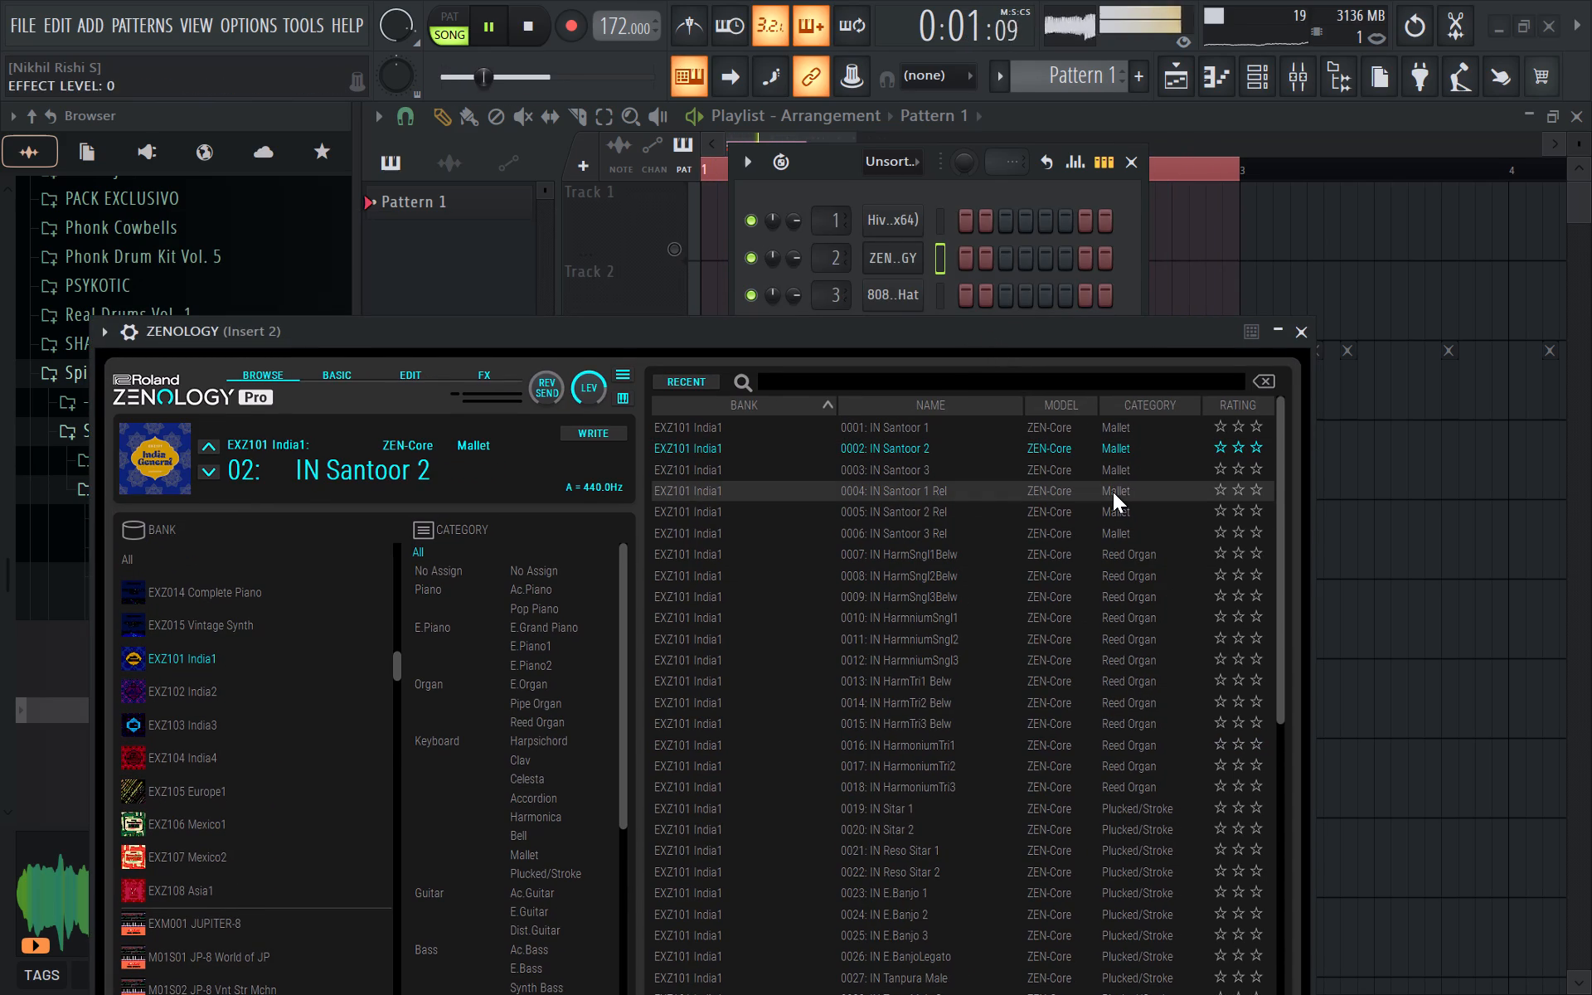
key(y)
key(y)
key(u)
click(1035, 542)
key(y)
click(1034, 566)
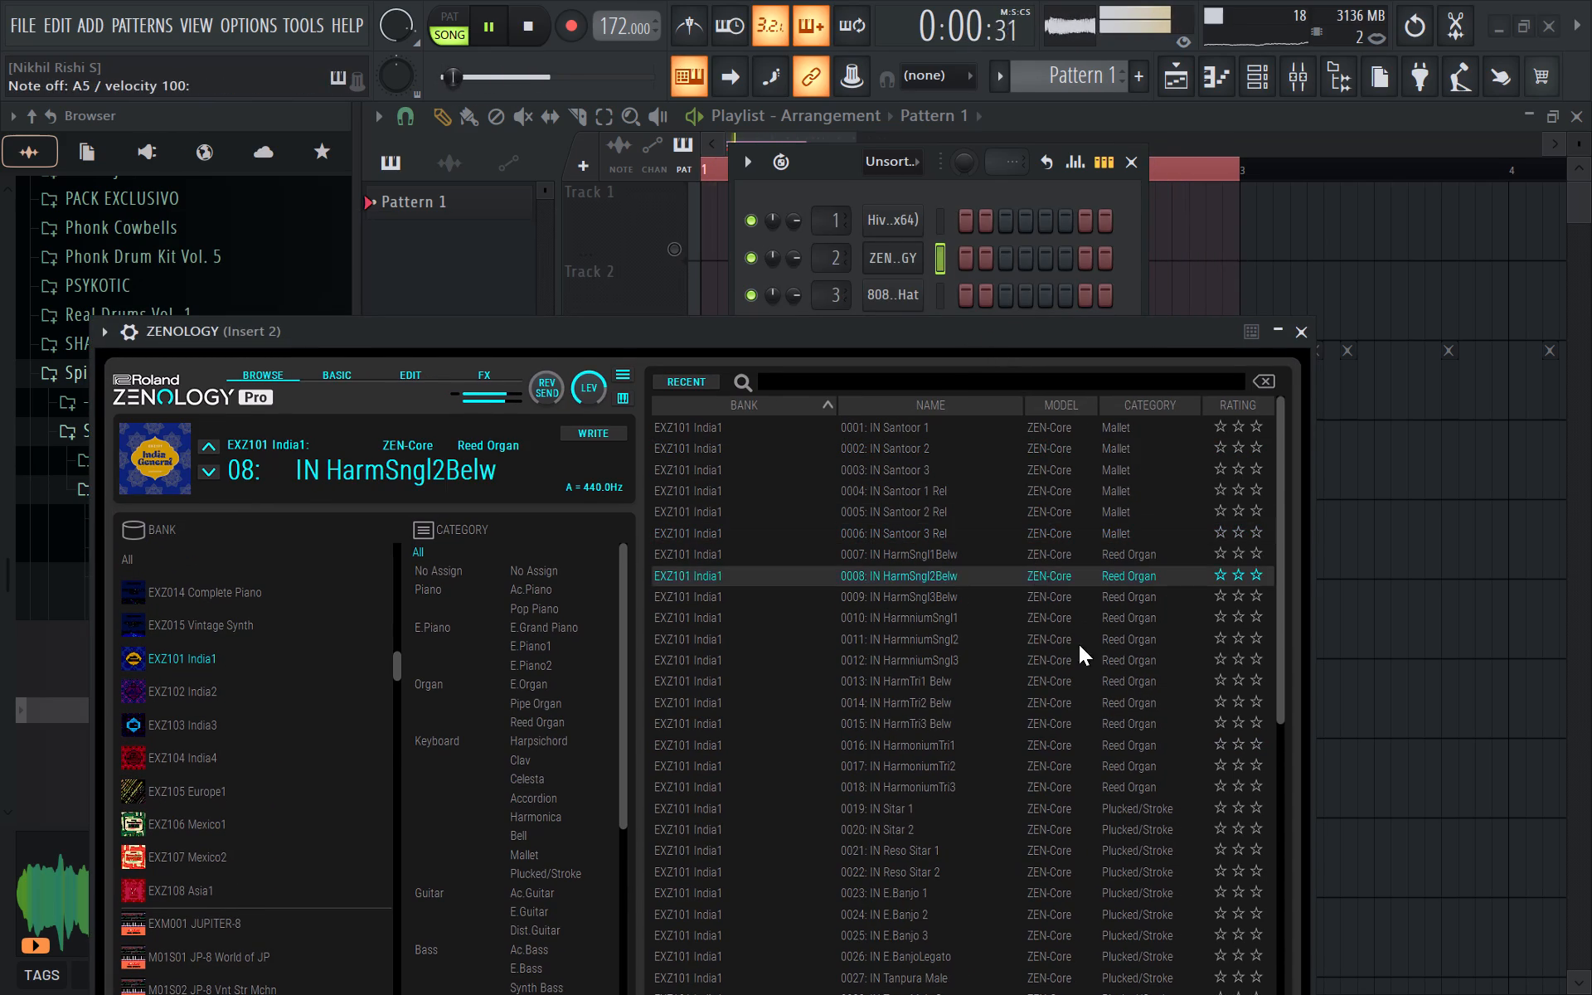
key(y)
click(1107, 711)
scroll(1104, 758, down, 6)
key(y)
key(y)
Audition the plucked, wind and string presets of the EXZ101 India1 bank, including IN E.Banjo 1 and IN Sitar Gliss.
click(1103, 769)
scroll(1103, 769, down, 16)
key(y)
key(y)
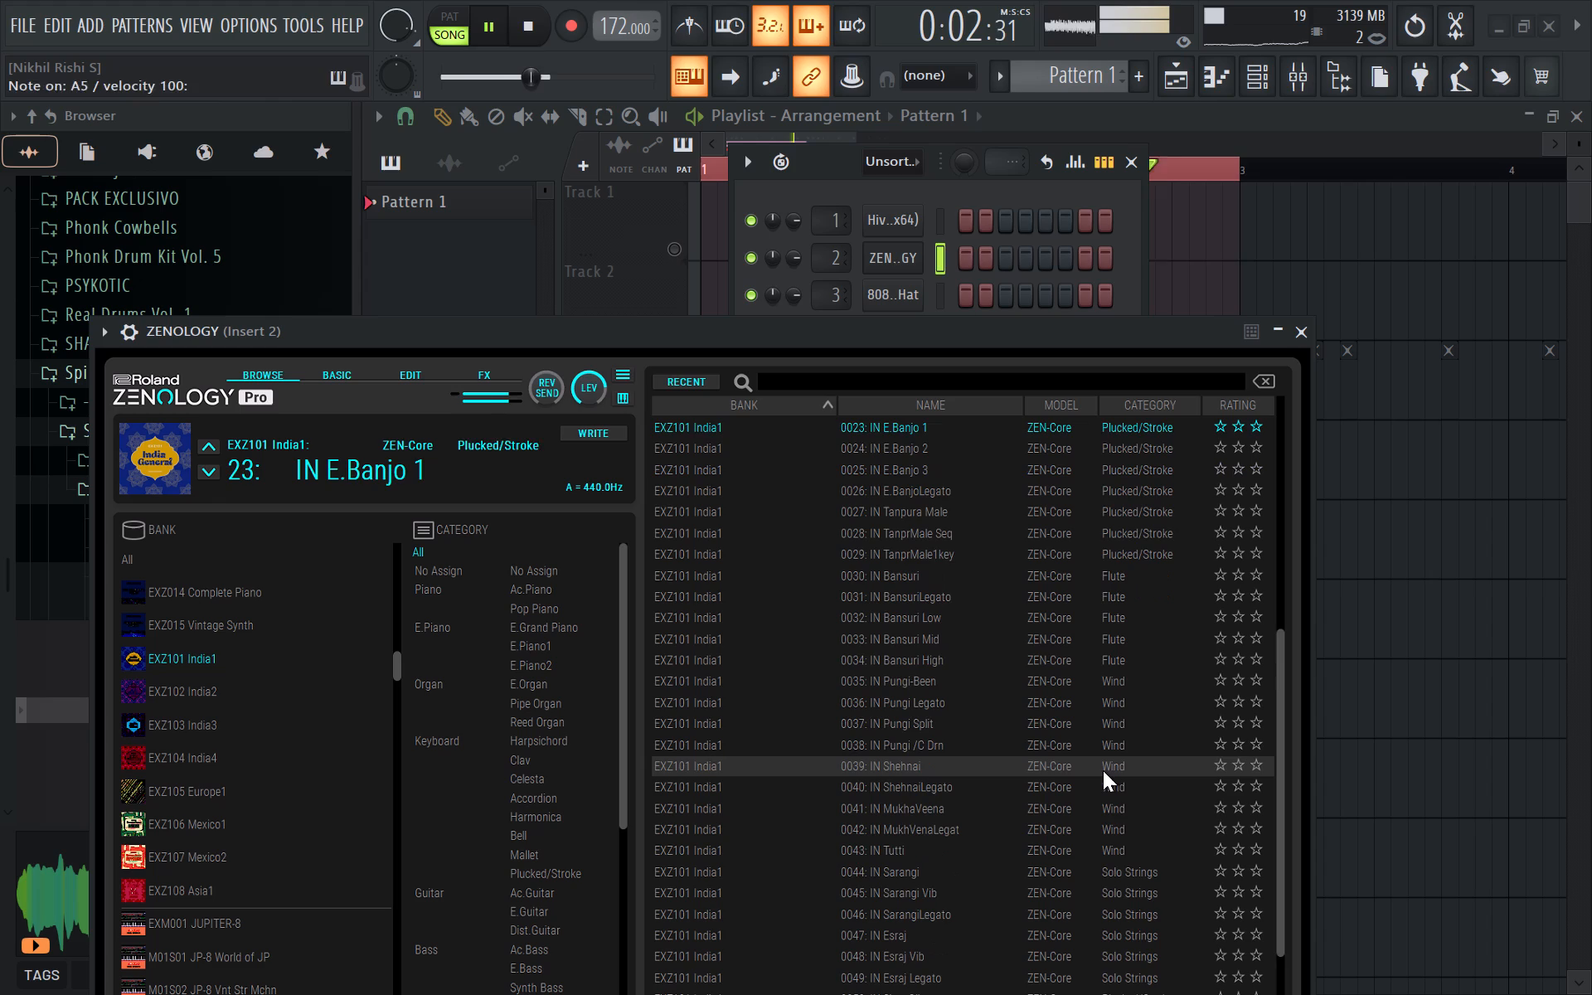
click(1103, 770)
key(y)
scroll(1103, 770, down, 6)
key(y)
click(1103, 770)
key(y)
scroll(1103, 770, down, 6)
key(y)
key(y)
key(y)
key(y)
click(1103, 770)
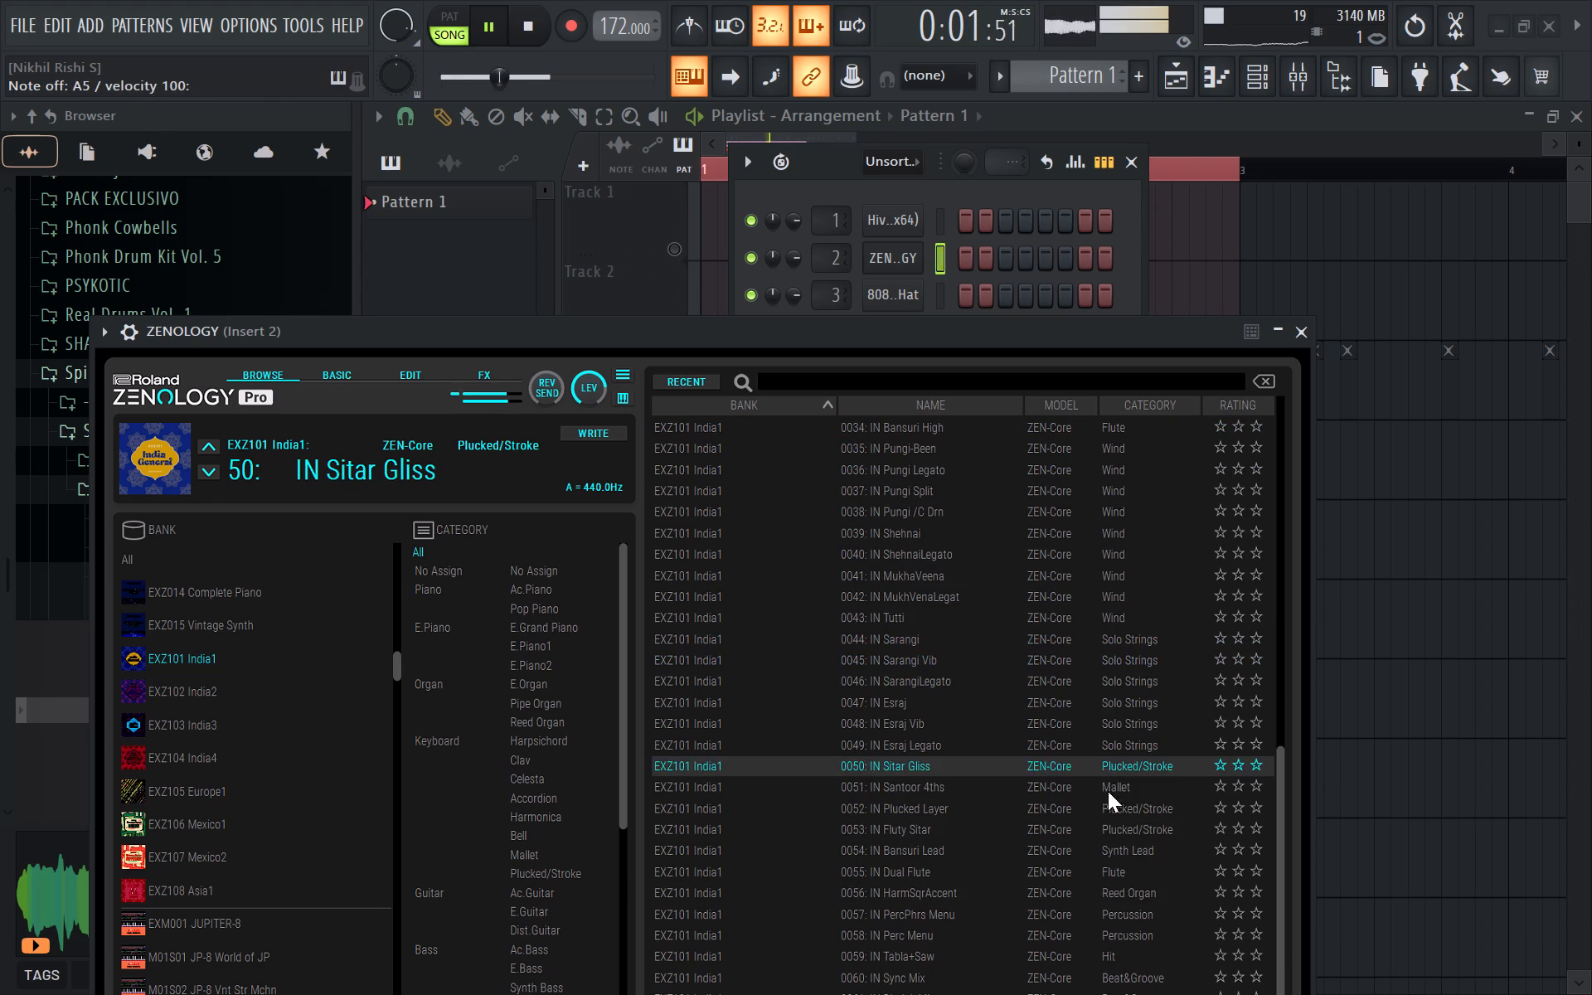
key(y)
Audition the IN HarmSqrAccent and IN Dual Flute presets over the loop.
click(1143, 889)
key(y)
click(1137, 863)
key(y)
key(y)
key(y)
key(y)
key(y)
key(y)
key(y)
key(y)
scroll(1137, 863, down, 17)
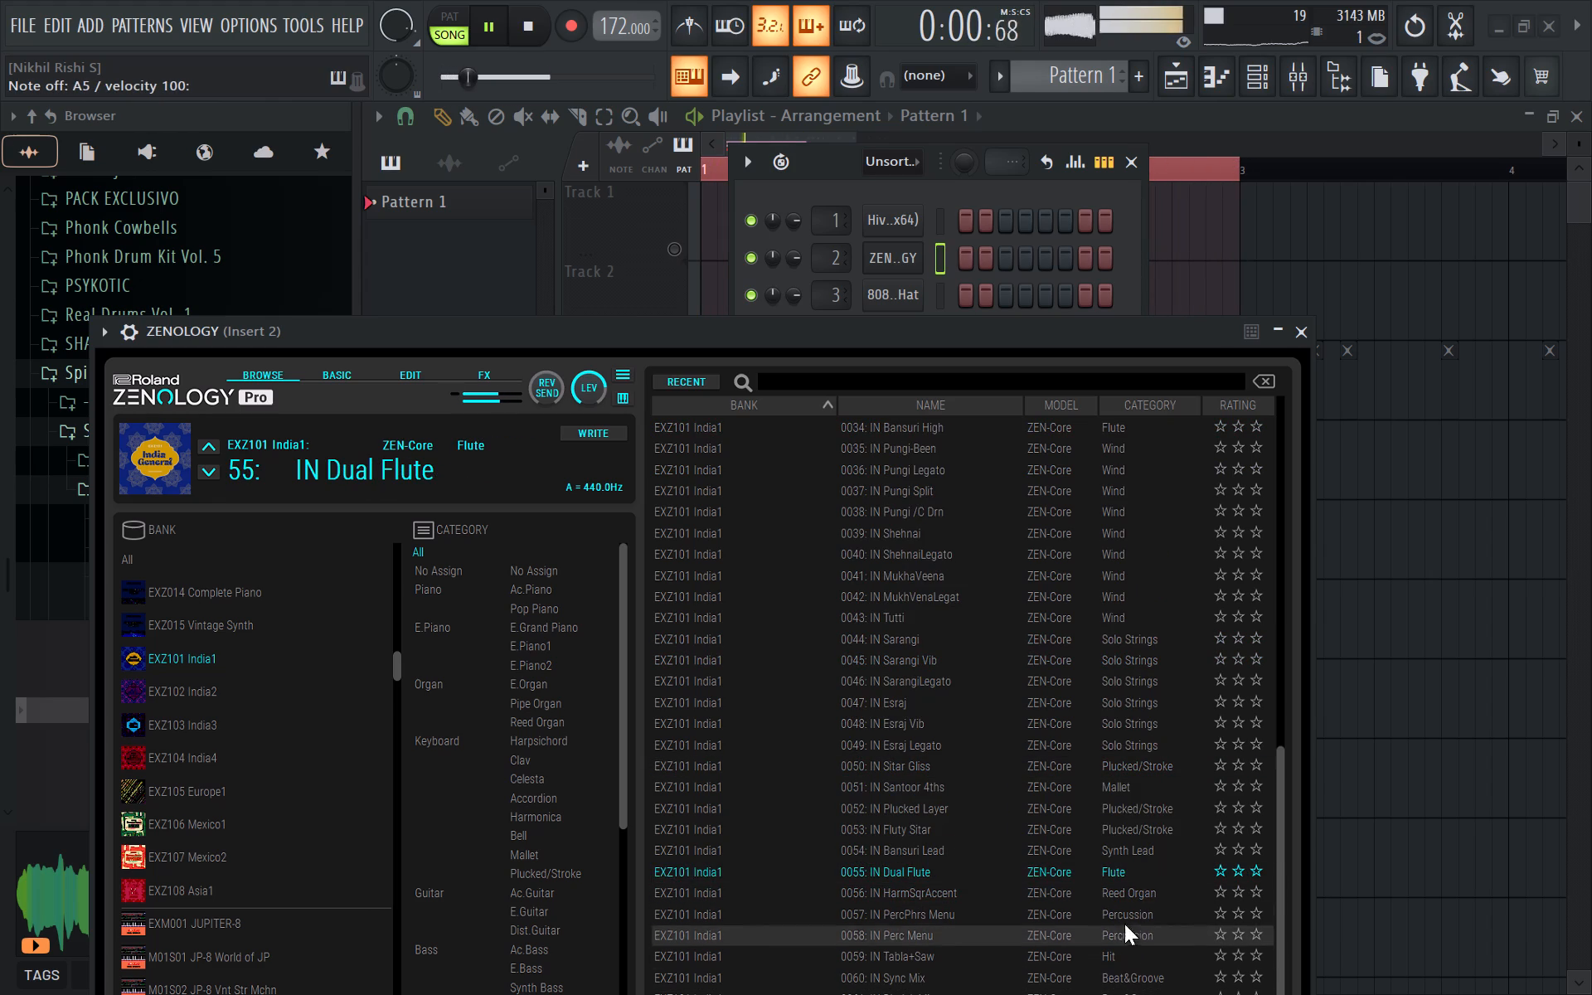
Audition the India1 percussion and groove presets: IN PercPhrs Menu, IN Perc Menu, IN Tabla+Saw, IN Dholak Mix and IN Sync Mix.
click(1109, 923)
text(yy)
key(r)
key(e)
click(1085, 929)
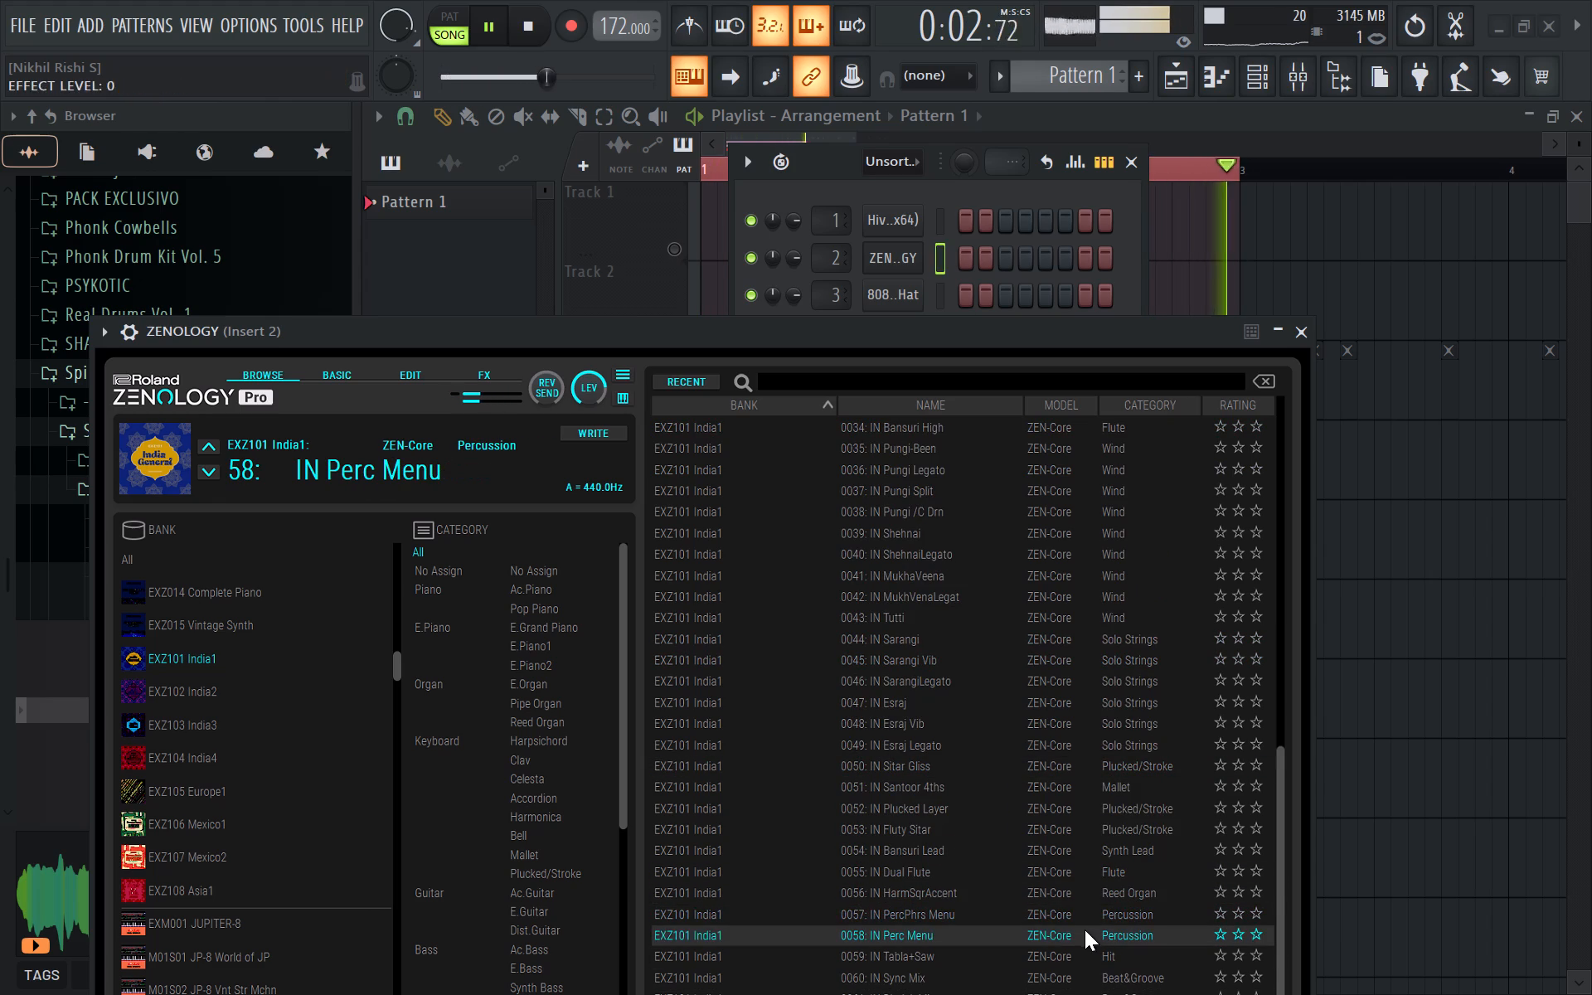
key(w)
key(e)
key(r)
drag(951, 335, 929, 158)
key(t)
key(t)
key(y)
key(u)
text(ii)
click(908, 783)
key(y)
text(tr)
key(w)
click(918, 816)
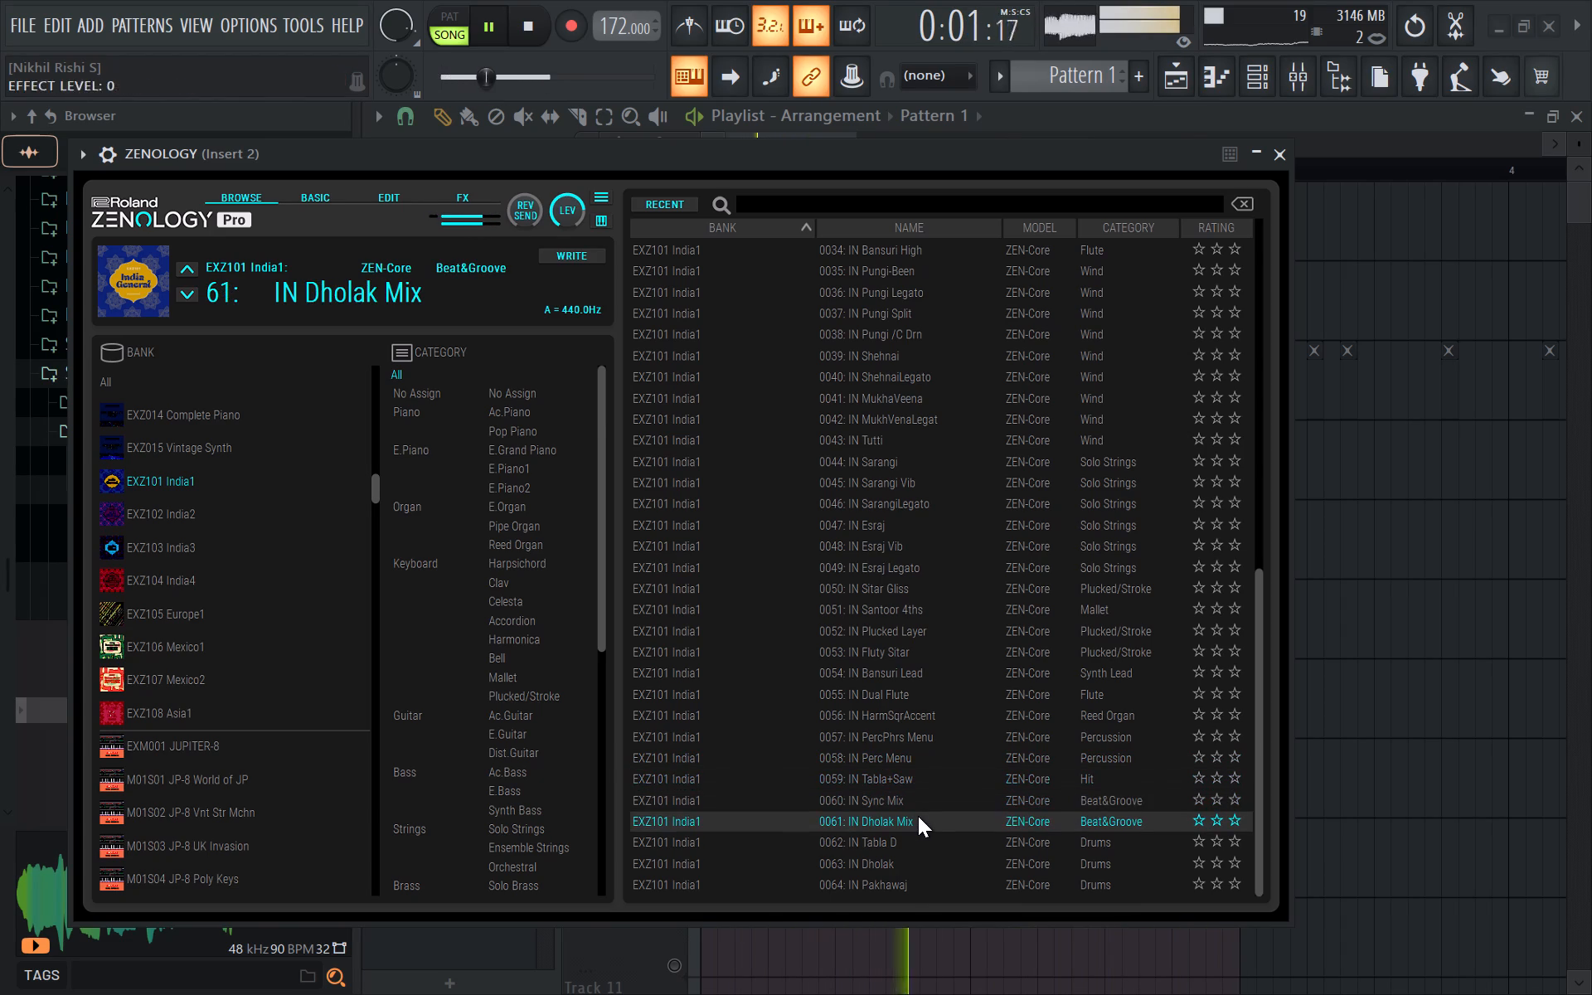
text(ty)
key(y)
click(916, 808)
key(u)
key(u)
Load the IN Tabla D preset in ZENOLOGY and play a trial tabla rhythm over the loop.
click(922, 839)
text(rrttyu)
key(i)
text(weryyyuy)
key(i)
key(u)
key(i)
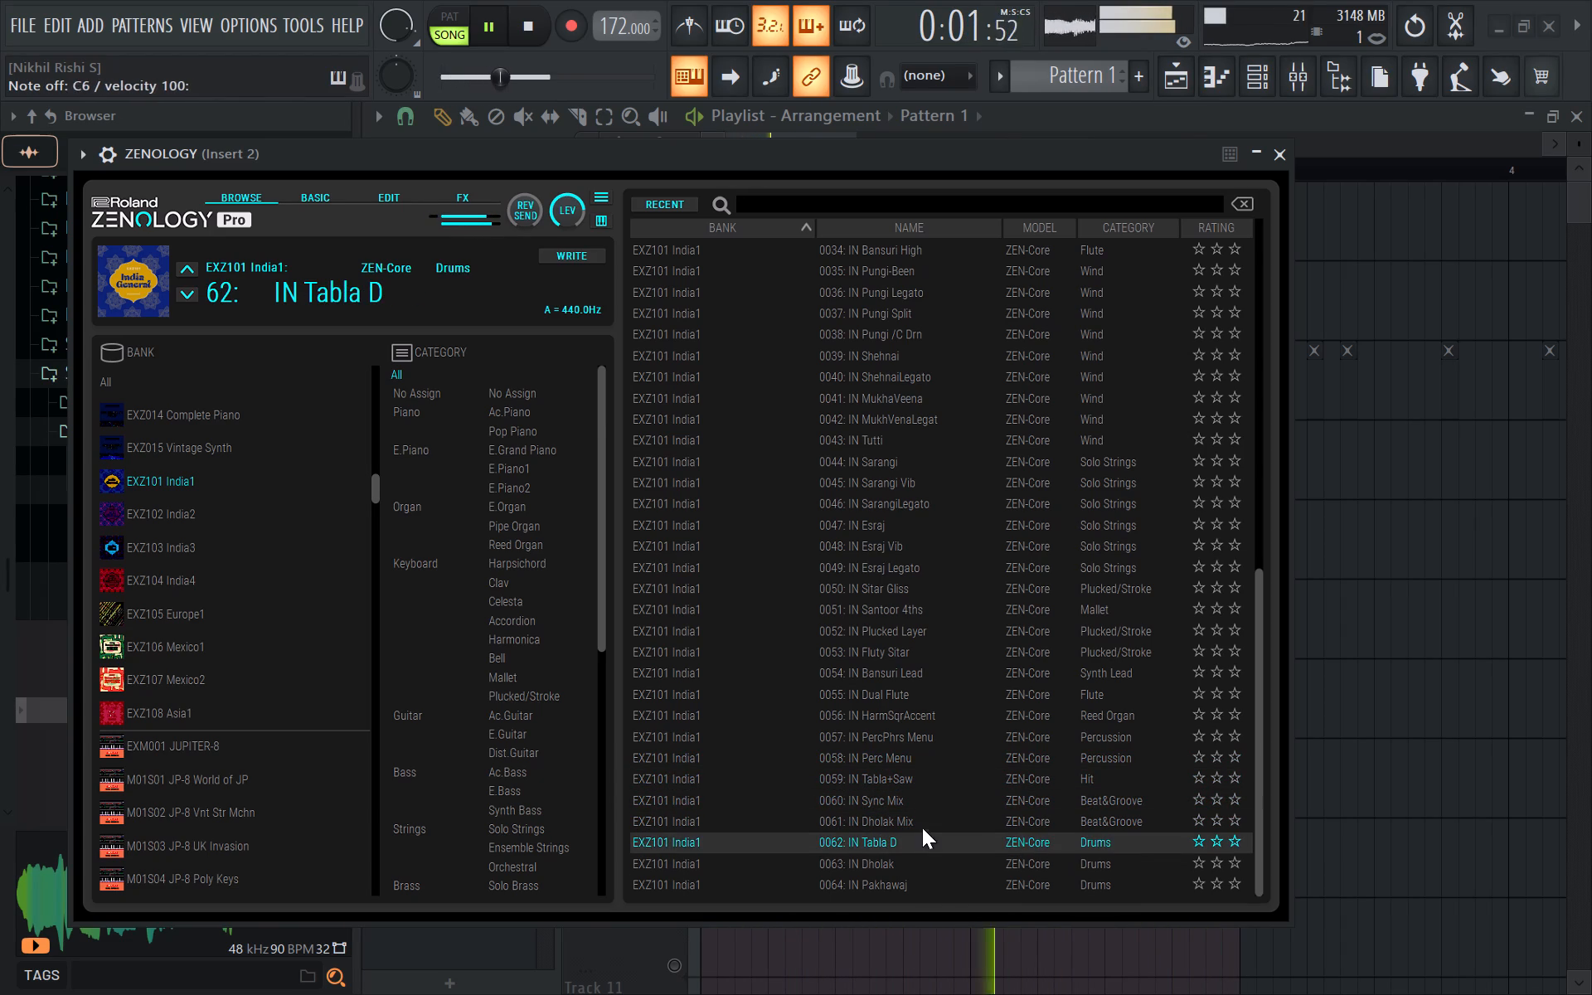
key(i)
text(iiioiiiiiqiwqiiiwiiiiq)
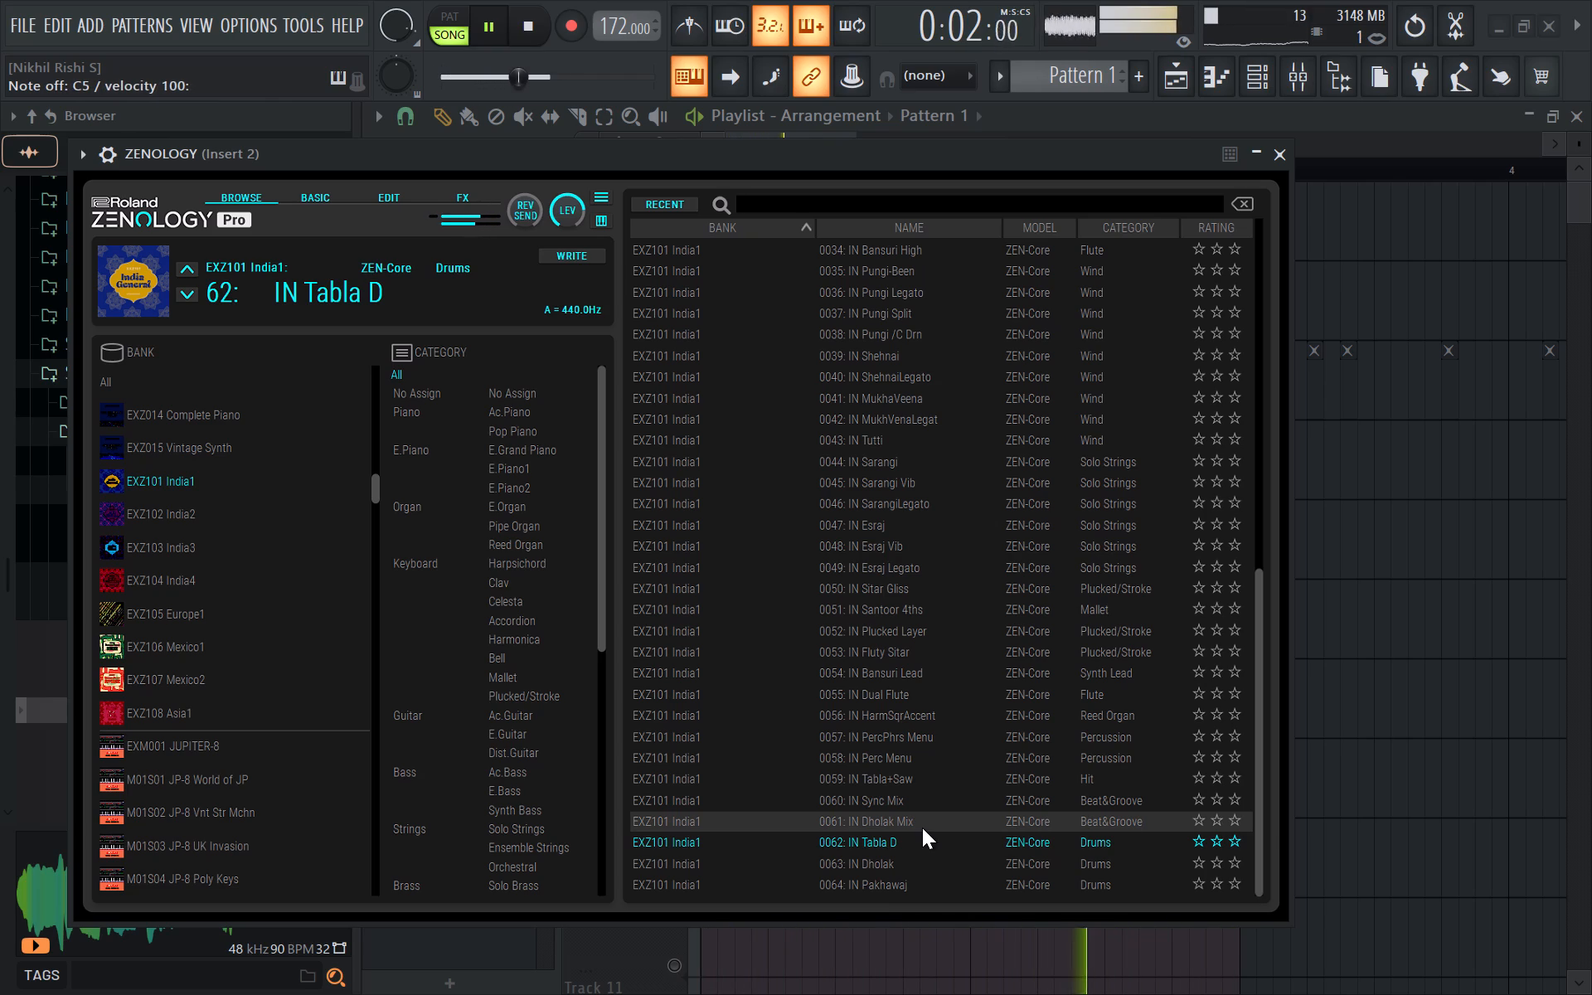
text(qiiiiiwiiiqiiqiiqiqiiiiwi)
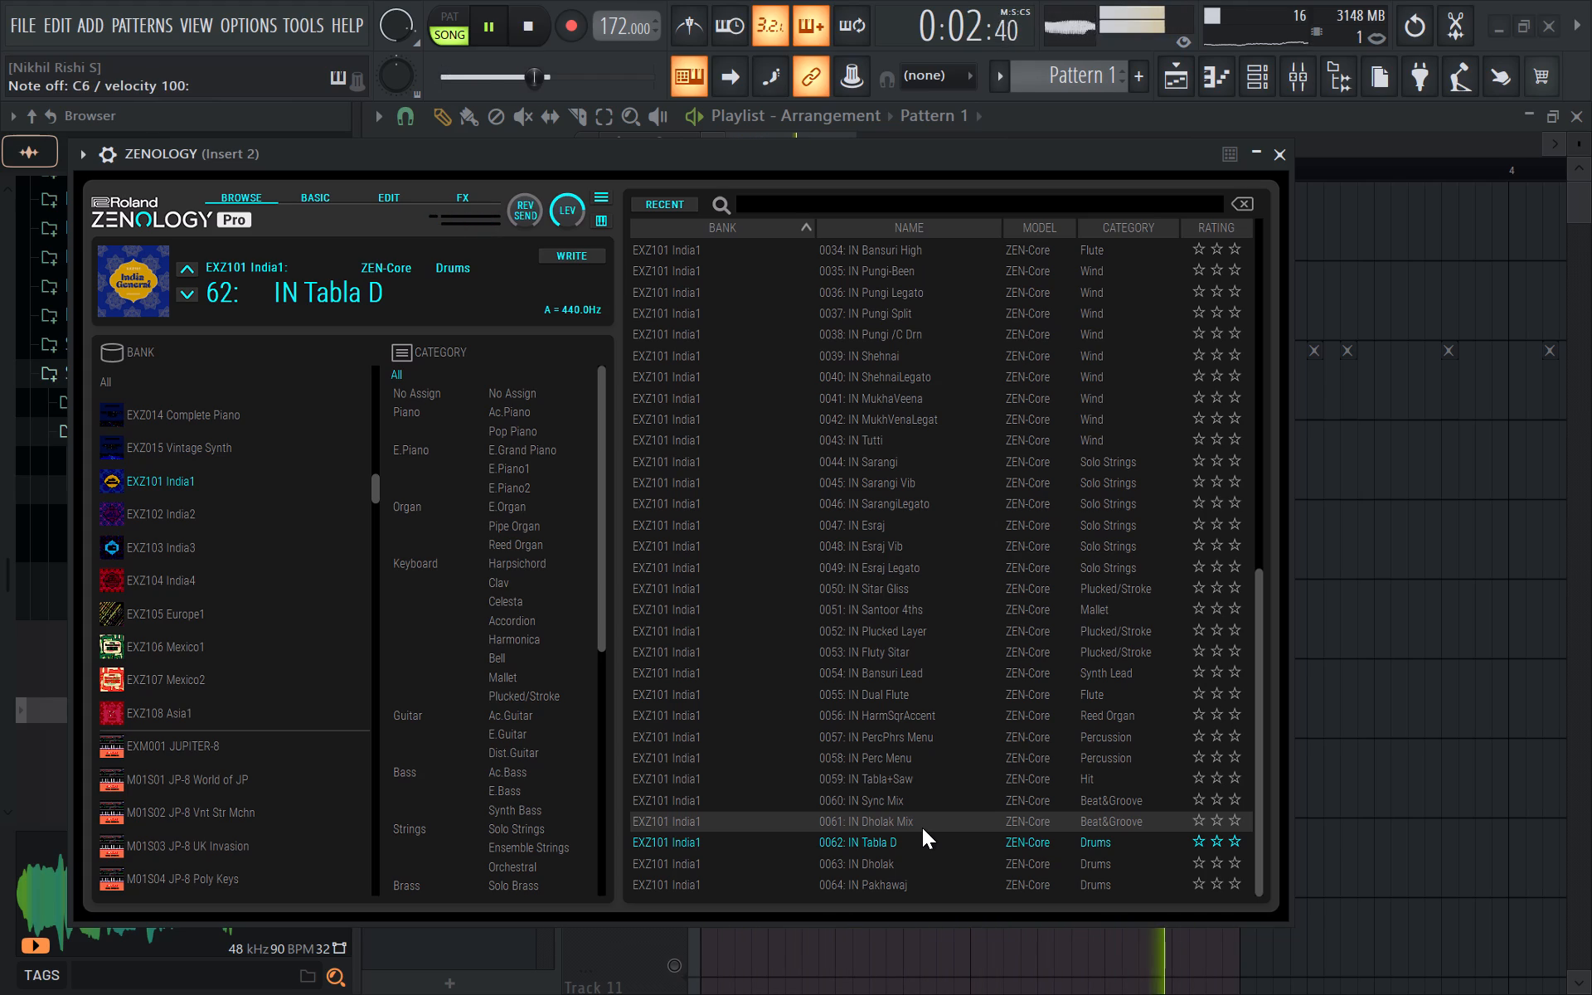
text(wiiiqiiwi)
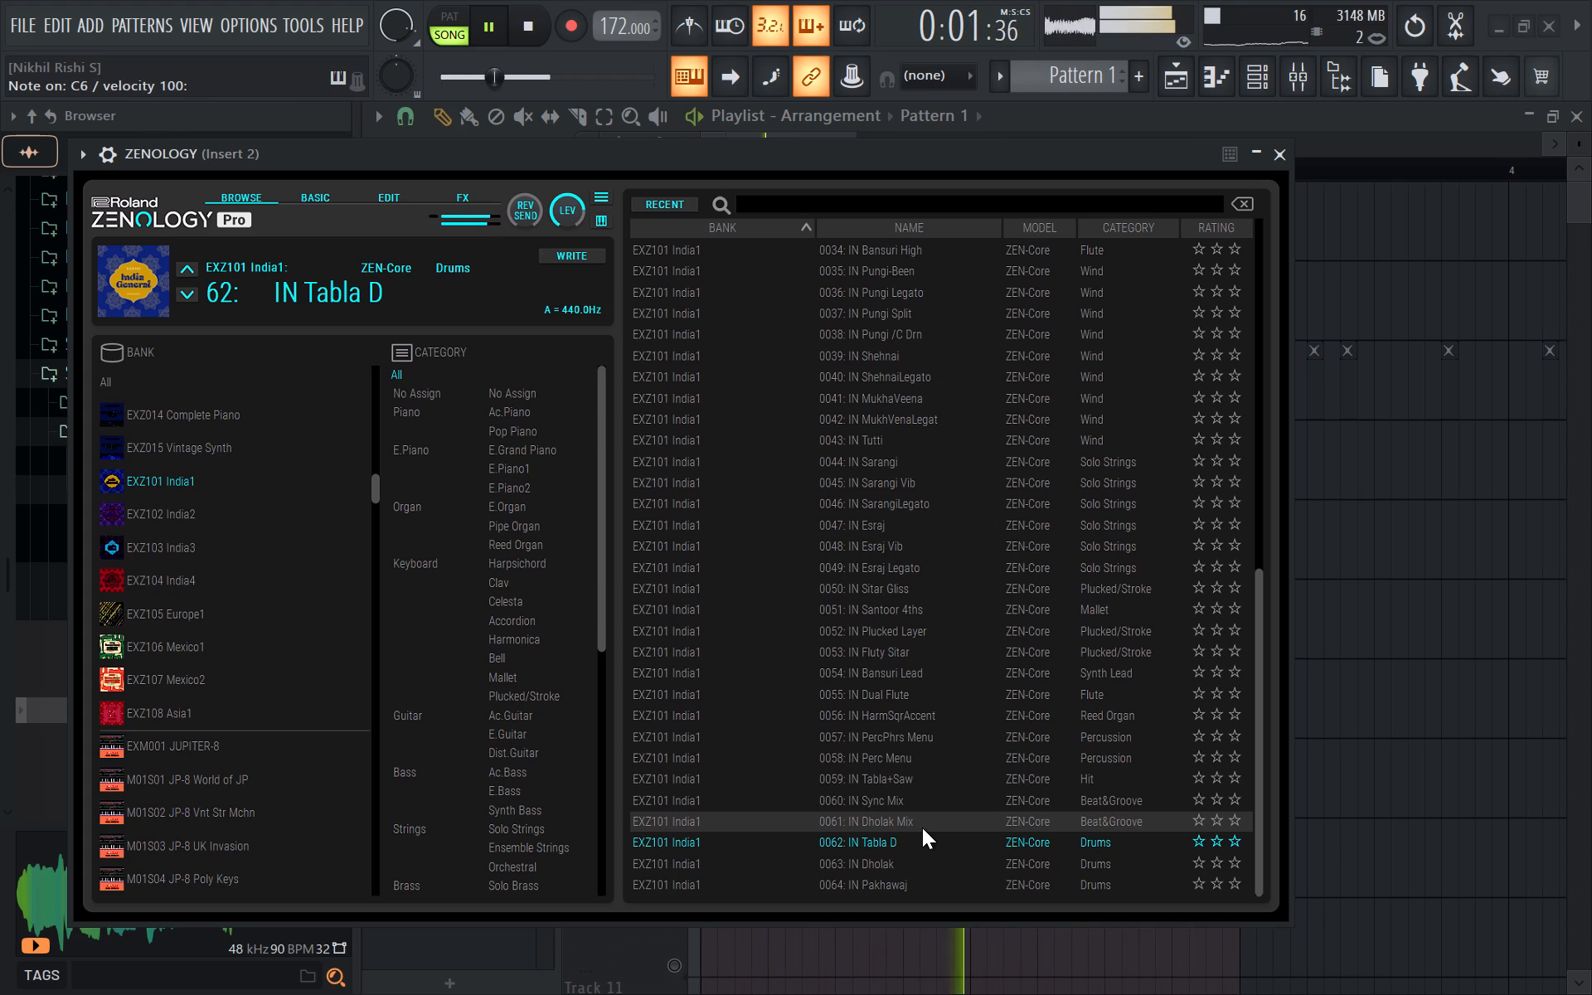
Turn on the metronome, rehearse the tabla rhythm over the restarted loop, and close the ZENOLOGY window.
key(space)
click(685, 27)
key(space)
click(788, 153)
key(space)
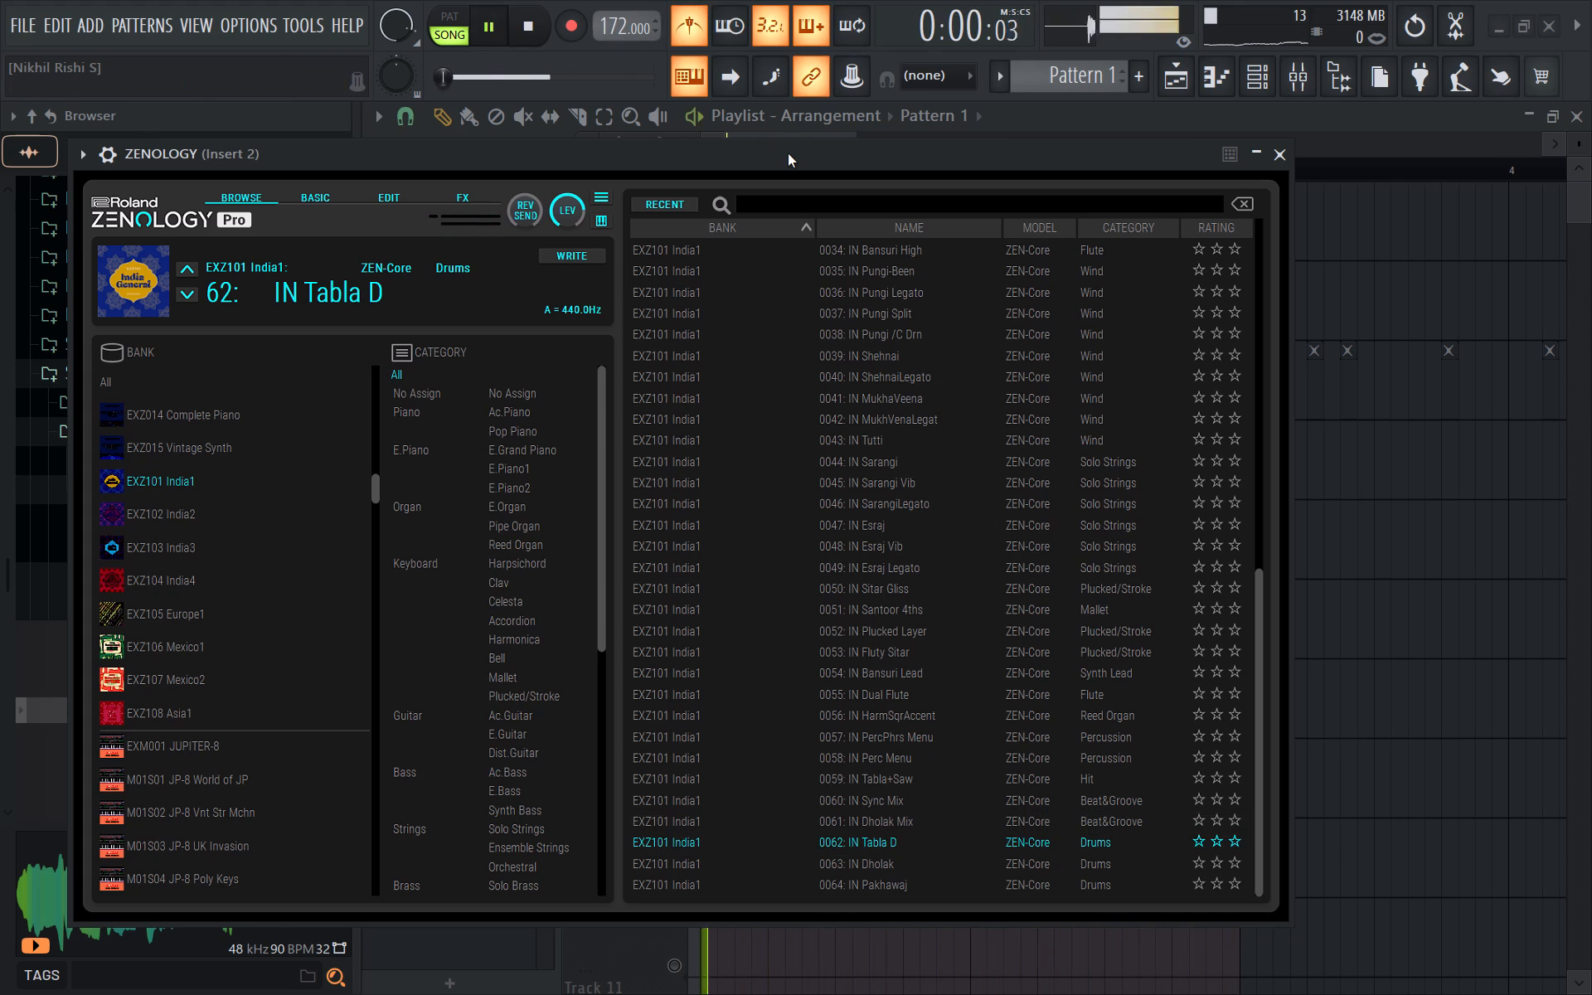
text(iiiiiiqiiiowiiqiiiqiiwiiiqiiiwi)
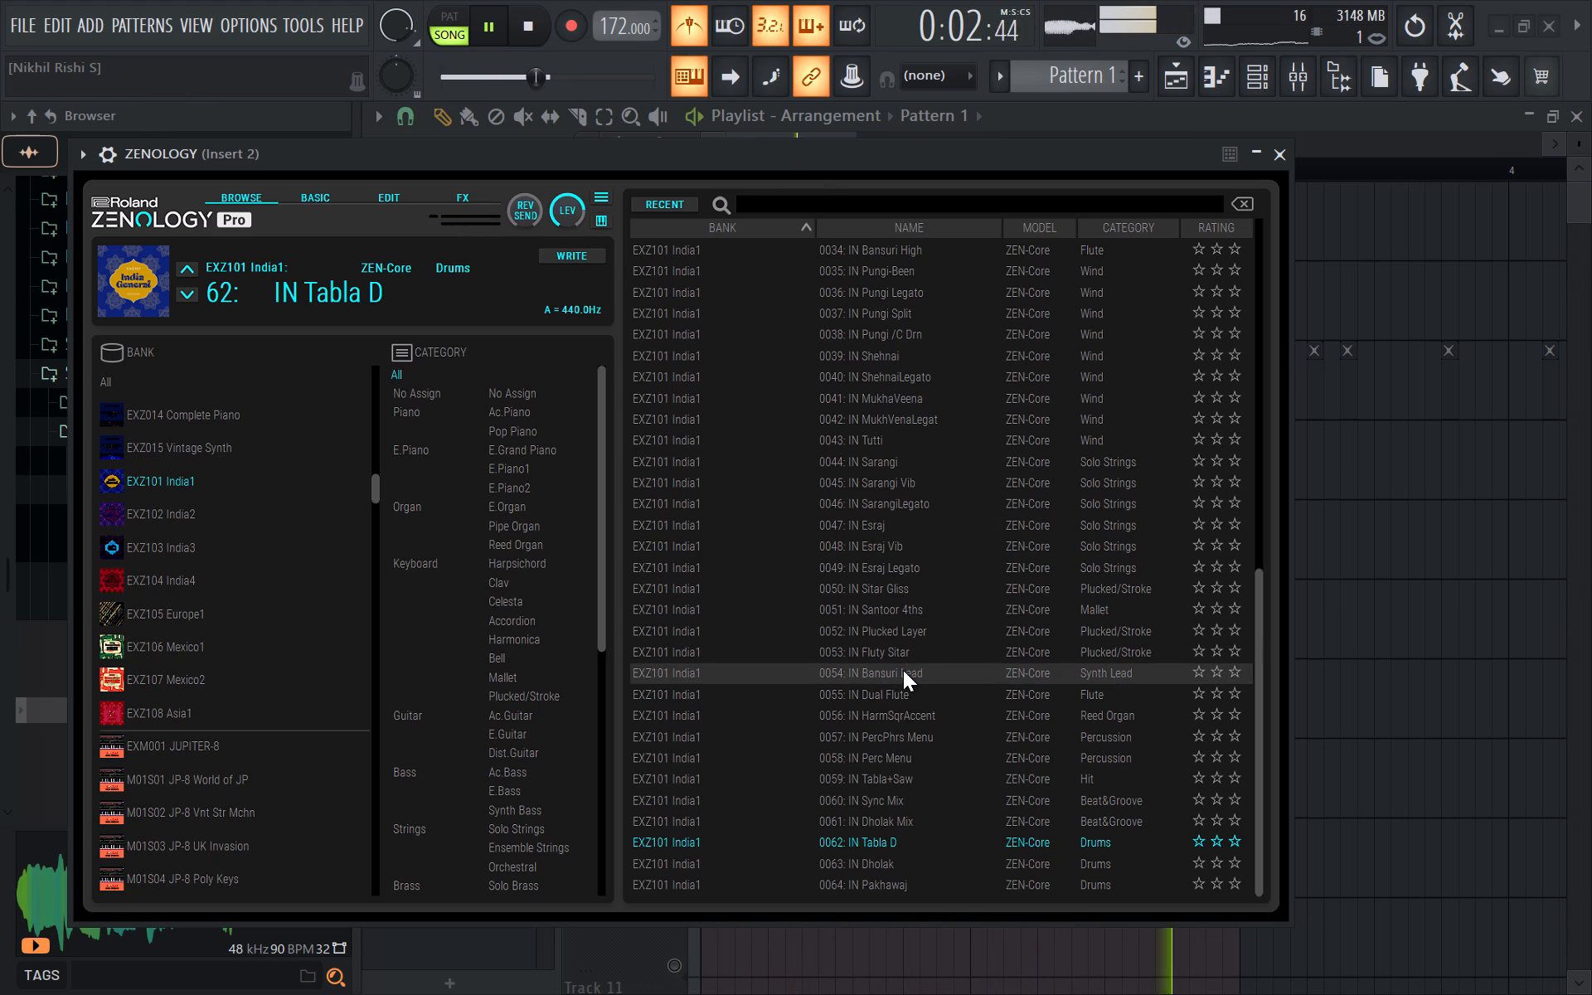
key(i)
key(i)
key(i)
click(1290, 153)
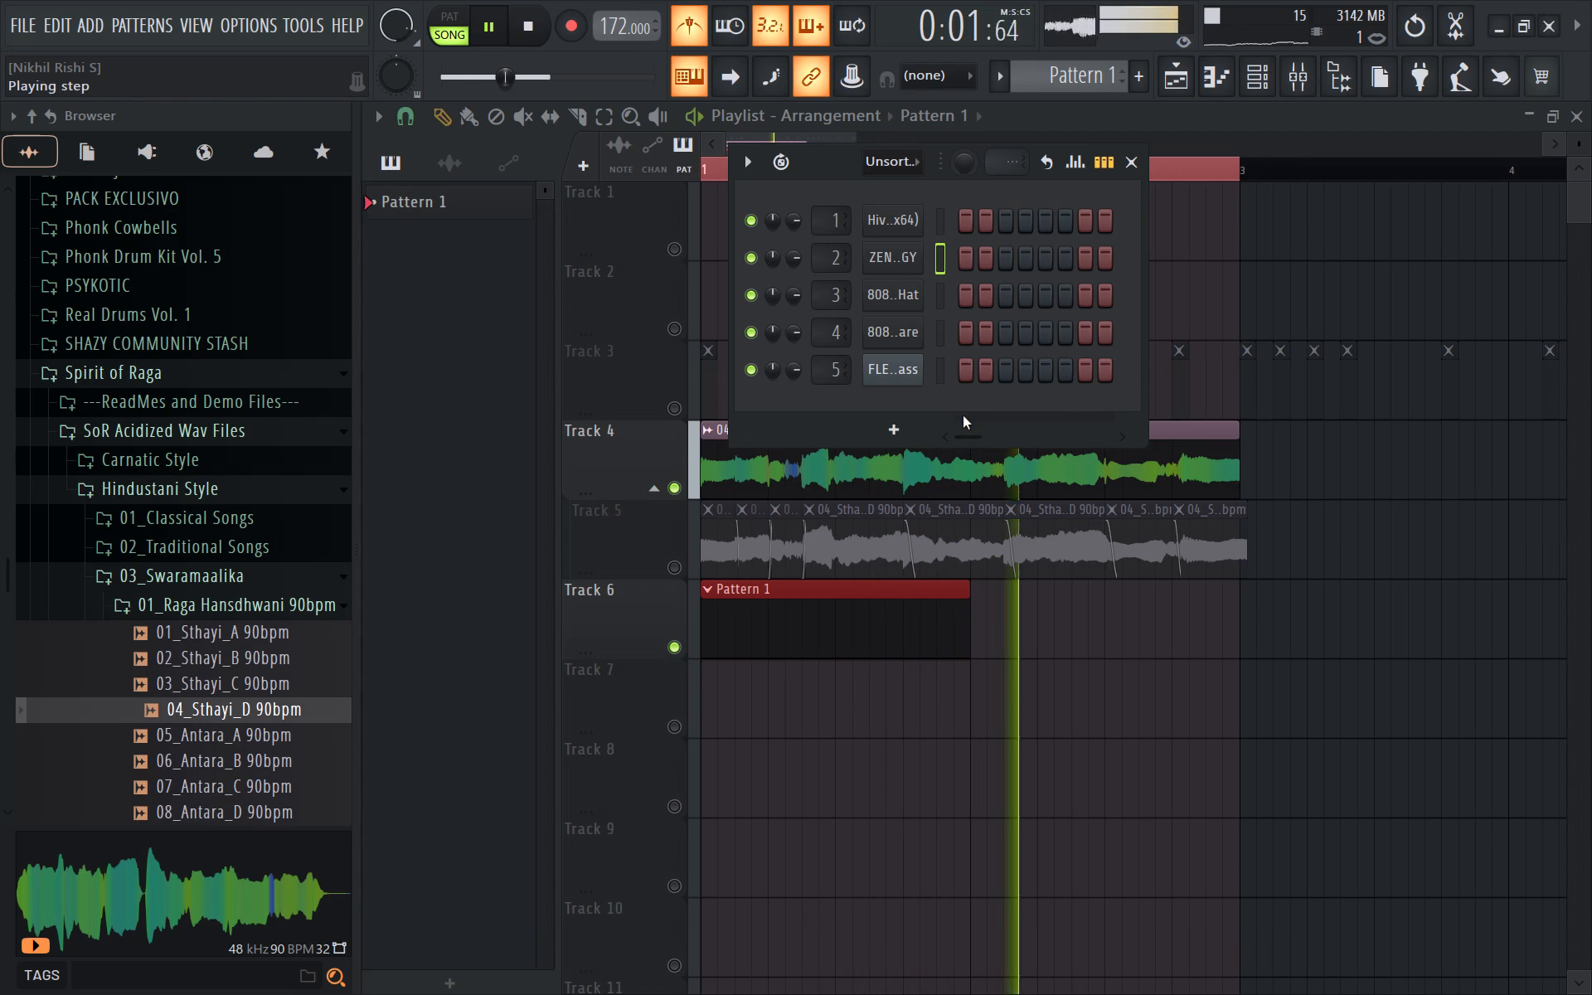
Open the ZENOLOGY channel's piano roll and stop playback.
right_click(891, 268)
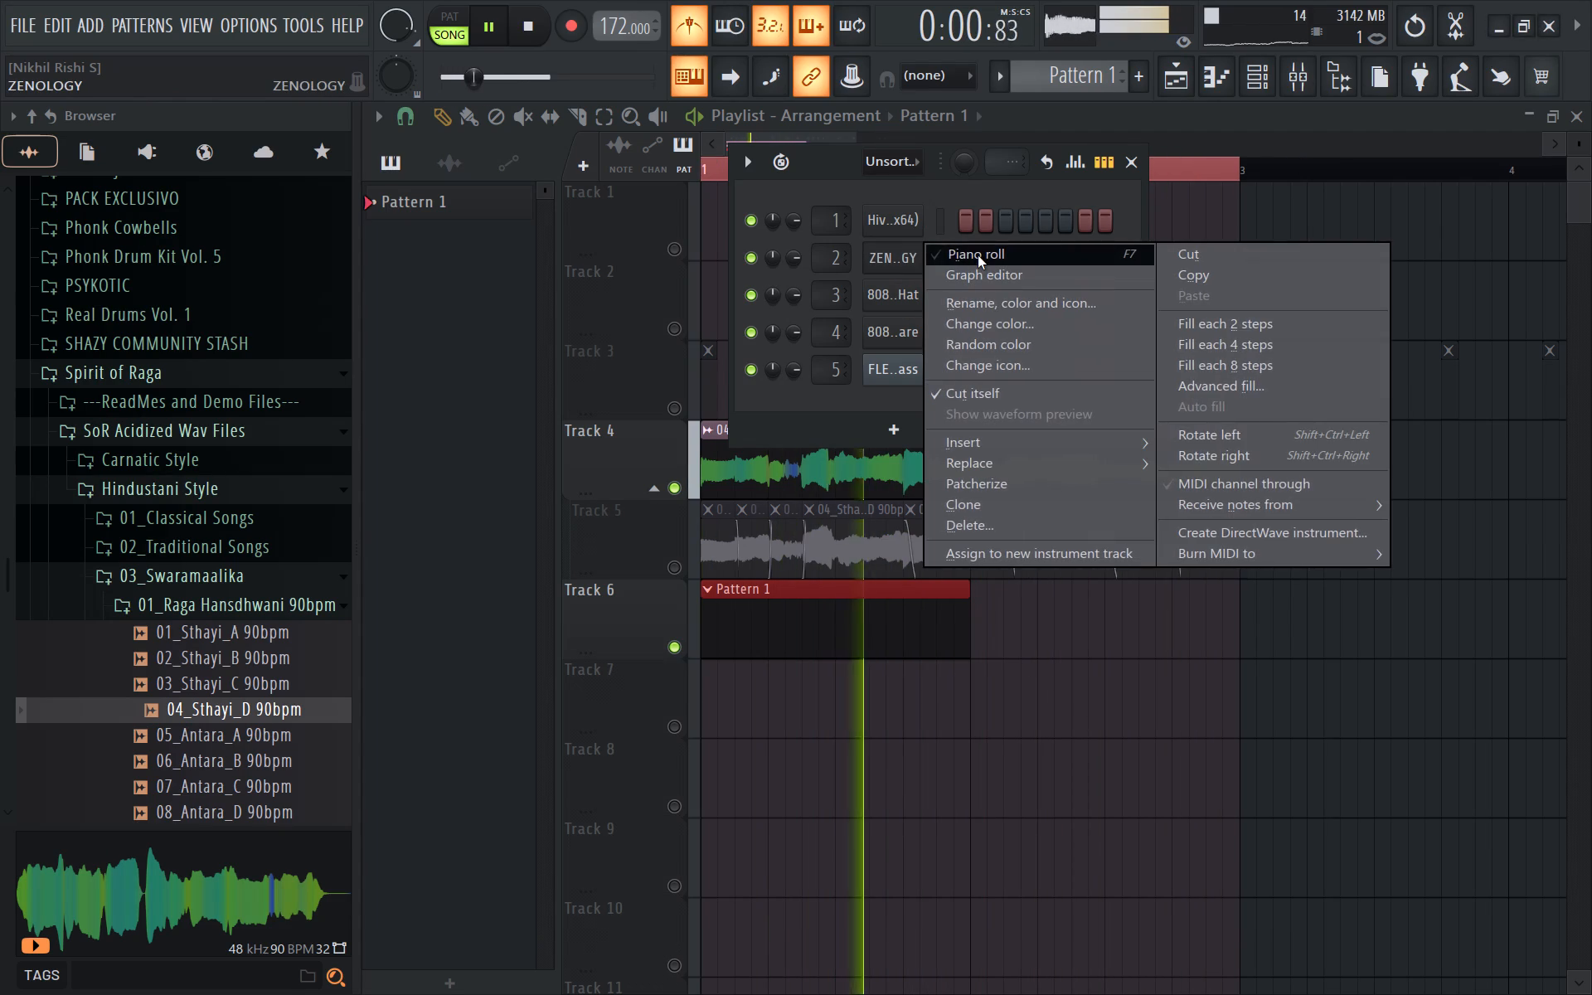
click(978, 255)
click(1348, 216)
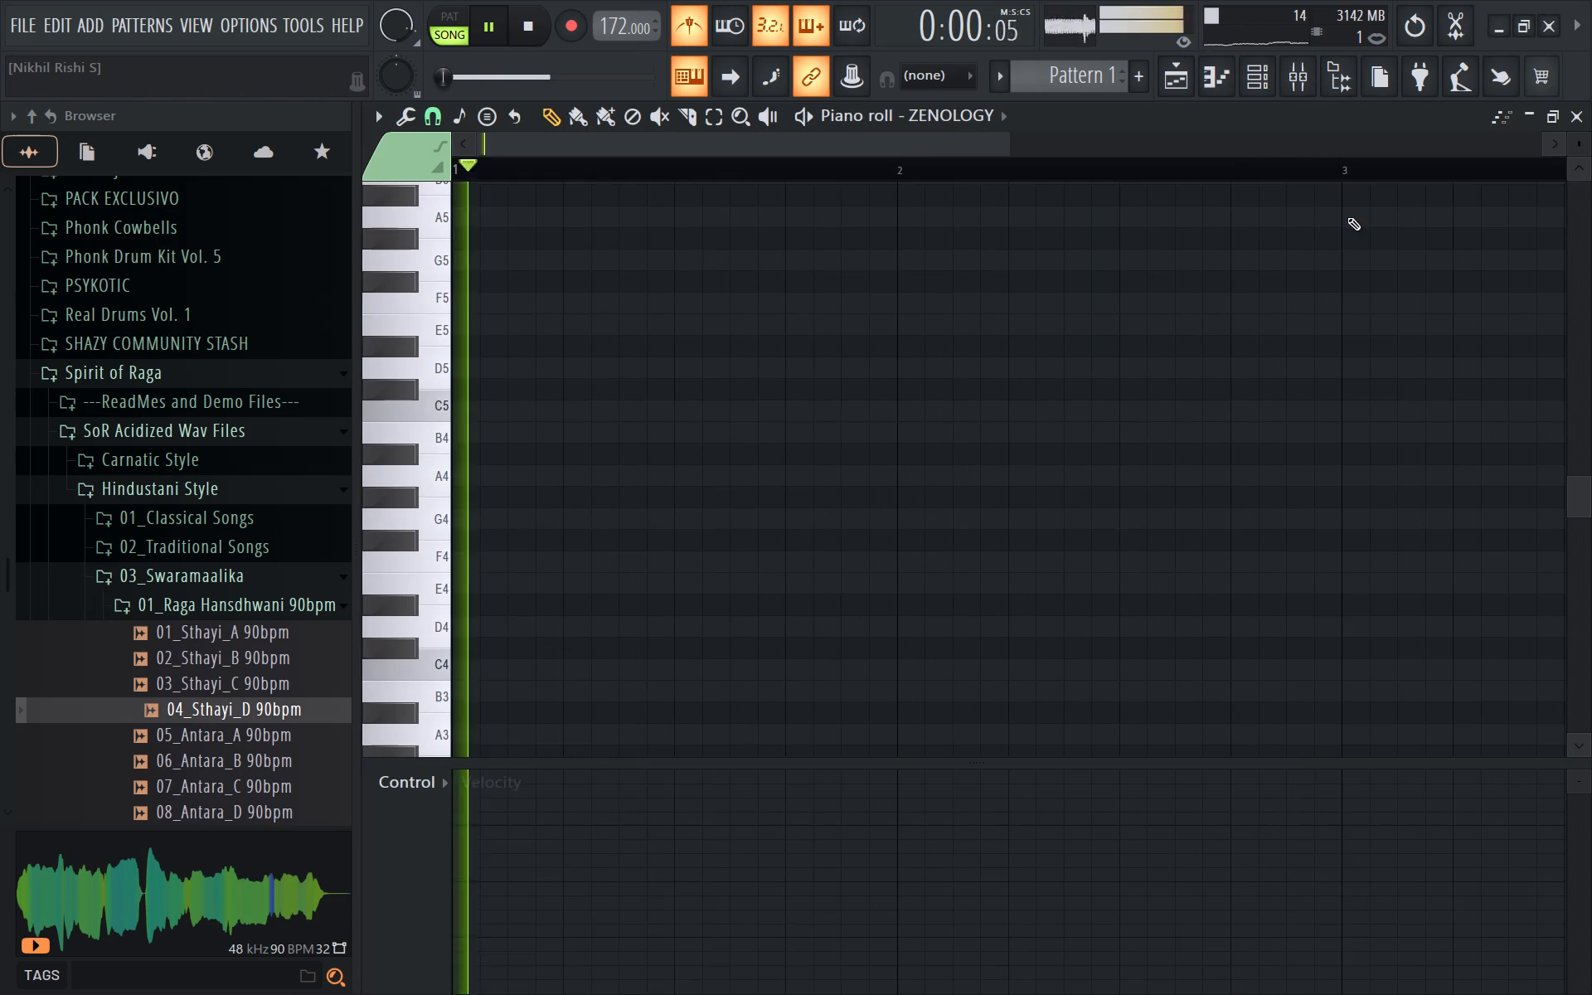
key(space)
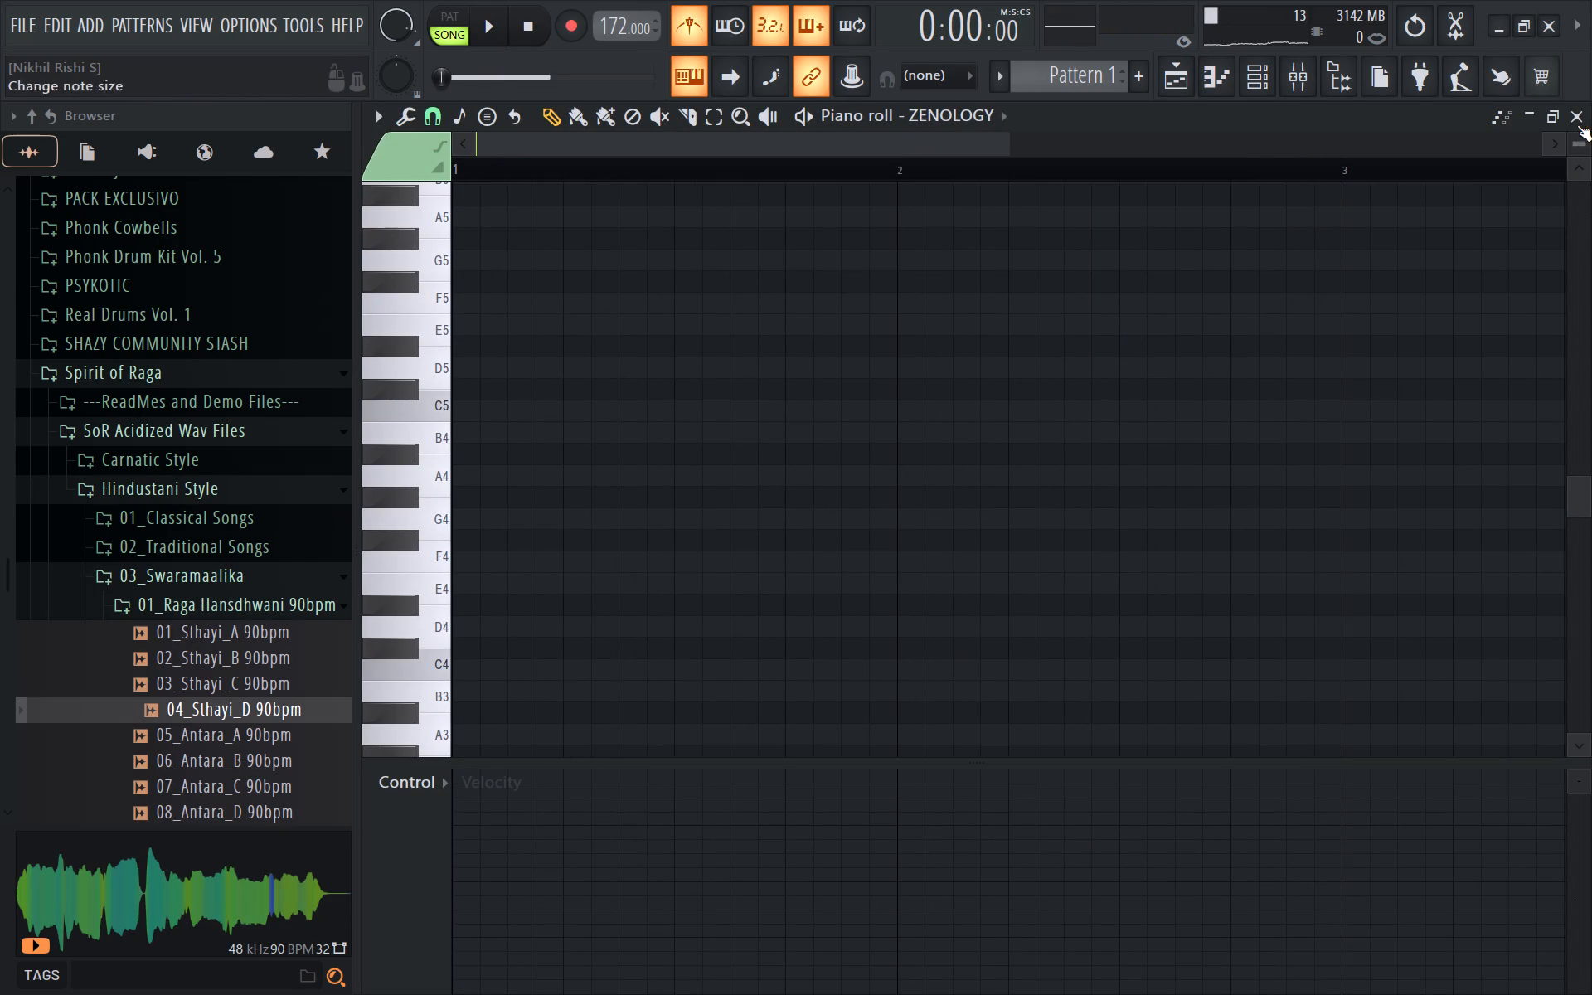
Replace the 808 HiHat channel with the HH - Decaydance [Ginseng] sample from the Ginseng - Trauma drumkit's HH folder.
click(136, 386)
scroll(136, 386, up, 1)
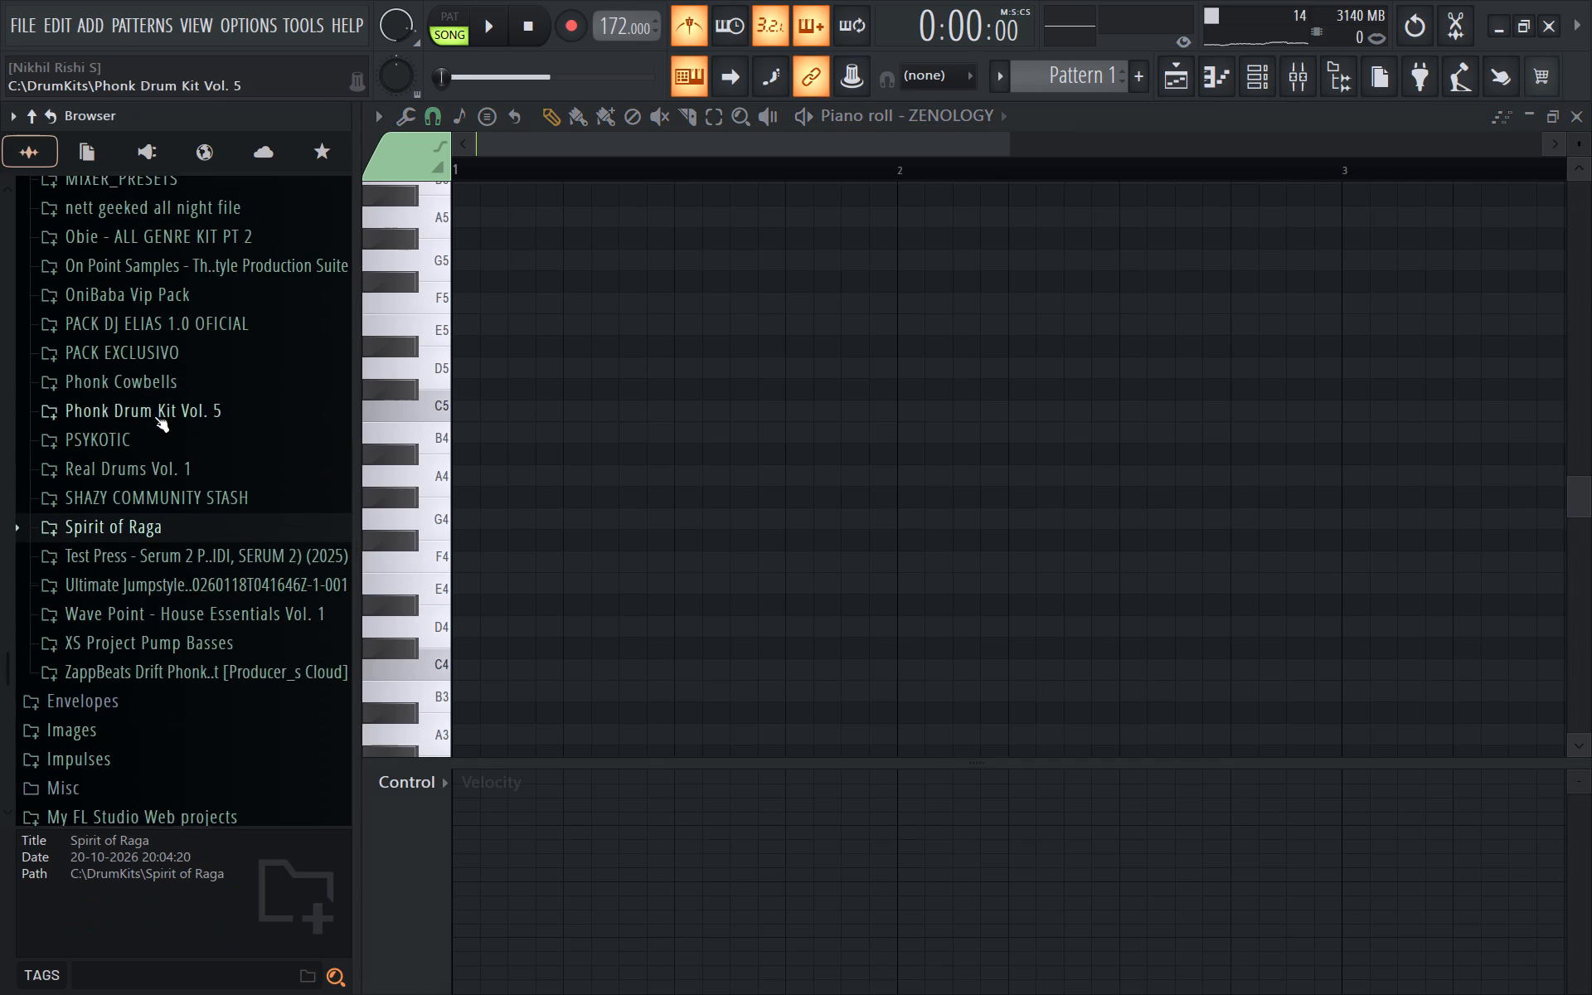
scroll(169, 373, up, 3)
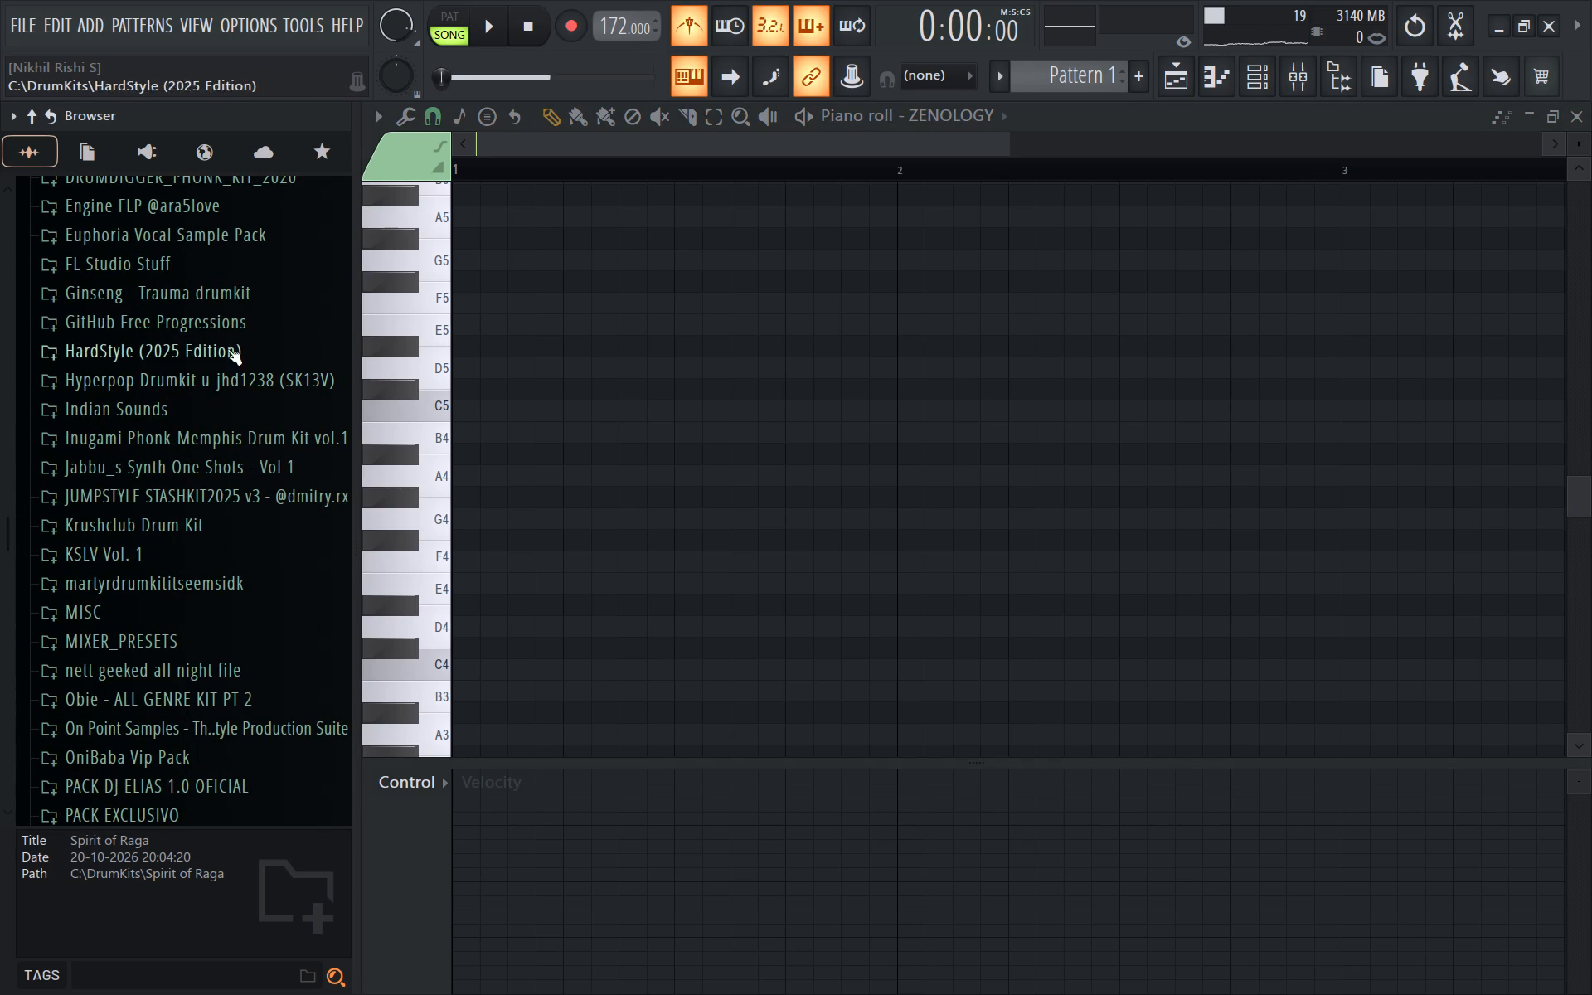
click(251, 294)
click(245, 420)
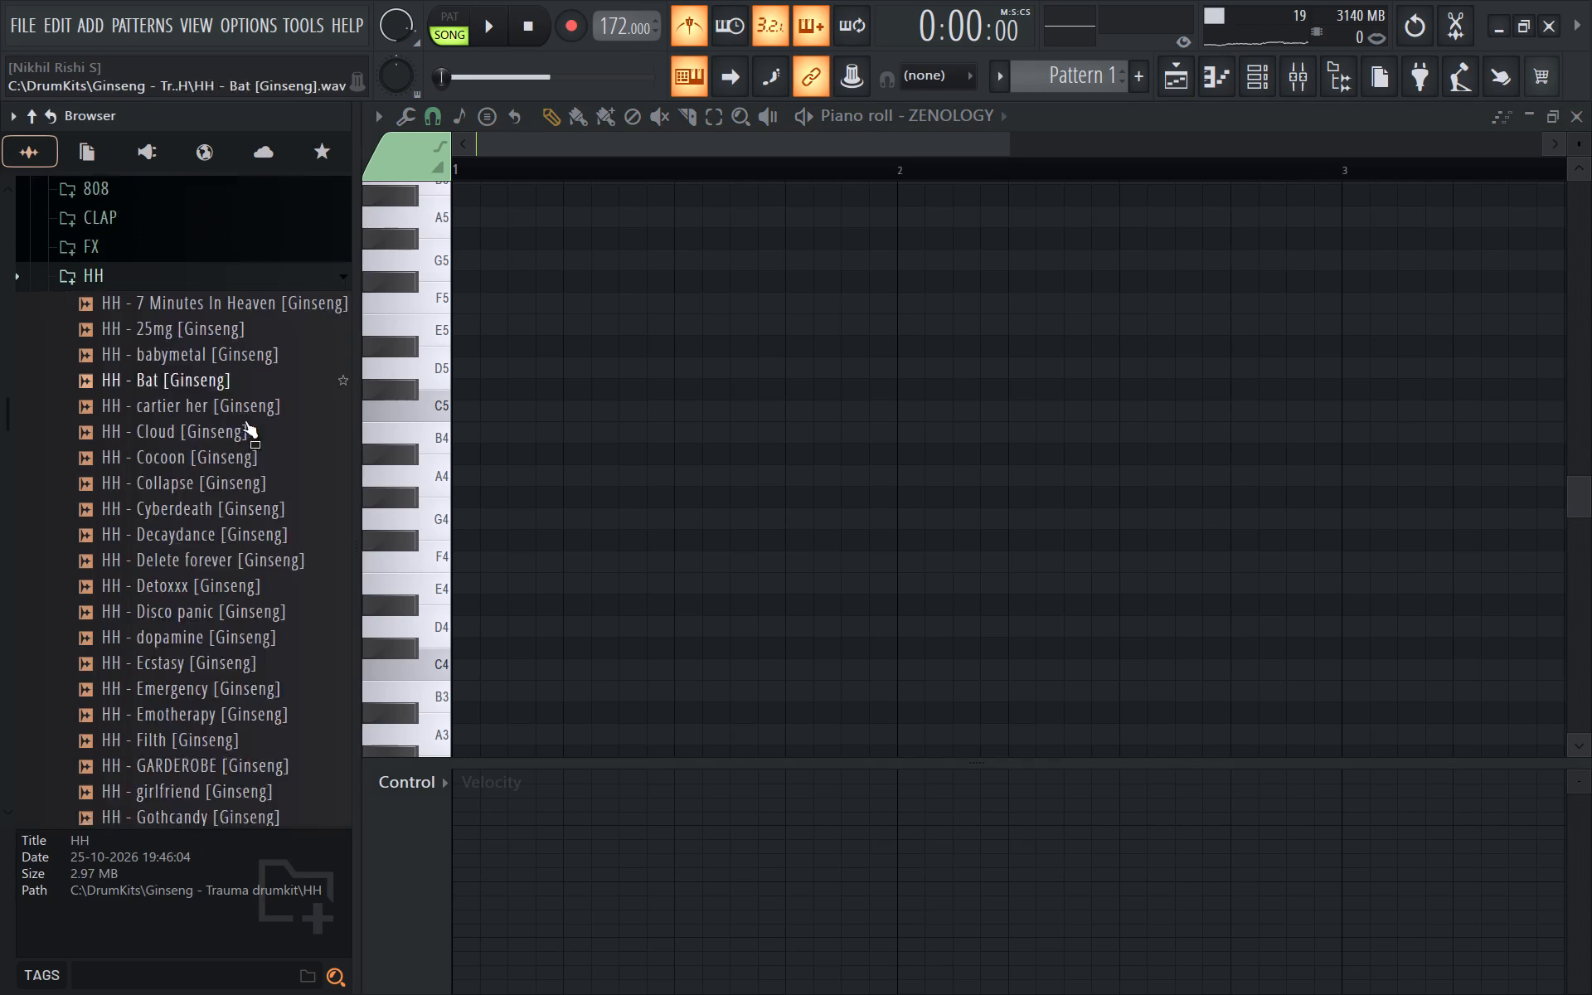
double_click(250, 462)
click(250, 462)
triple_click(250, 457)
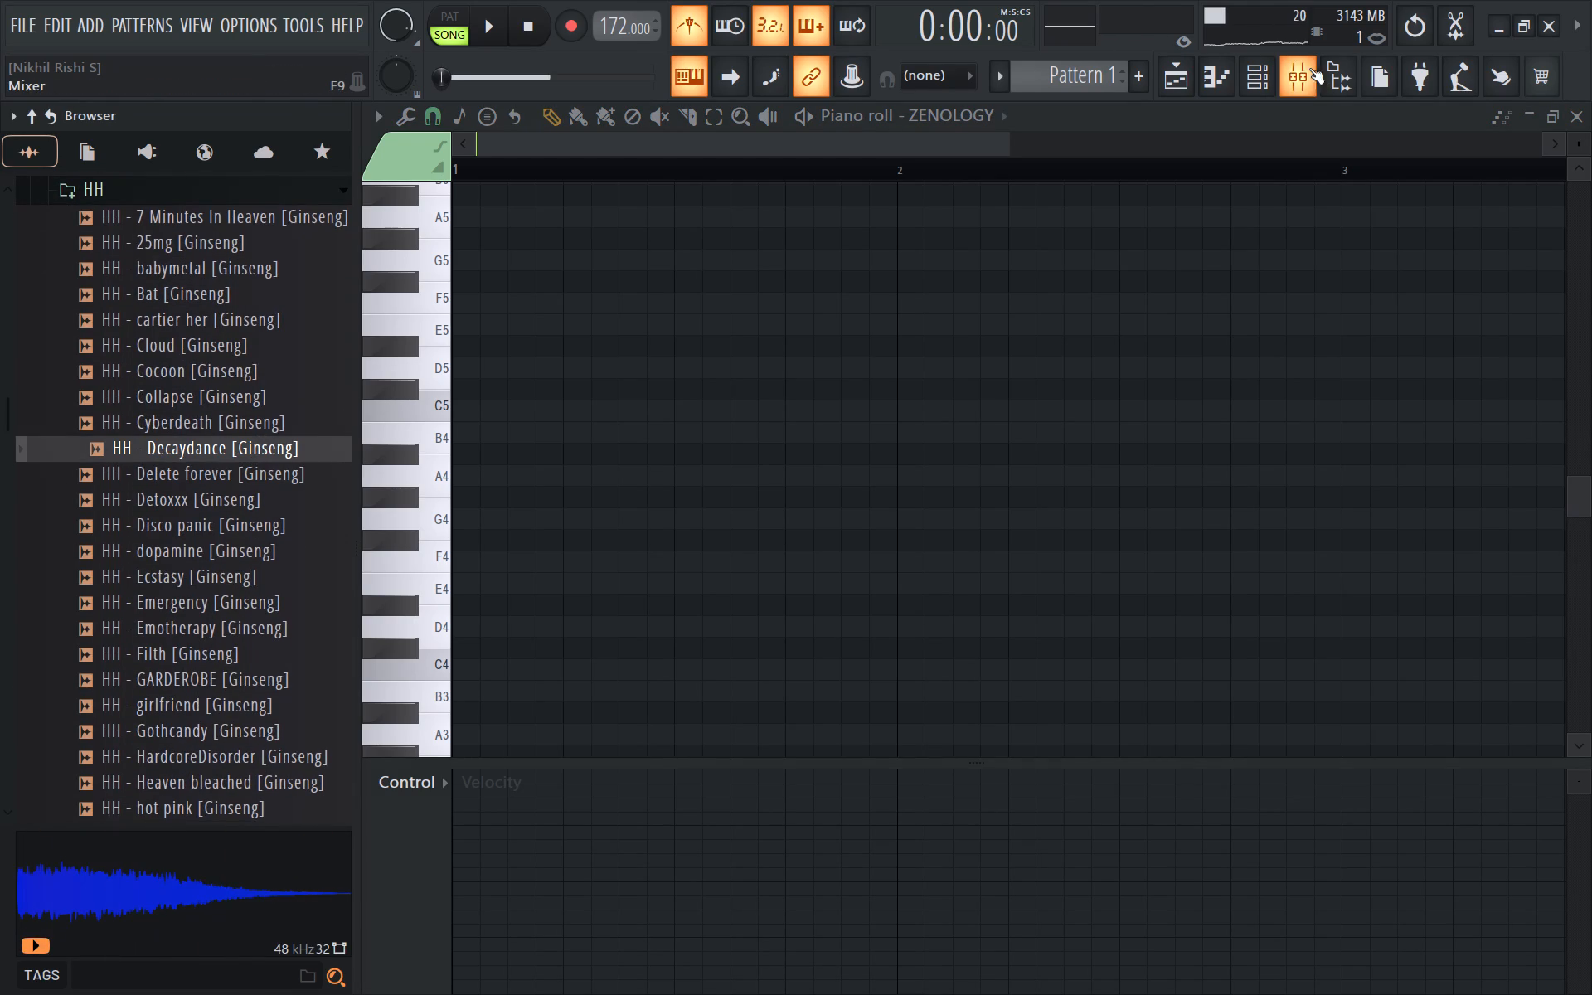
click(1260, 79)
drag(241, 445, 924, 314)
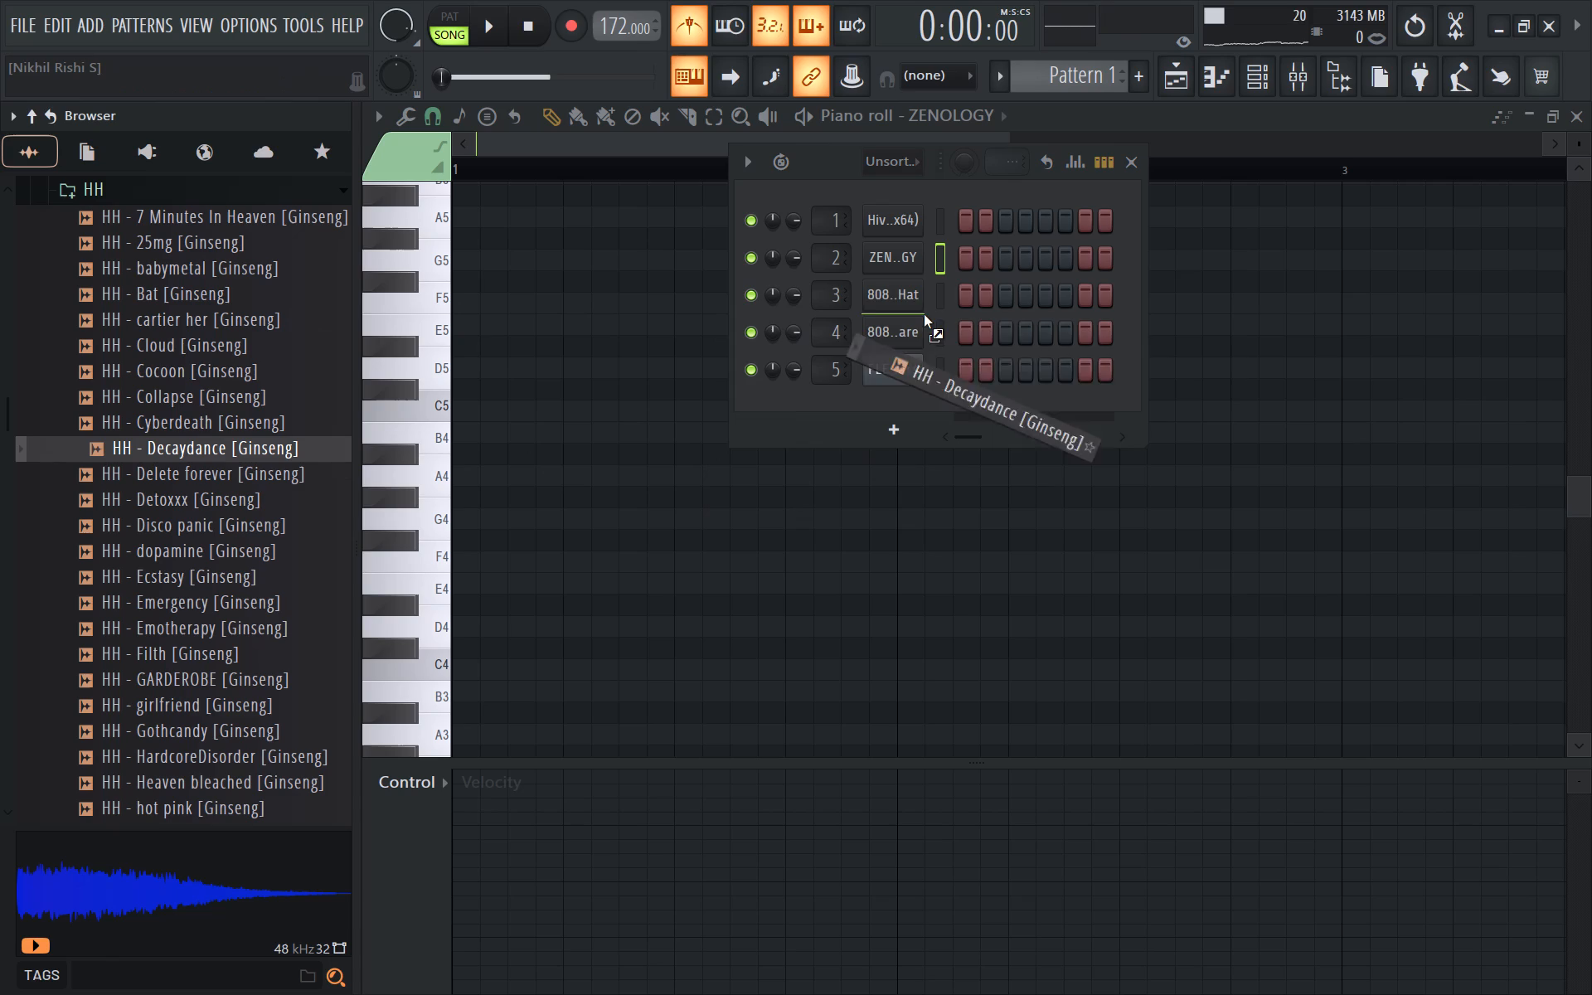
drag(924, 314, 900, 298)
Enable Cut itself for the HH - Decaydance channel and close the piano roll.
right_click(900, 298)
click(991, 449)
right_click(910, 303)
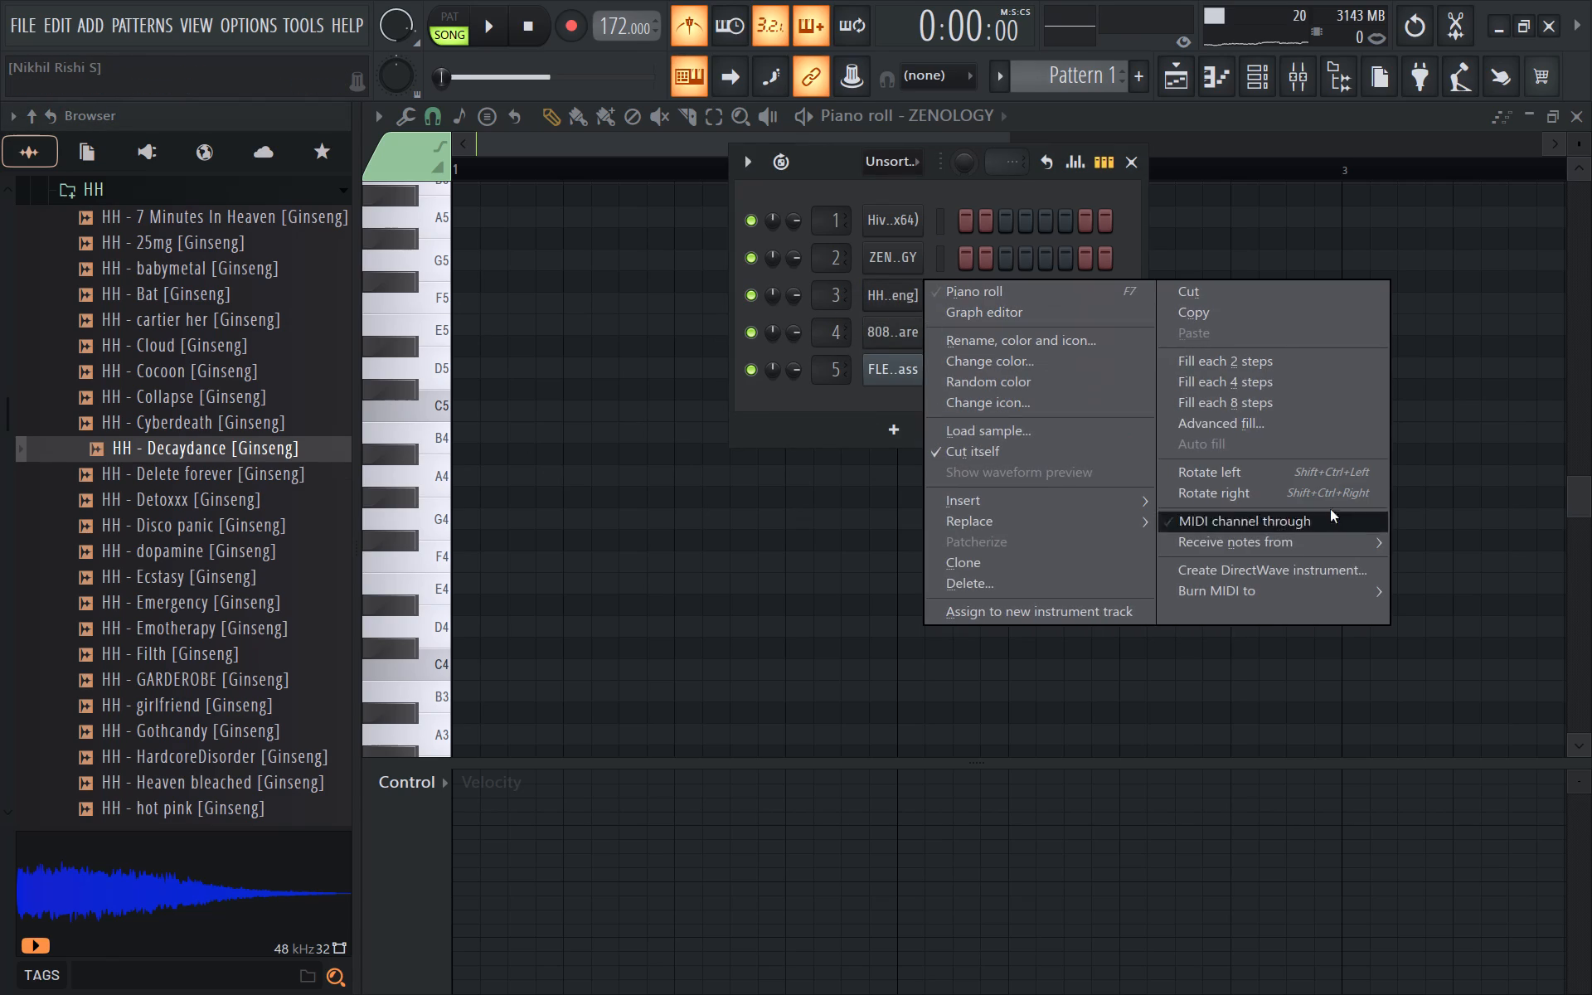
click(1577, 114)
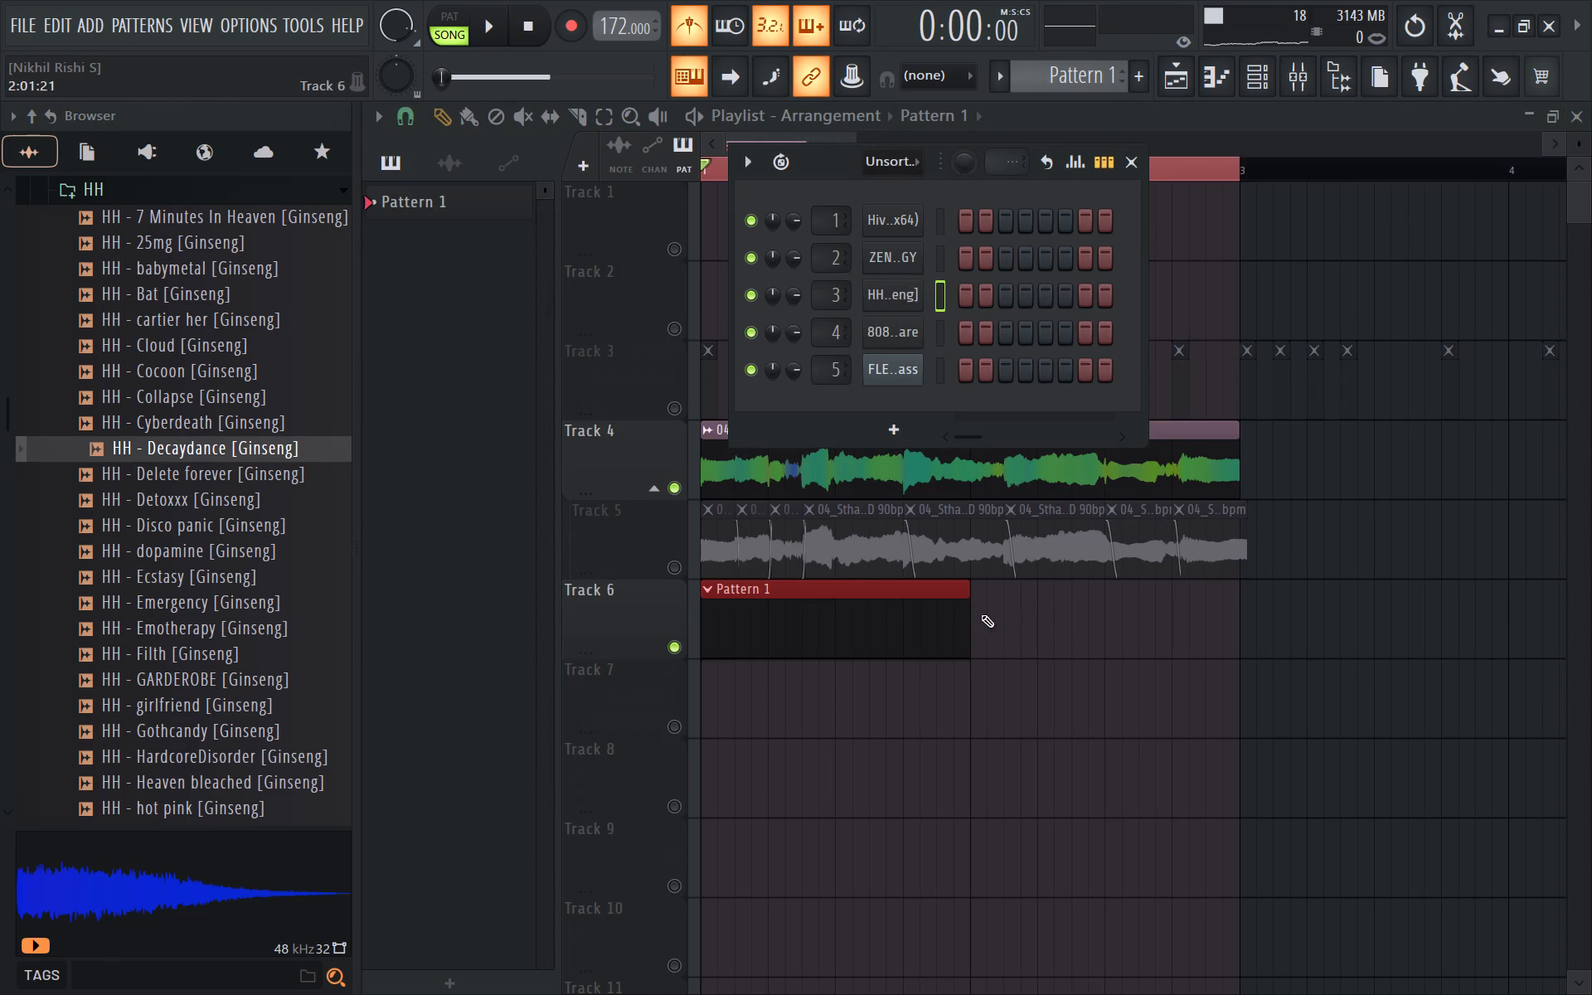
Extend the Pattern 1 clip on Track 6 to bar 3 and play the loop with the channel rack hidden.
drag(968, 610, 1238, 621)
key(space)
click(1269, 85)
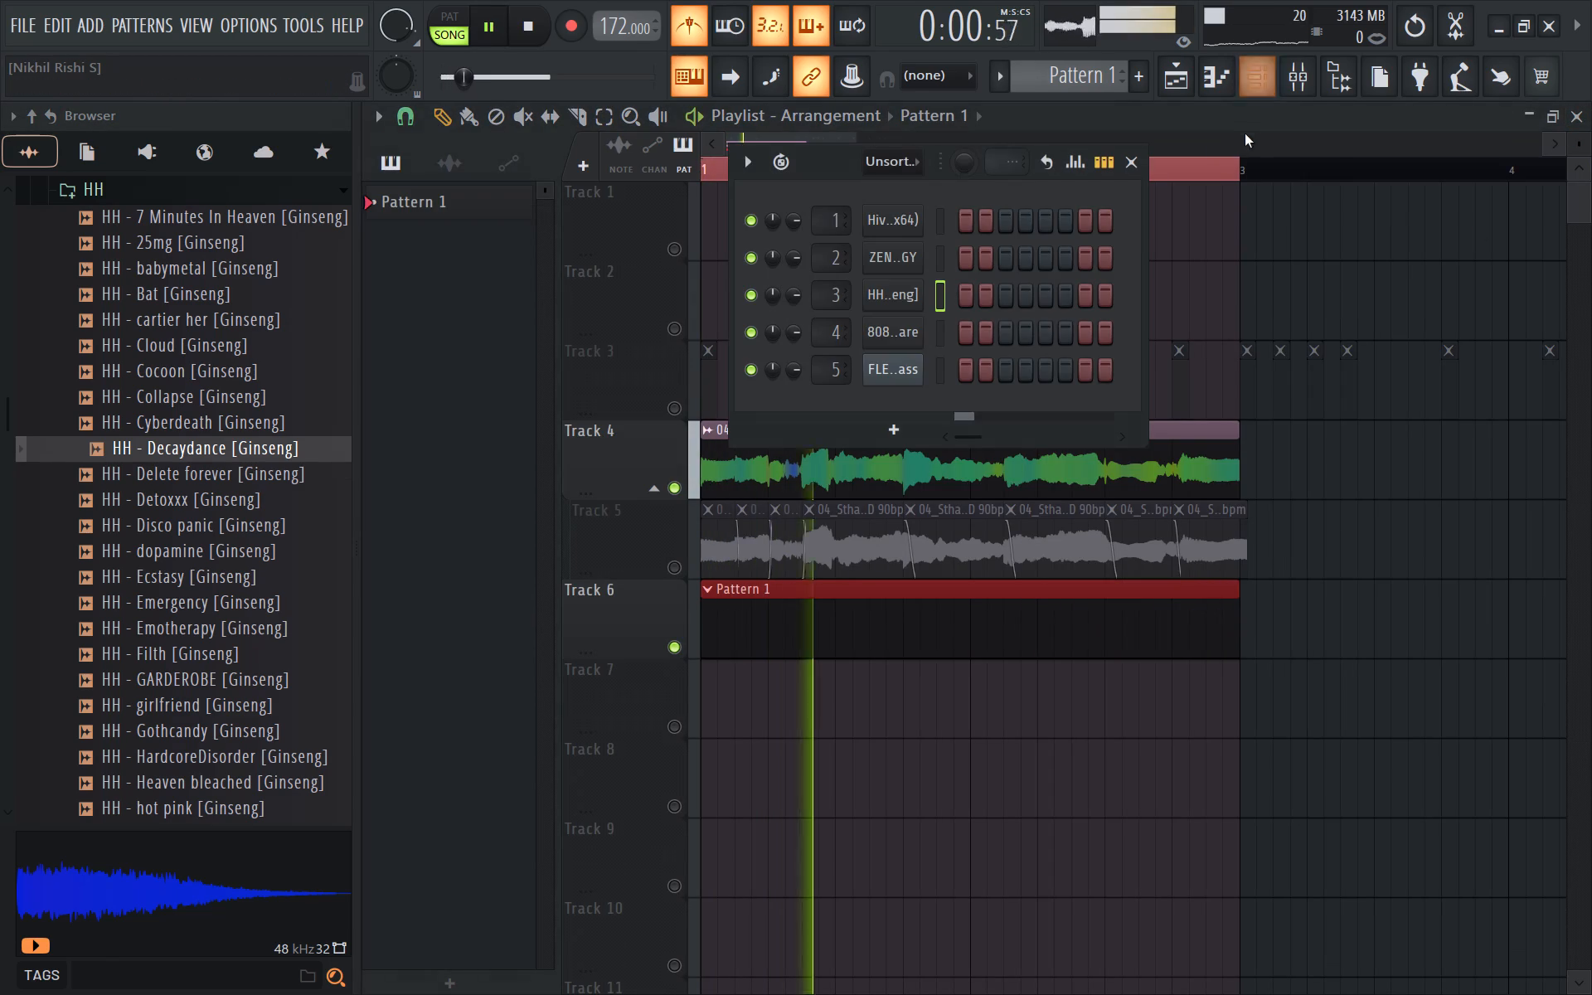
key(space)
key(space)
key(space)
key(space)
key(space)
Lower the channel volume of the consolidated 04_Sthayi_D clip on Track 4, check it against the loop, and close its settings.
double_click(1199, 482)
key(space)
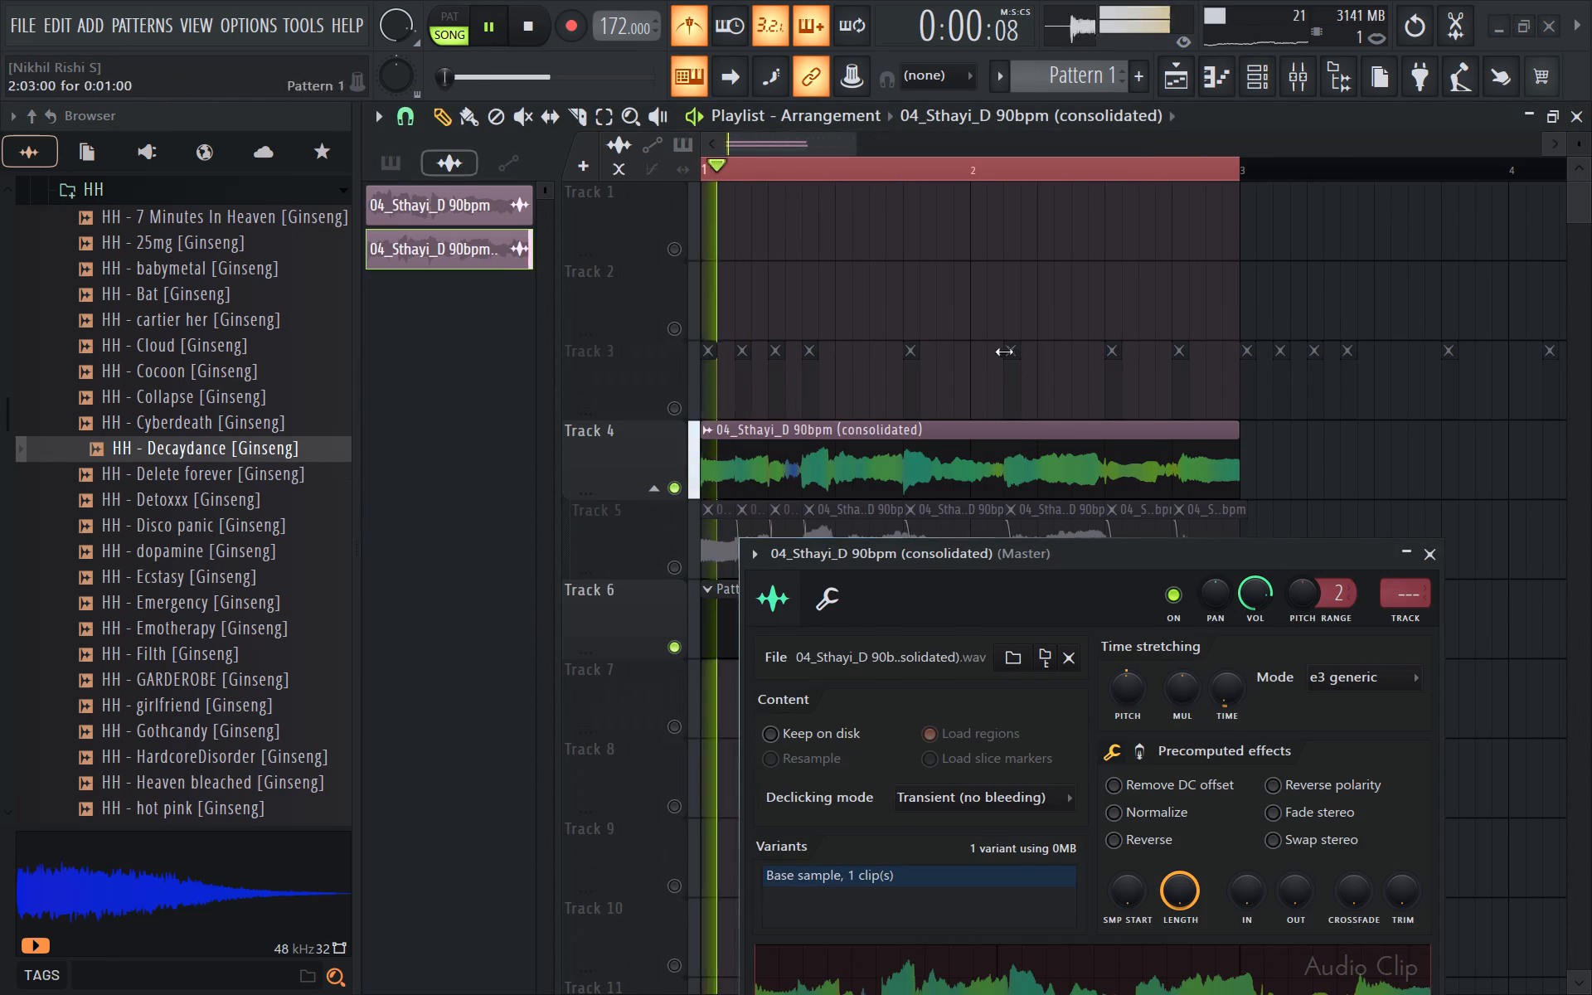
key(space)
key(space)
key(space)
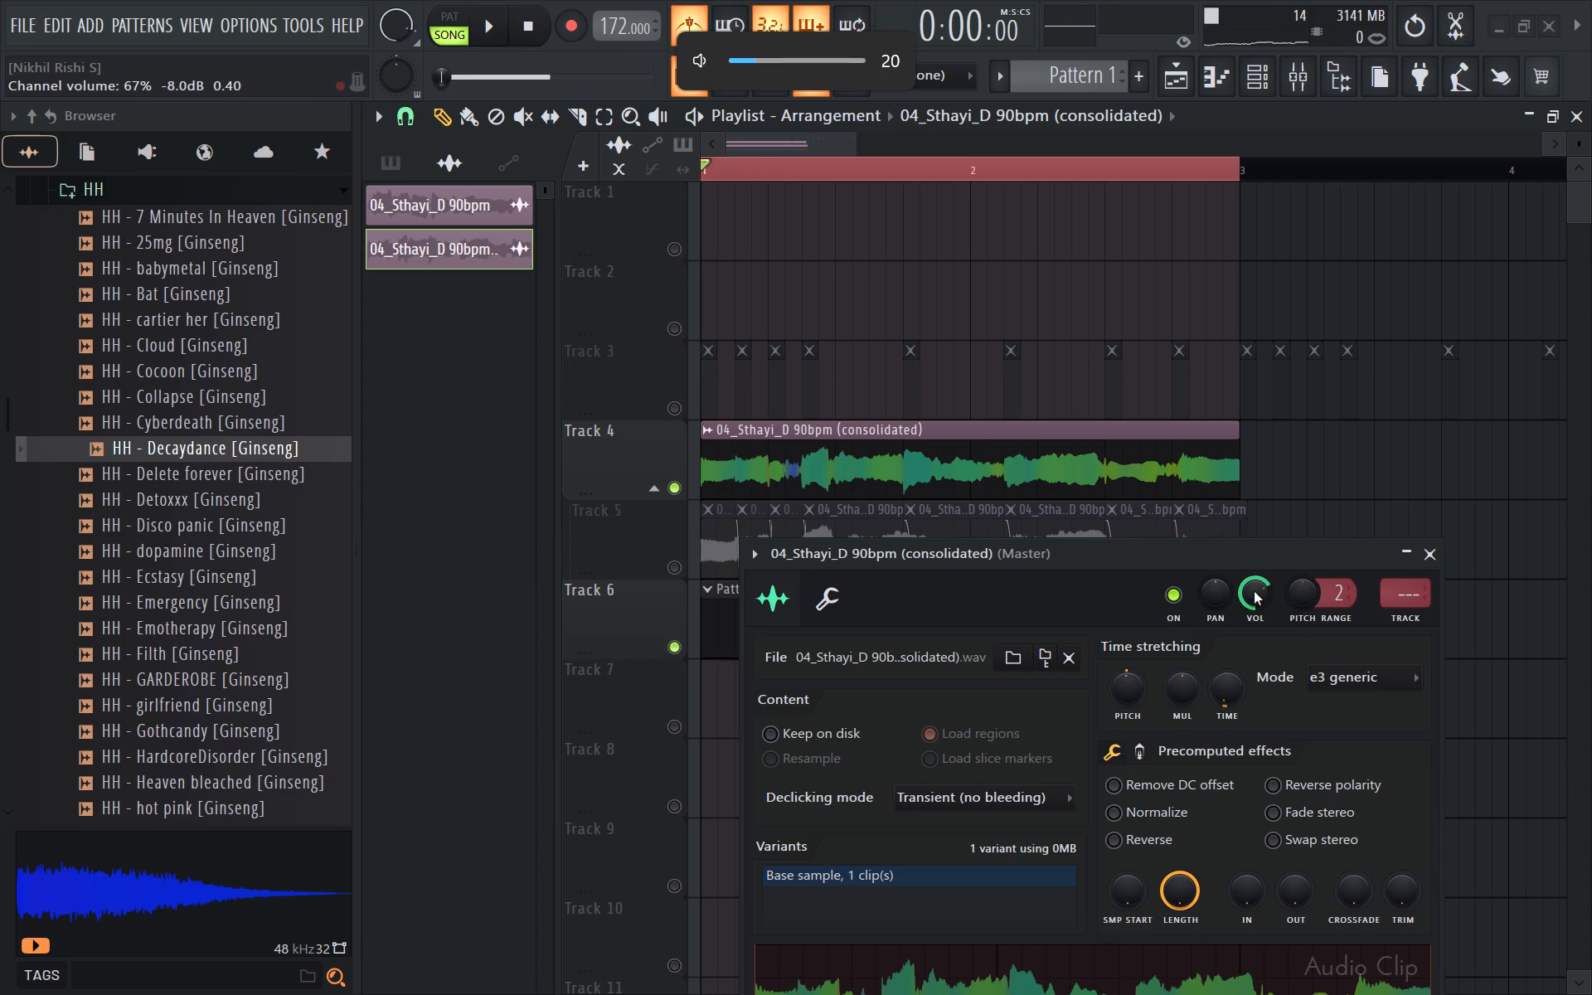
drag(1254, 591, 1248, 617)
key(space)
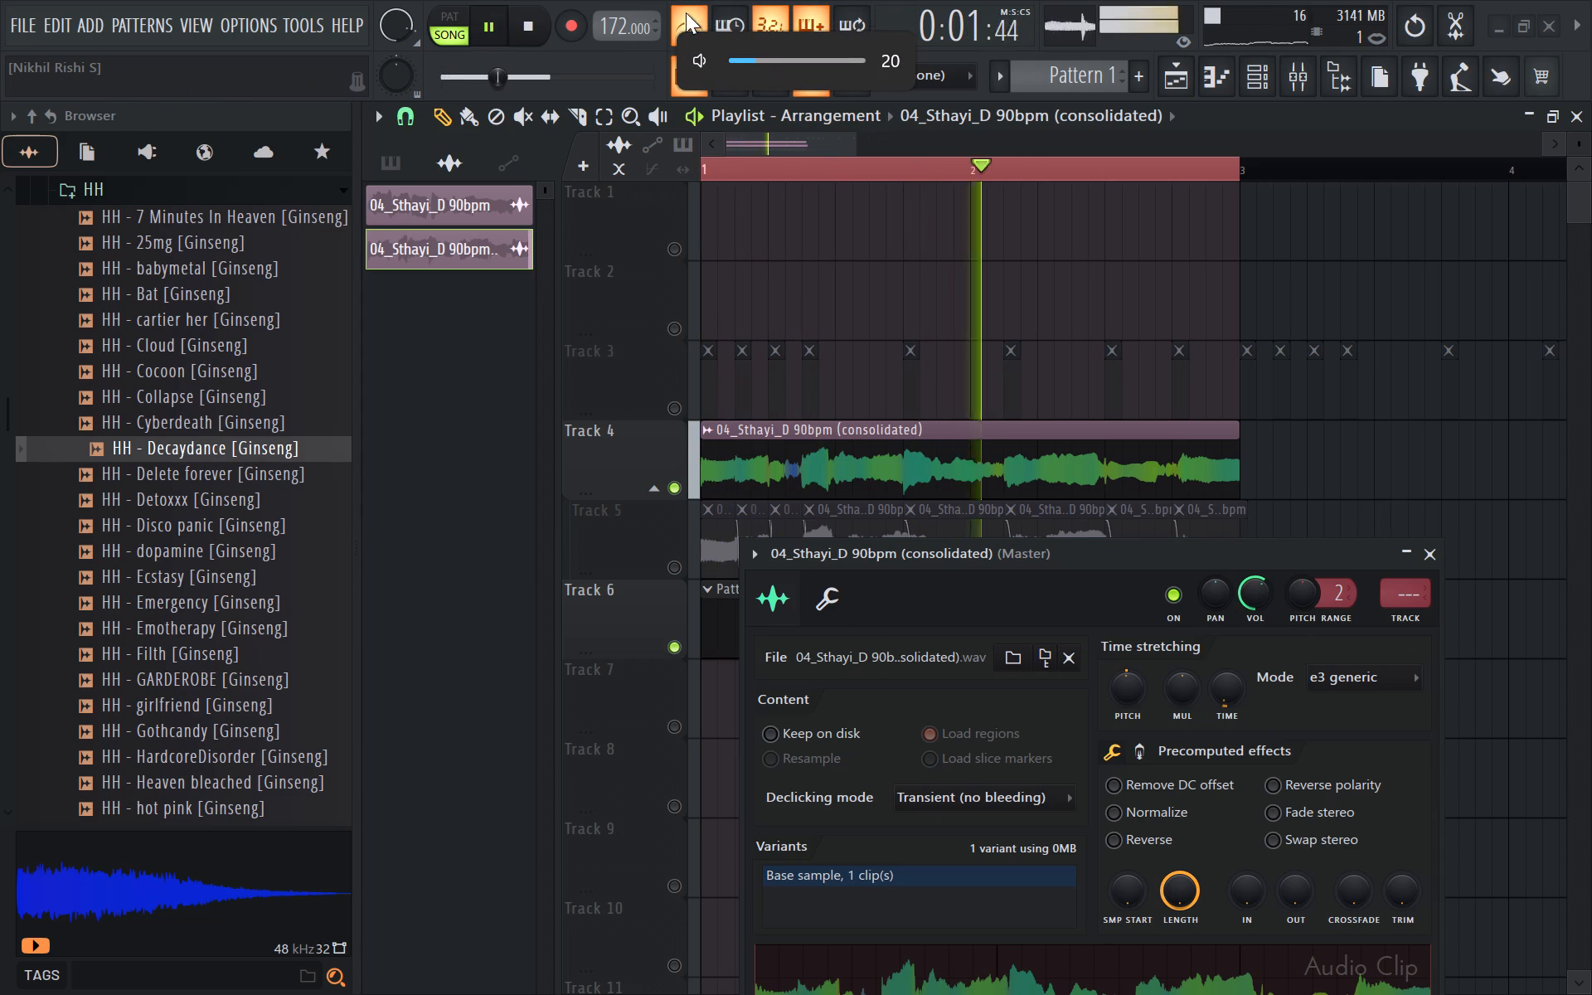
click(692, 11)
click(692, 11)
click(1427, 556)
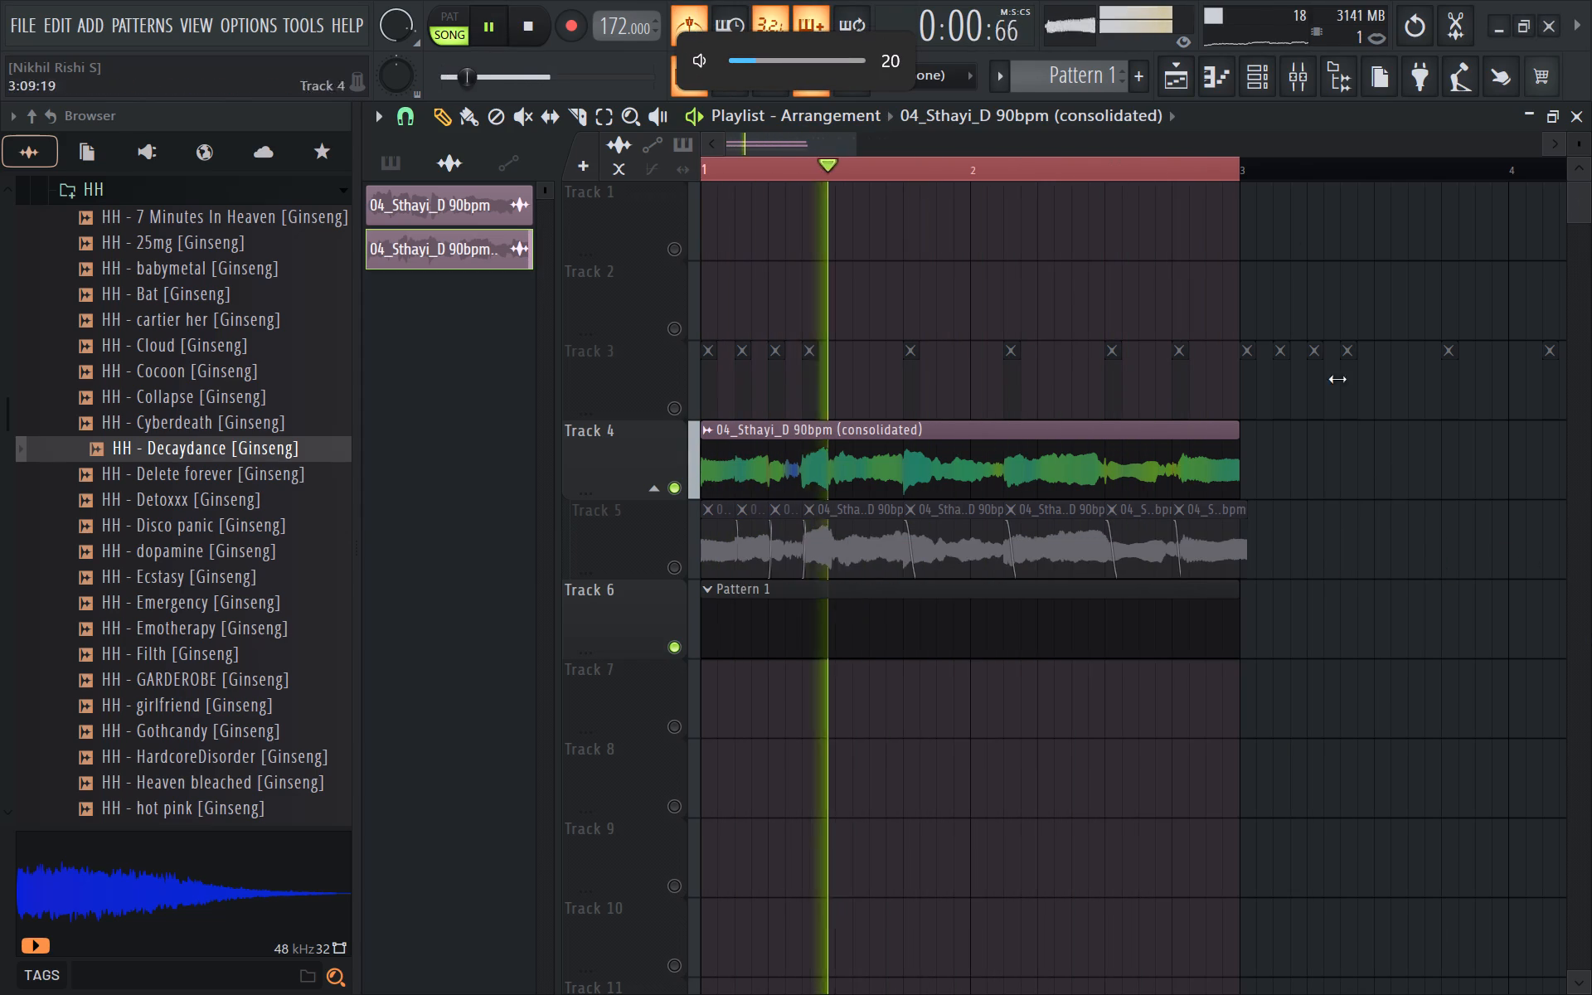
Show the channel rack filtered to the Unsorted channels.
click(1256, 83)
click(896, 182)
click(899, 172)
click(881, 242)
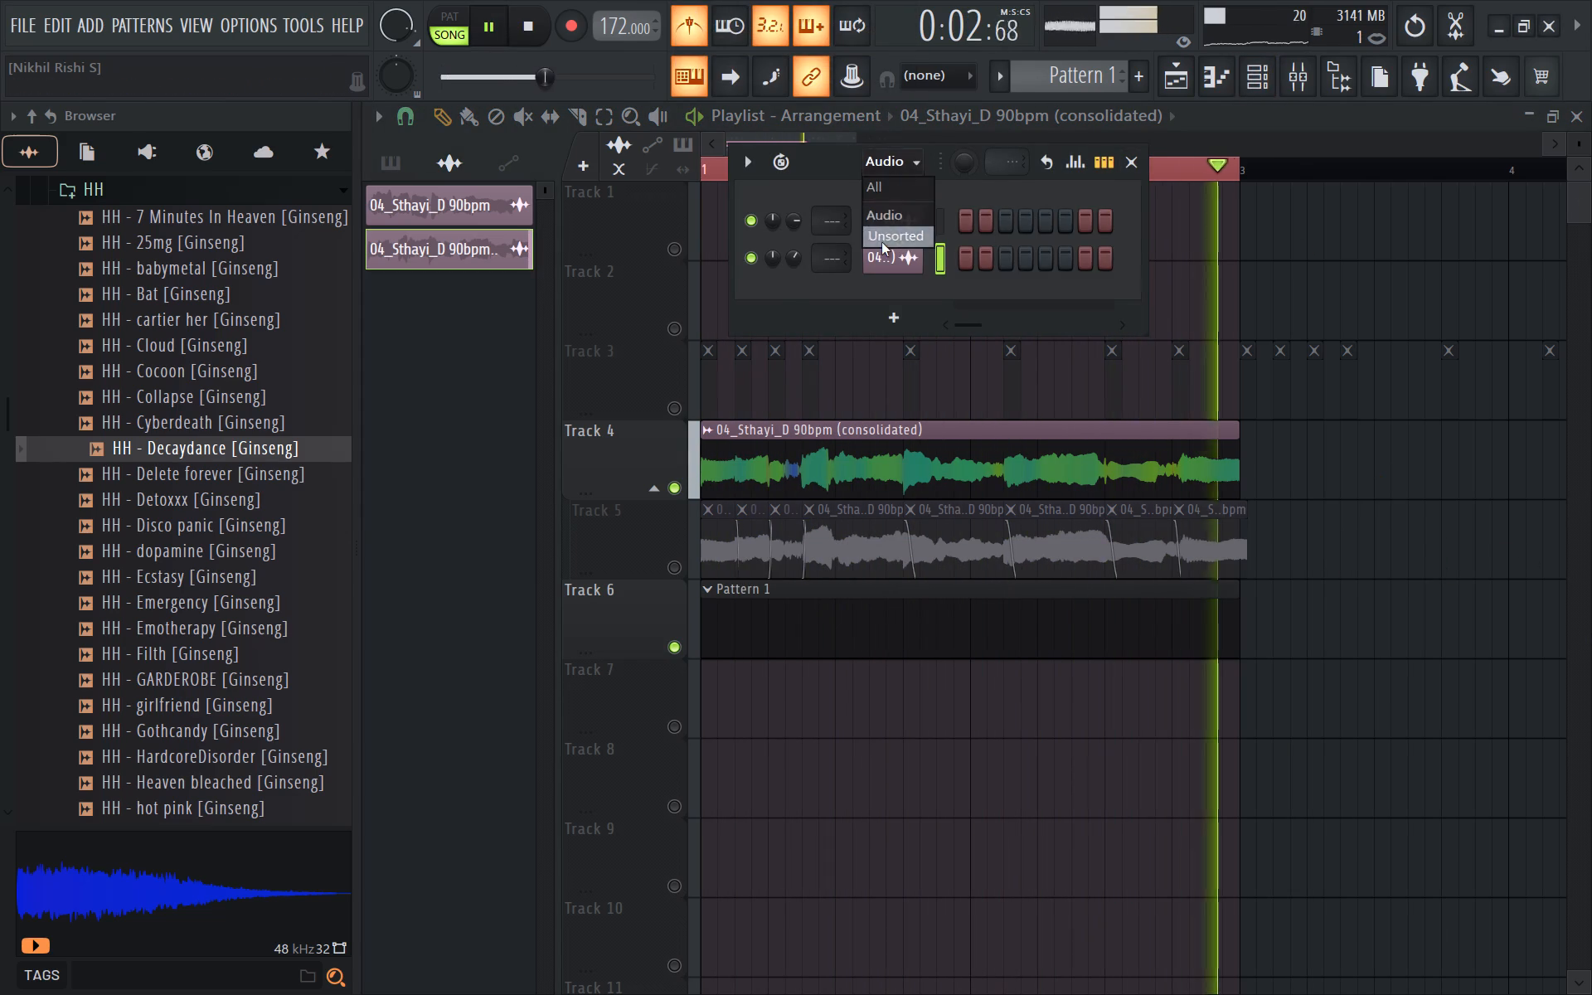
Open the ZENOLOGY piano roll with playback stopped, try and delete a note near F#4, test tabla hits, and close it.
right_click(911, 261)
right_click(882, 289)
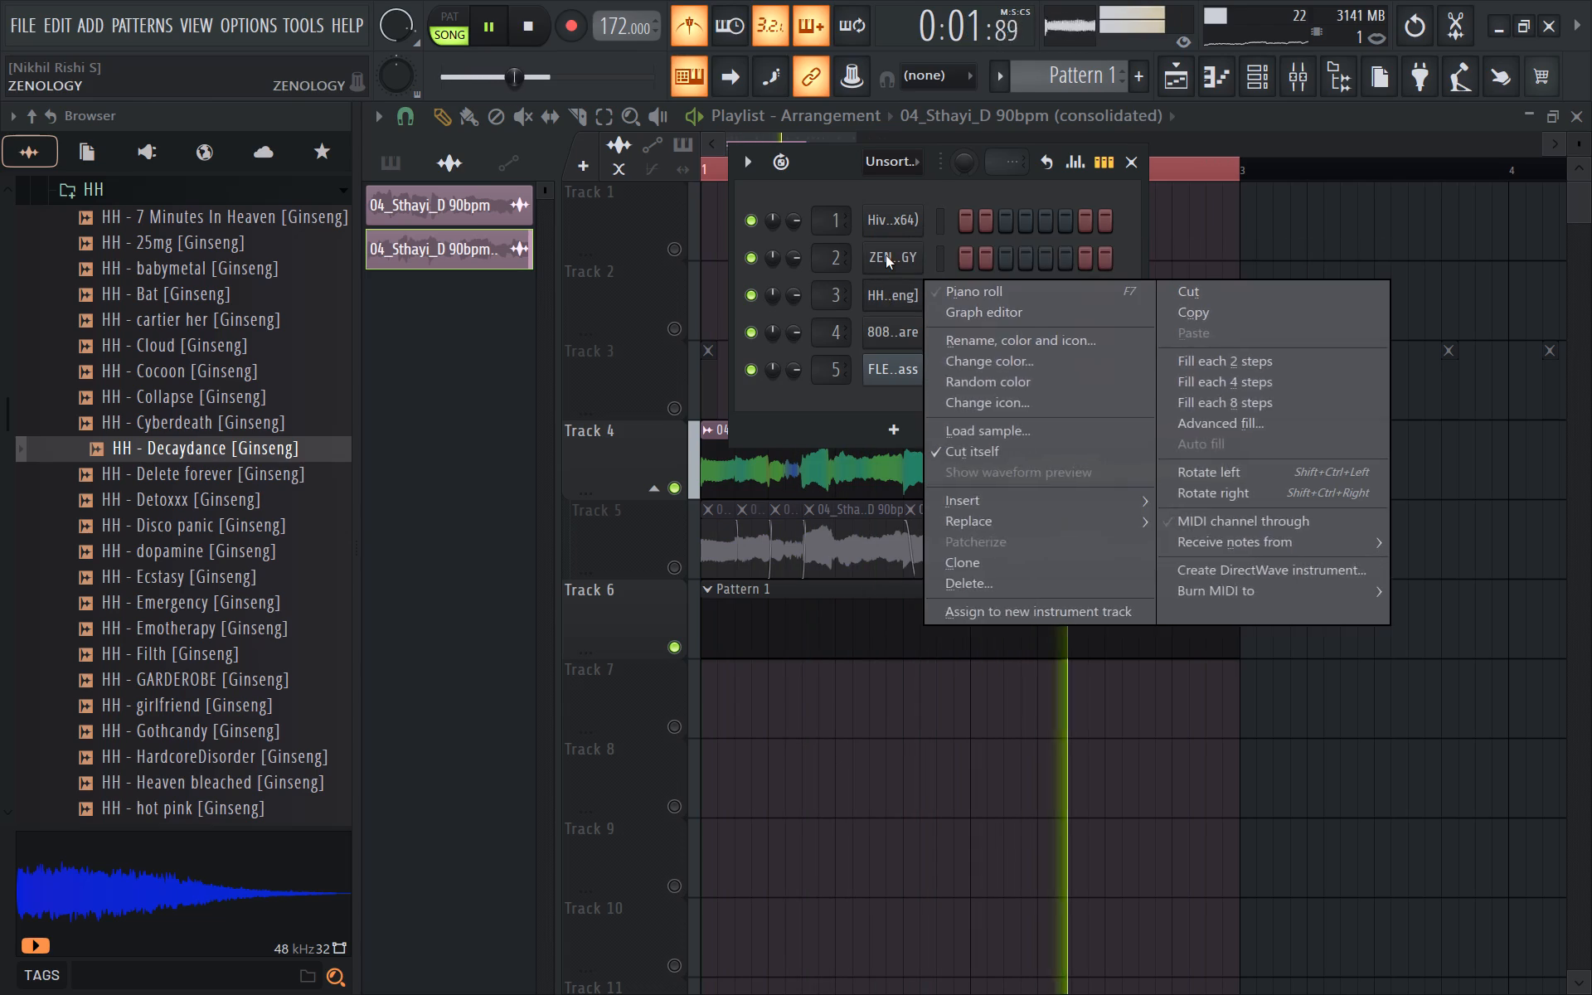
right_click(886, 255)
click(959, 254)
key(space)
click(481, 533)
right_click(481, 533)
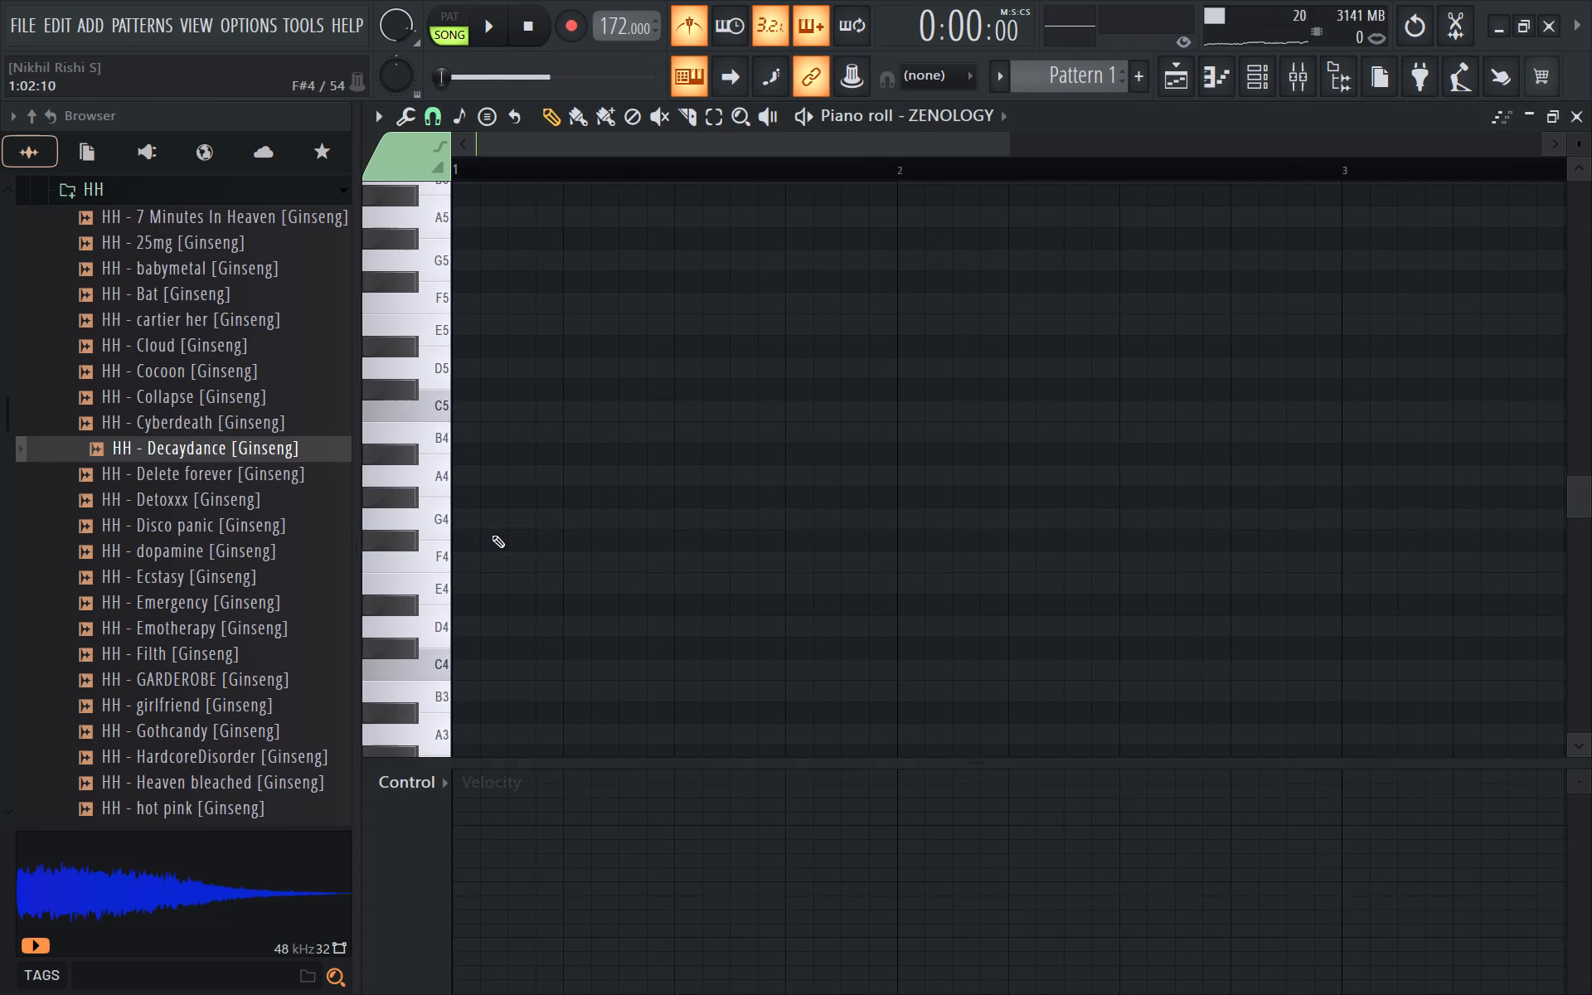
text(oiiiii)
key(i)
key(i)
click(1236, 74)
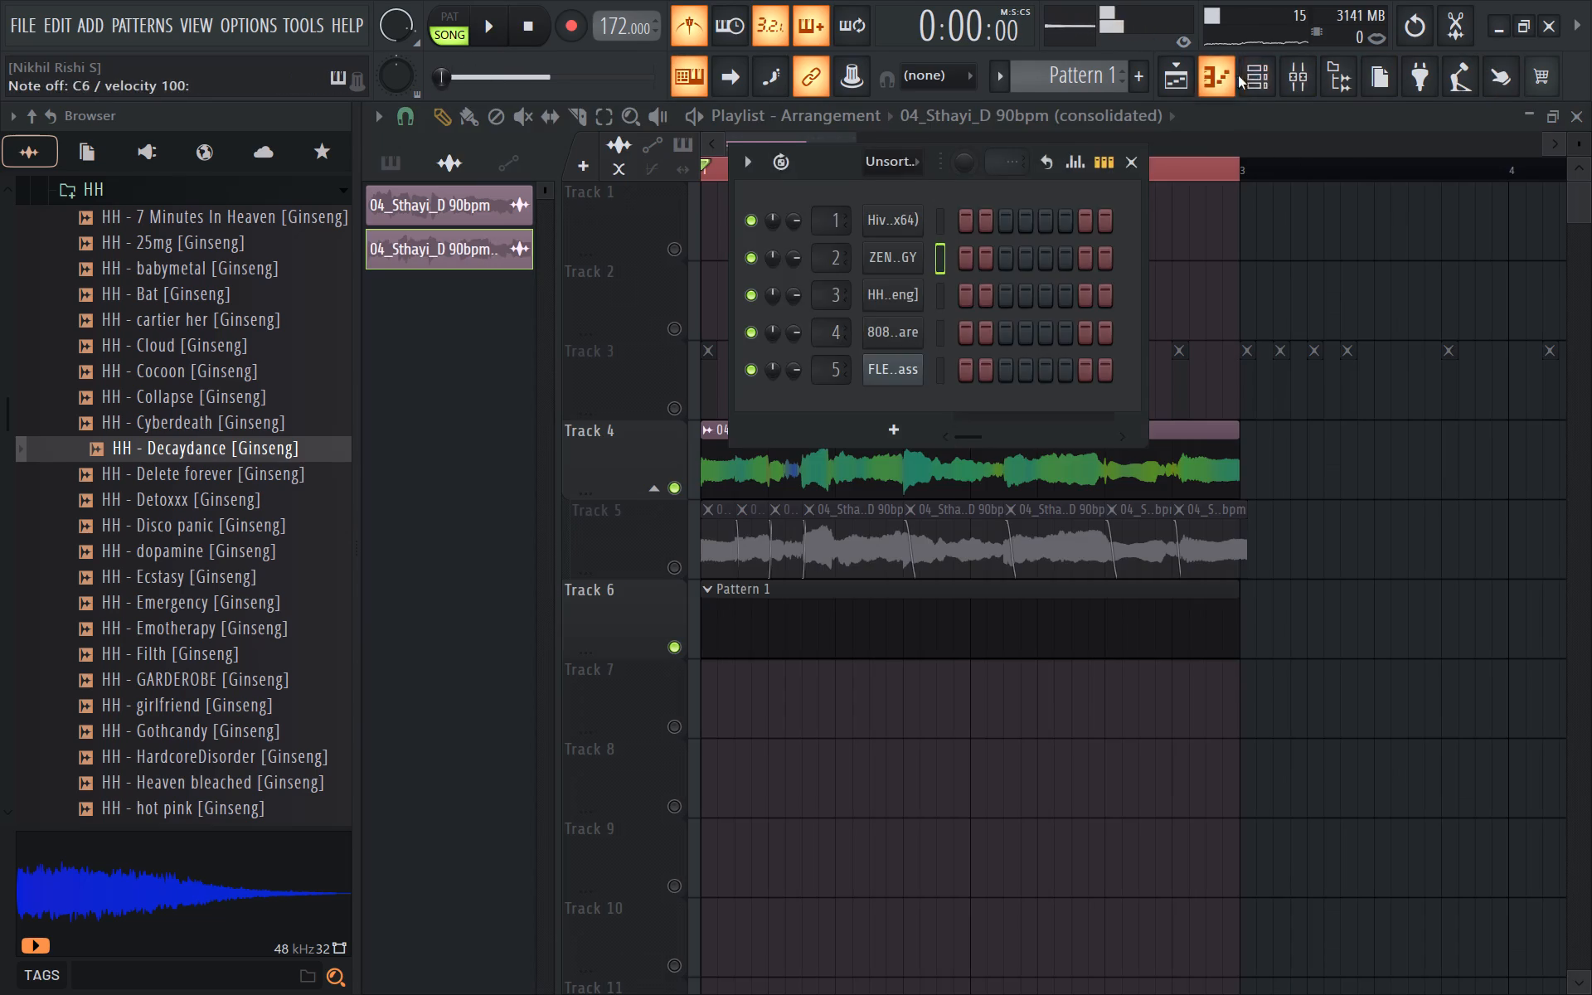
Audition the IN Tabla D hit on C6 with the channel rack in view.
key(i)
click(1248, 81)
key(i)
click(1229, 109)
click(1247, 86)
key(i)
key(i)
key(i)
key(i)
Route the ZENOLOGY channel to mixer track 3 and test a few tabla hits through it.
drag(827, 263, 828, 262)
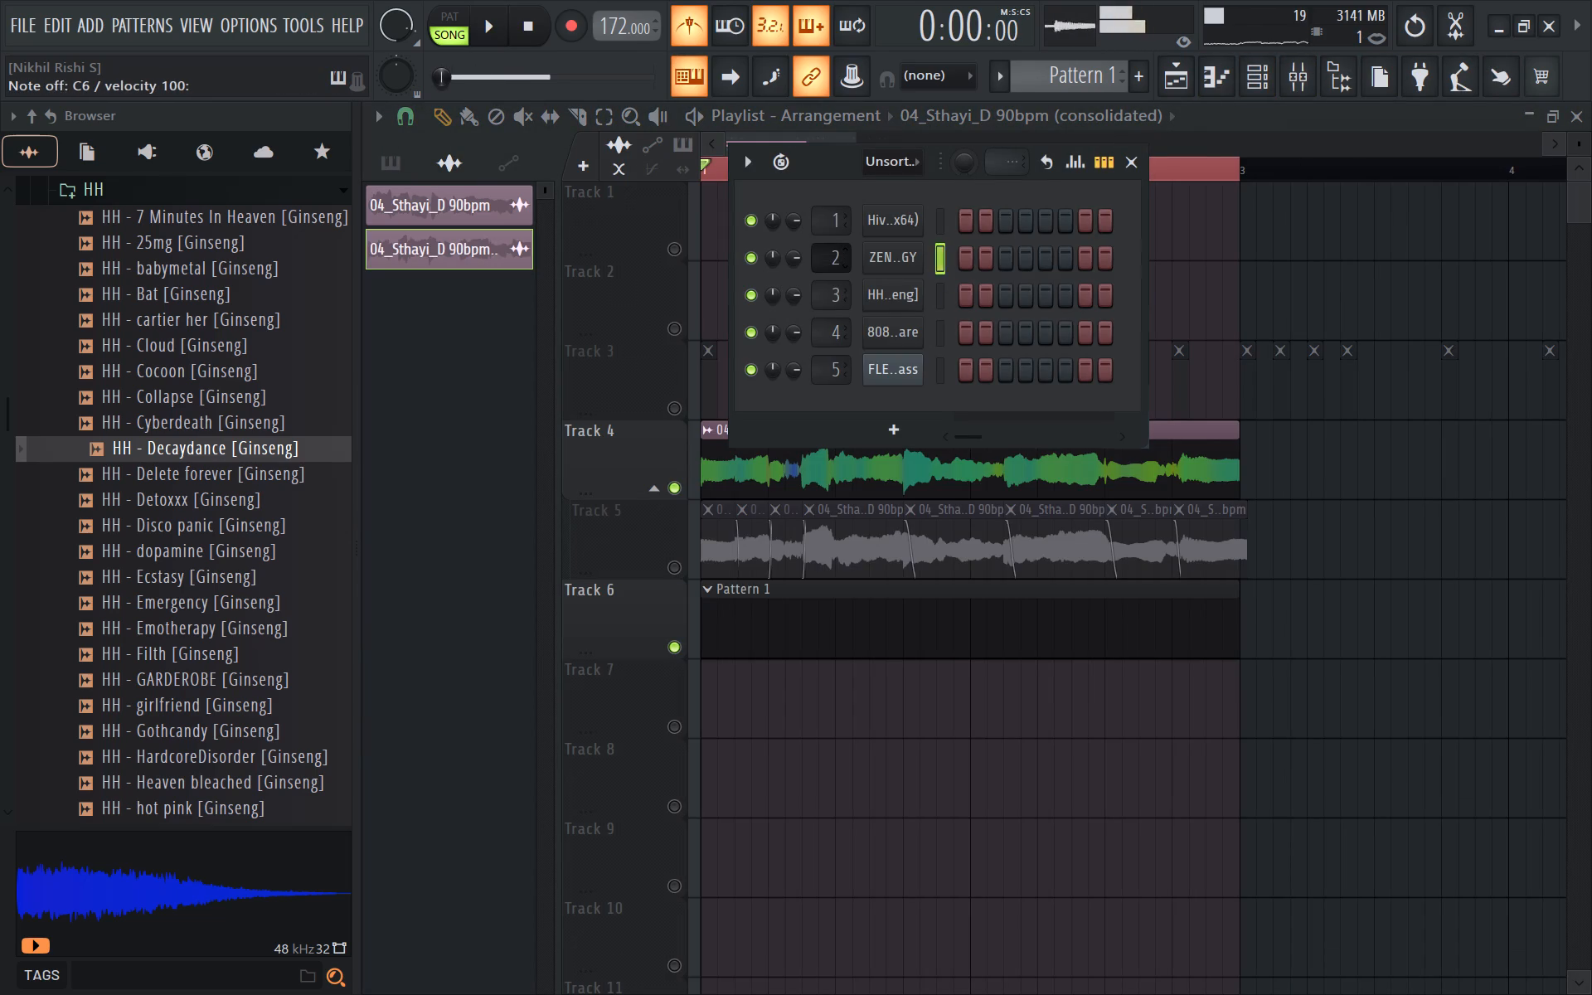
drag(828, 262, 847, 251)
key(i)
key(i)
key(i)
text(iiu)
key(i)
key(u)
key(i)
key(u)
key(i)
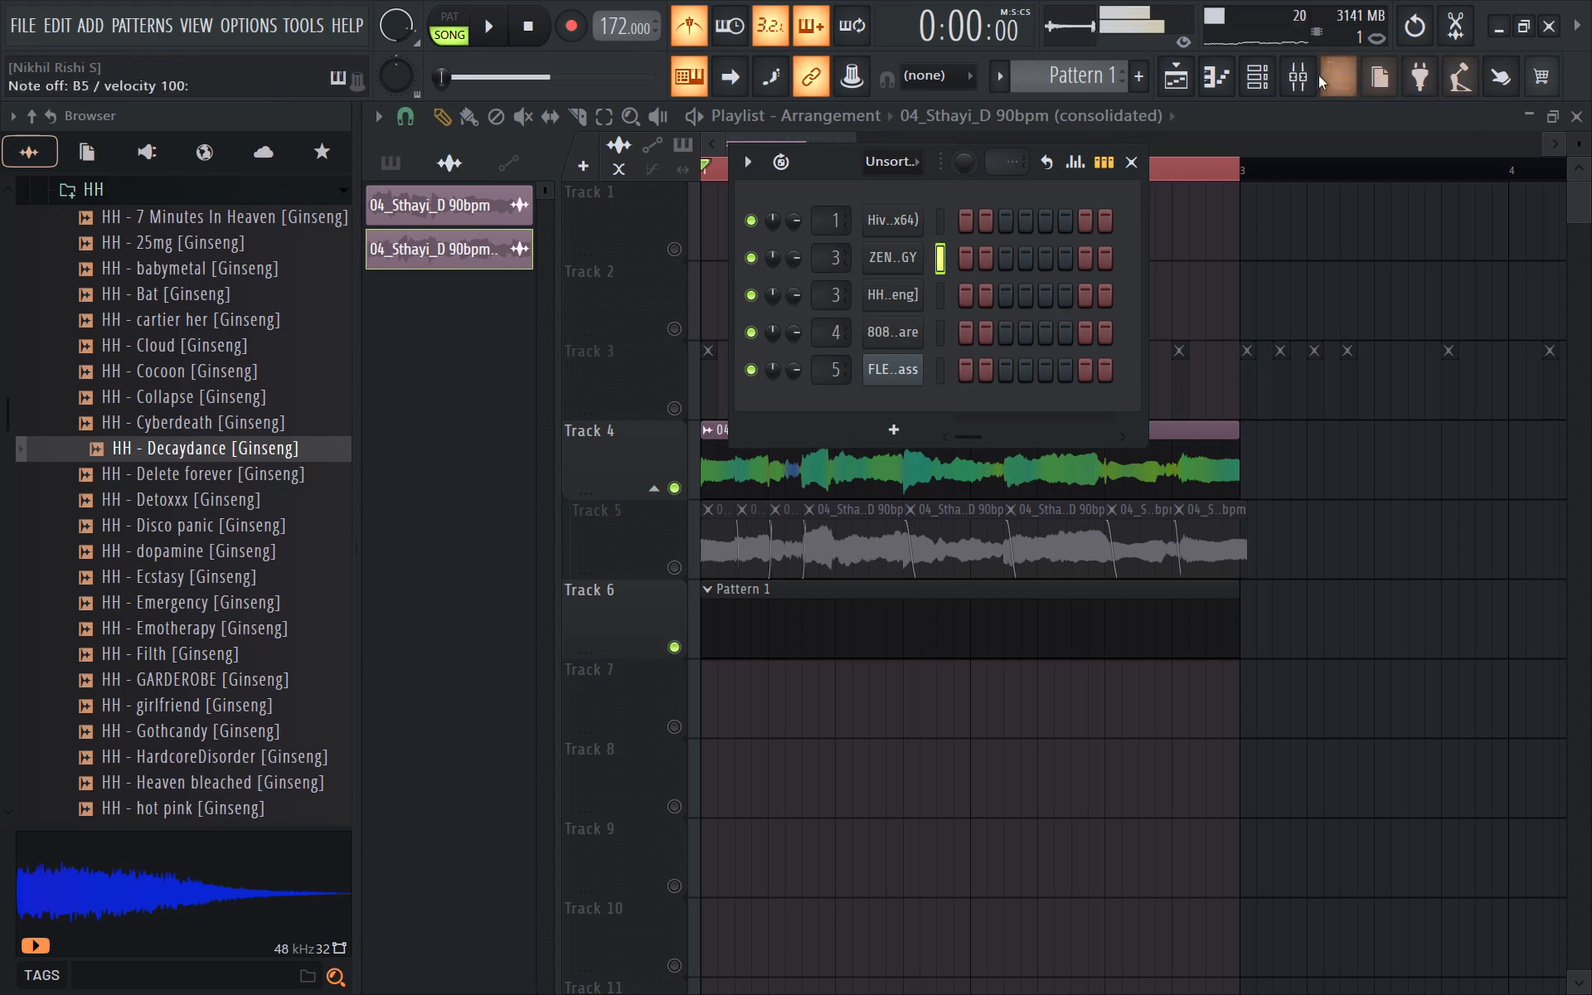
Open the mixer, select the Master track, and audition repeated ZENOLOGY tabla hits against the levels.
click(1295, 70)
key(i)
key(i)
key(i)
key(i)
click(77, 209)
key(i)
key(i)
key(i)
key(i)
key(i)
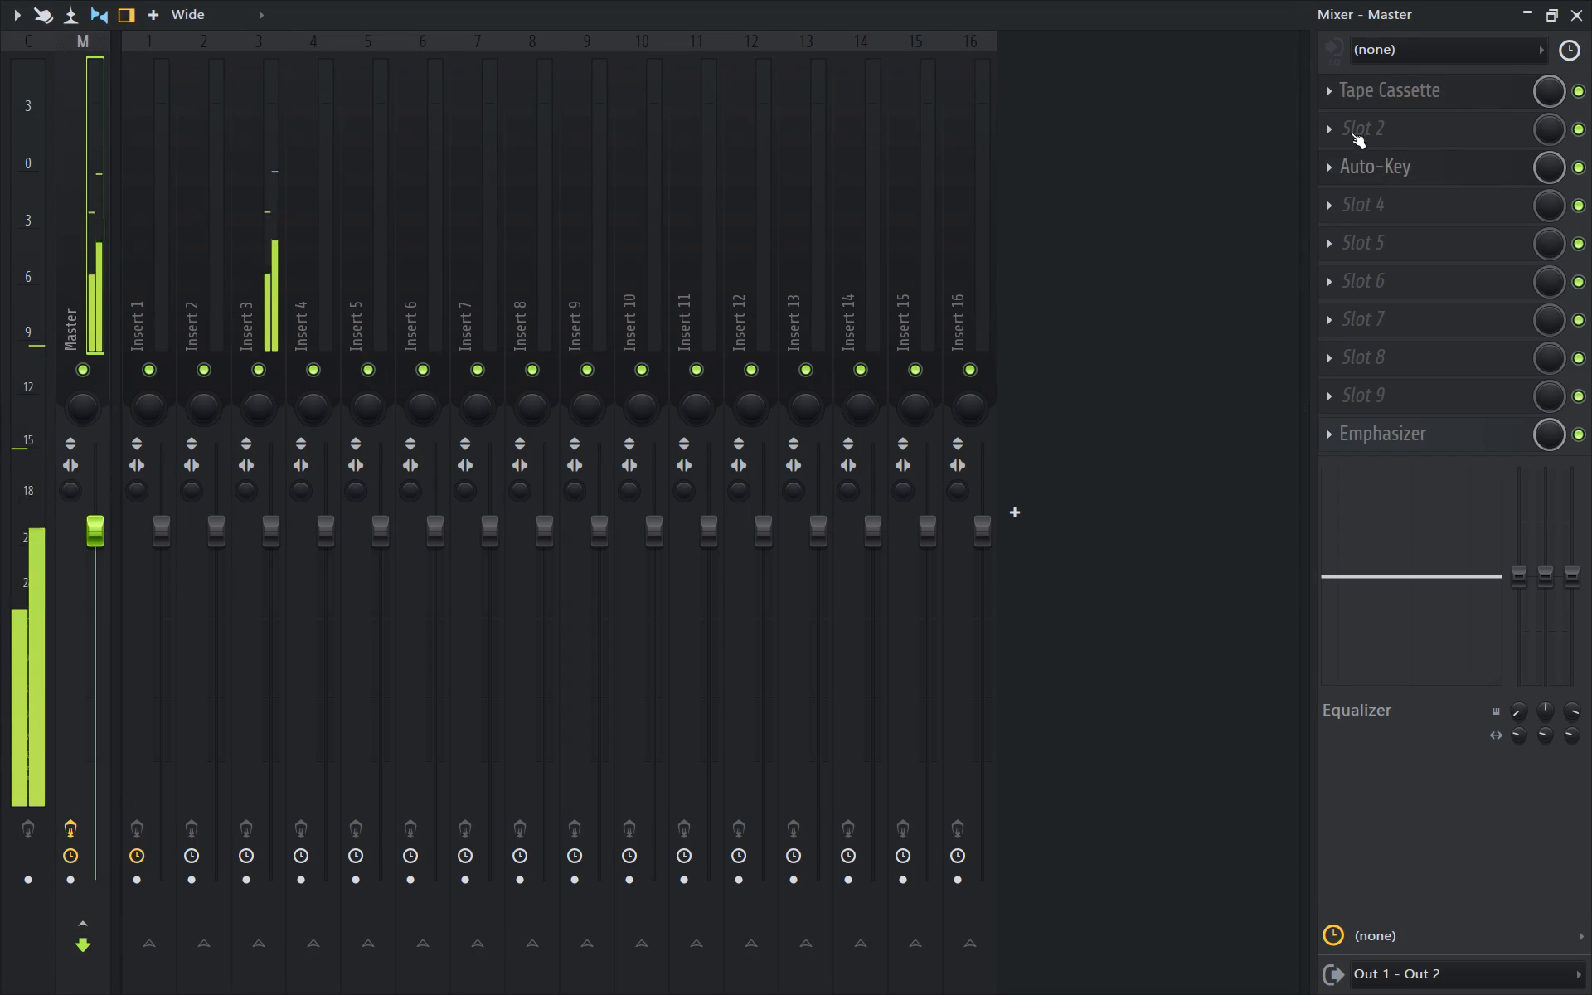
text(ii)
key(i)
key(i)
key(i)
key(i)
key(i)
key(i)
key(i)
key(i)
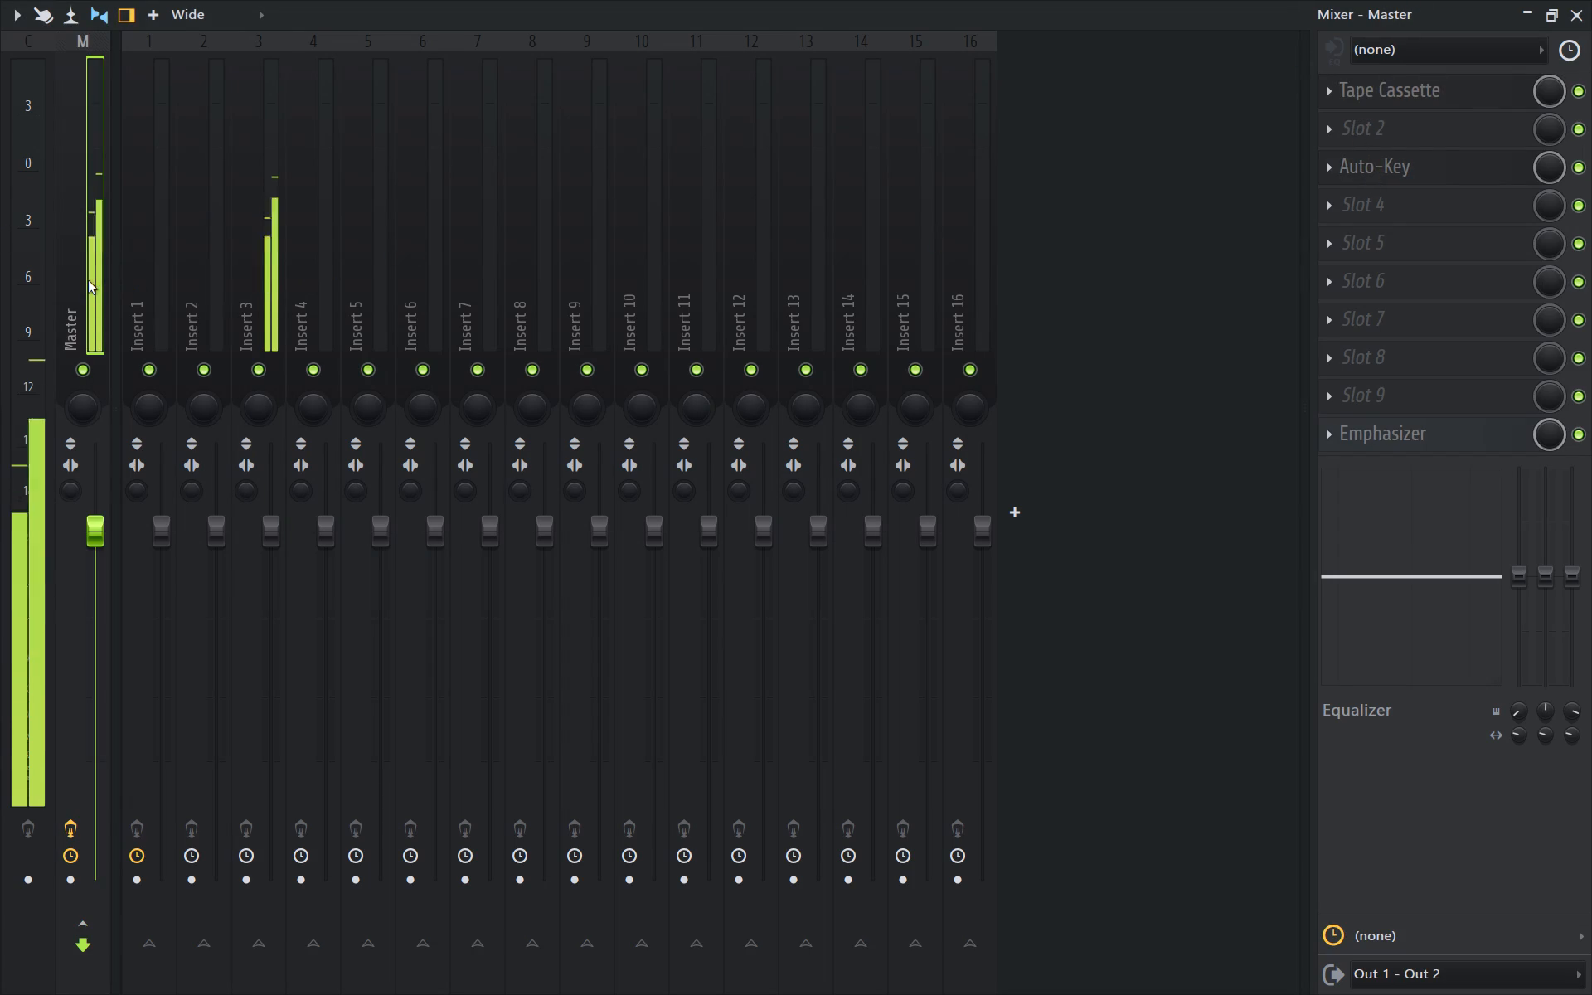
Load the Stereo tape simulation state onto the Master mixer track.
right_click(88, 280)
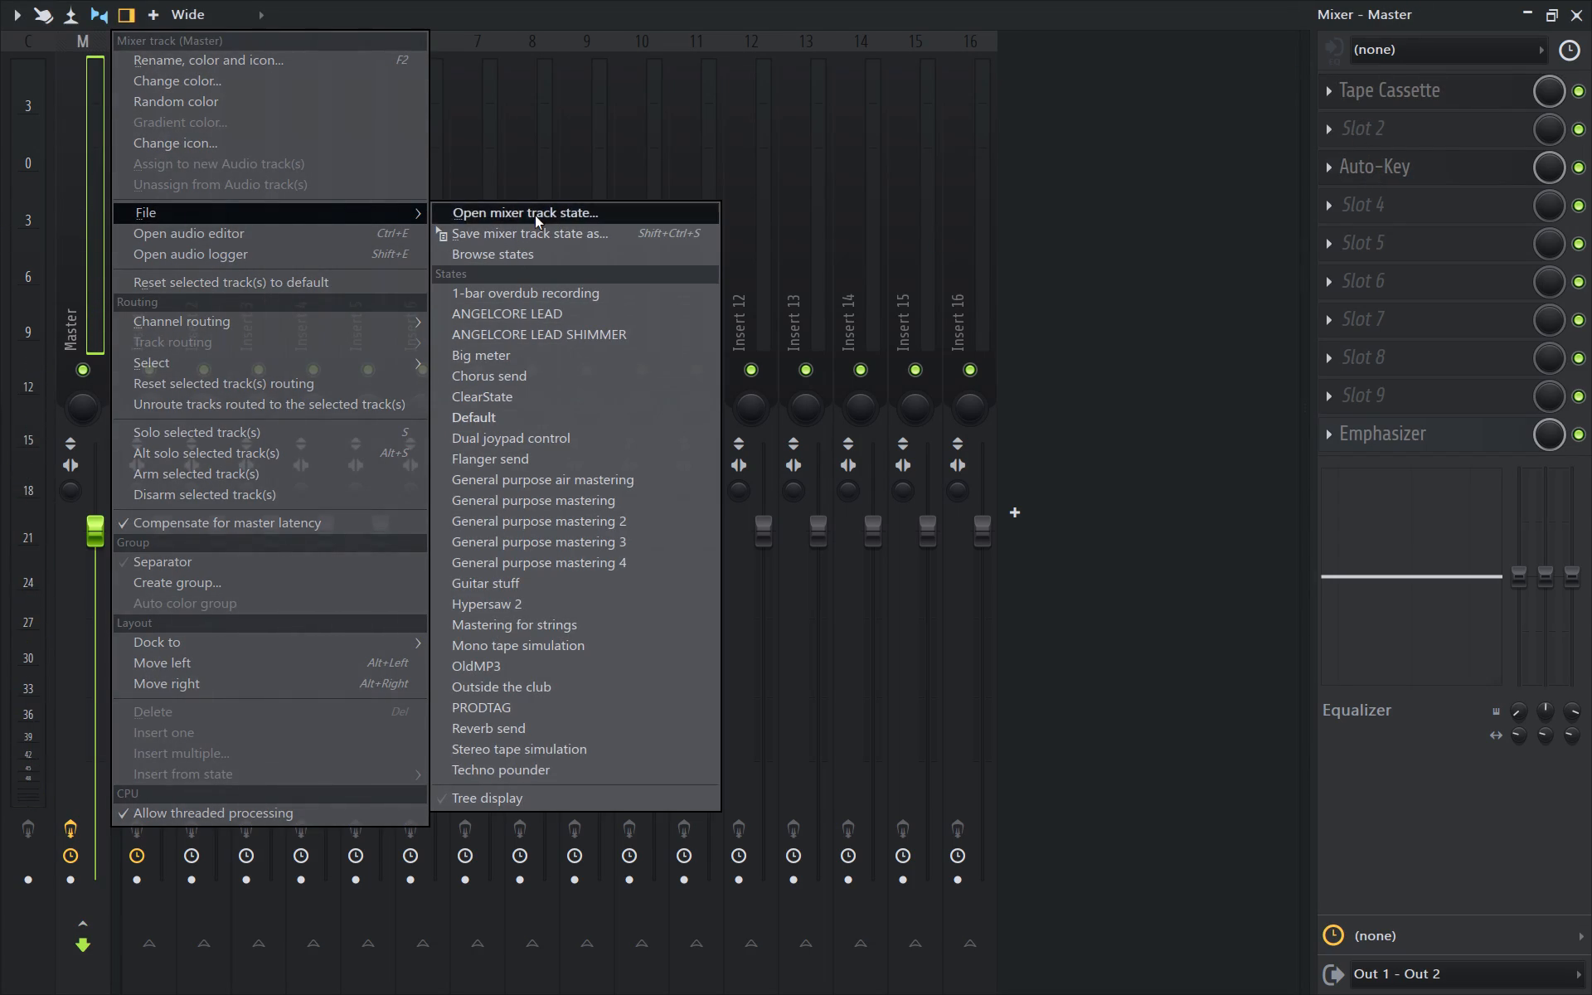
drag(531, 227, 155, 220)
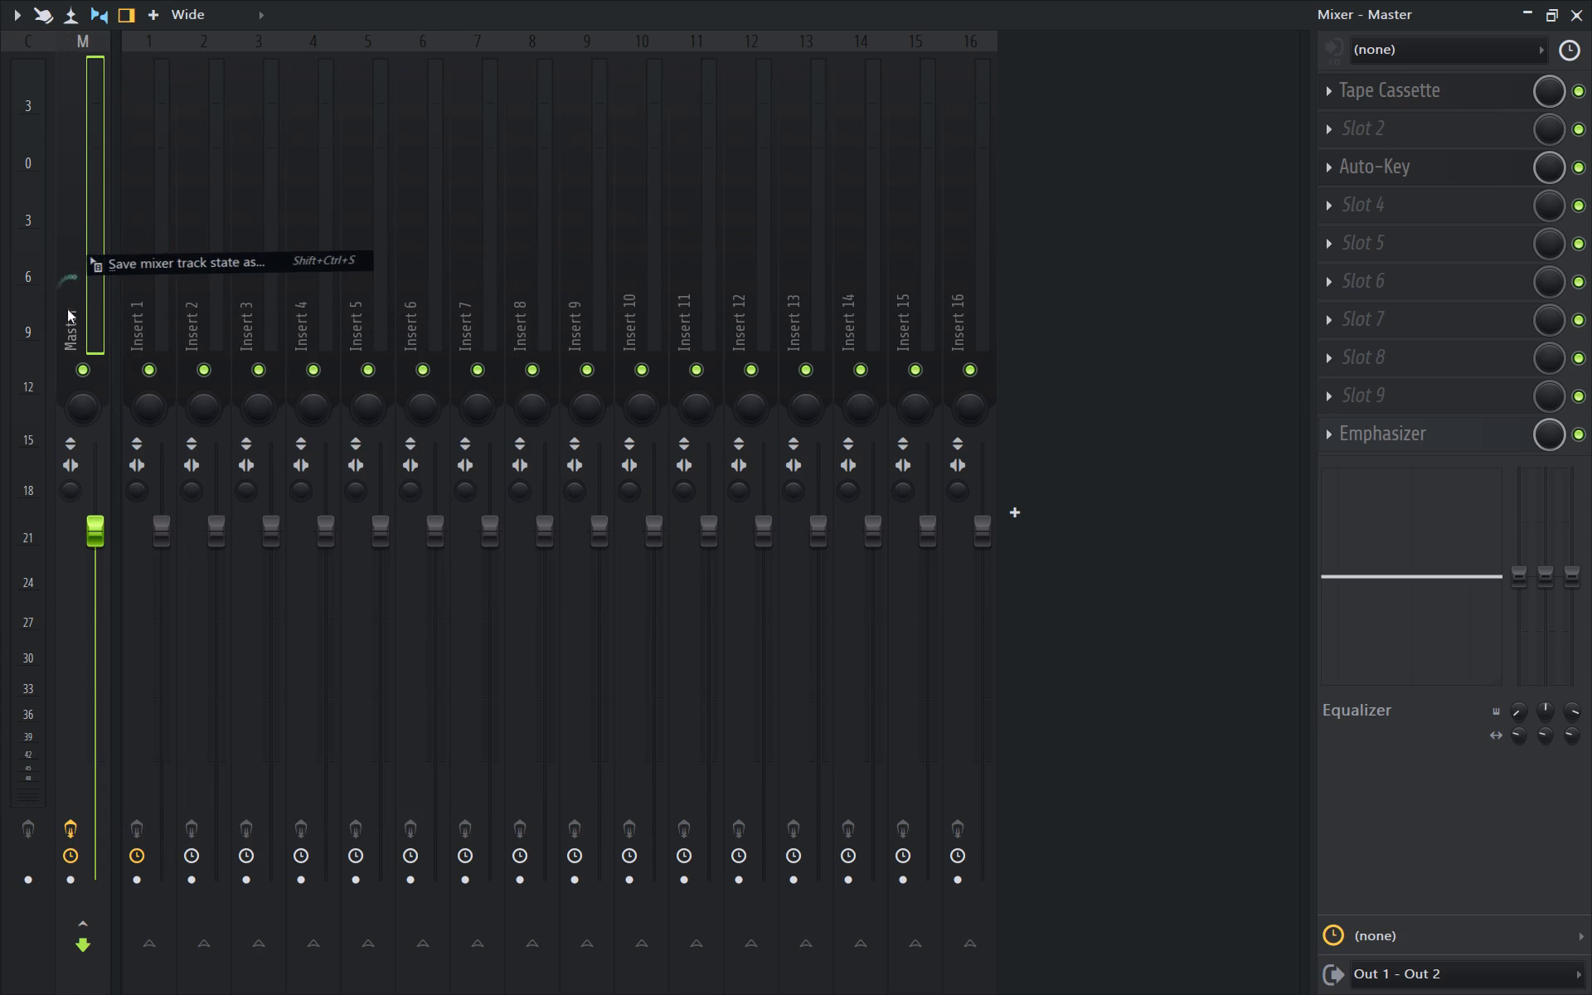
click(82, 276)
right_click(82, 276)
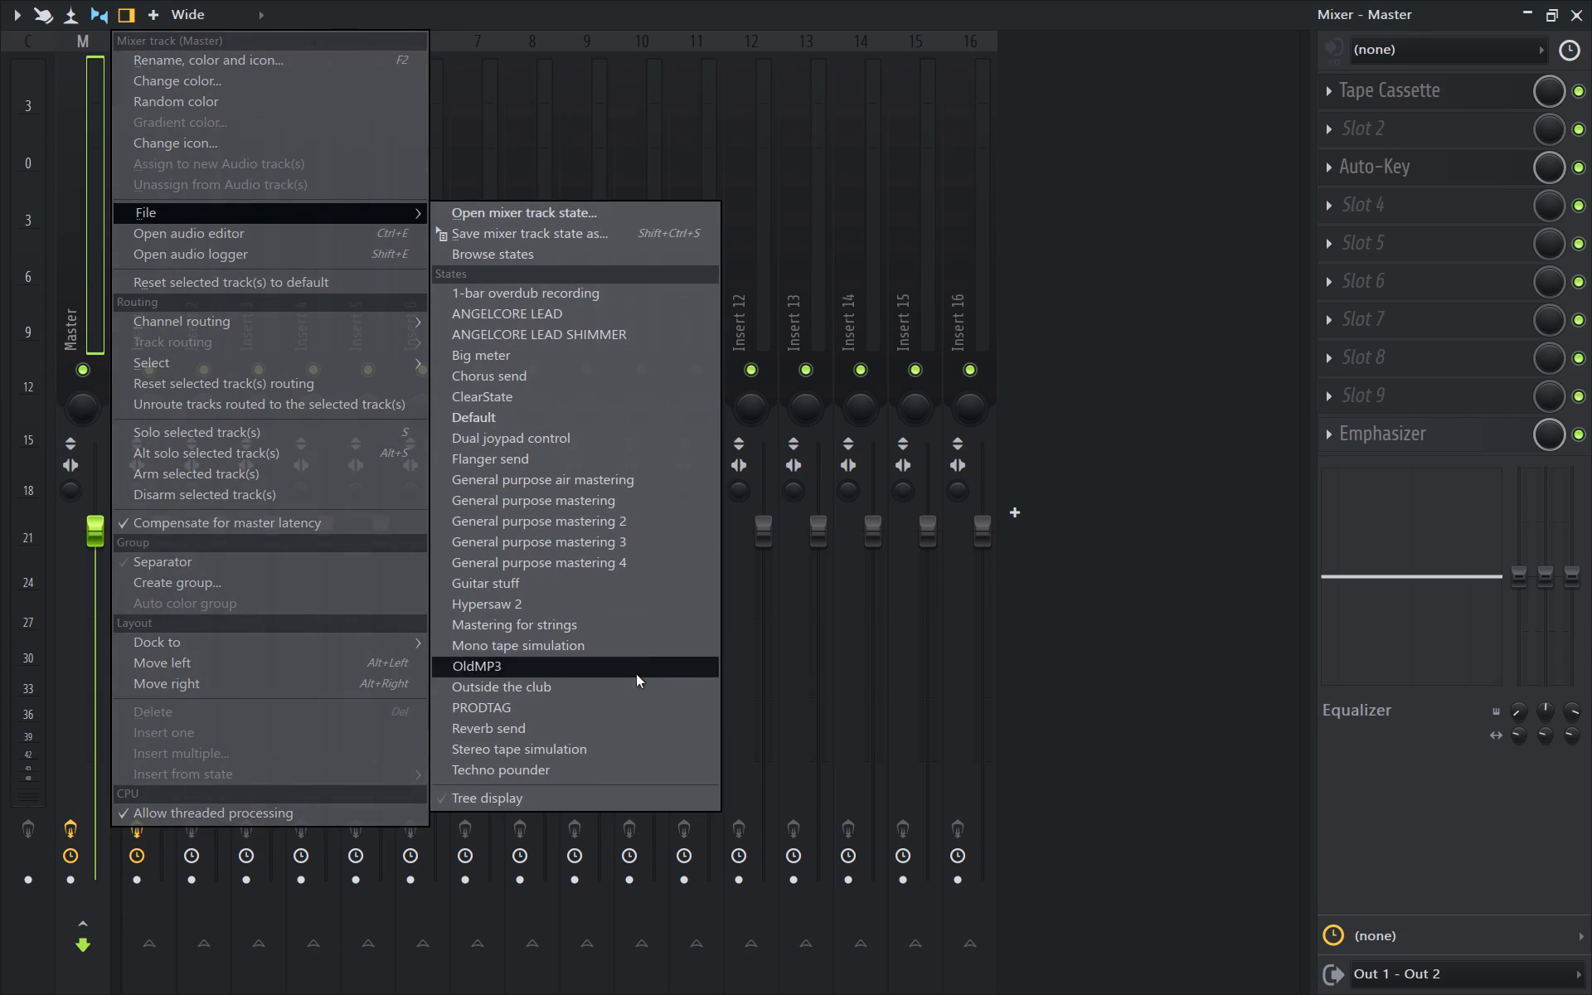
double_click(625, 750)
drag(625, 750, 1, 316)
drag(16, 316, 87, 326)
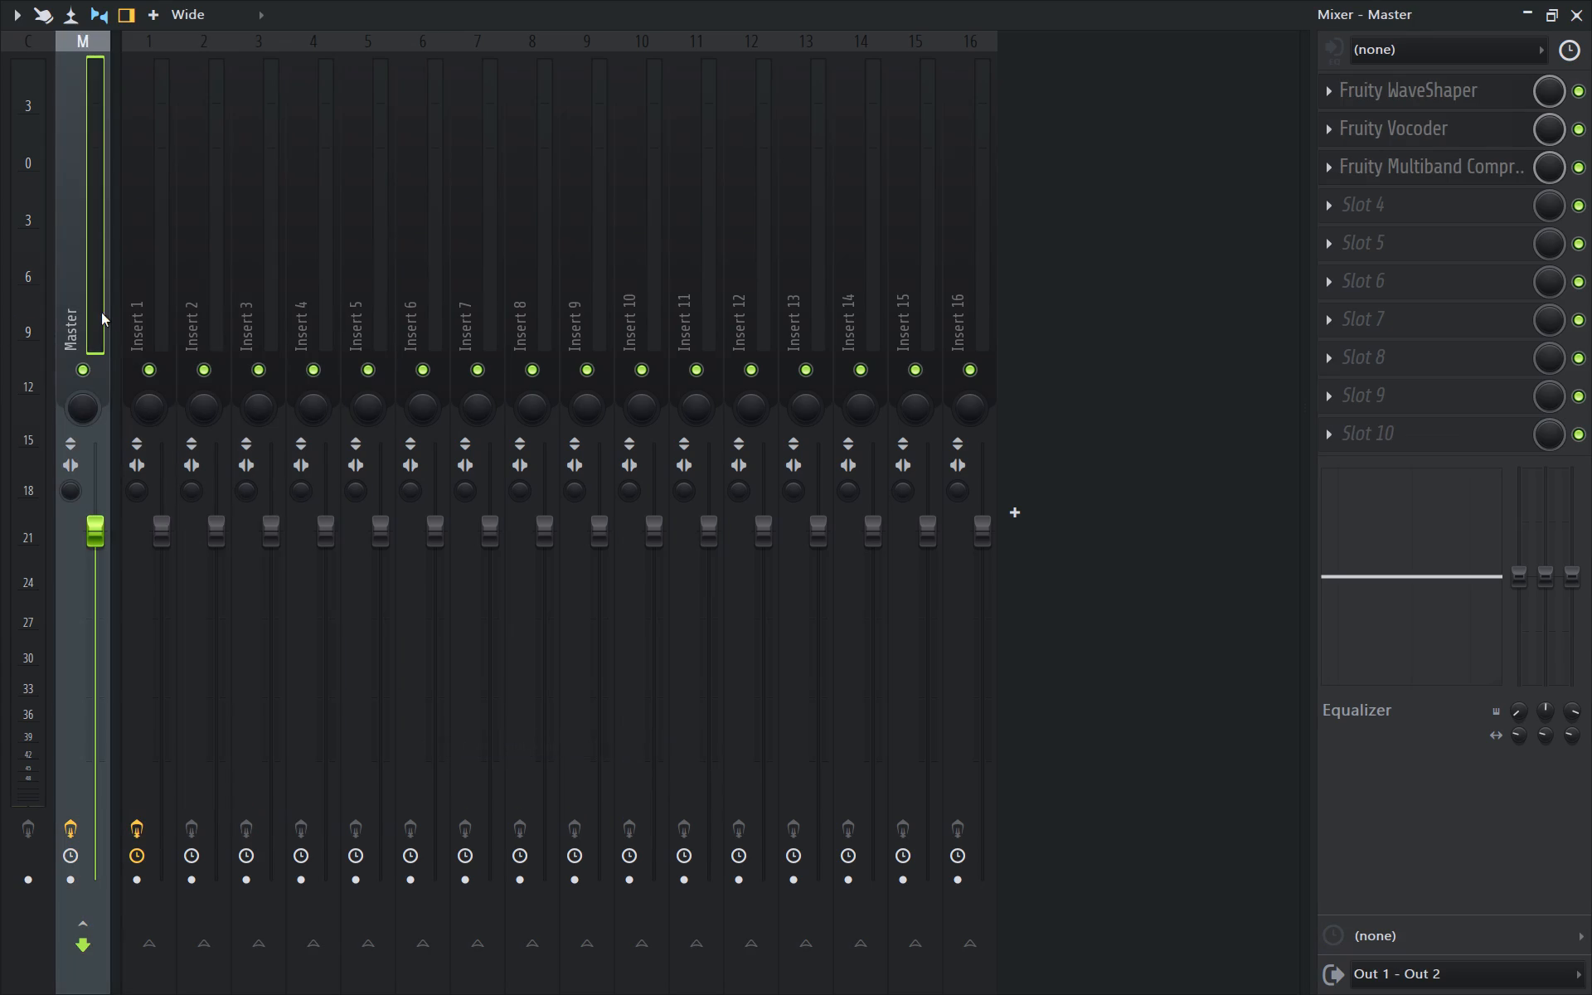
Load the ClearState mixer state on Master, test tabla hits, start loop playback, and close the mixer.
right_click(95, 311)
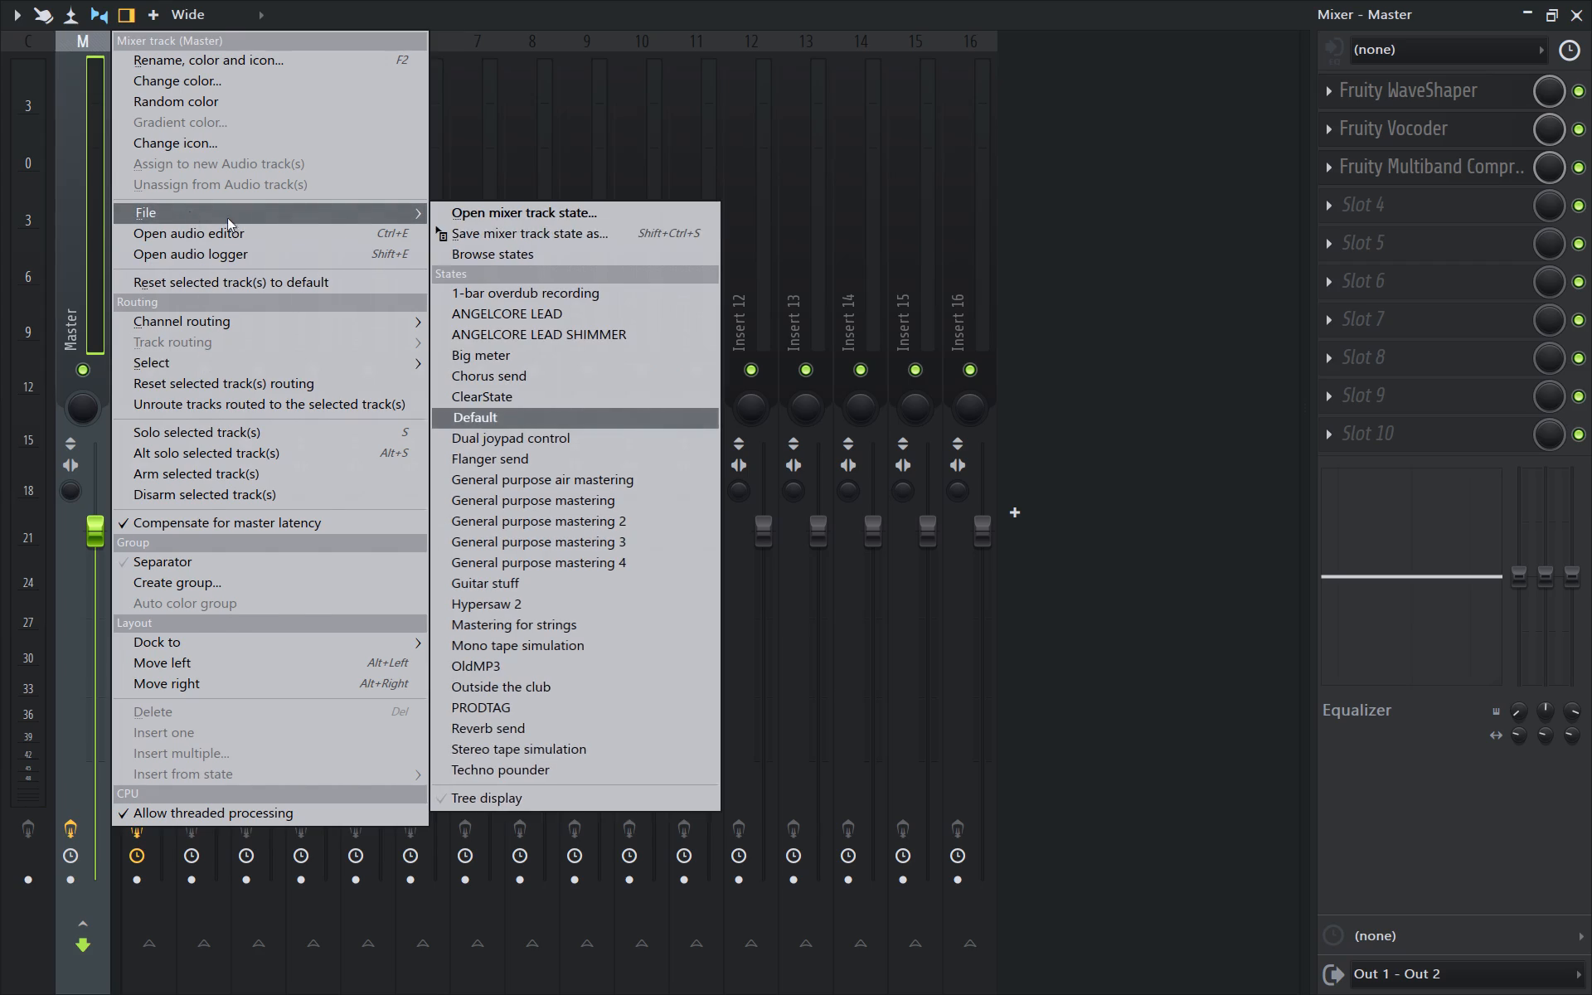
click(575, 390)
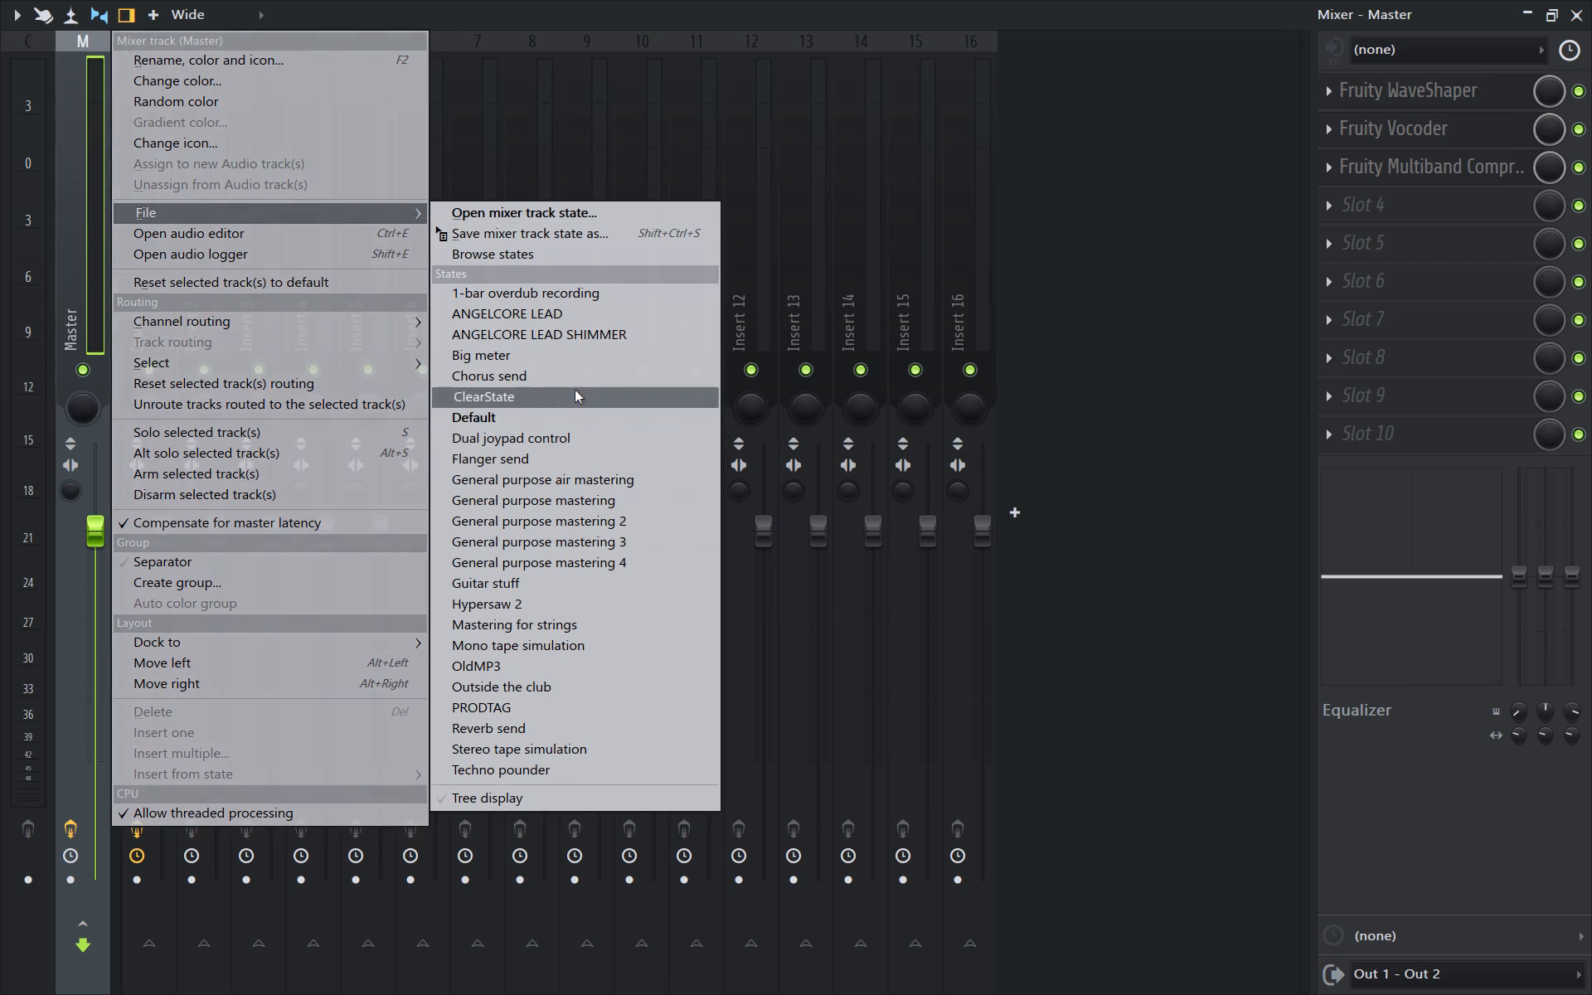
key(y)
text(ytyt)
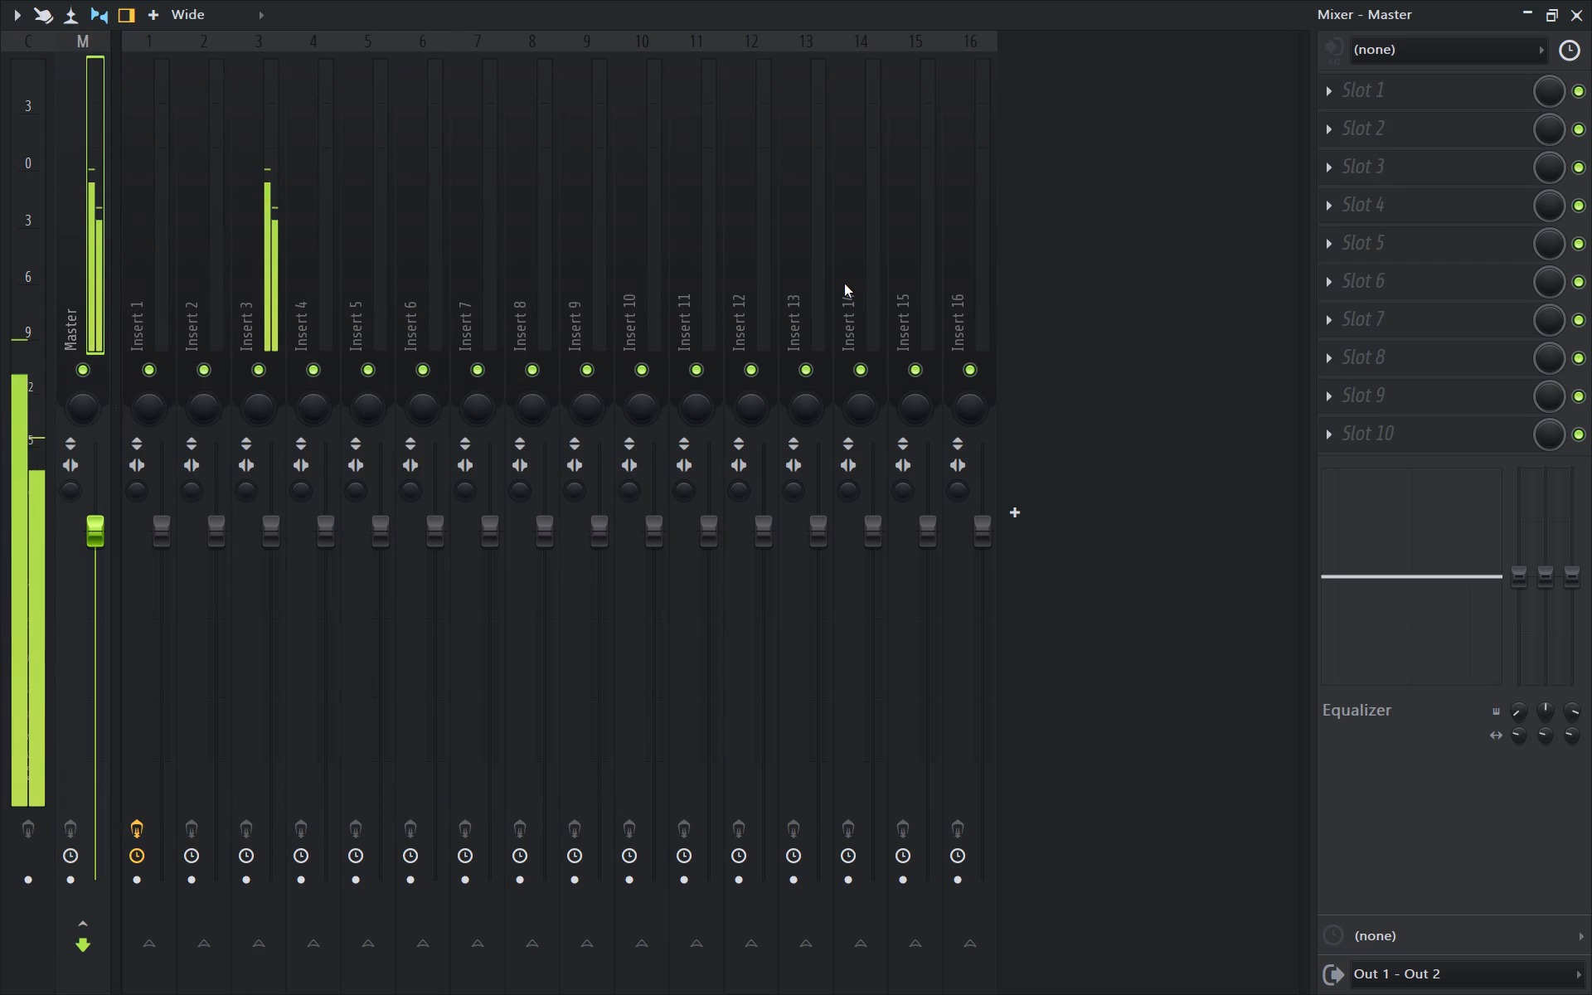
text(iii)
key(space)
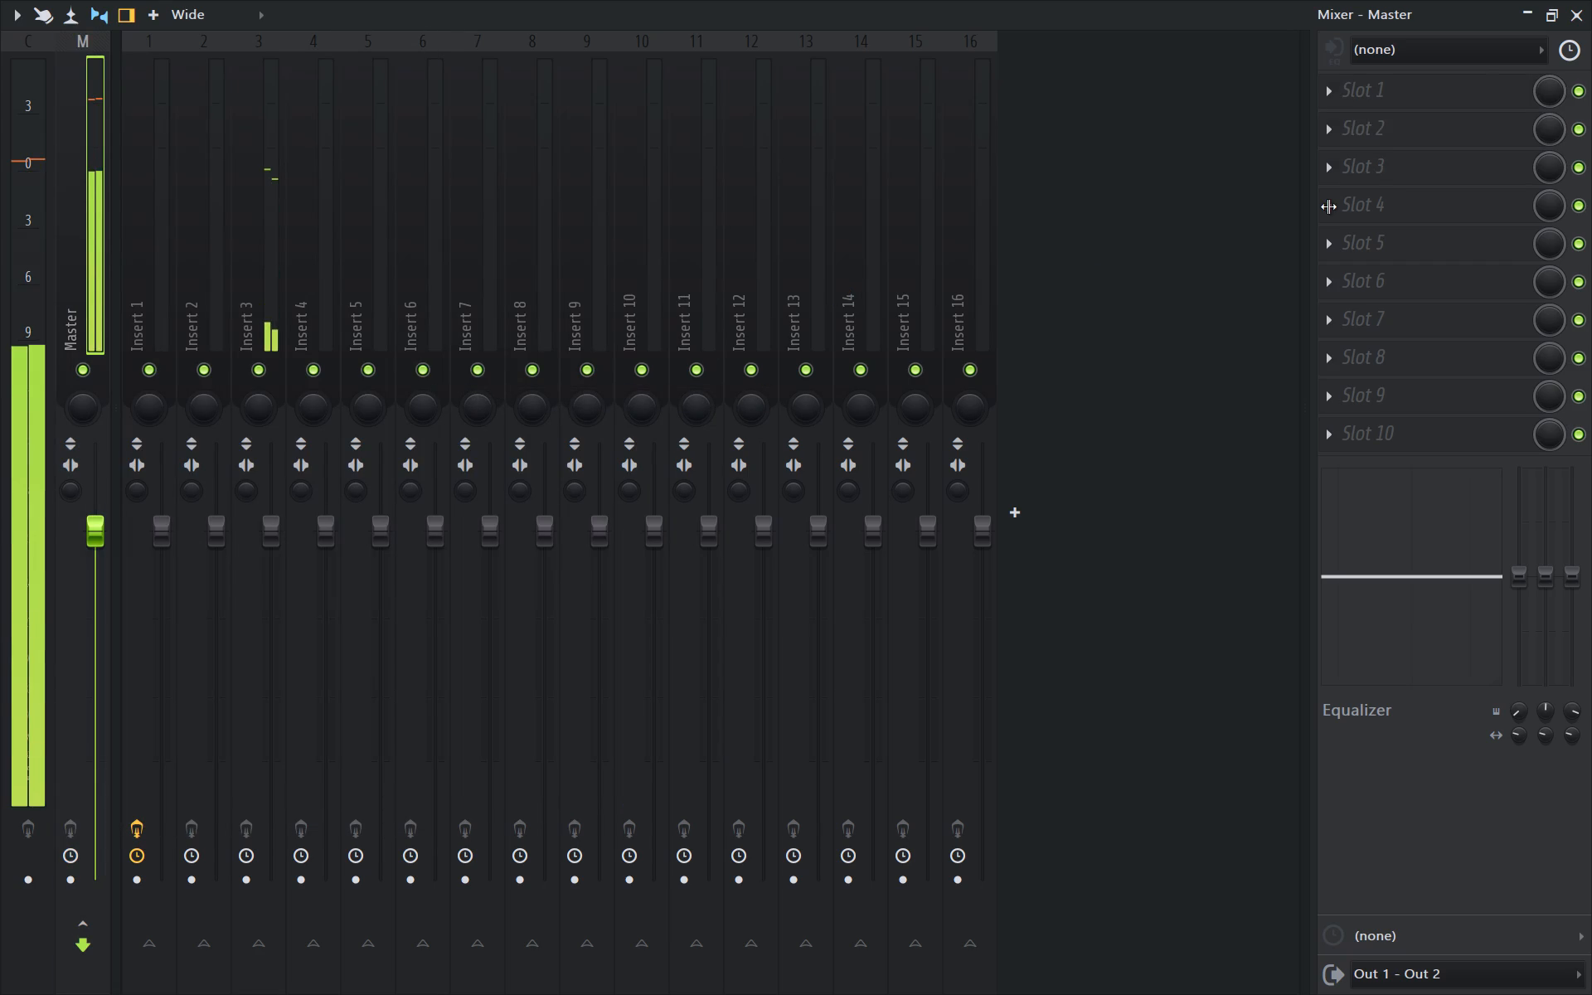
click(1573, 22)
In the ZENOLOGY piano roll, add two-step C6 notes at steps 11 and 15 of bar 2, auditioning against the loop.
key(i)
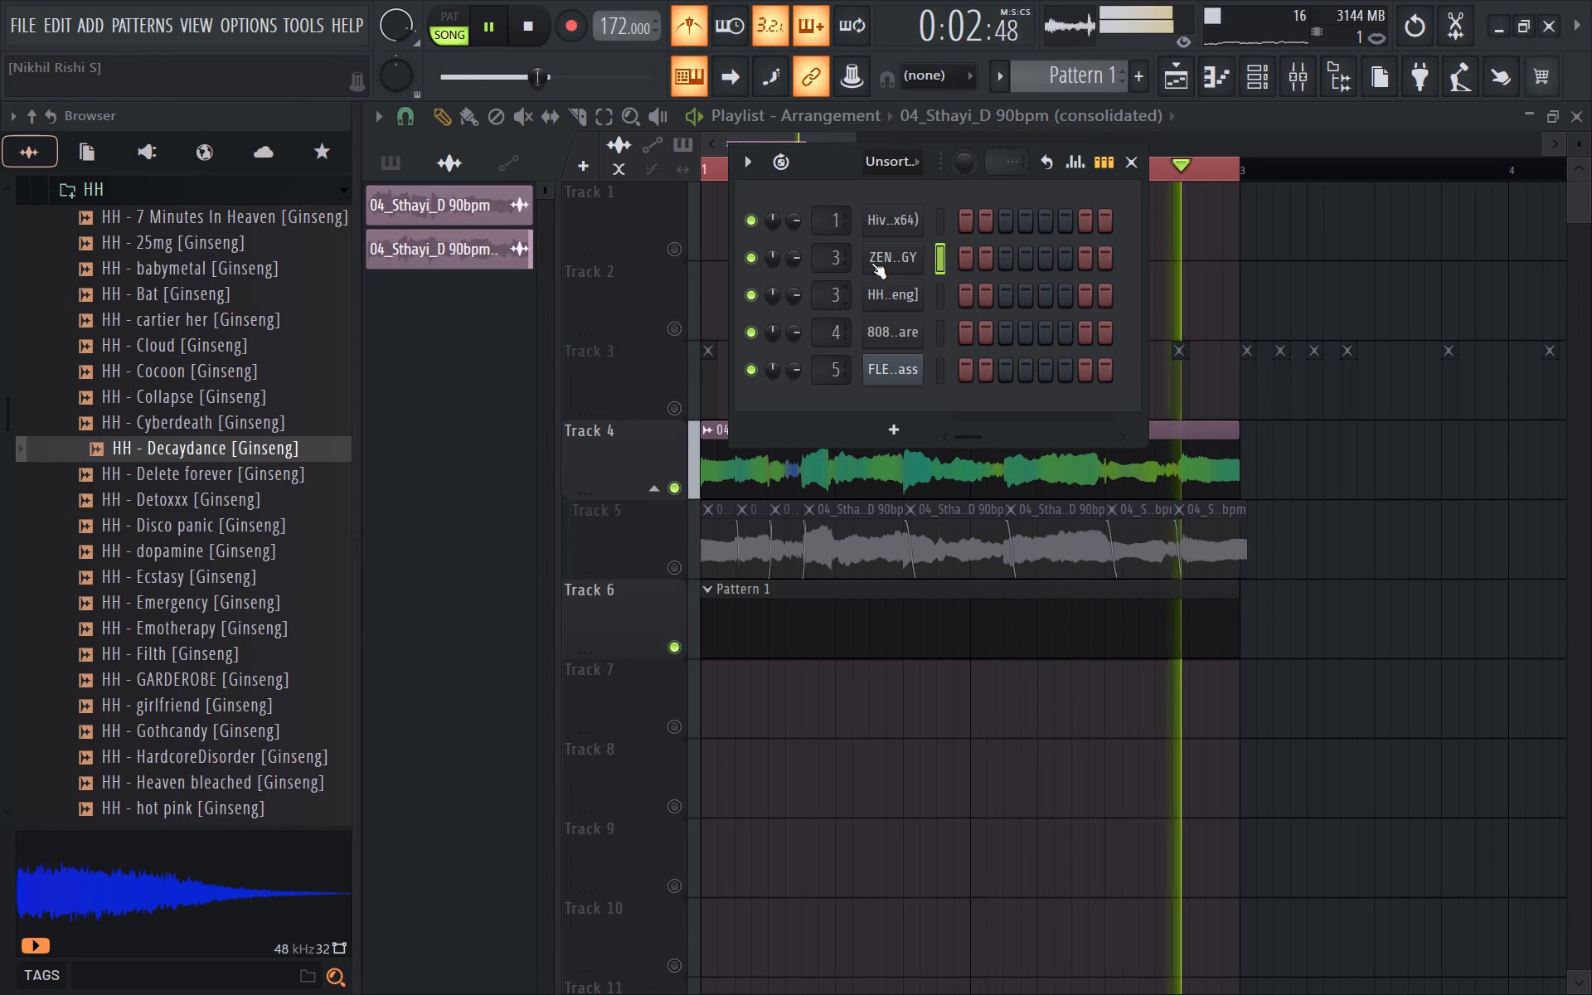
key(i)
right_click(883, 260)
click(945, 255)
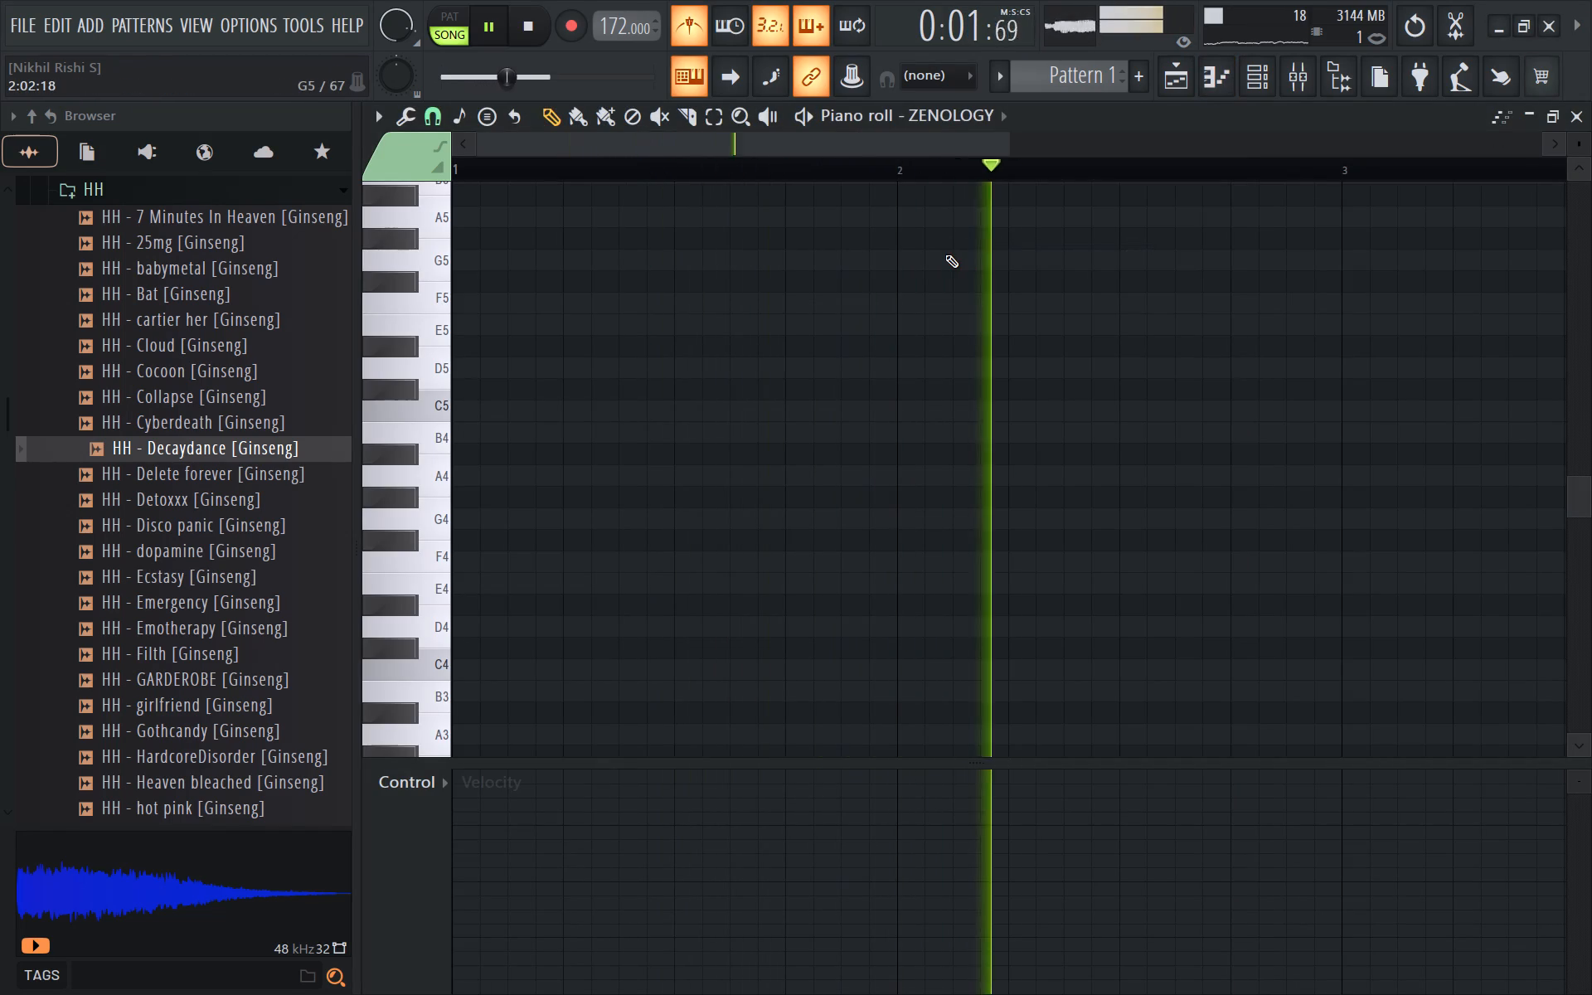
text(ii)
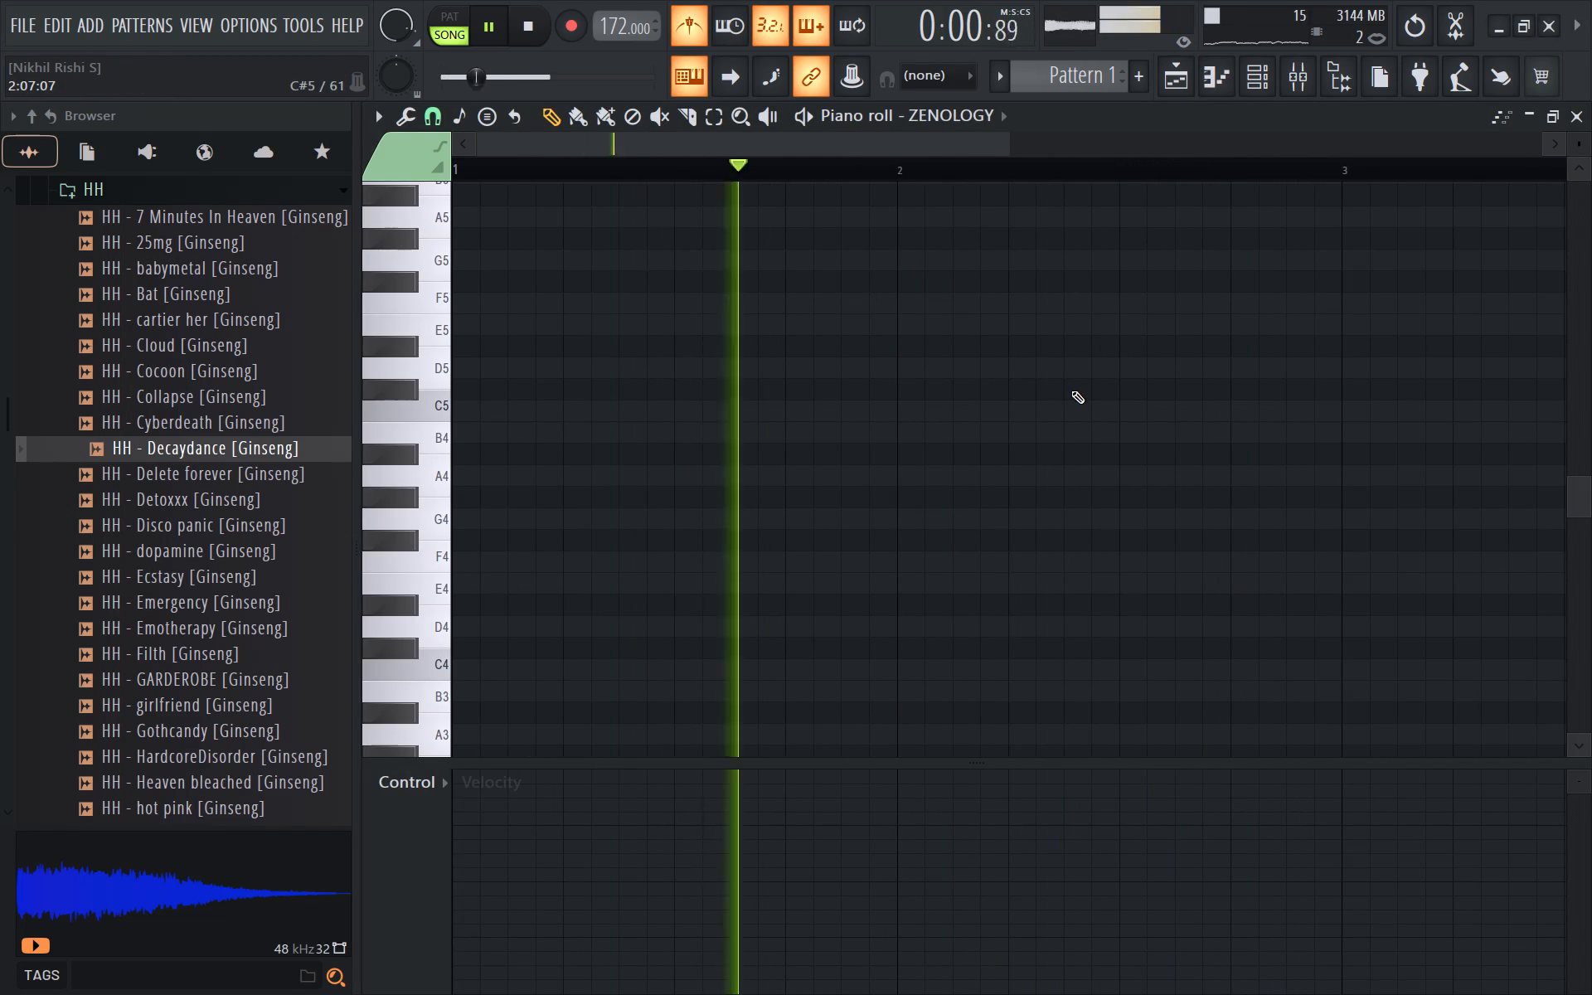
scroll(1071, 391, down, 1)
scroll(1071, 391, up, 2)
key(i)
key(i)
scroll(1278, 447, up, 2)
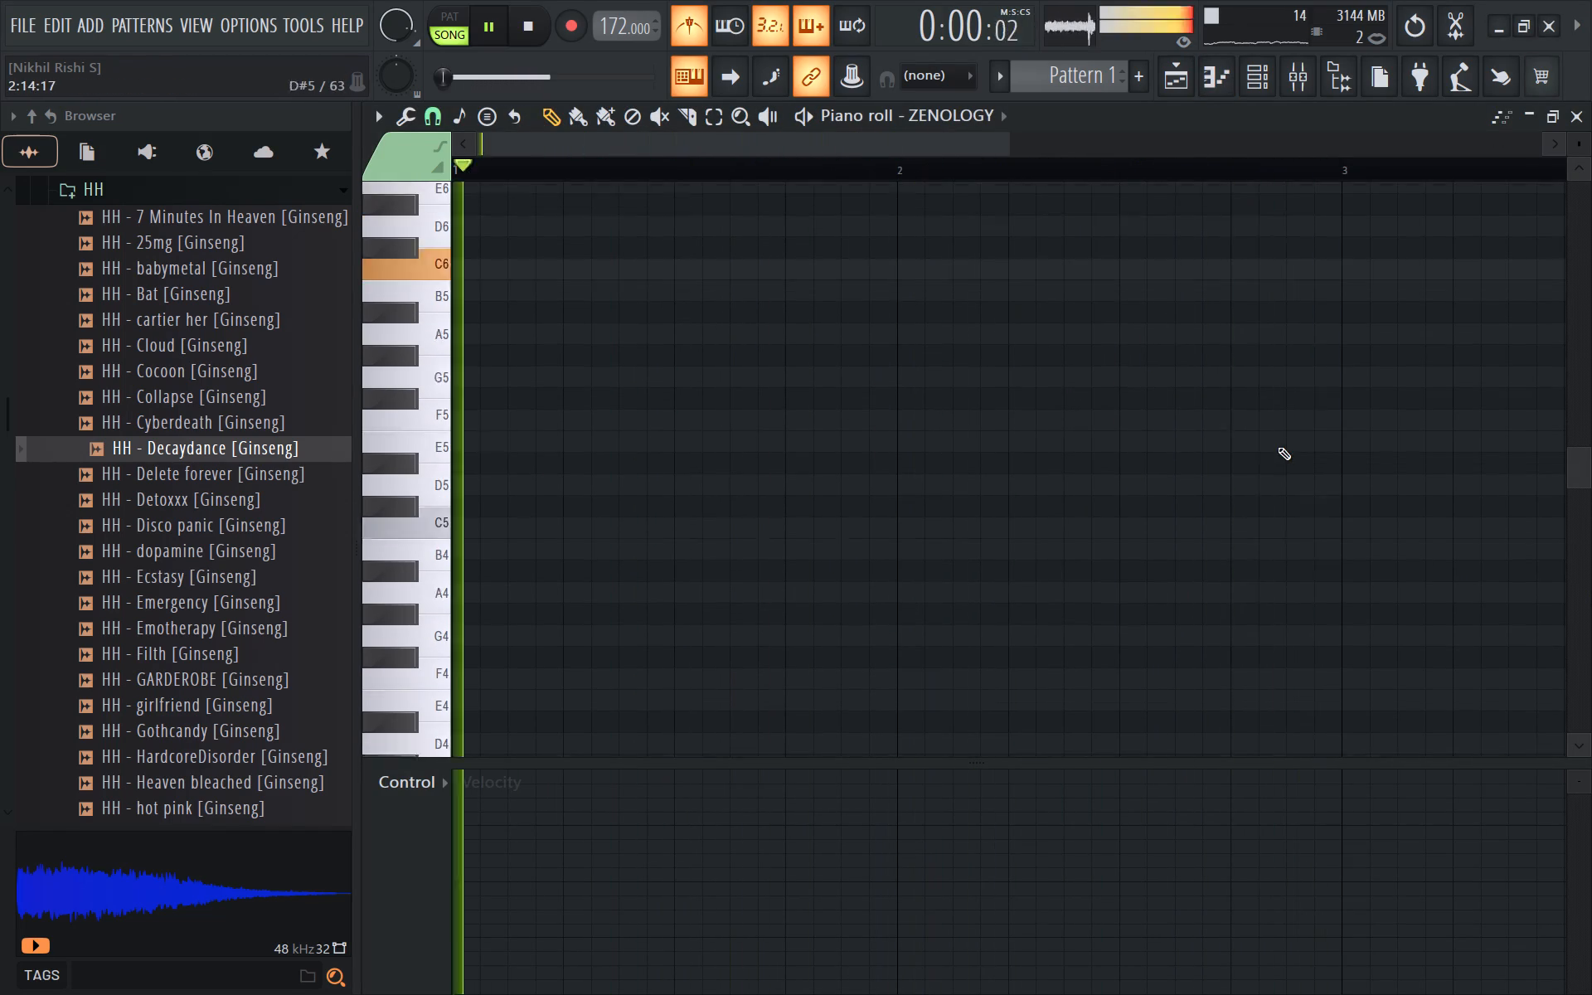
click(1237, 343)
drag(1253, 352, 1182, 354)
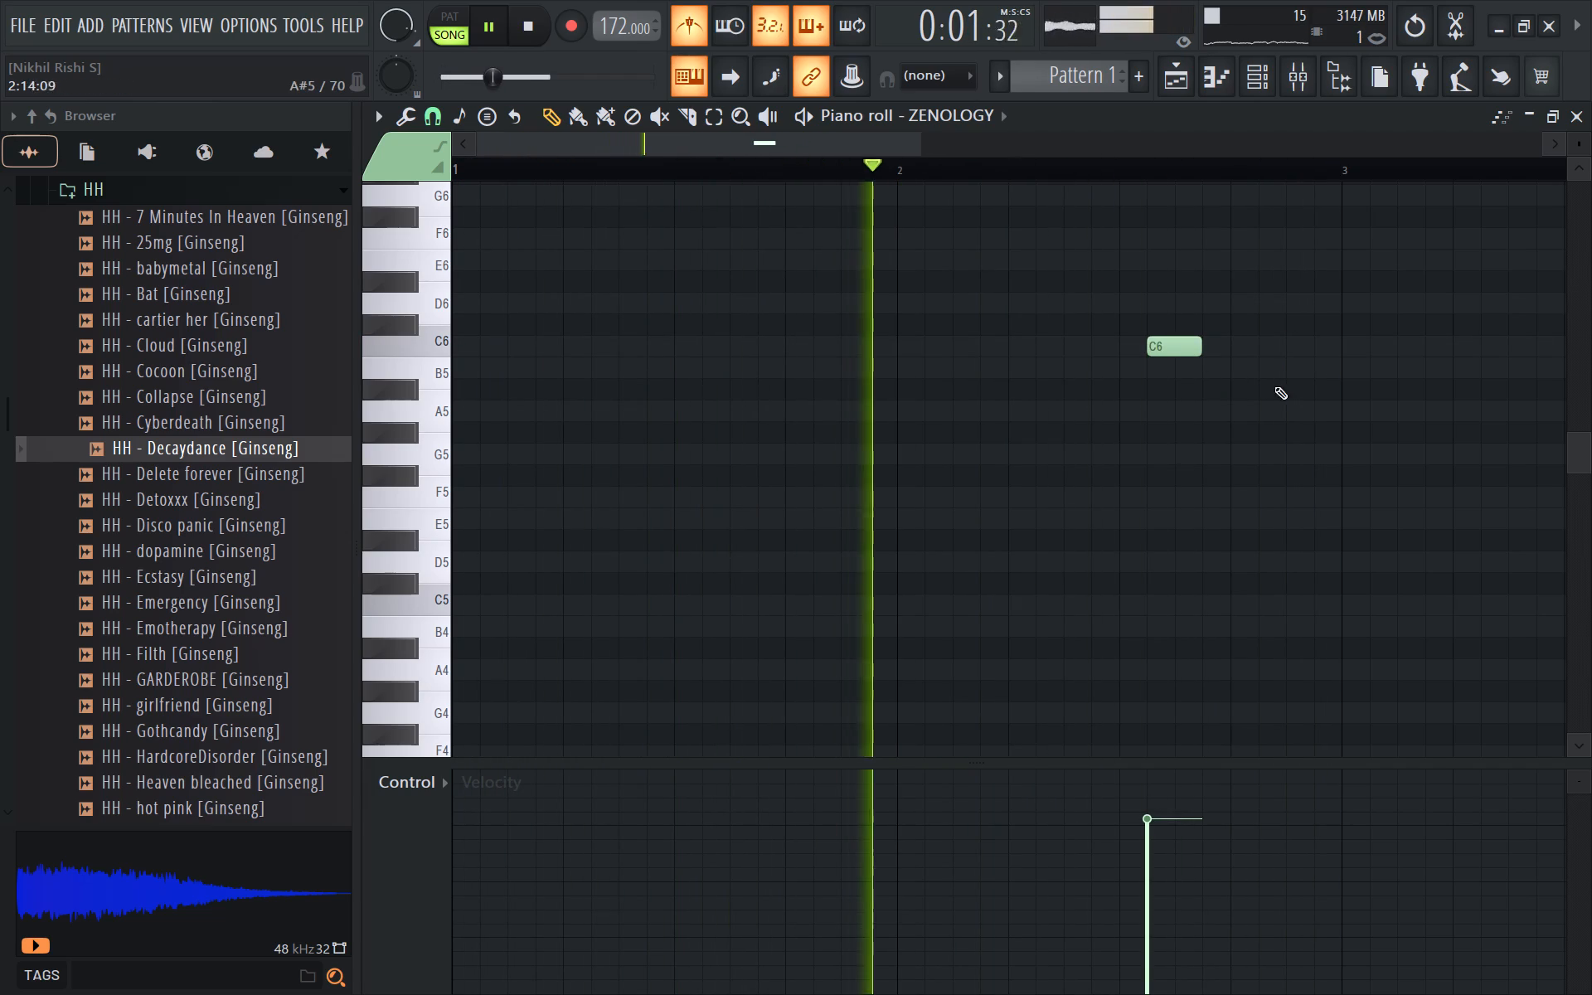
click(1267, 352)
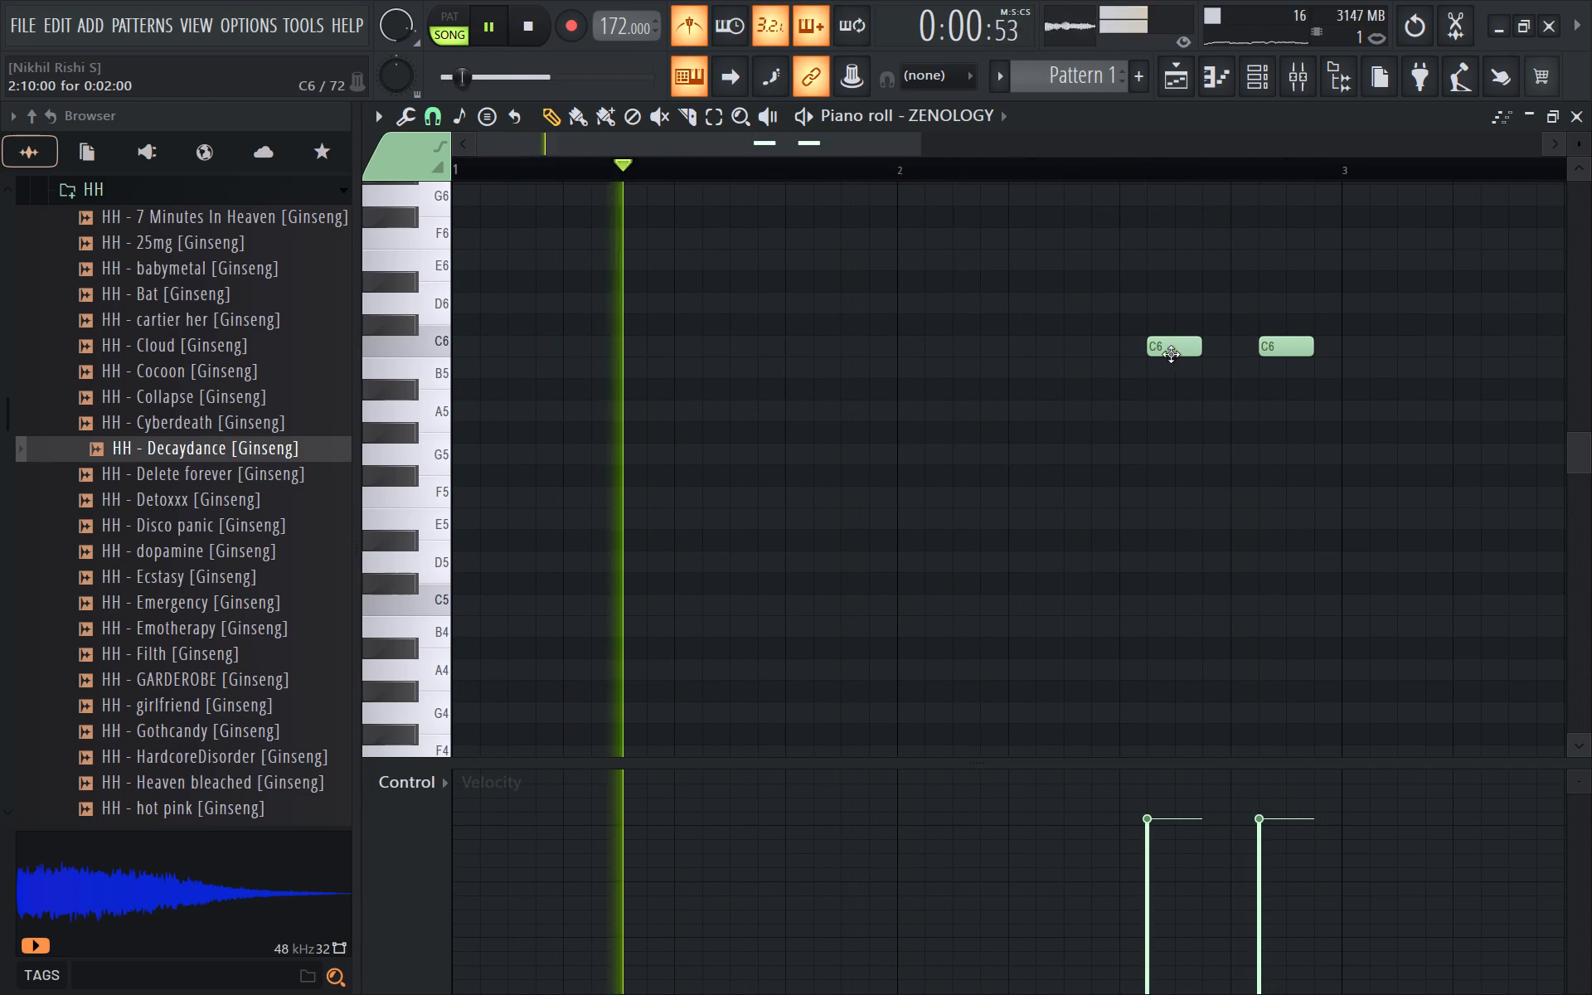
drag(1170, 354, 1200, 366)
drag(1285, 354, 1325, 362)
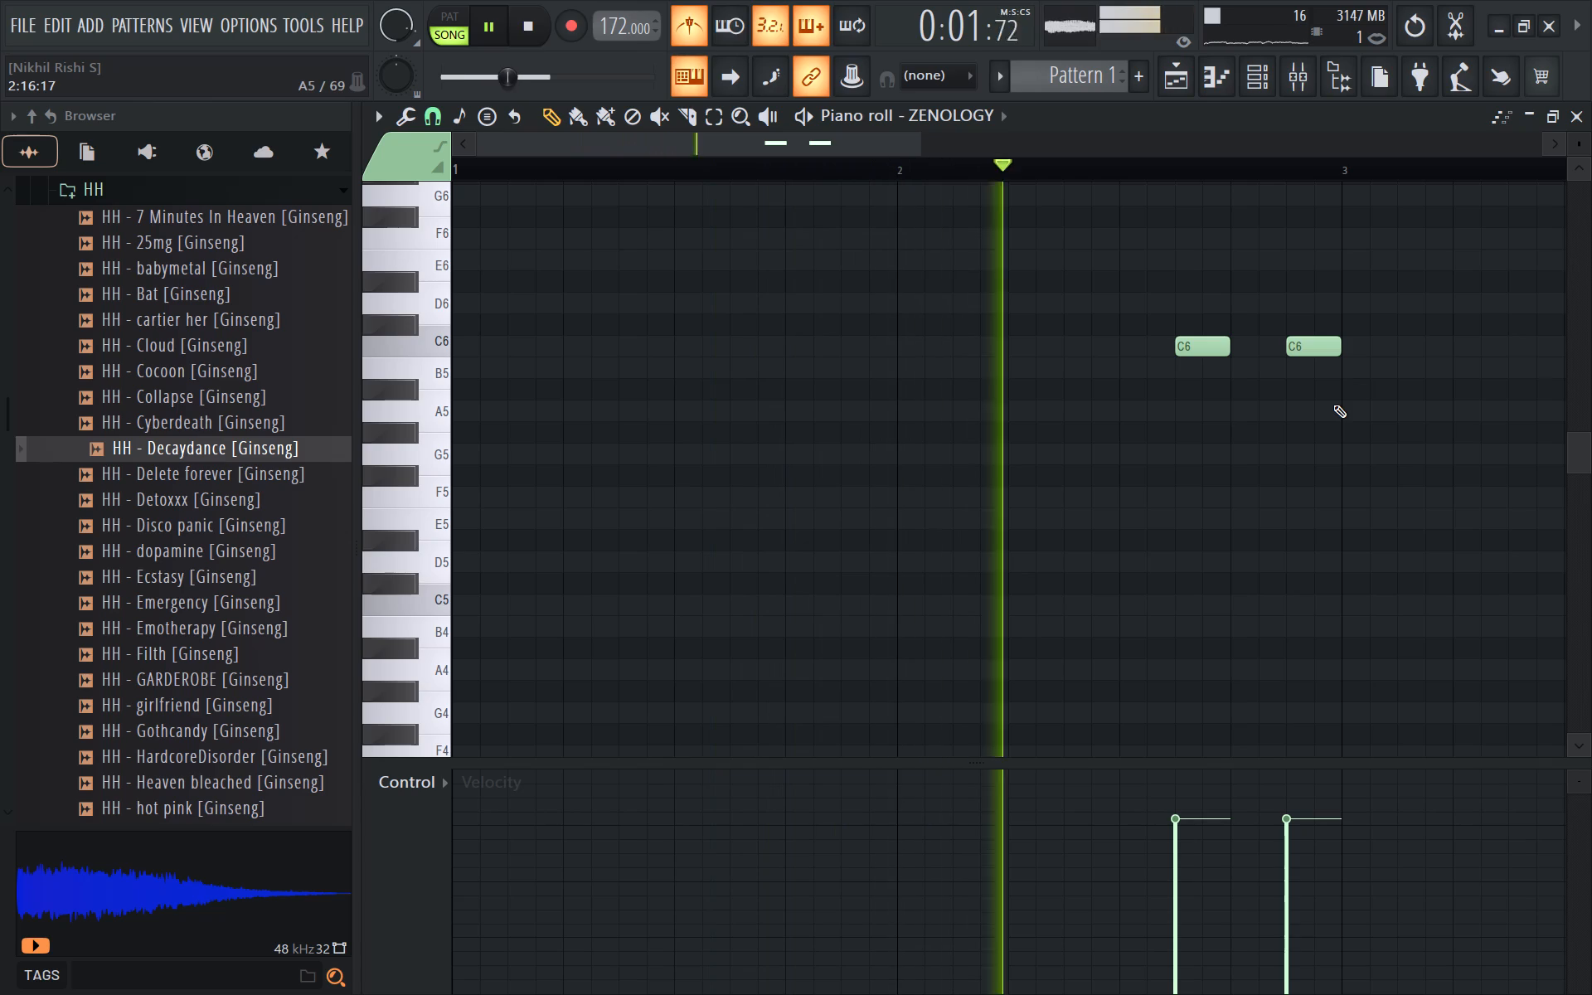
key(space)
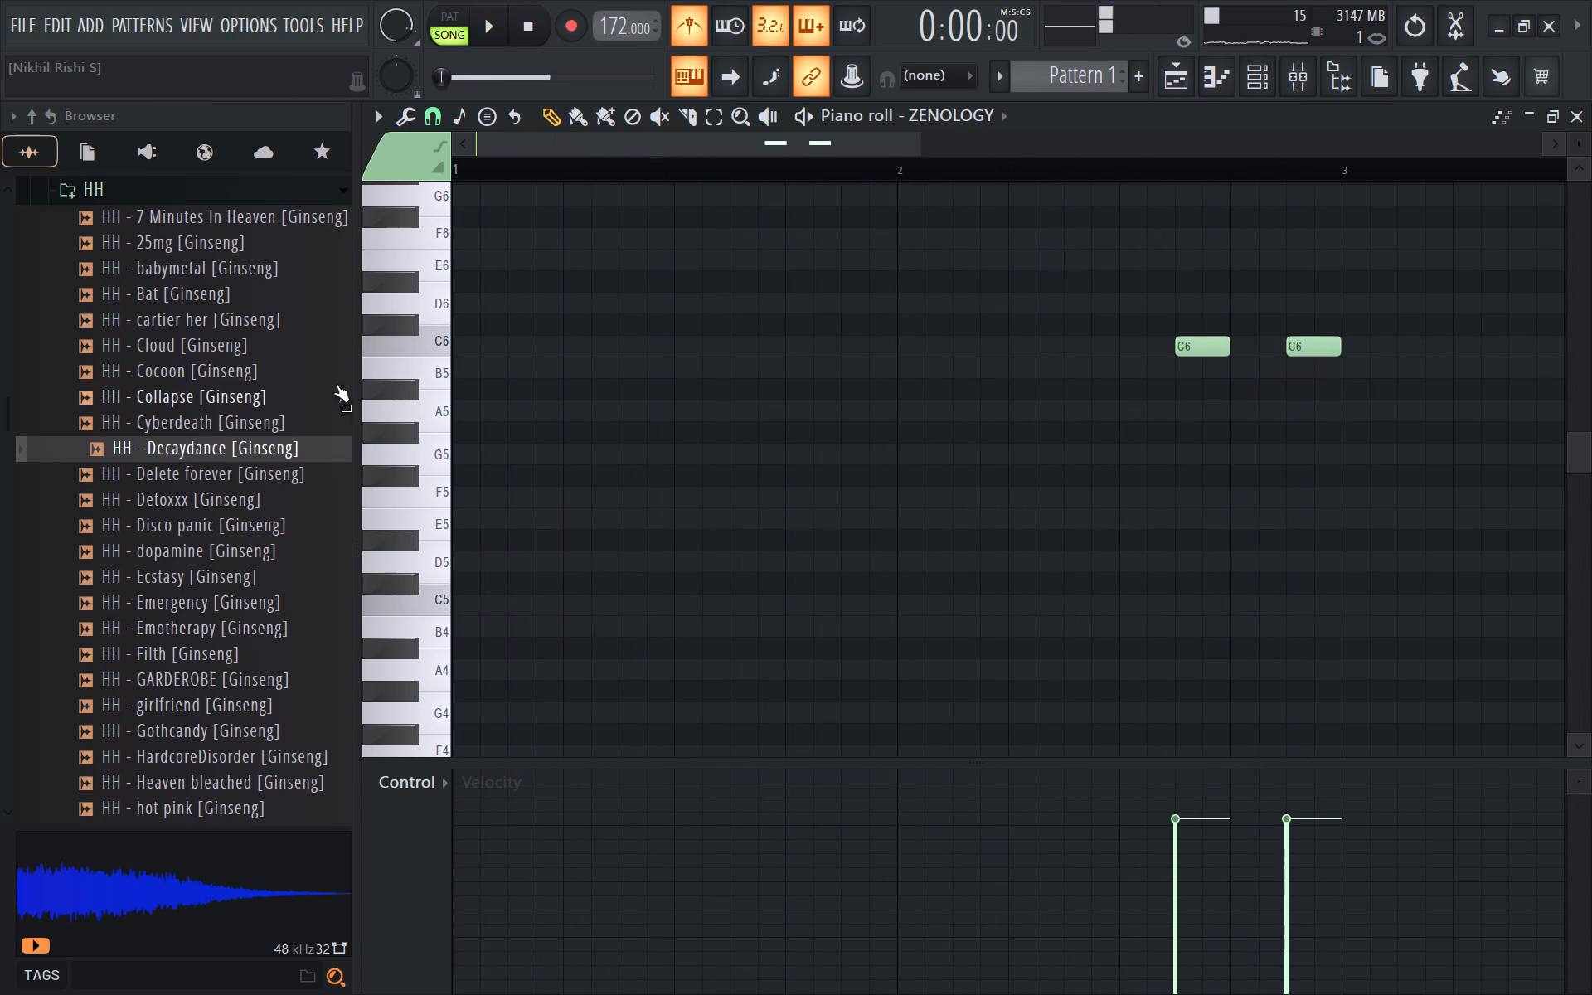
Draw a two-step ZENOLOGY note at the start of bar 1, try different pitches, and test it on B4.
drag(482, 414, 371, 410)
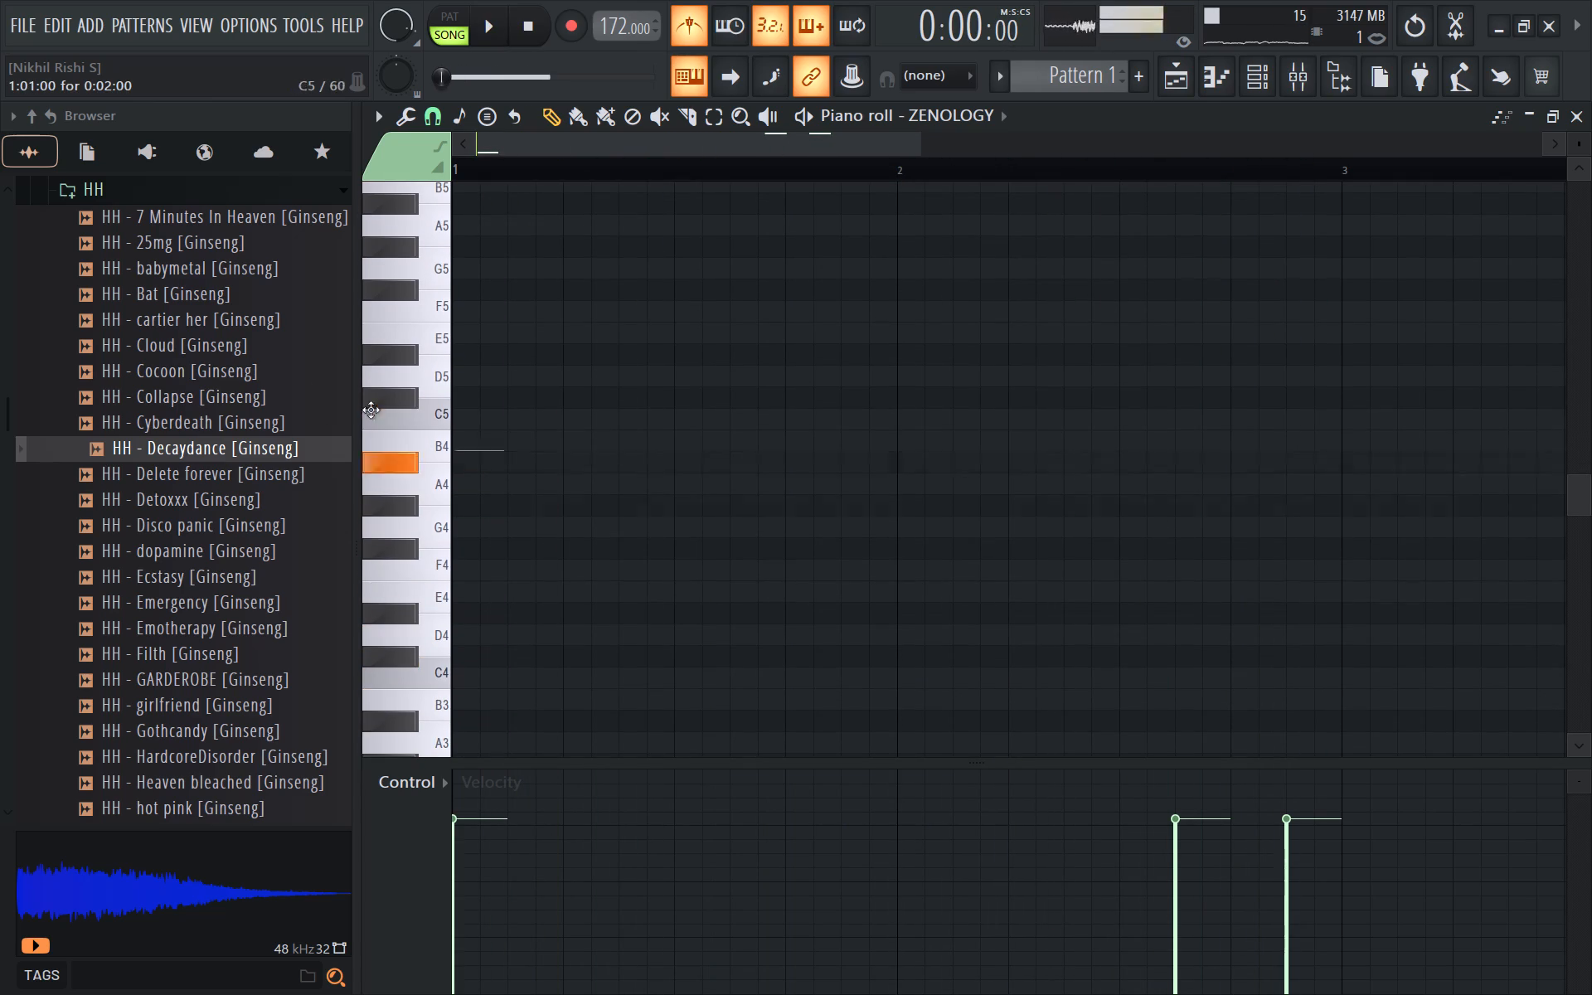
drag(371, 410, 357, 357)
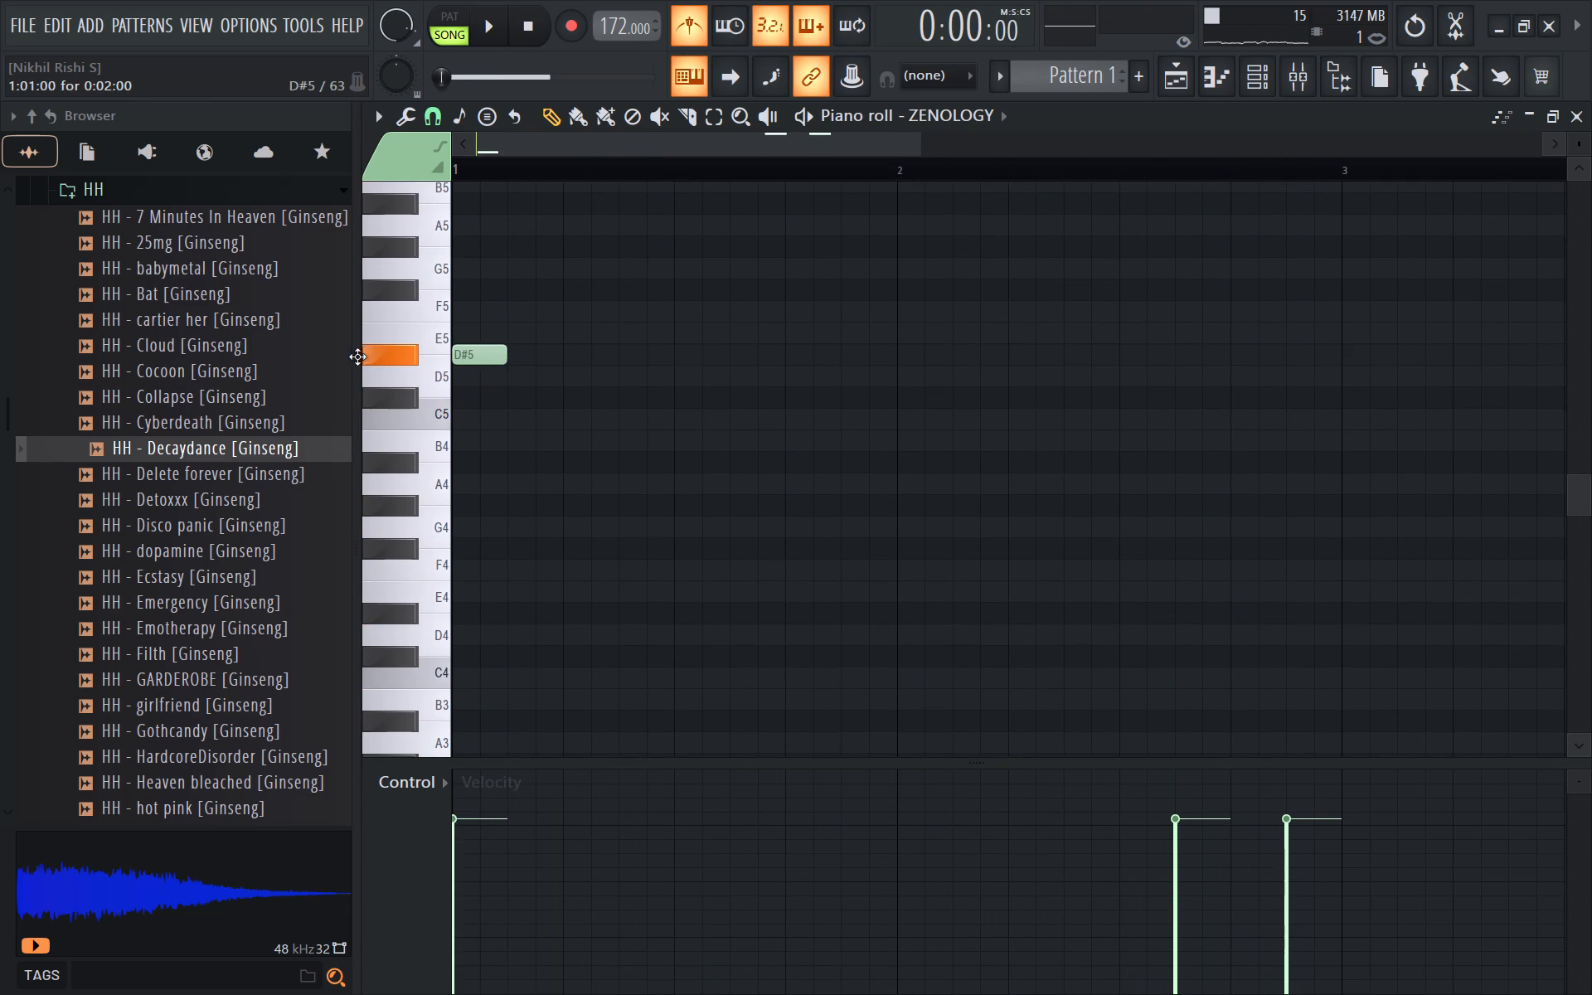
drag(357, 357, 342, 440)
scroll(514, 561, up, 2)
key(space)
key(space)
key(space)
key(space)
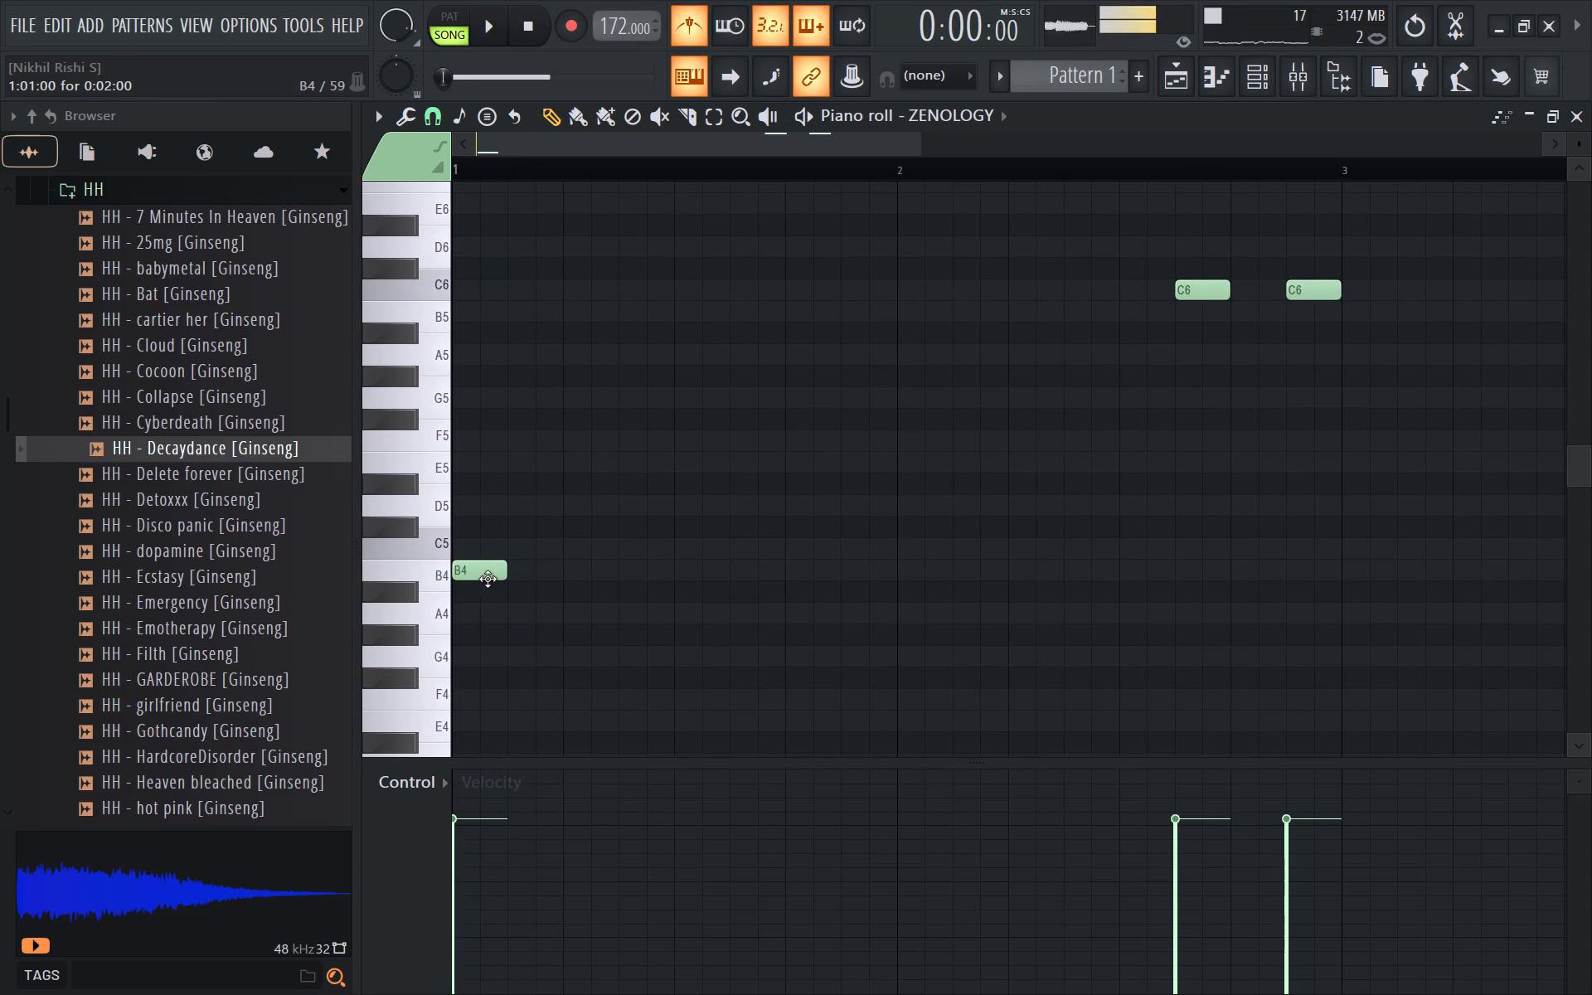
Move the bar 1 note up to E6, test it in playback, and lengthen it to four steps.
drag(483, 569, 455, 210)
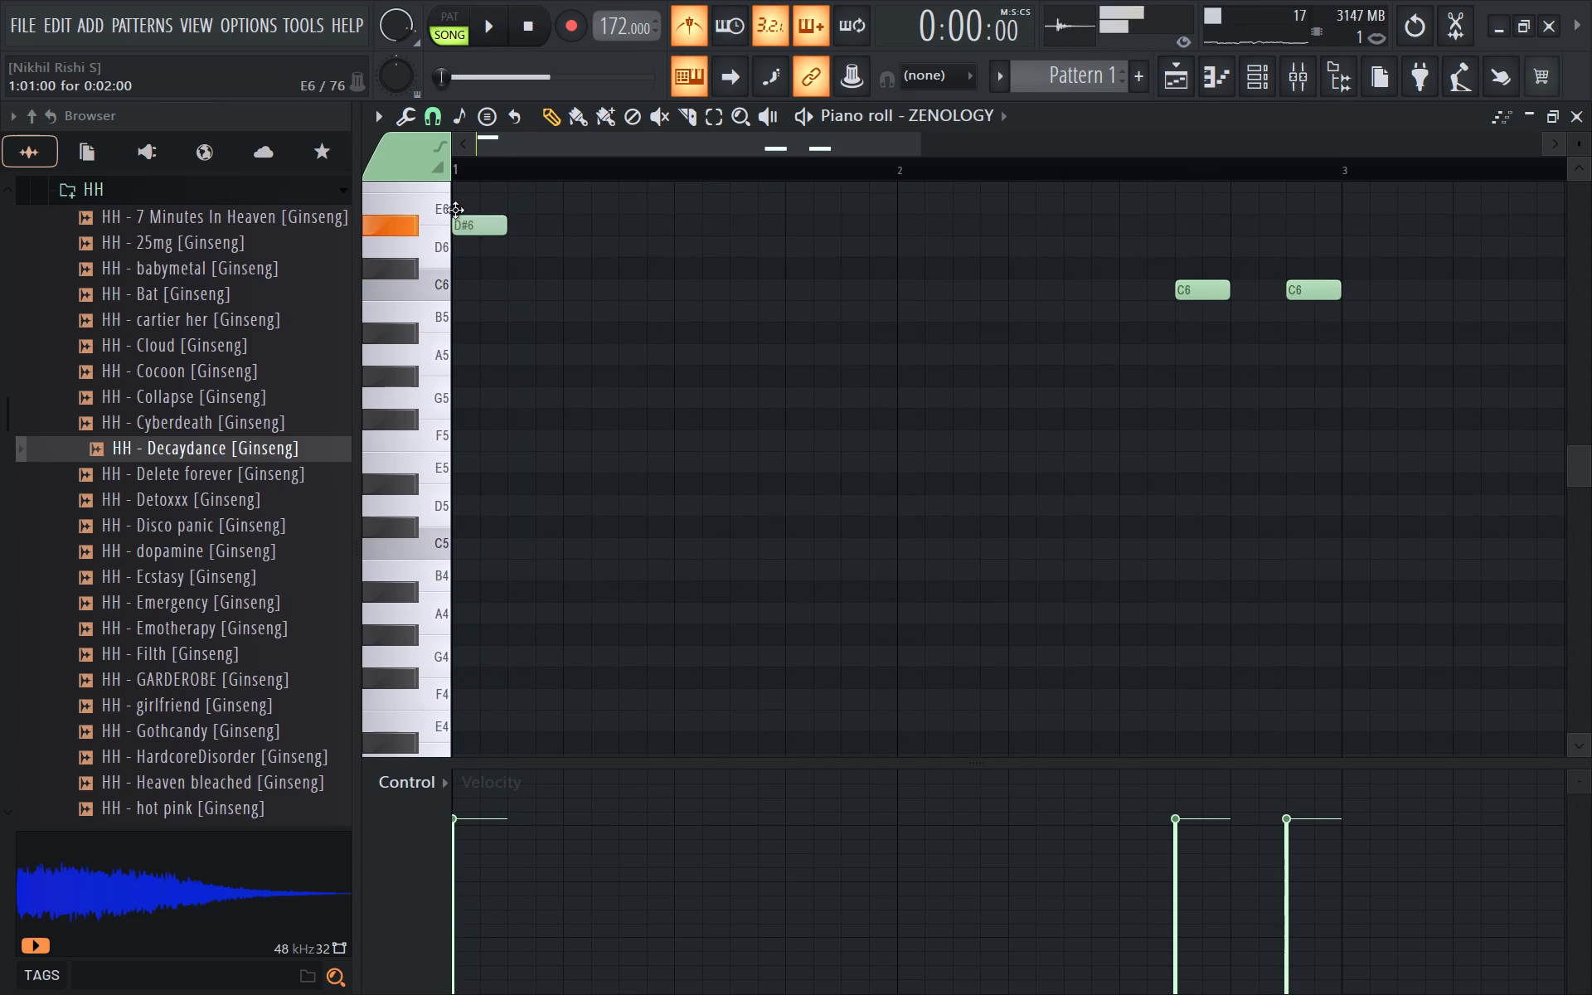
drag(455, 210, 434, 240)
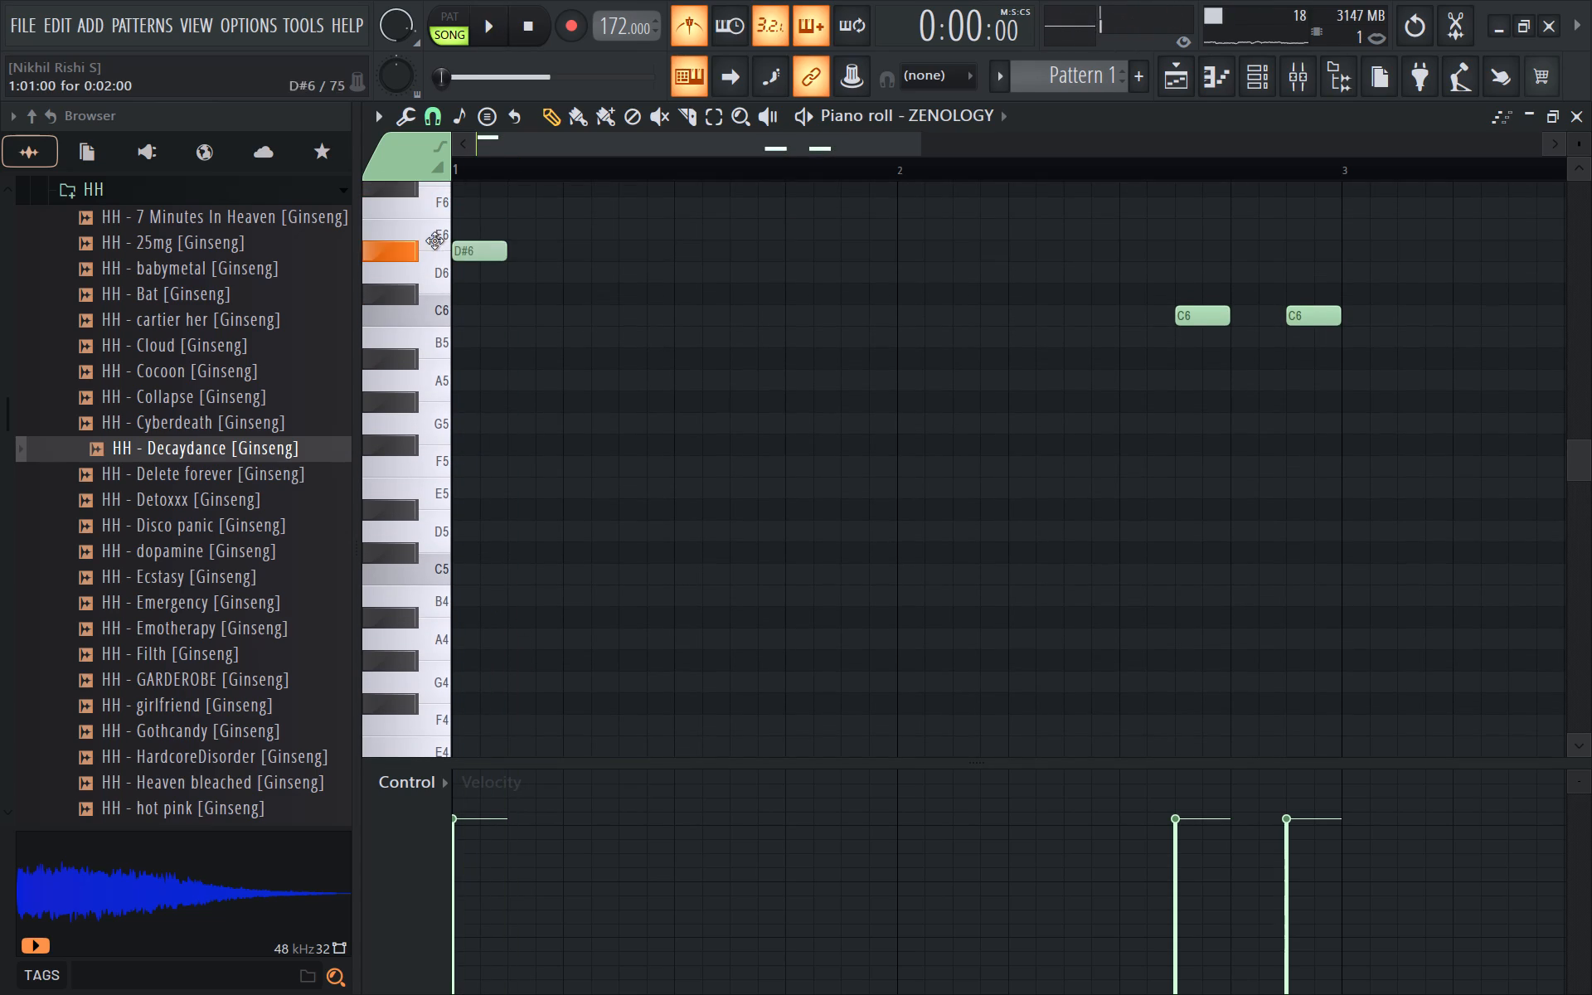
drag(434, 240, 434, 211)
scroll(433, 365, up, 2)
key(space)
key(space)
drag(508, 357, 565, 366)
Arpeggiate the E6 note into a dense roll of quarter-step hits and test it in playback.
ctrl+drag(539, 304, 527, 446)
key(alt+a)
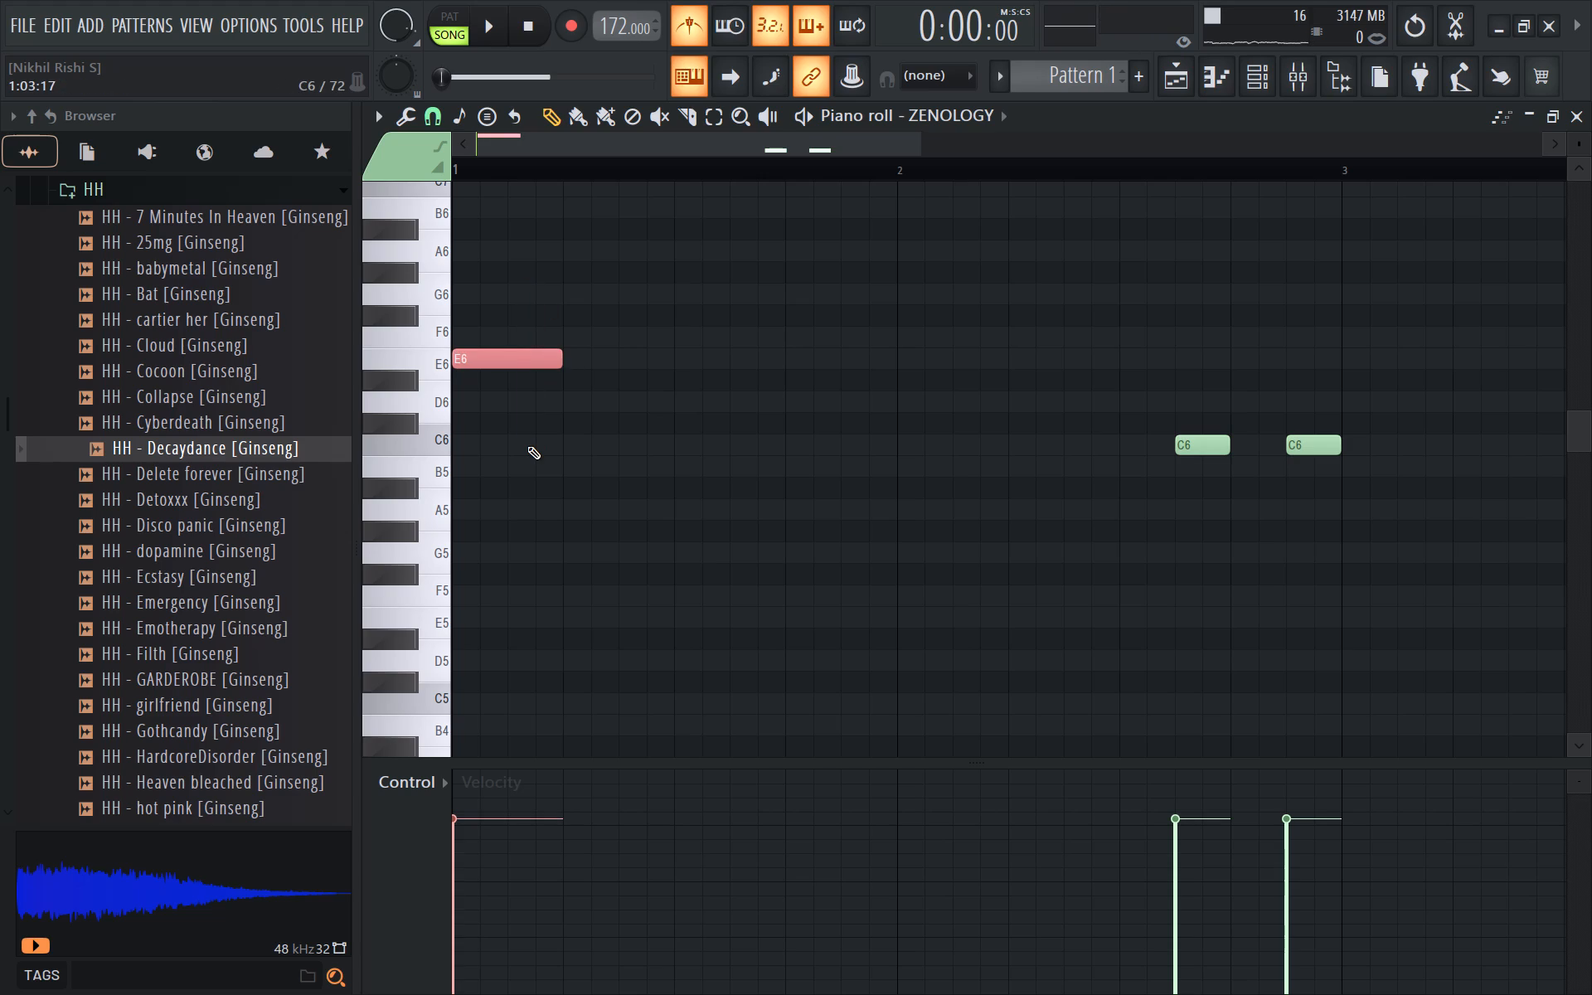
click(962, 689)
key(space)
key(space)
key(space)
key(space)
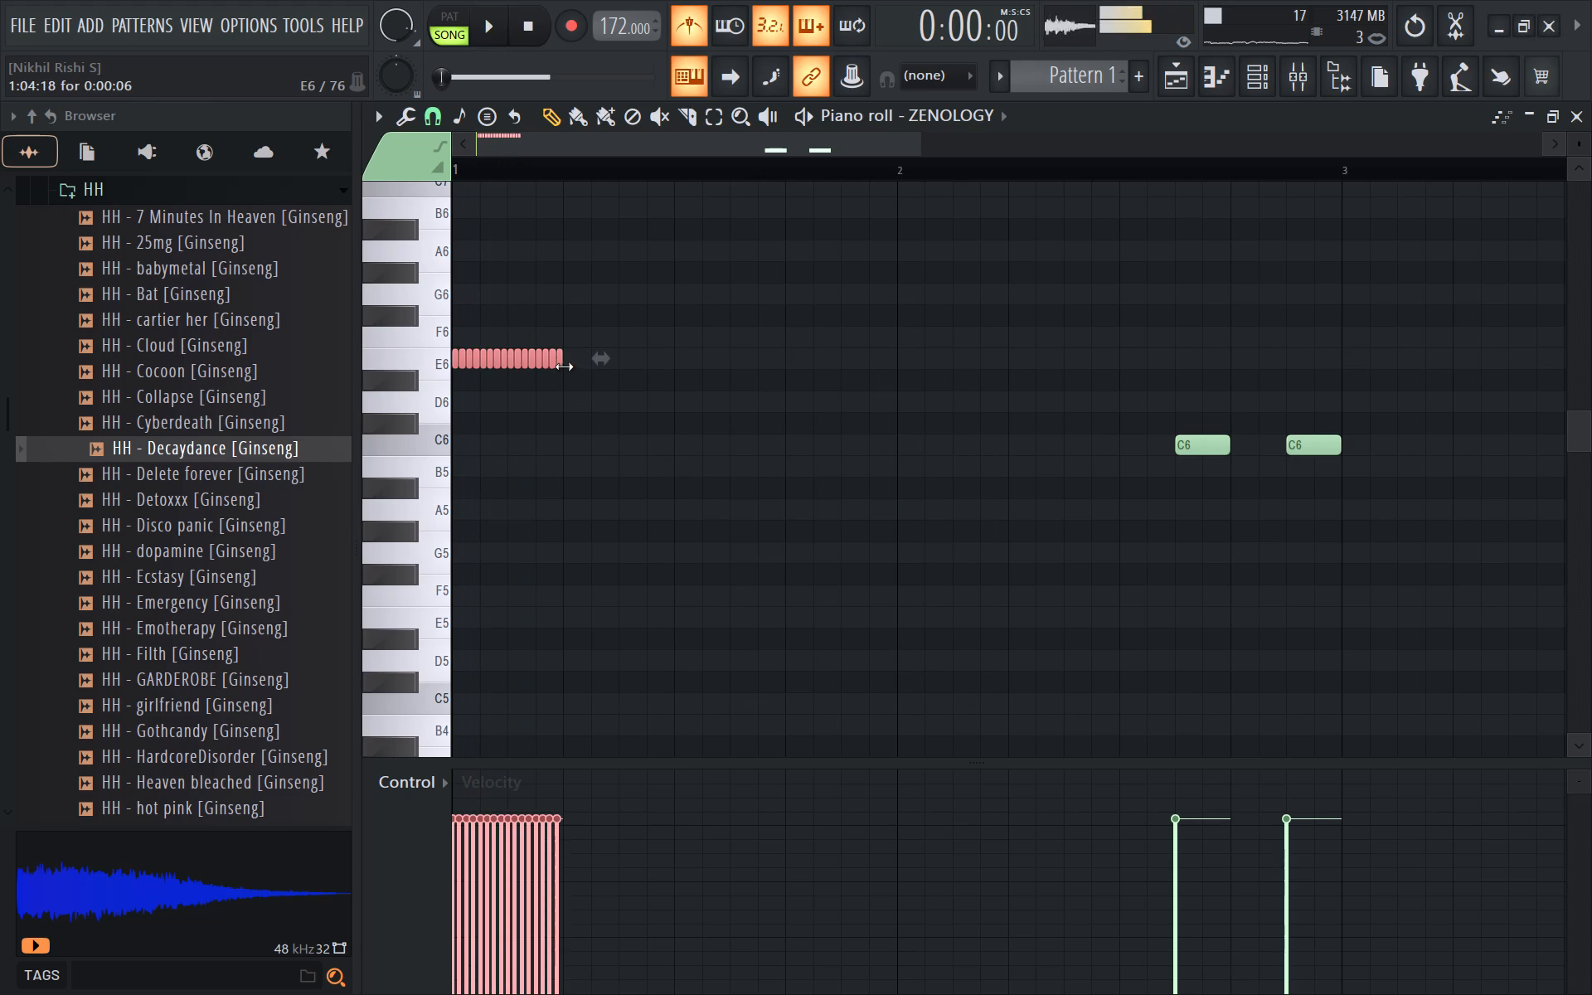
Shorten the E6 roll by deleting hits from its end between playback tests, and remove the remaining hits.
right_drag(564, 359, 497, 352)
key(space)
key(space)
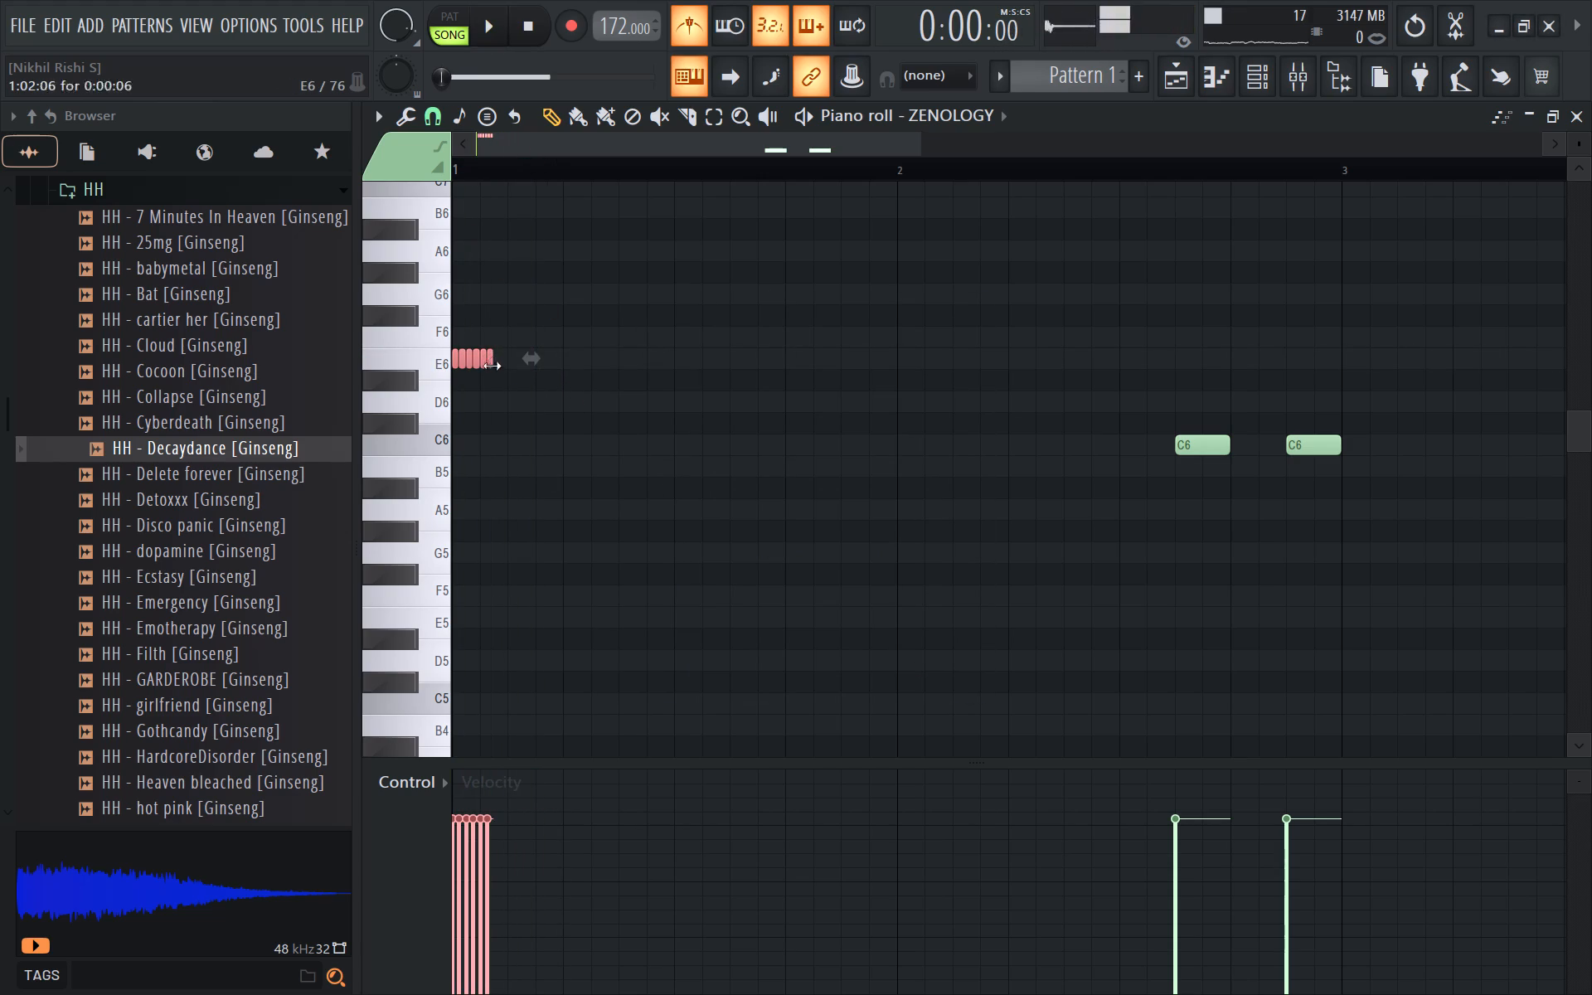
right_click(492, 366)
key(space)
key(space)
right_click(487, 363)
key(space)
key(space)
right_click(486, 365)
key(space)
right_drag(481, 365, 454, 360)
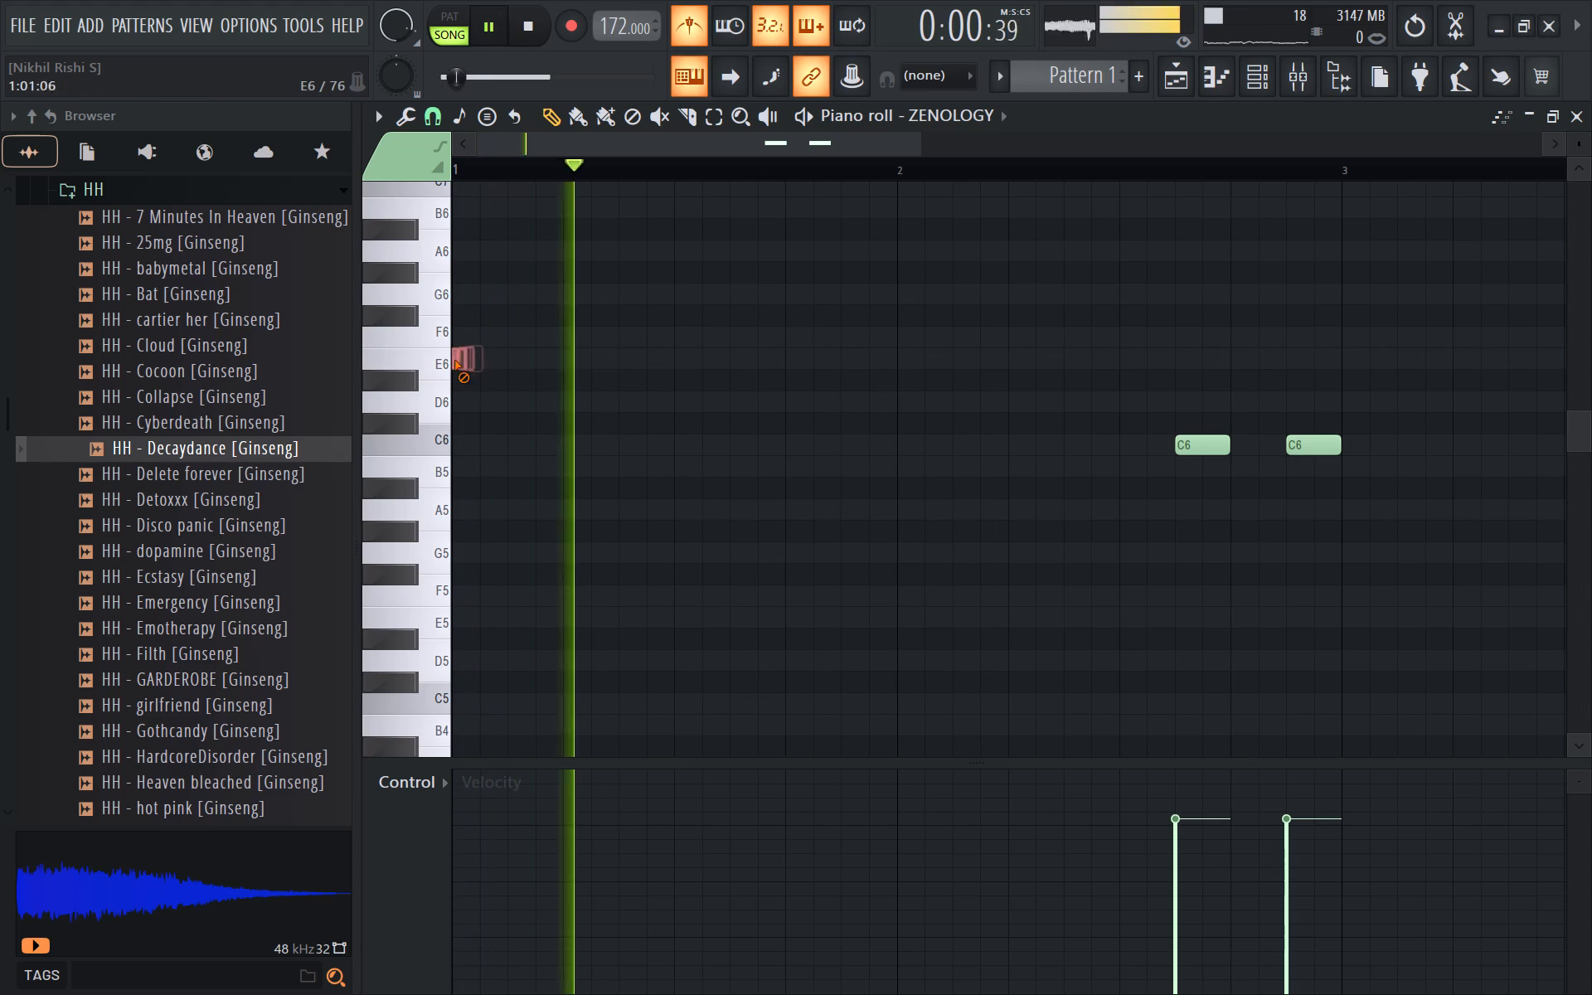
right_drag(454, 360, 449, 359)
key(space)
Add a four-step E6 note at the start of bar 1 and arpeggiate it into eight half-step hits, testing playback.
click(455, 357)
ctrl+drag(548, 313, 531, 395)
key(alt+a)
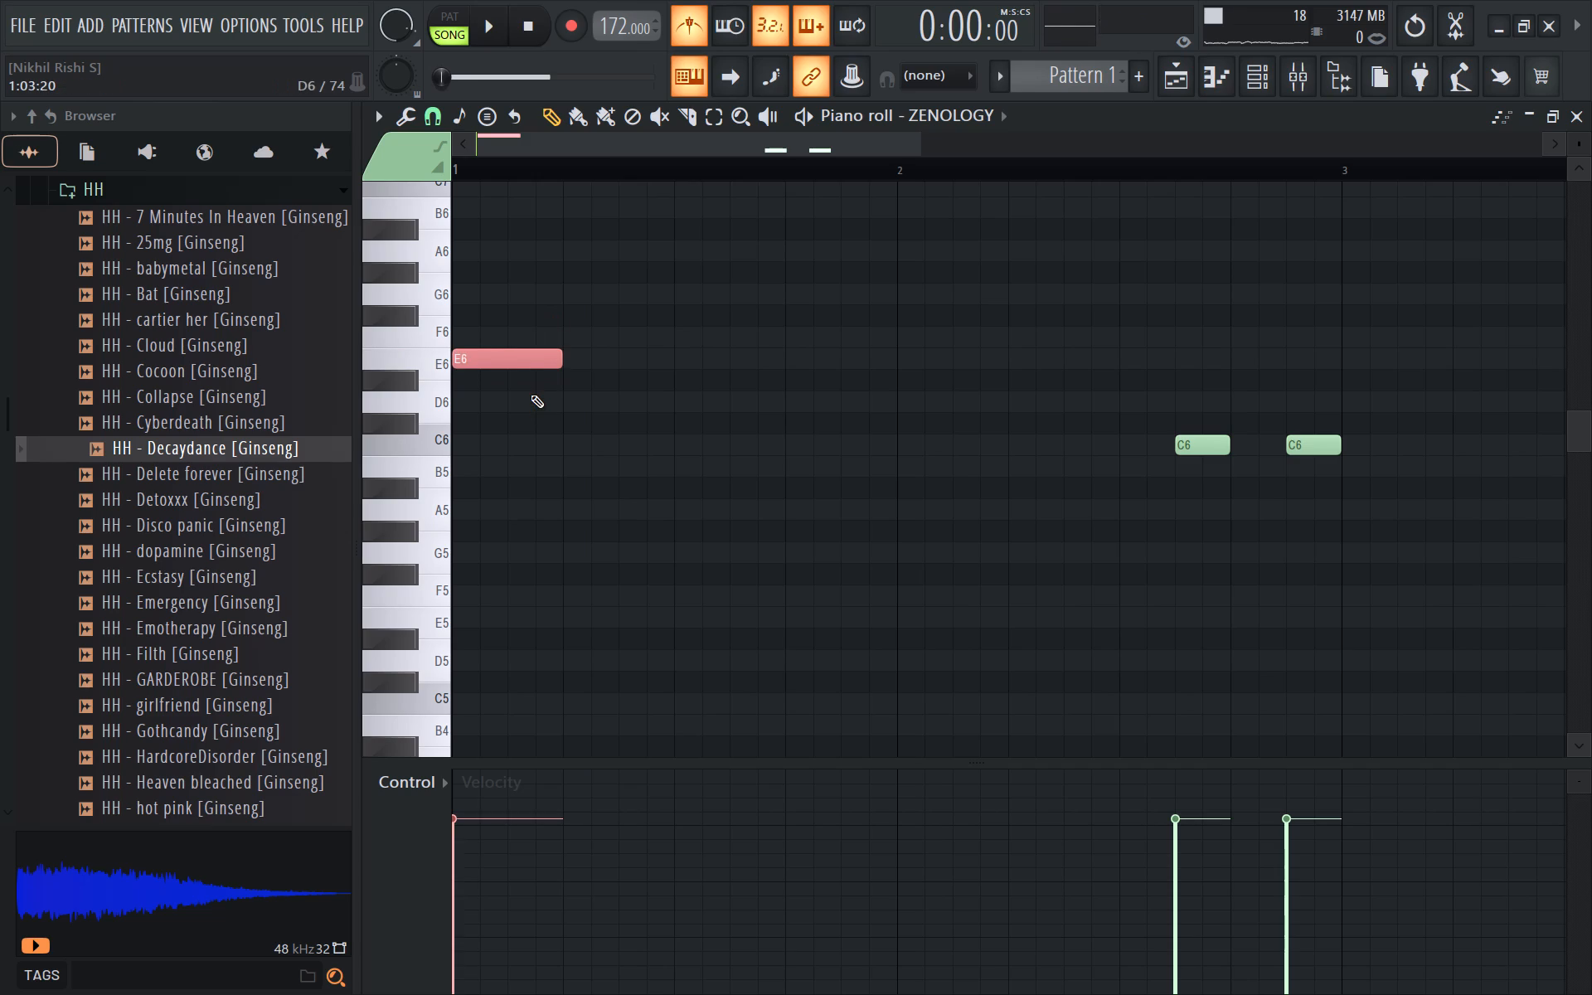
drag(935, 431, 937, 391)
key(space)
key(space)
drag(935, 431, 929, 448)
key(space)
key(space)
click(928, 681)
key(space)
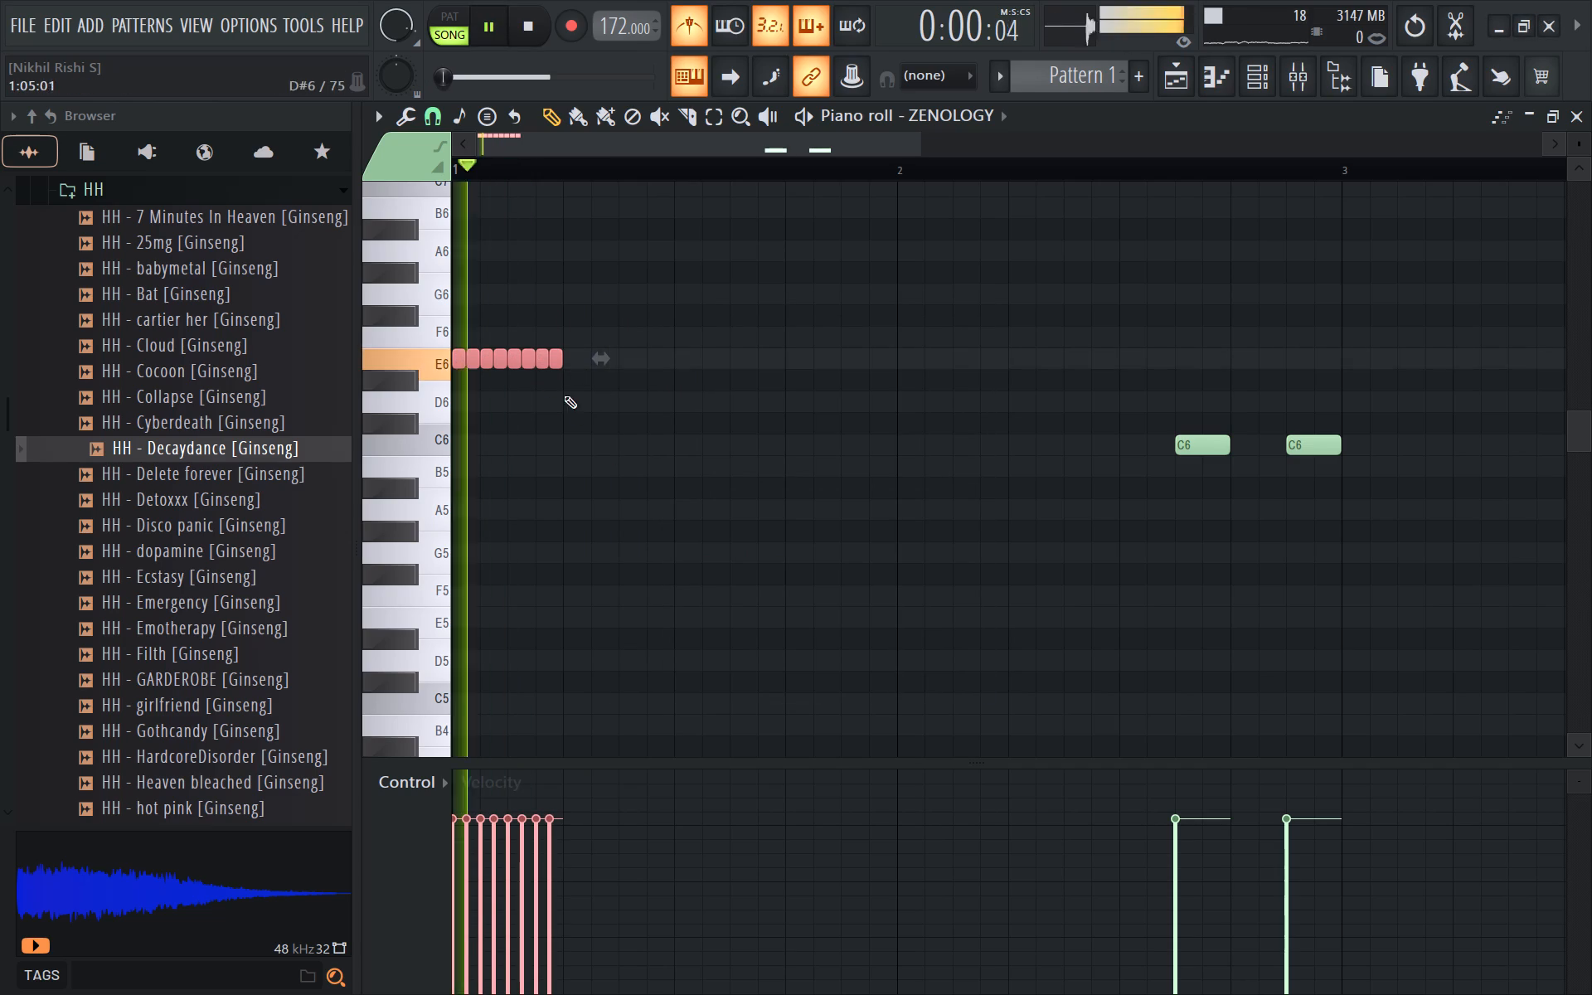
key(space)
Delete the last five E6 hits, keep the first three, and check them in playback.
right_drag(565, 409, 503, 363)
right_click(541, 368)
key(space)
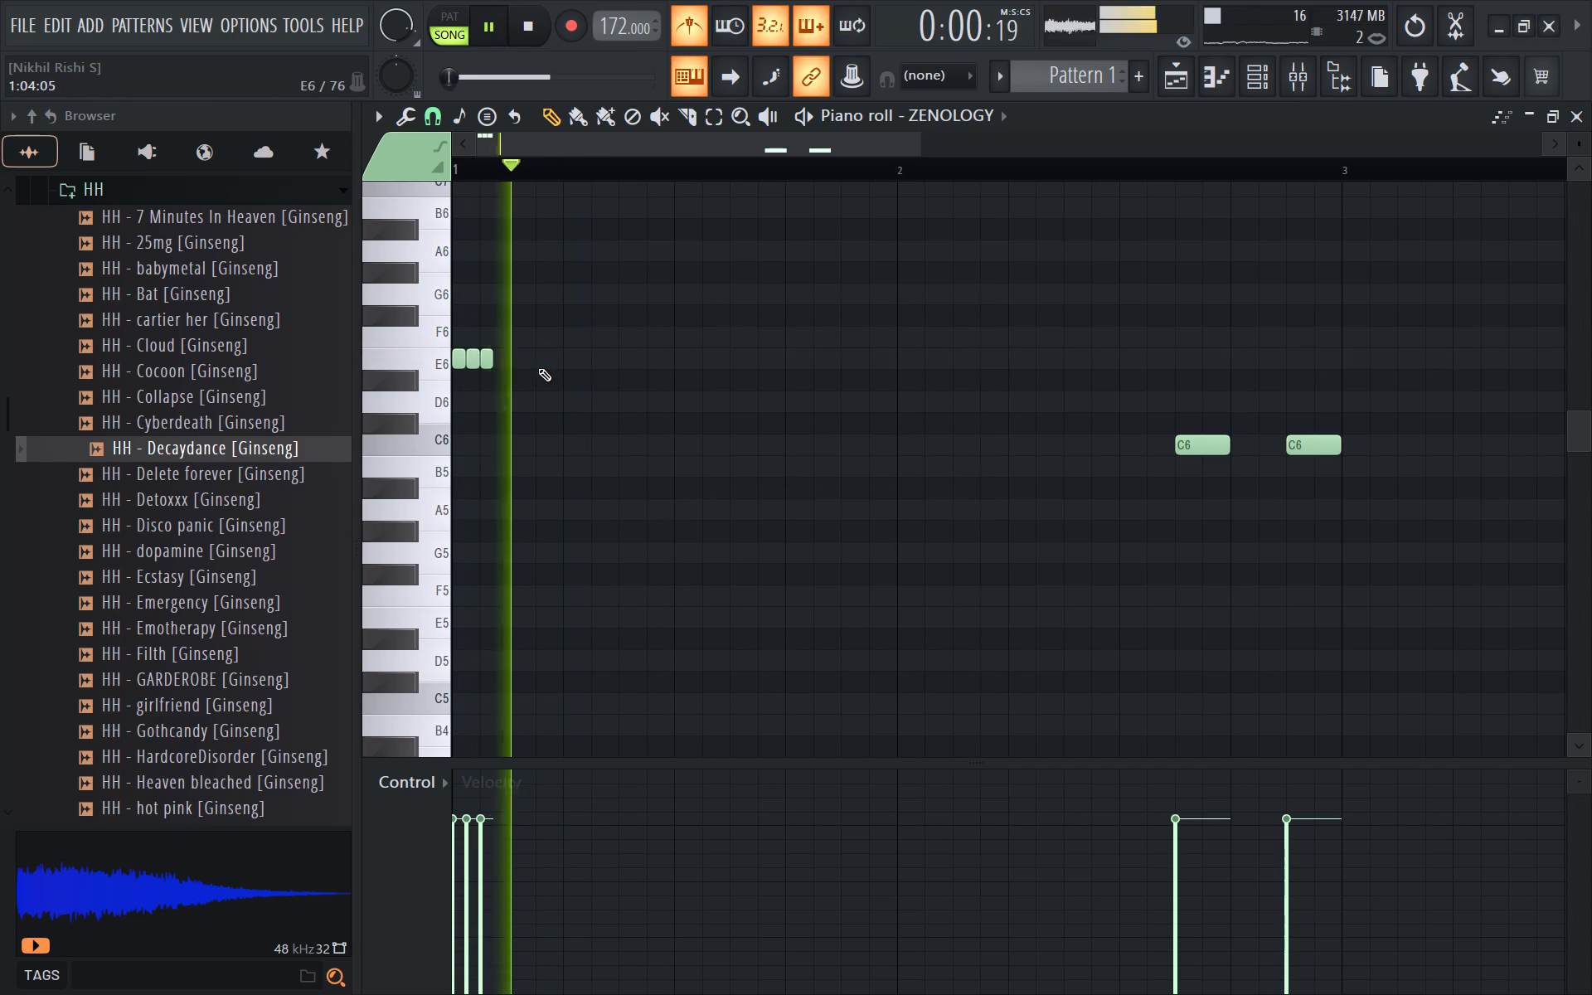
key(space)
key(space)
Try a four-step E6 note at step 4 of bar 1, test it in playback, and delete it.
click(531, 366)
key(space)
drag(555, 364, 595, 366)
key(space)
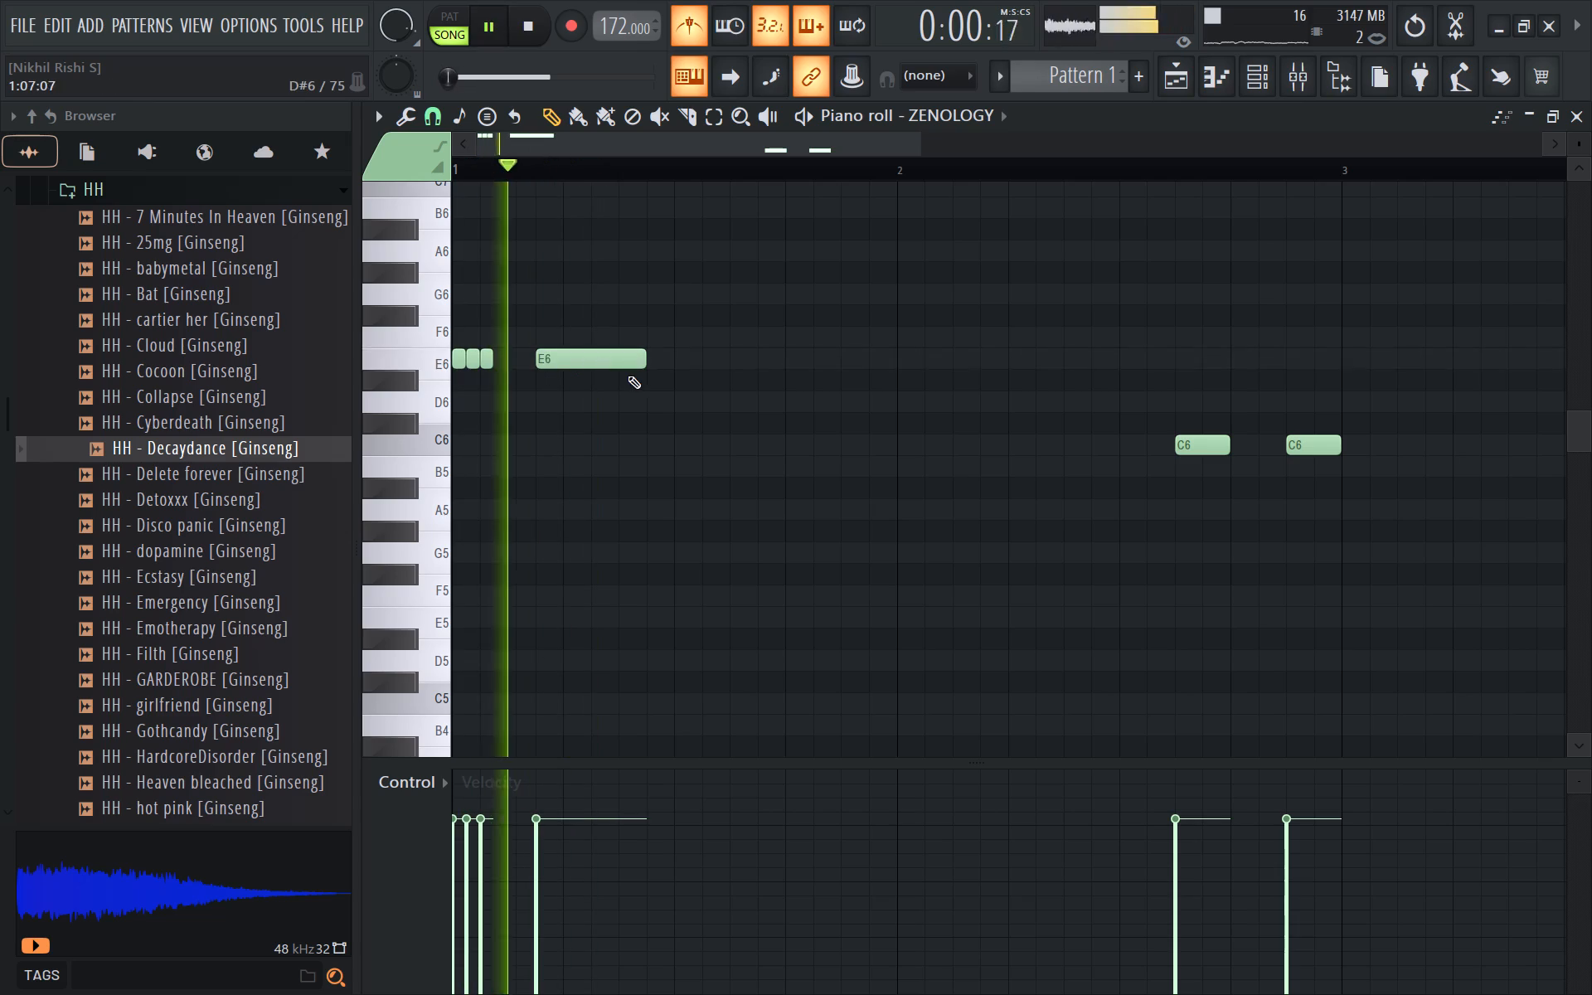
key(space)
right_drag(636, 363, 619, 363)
Use Advanced fill on the HH - Decaydance channel to place a hit every 2 steps, checking it in playback.
click(1250, 85)
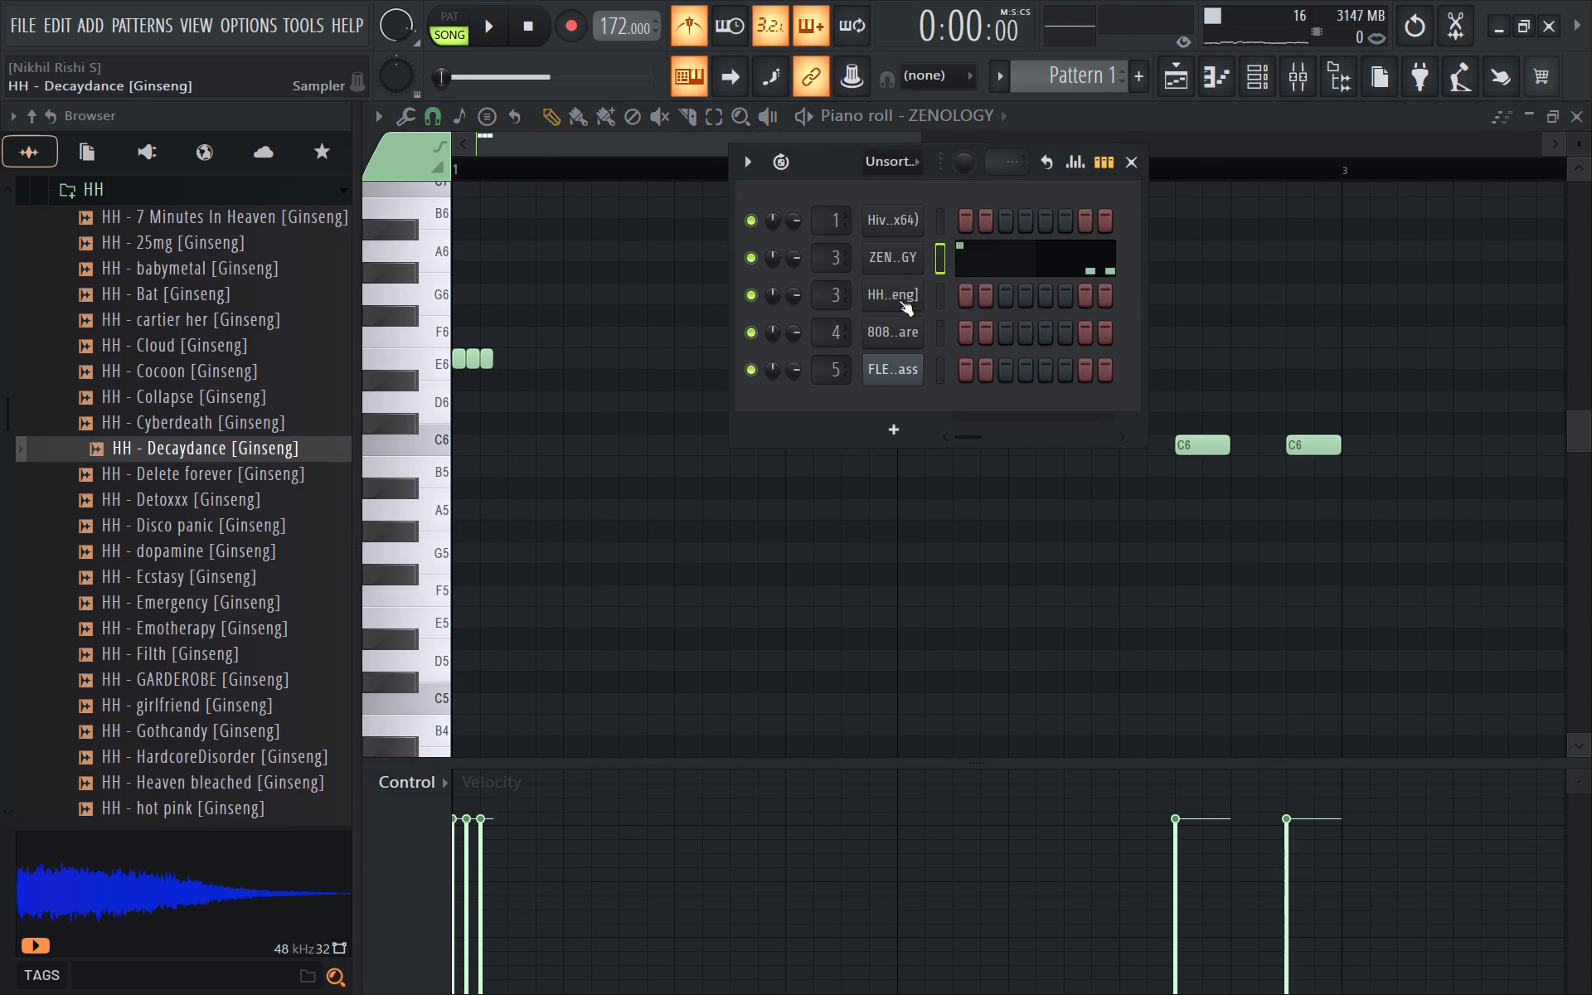
right_click(899, 300)
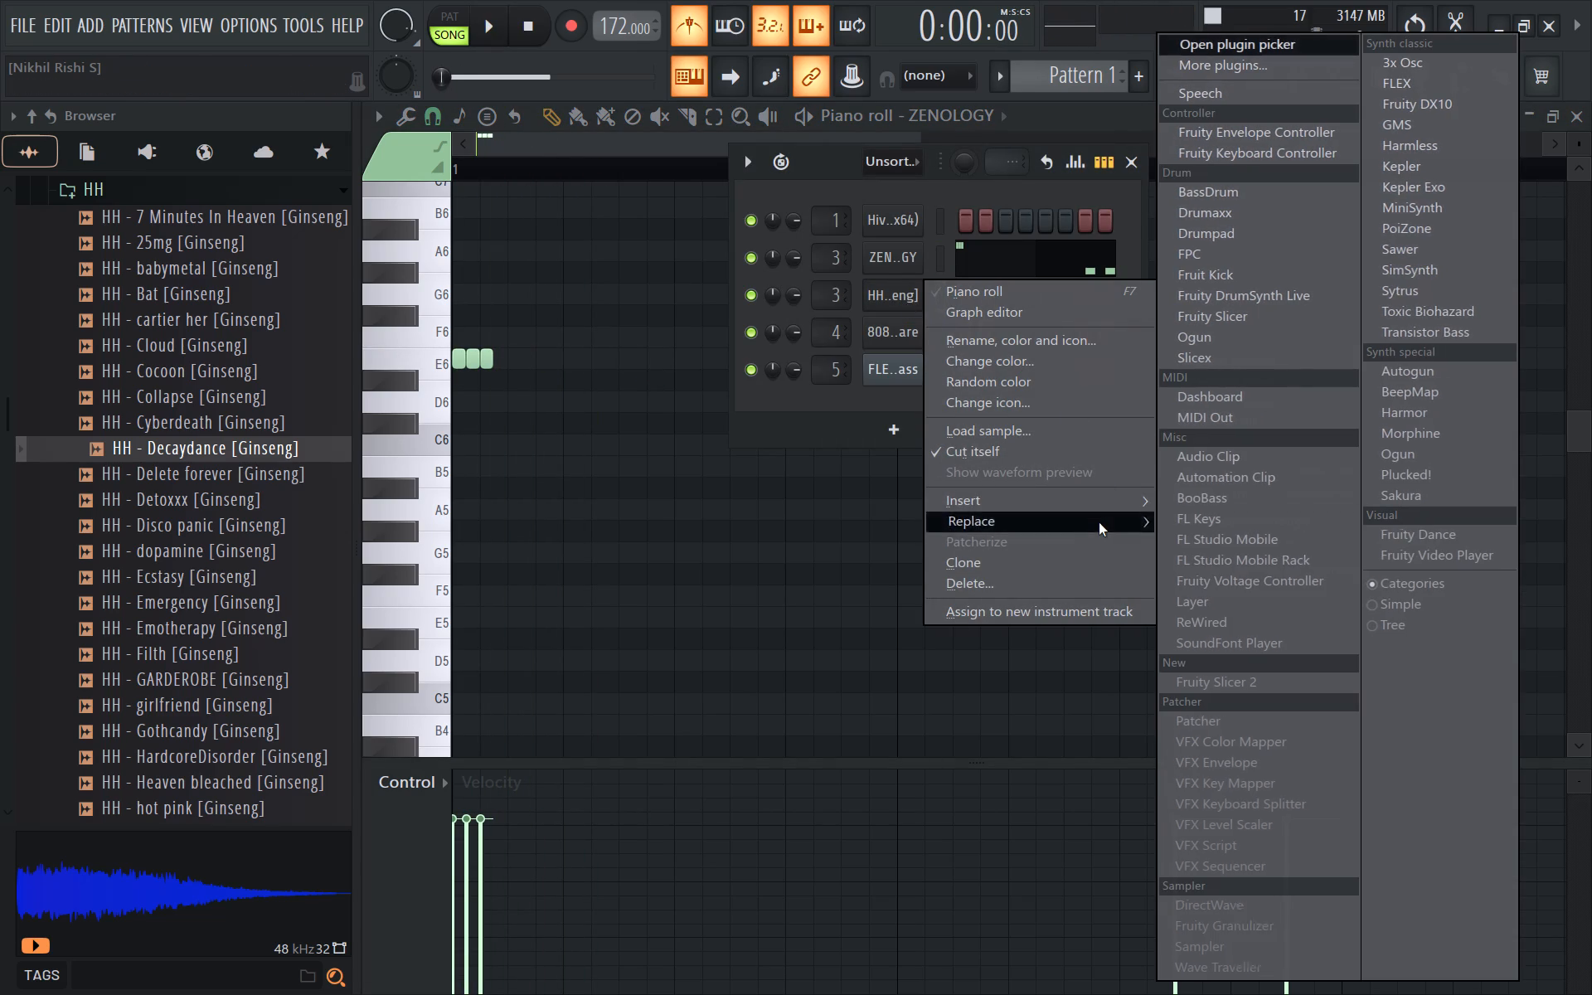
click(1303, 422)
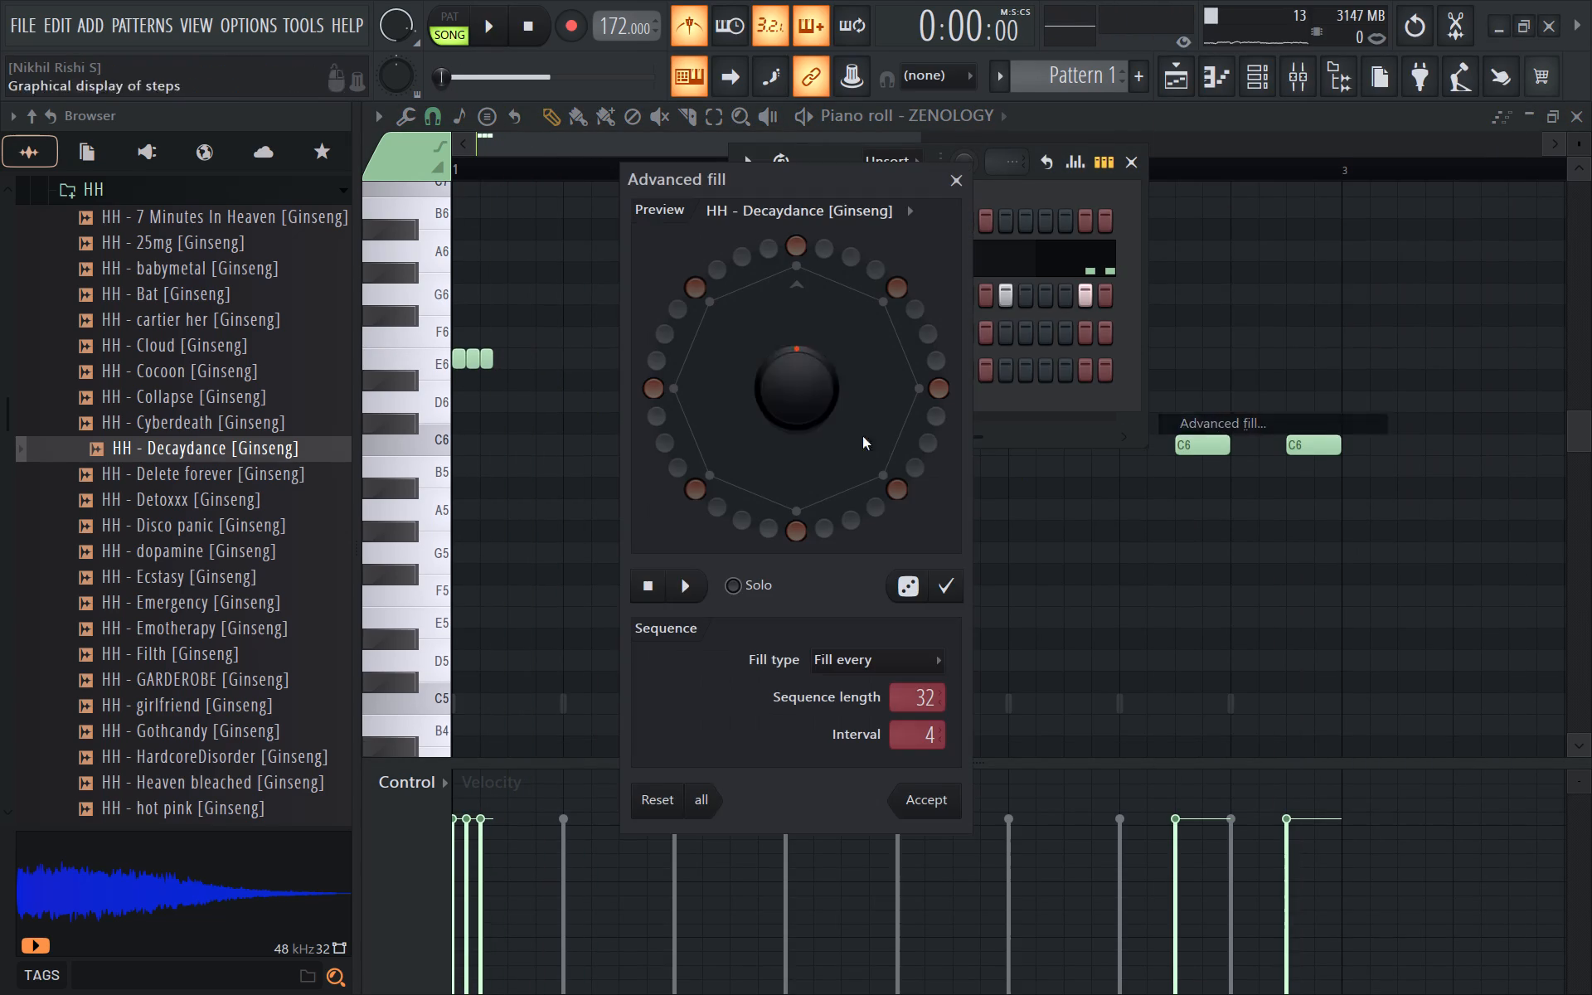
key(space)
key(space)
key(space)
drag(926, 732, 953, 773)
key(space)
key(space)
key(space)
key(space)
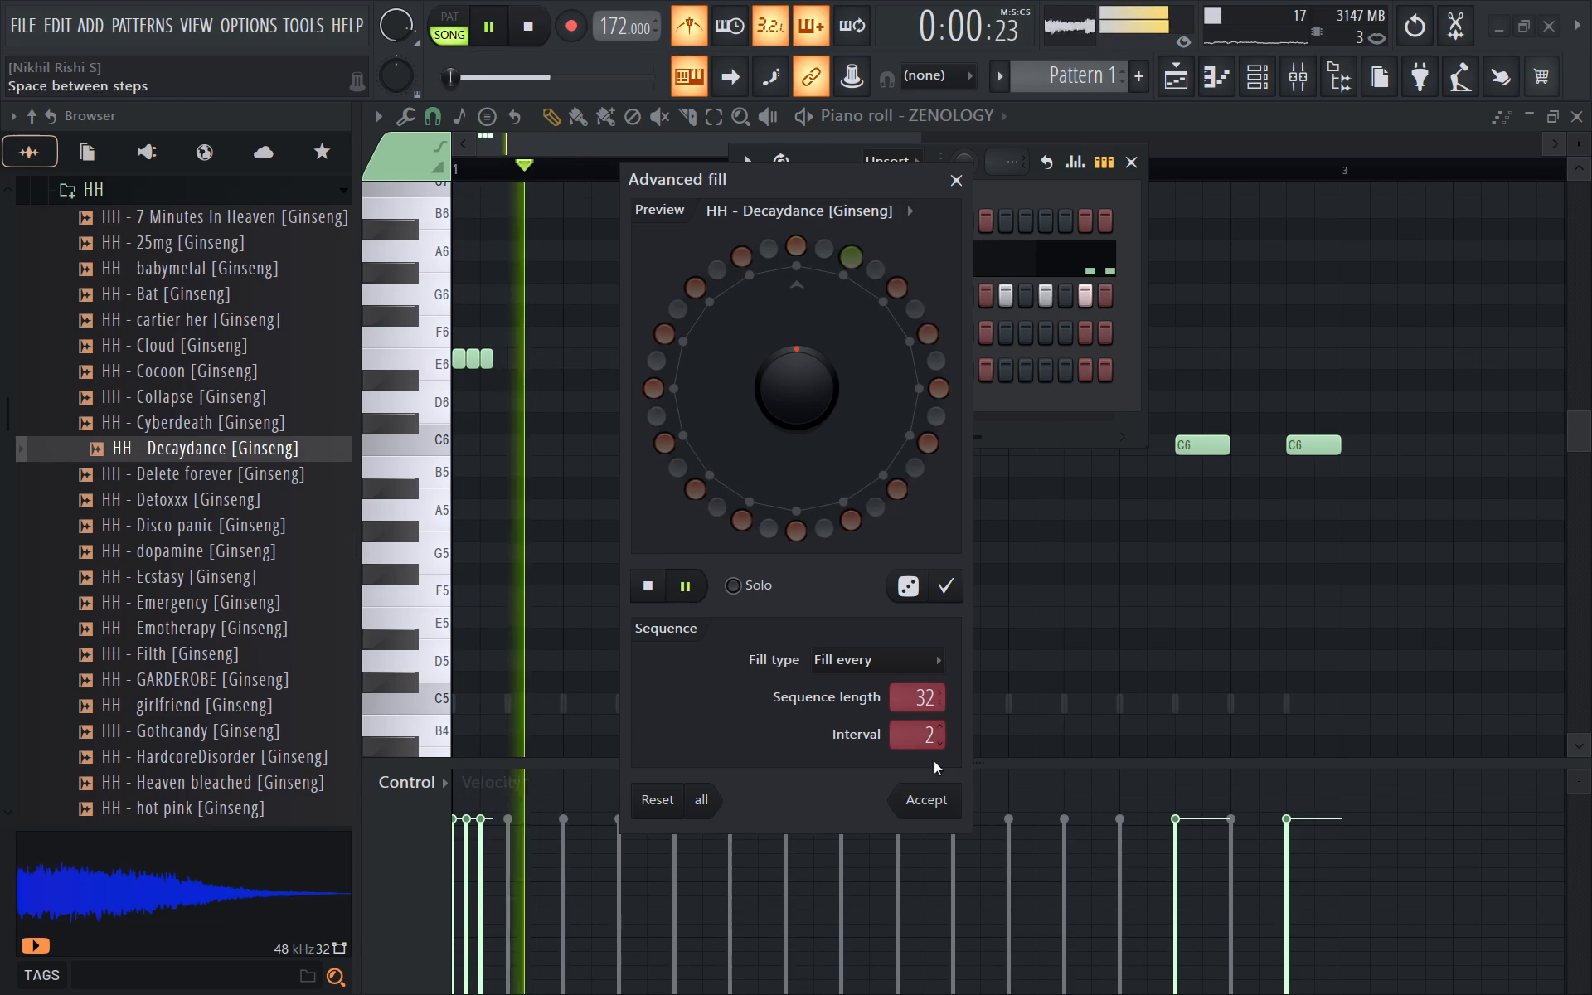
click(934, 803)
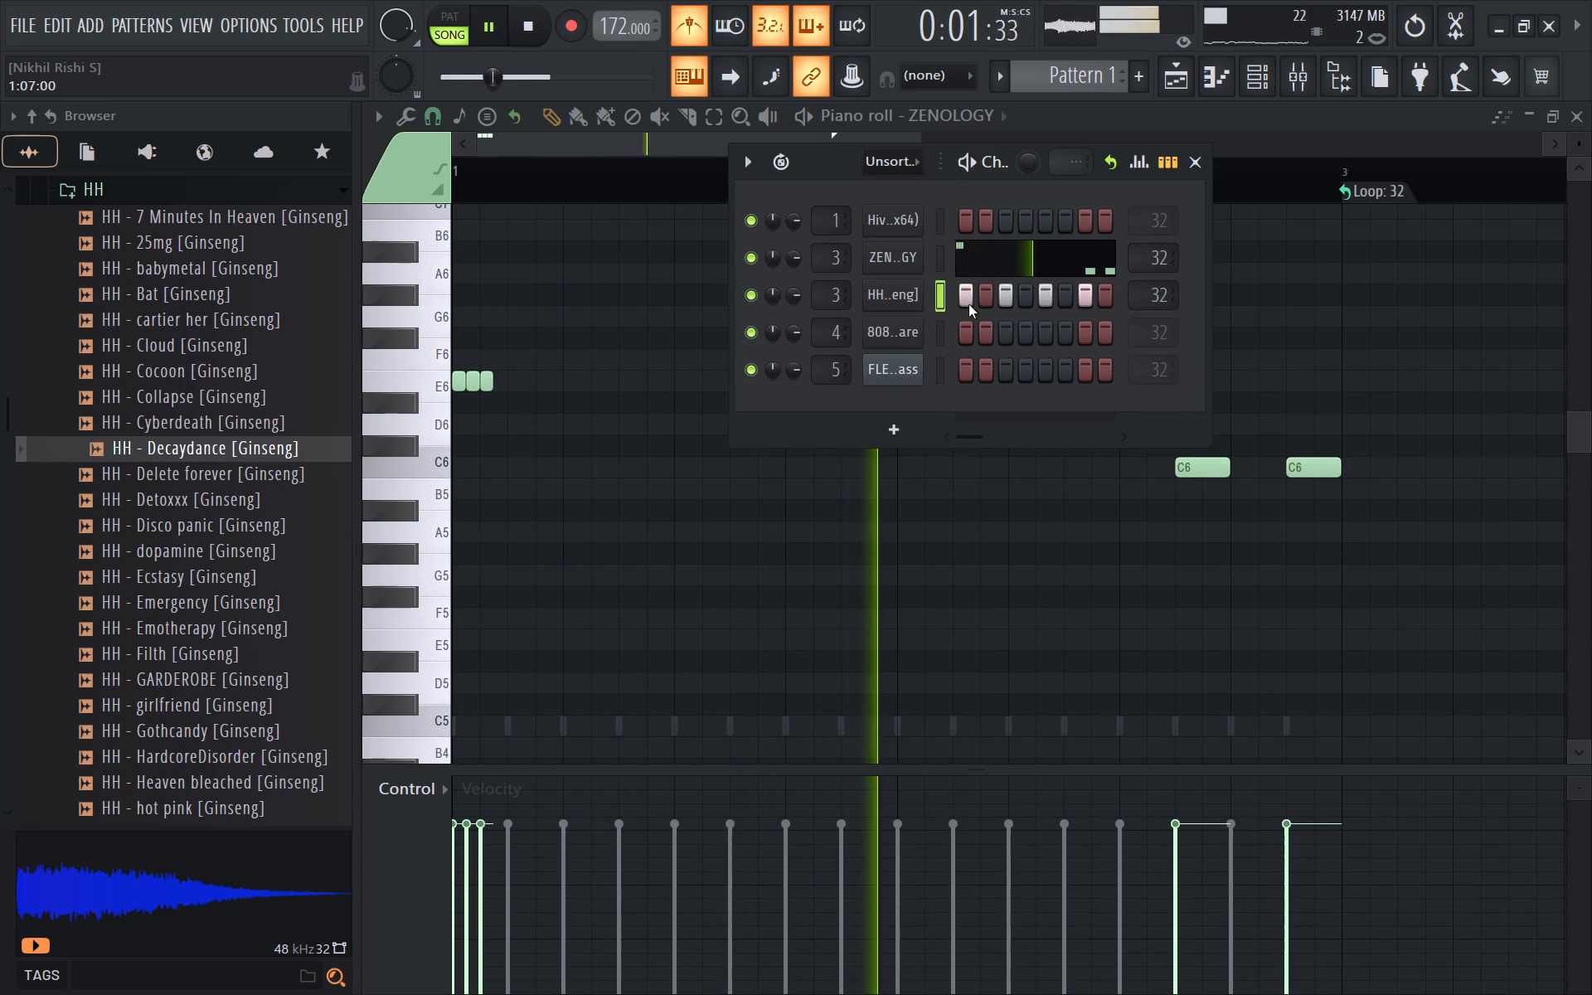
click(1201, 171)
key(space)
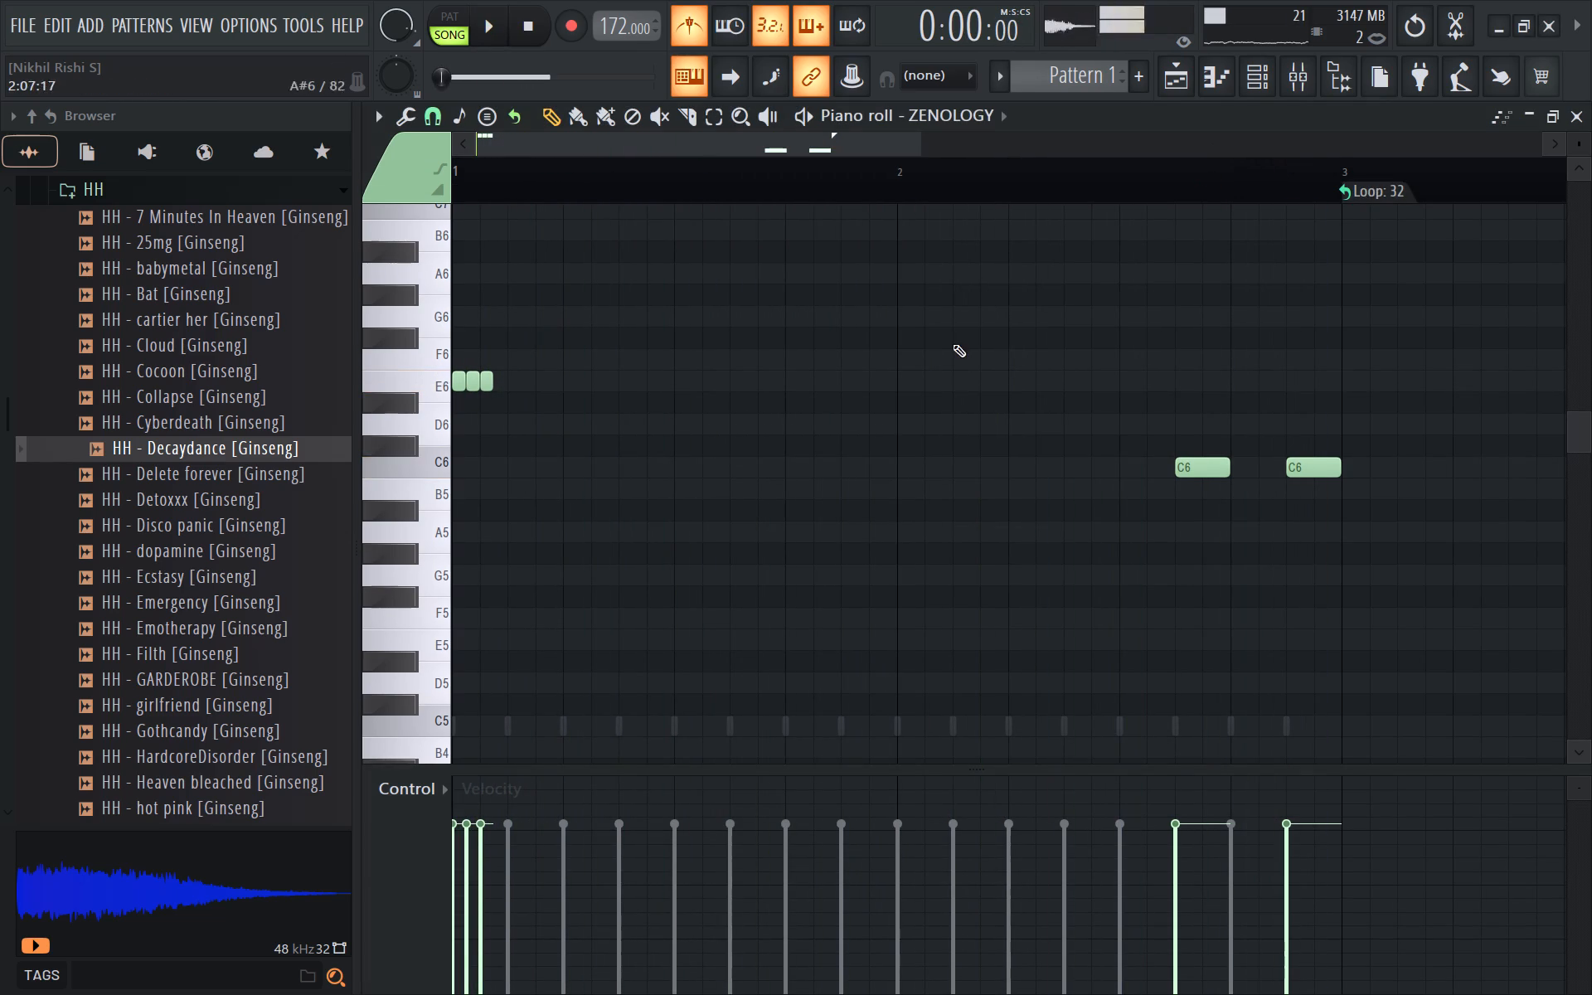
Replace the three E6 hits with a four-step E6 note at the start of bar 1, arpeggiated into eight half-step hits.
click(502, 384)
right_click(532, 391)
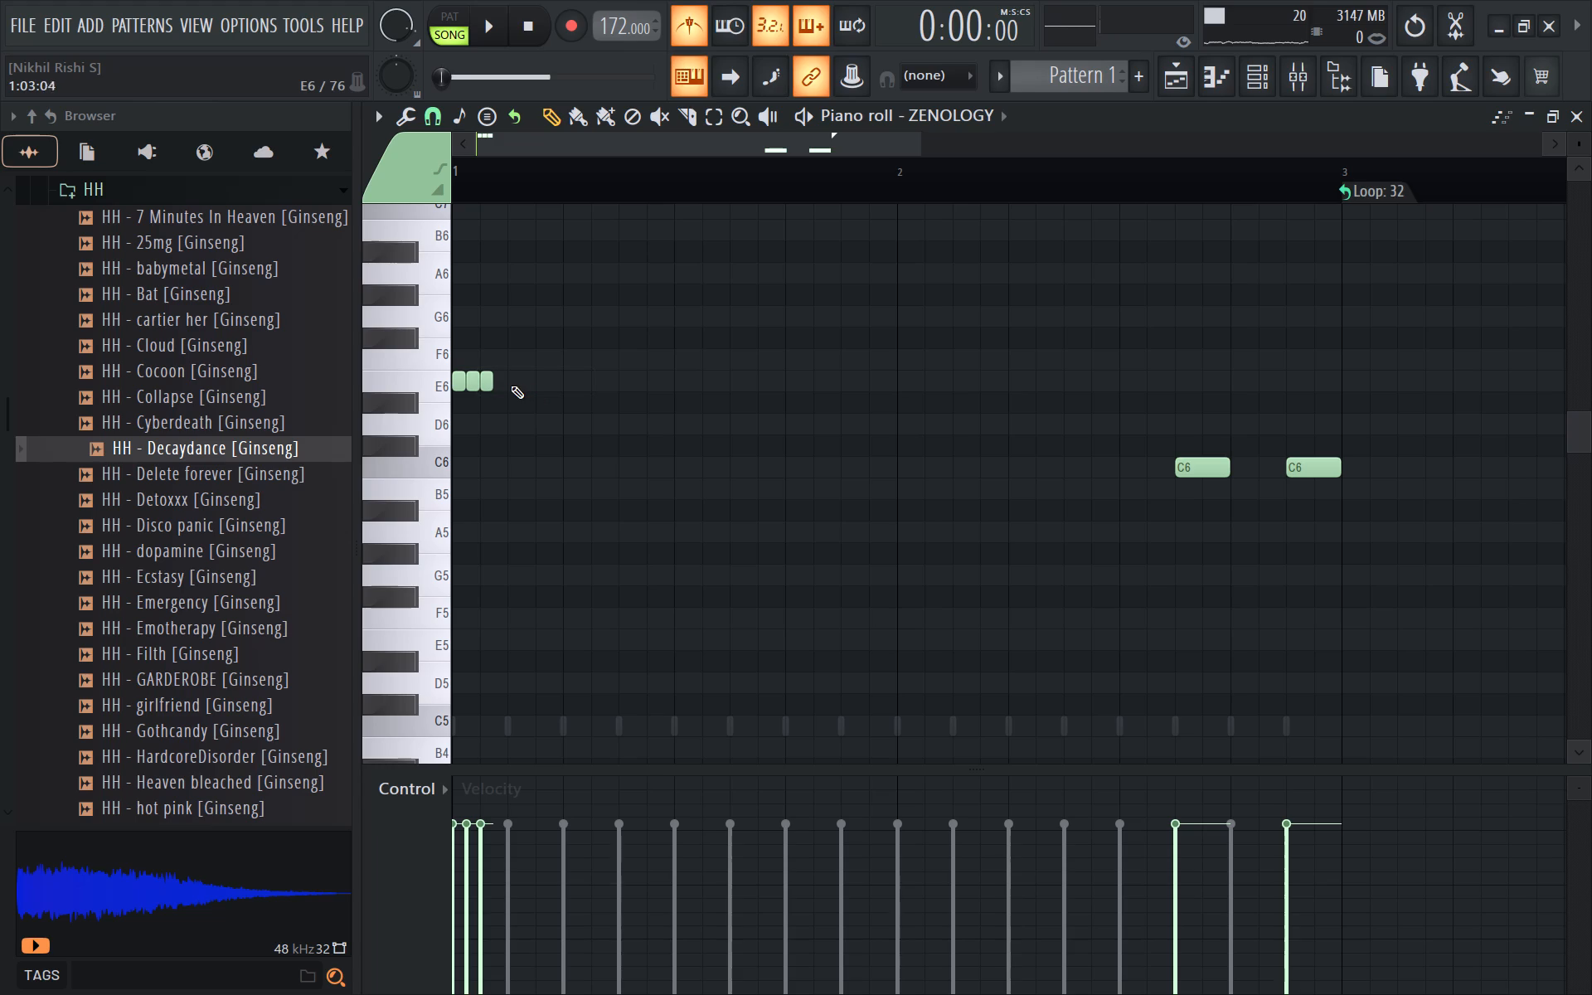
ctrl+drag(520, 376, 514, 395)
ctrl+drag(557, 337, 288, 471)
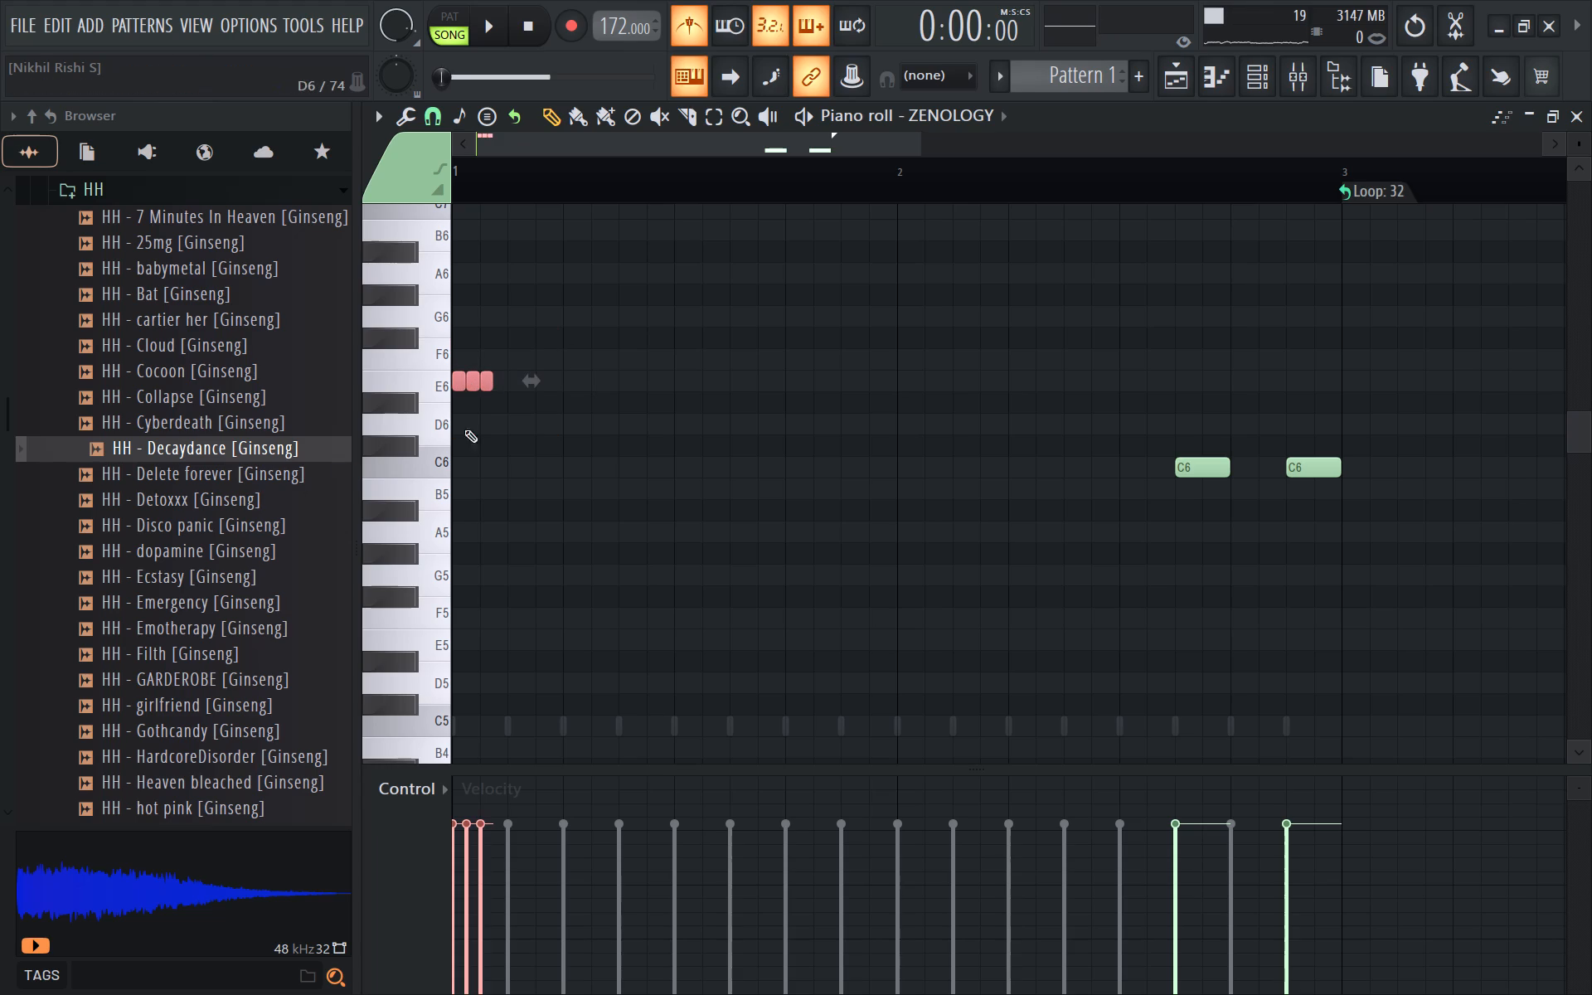
key(Delete)
drag(465, 380, 453, 381)
ctrl+drag(534, 309, 545, 438)
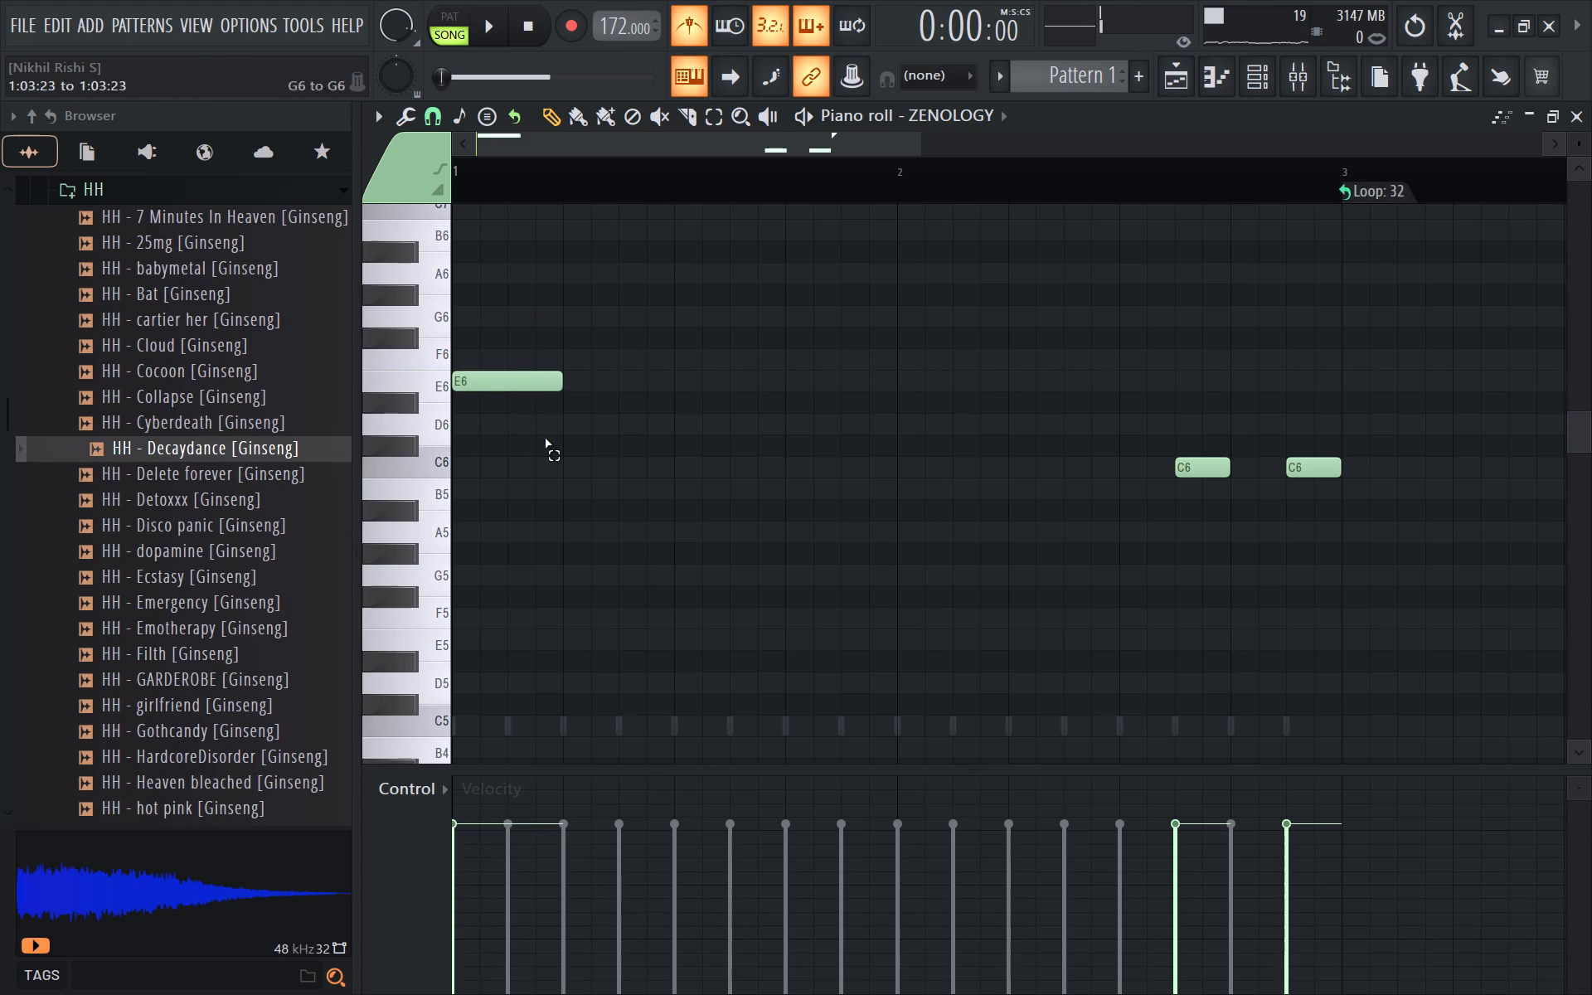
ctrl+drag(545, 438, 546, 481)
key(alt+a)
key(space)
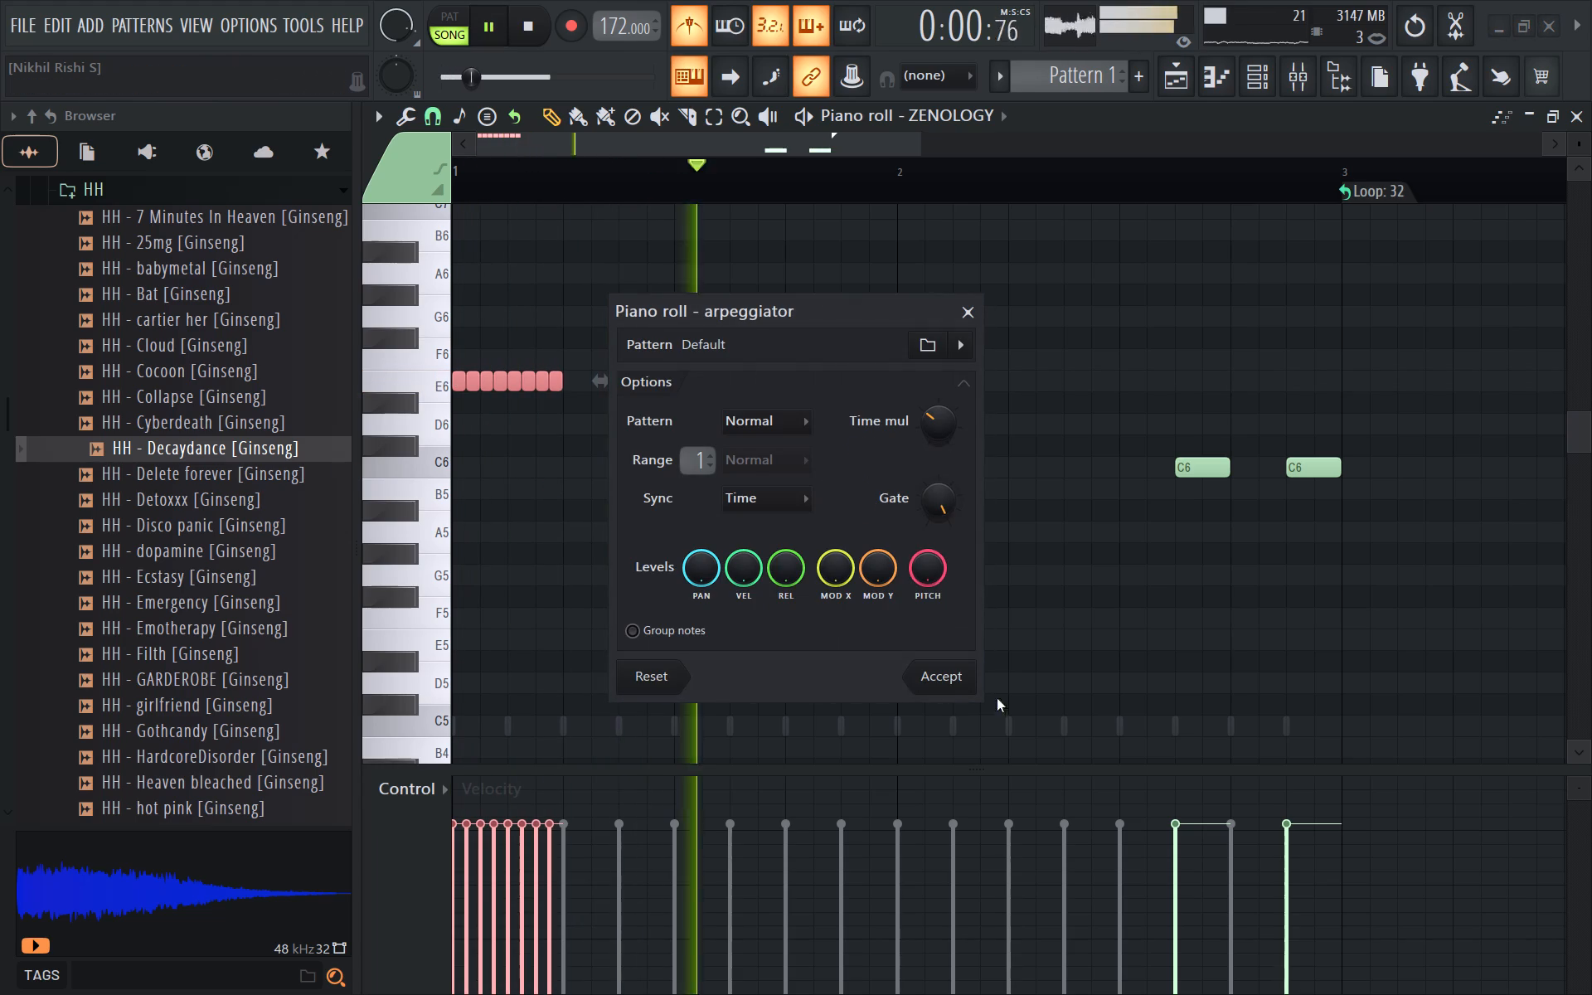
click(954, 689)
key(space)
Delete the last two E6 hits, keep the first six, and check the roll in playback.
key(space)
right_drag(579, 399, 552, 382)
key(space)
right_click(551, 382)
key(space)
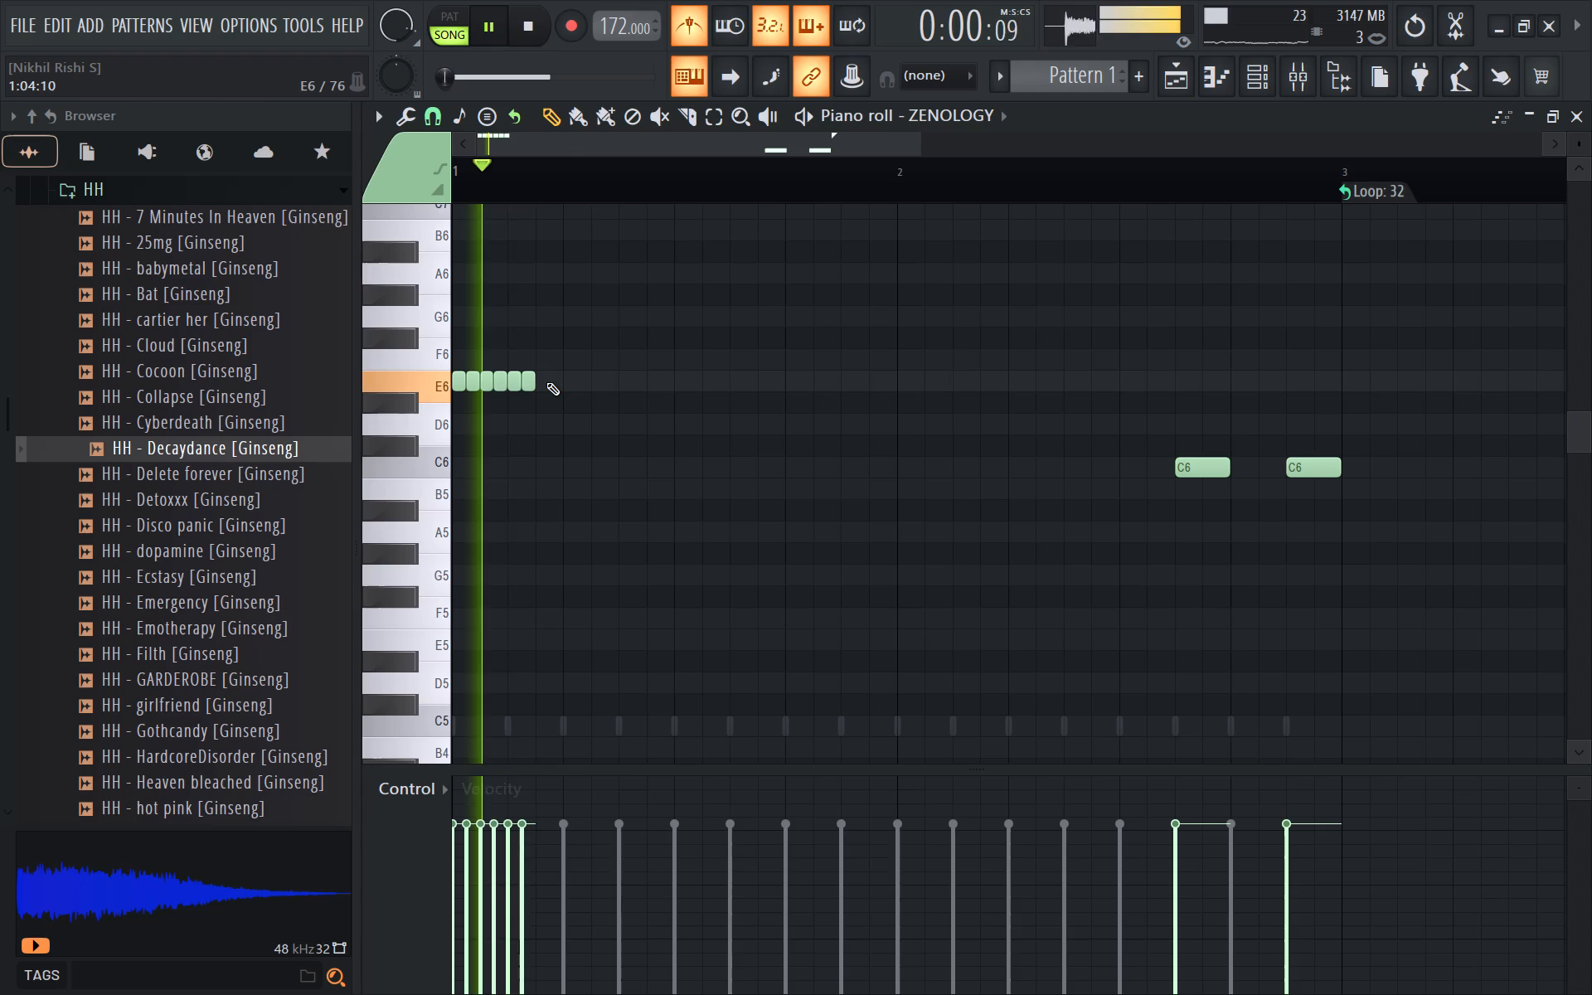
key(space)
key(space)
key(space)
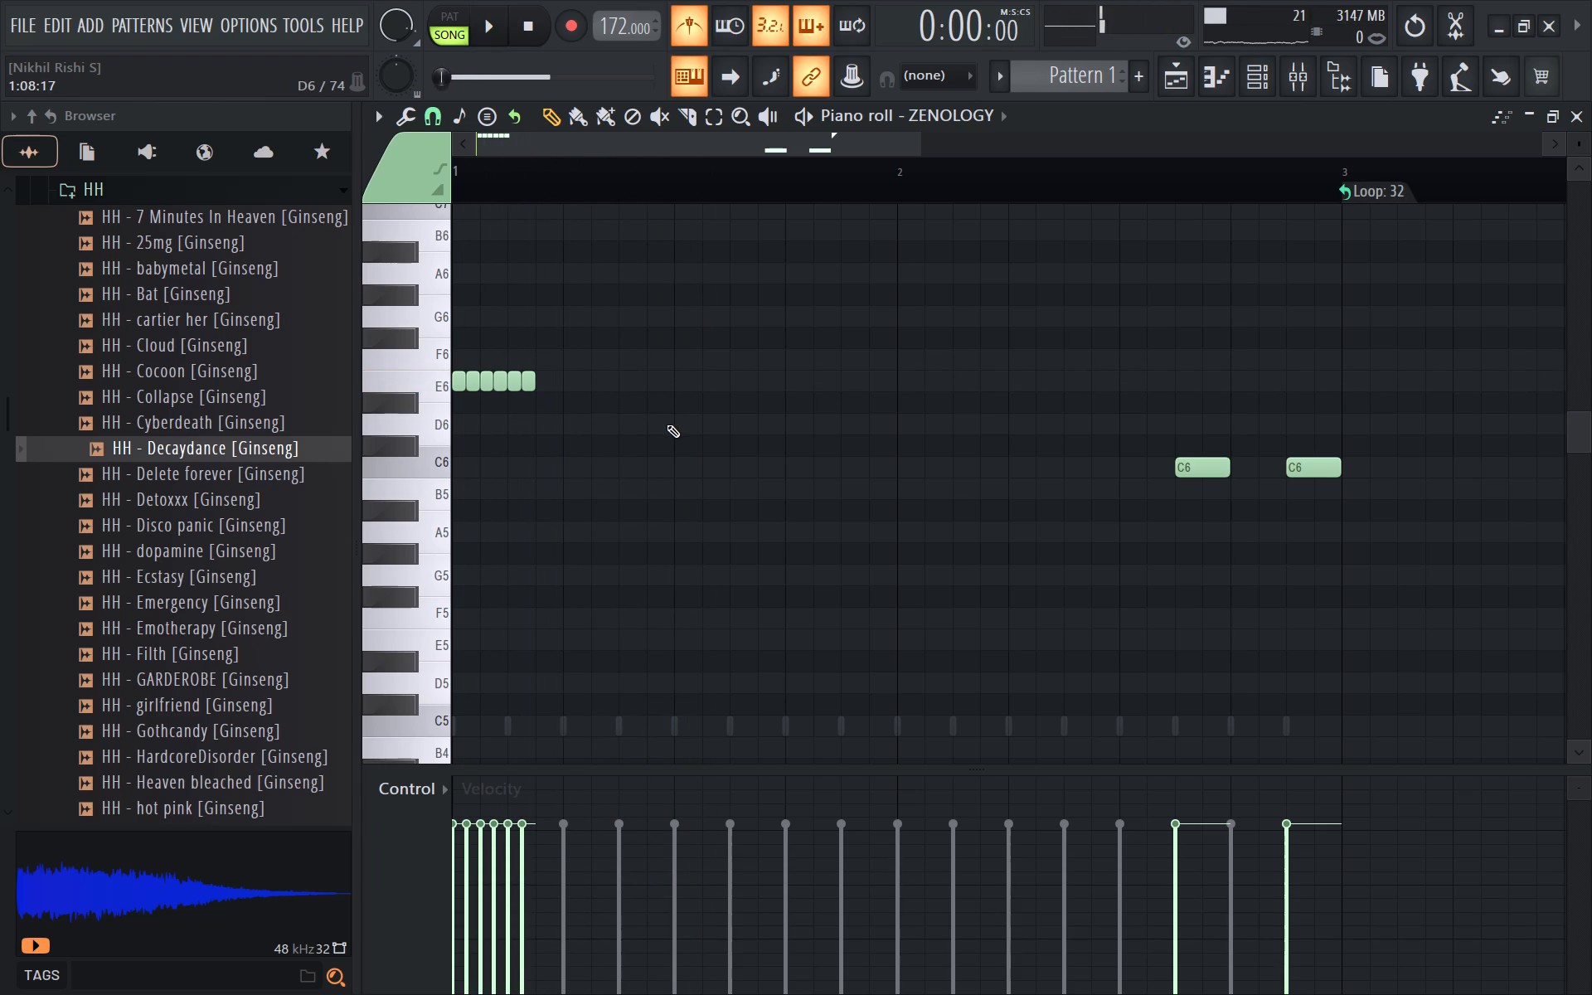
key(space)
Add a four-step C6 note at step 7 of bar 1, checking its timing in playback.
click(612, 459)
key(space)
drag(625, 467, 637, 464)
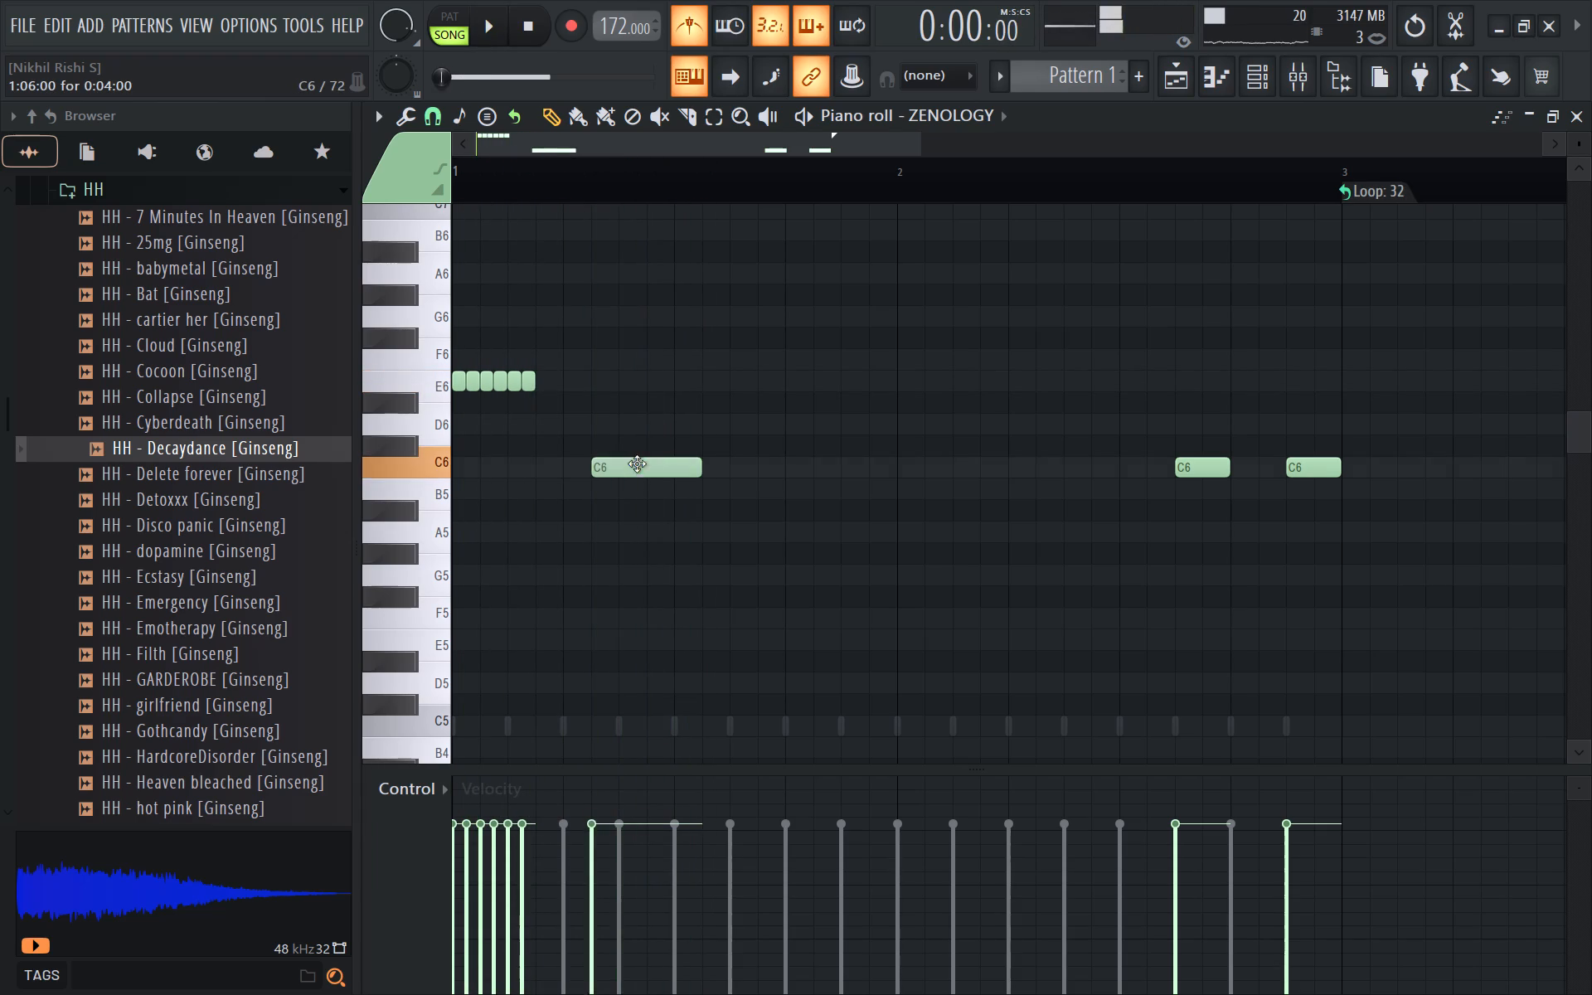
drag(637, 464, 653, 453)
key(space)
key(space)
drag(723, 468, 721, 488)
key(space)
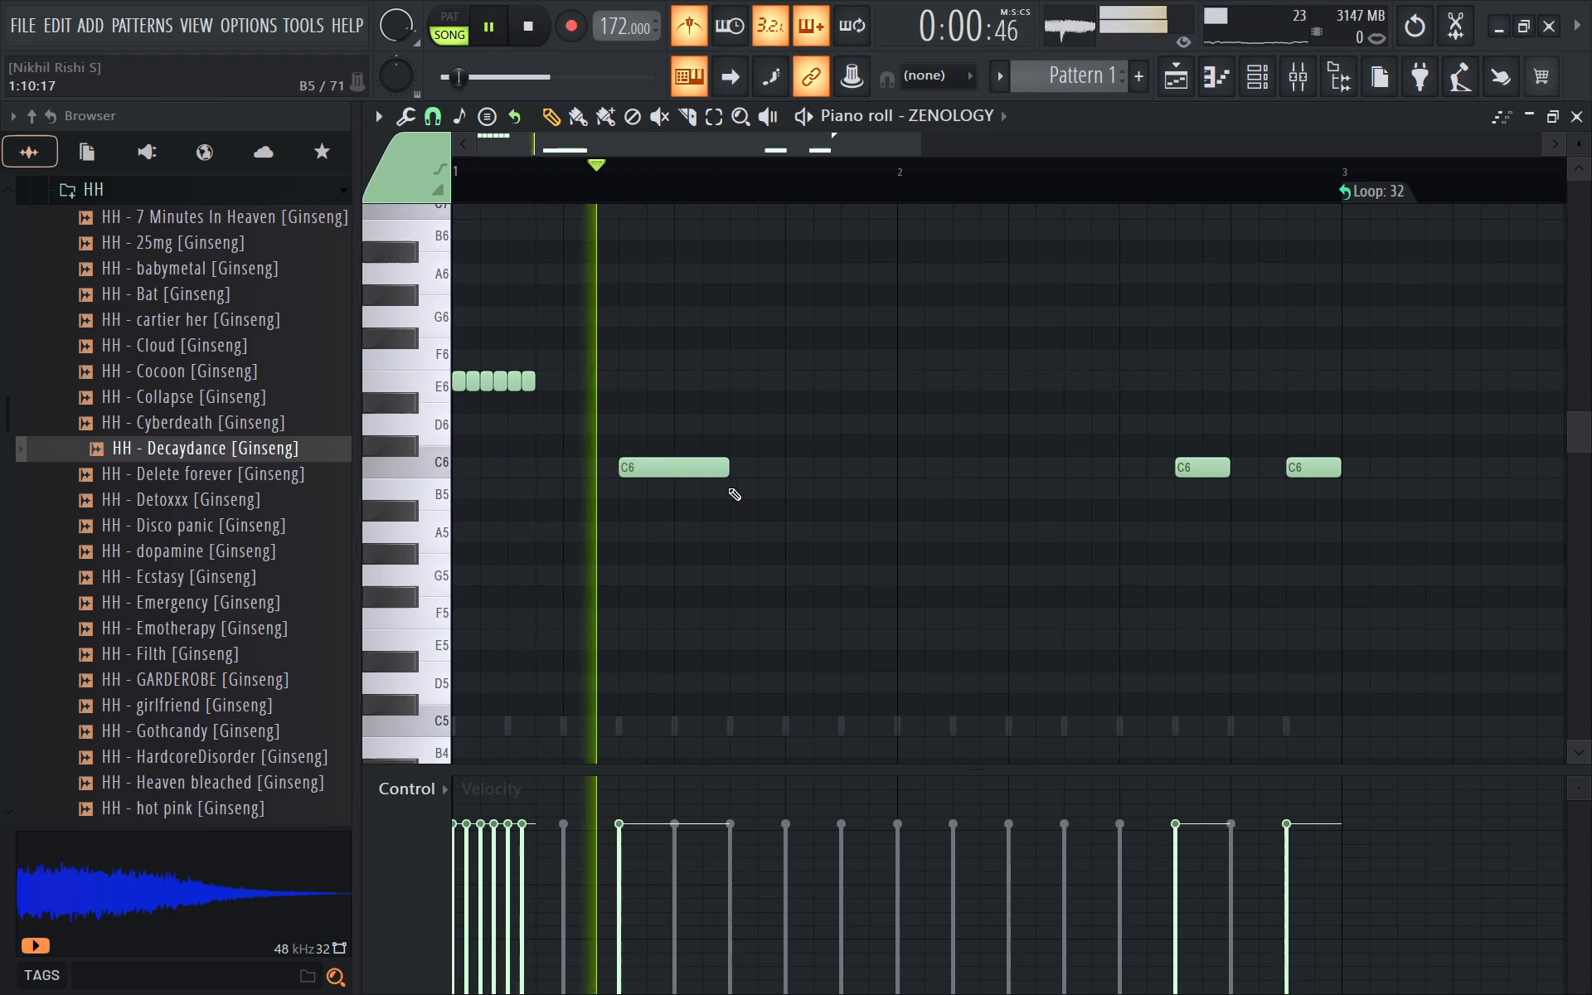
key(space)
key(space)
key(space)
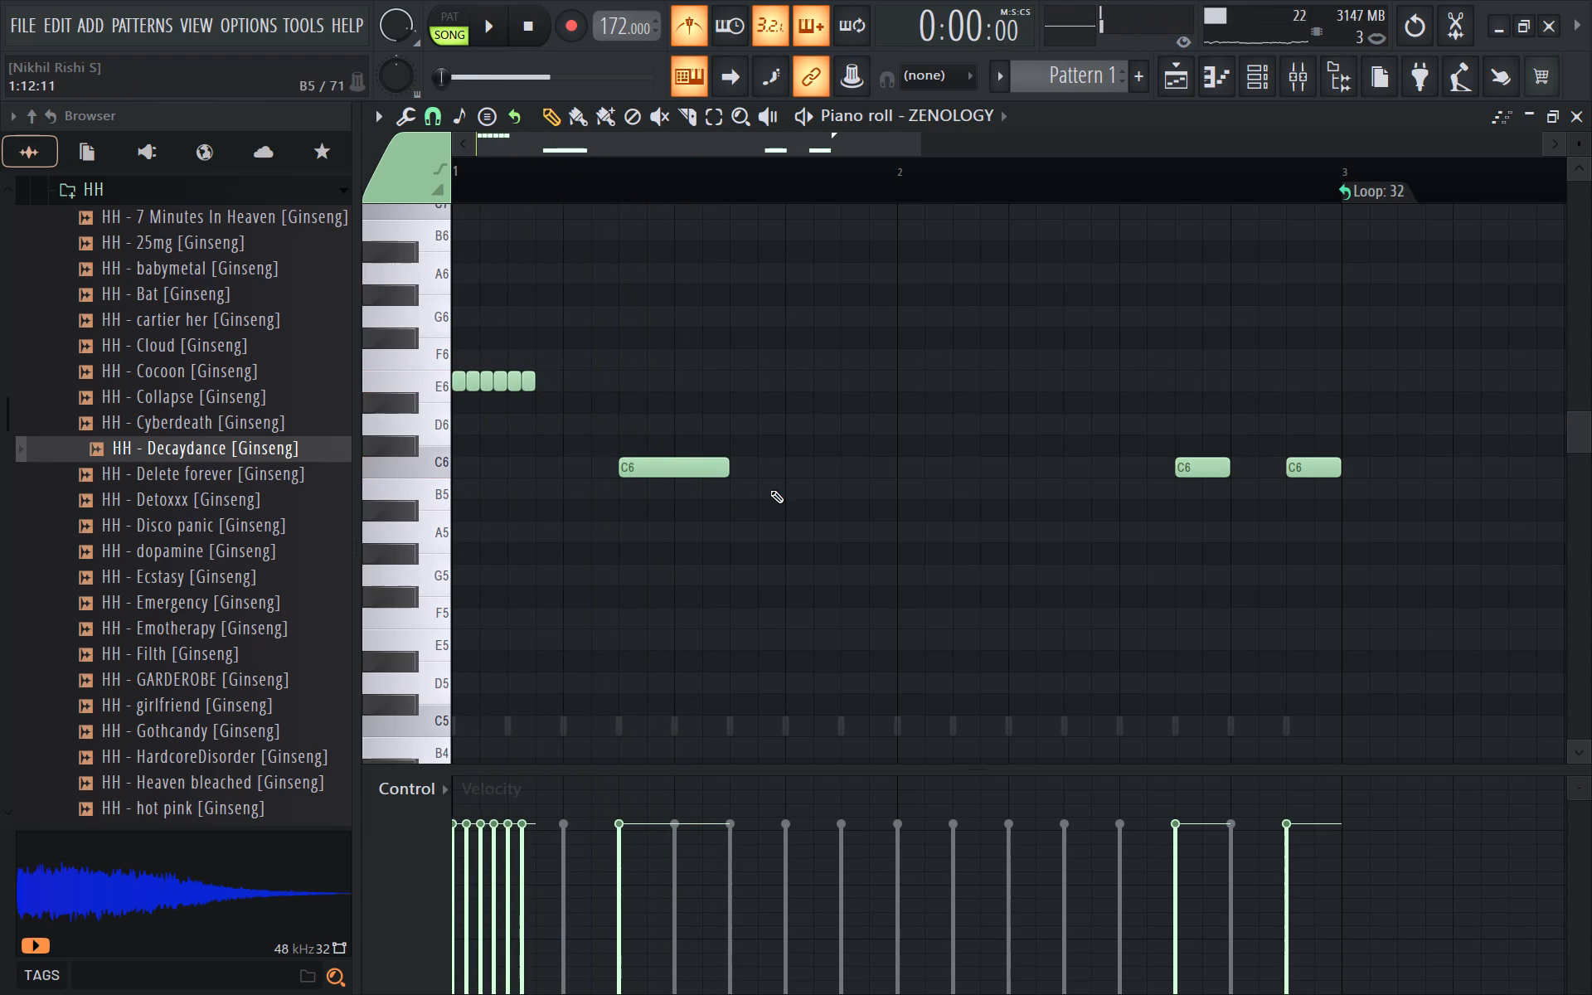
Add a four-step note at step 11 of bar 1 and settle it on F6 through repeated playback tests.
drag(757, 546, 760, 374)
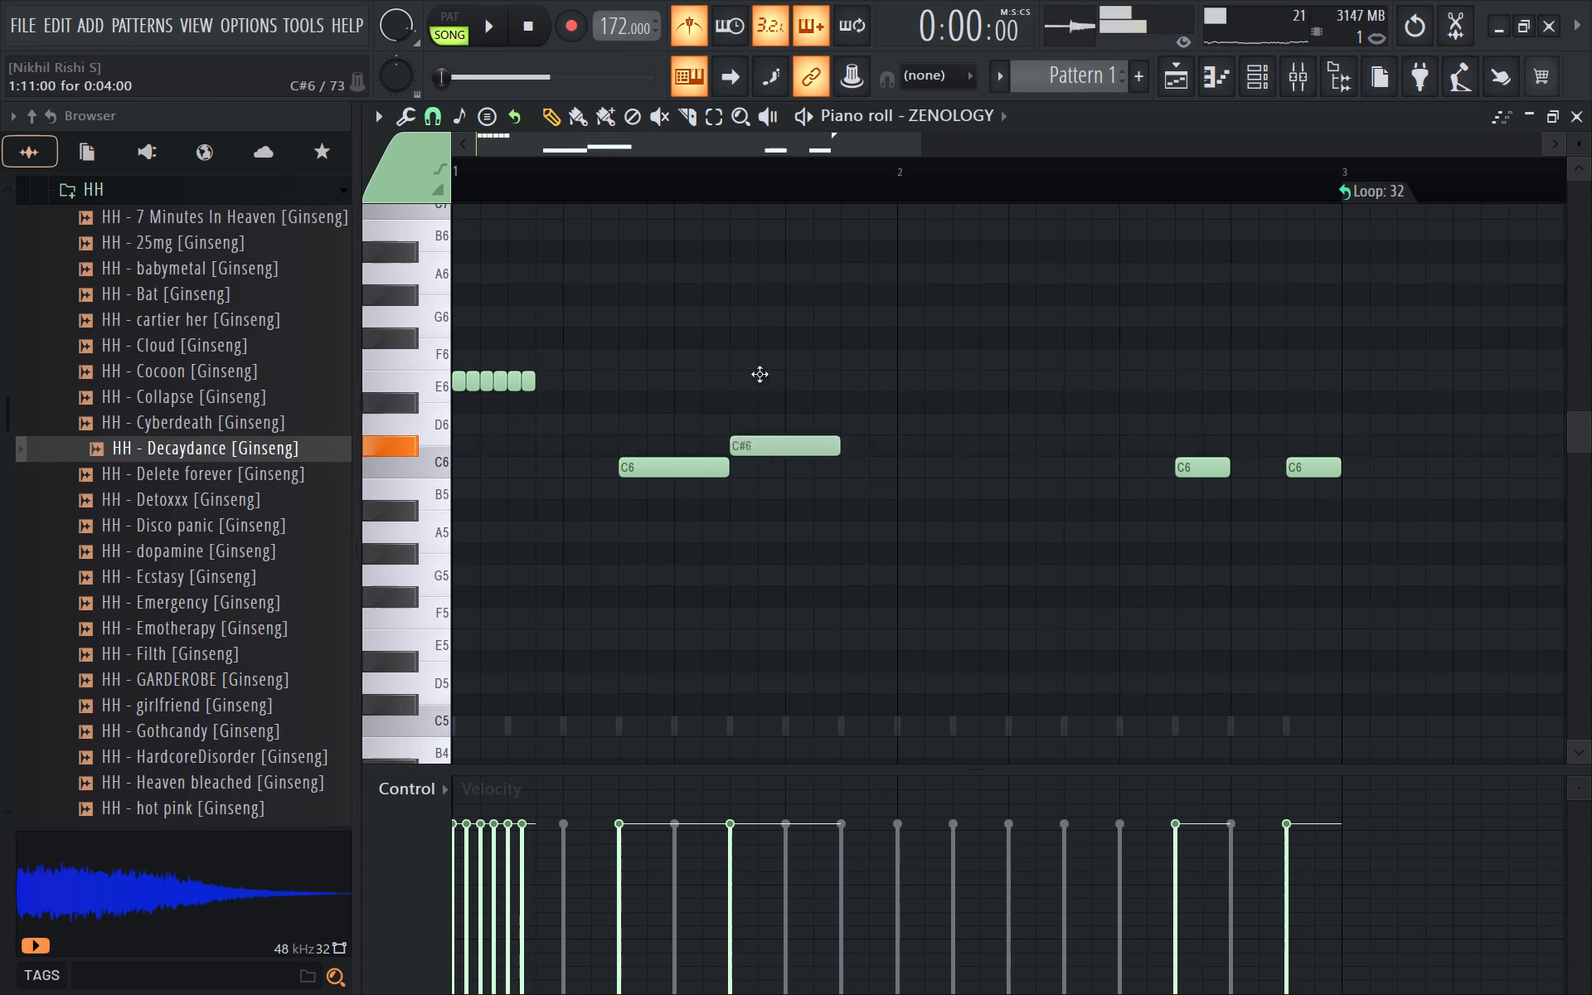
drag(760, 374, 764, 257)
key(space)
key(space)
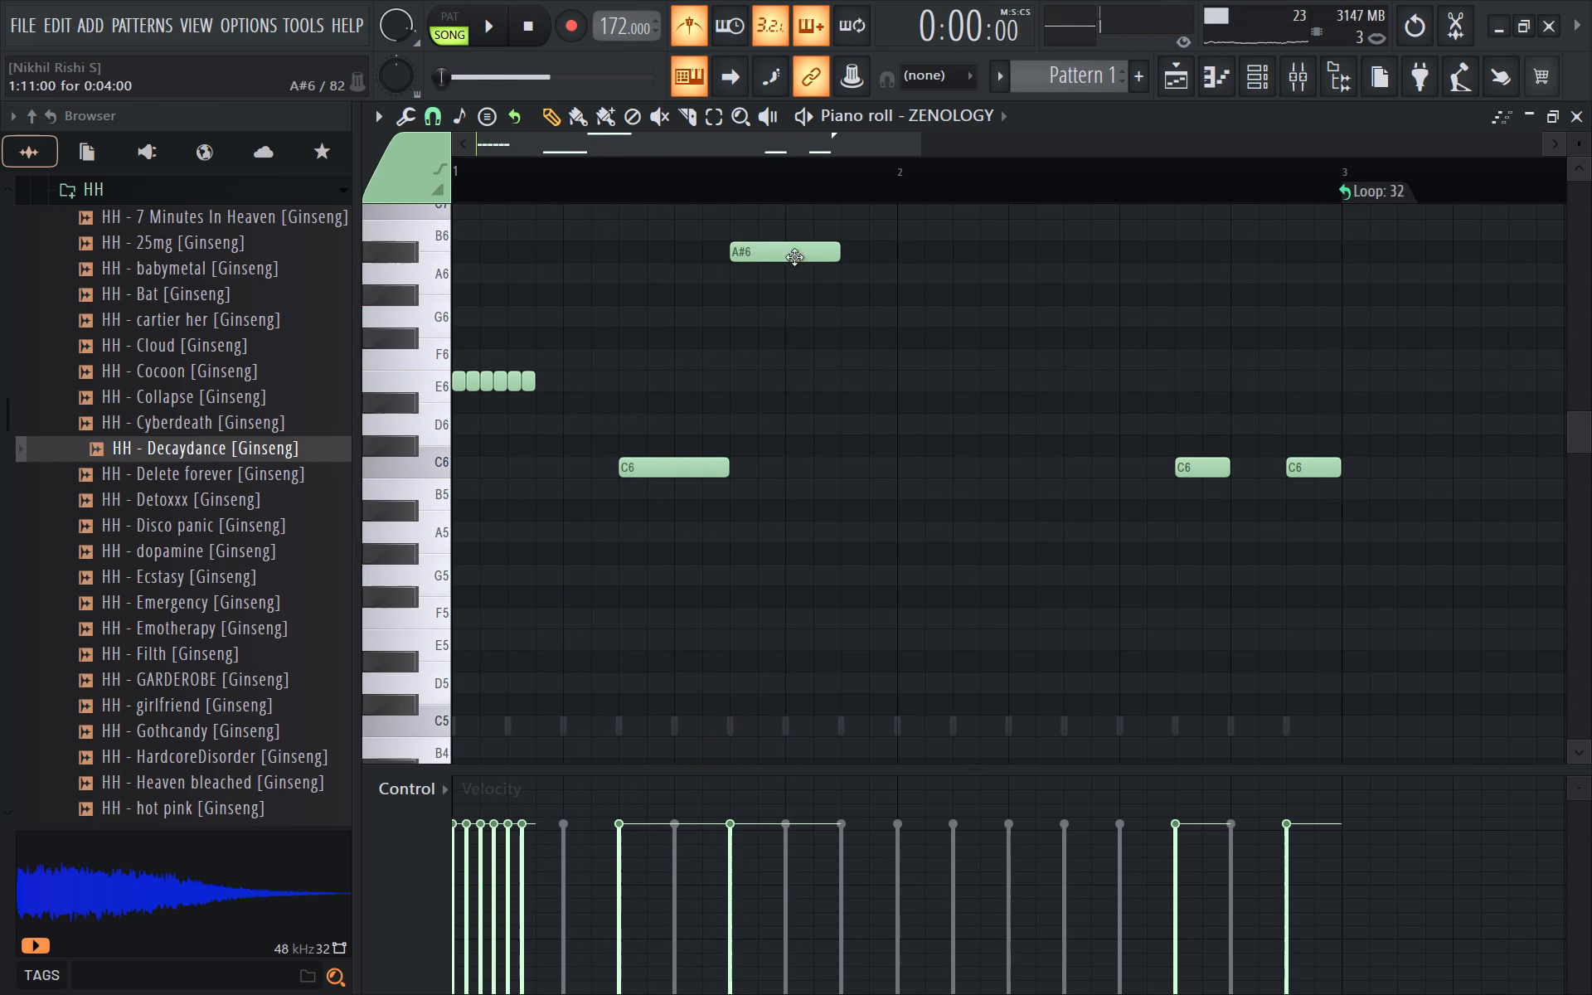
drag(794, 257, 793, 229)
key(space)
key(space)
key(space)
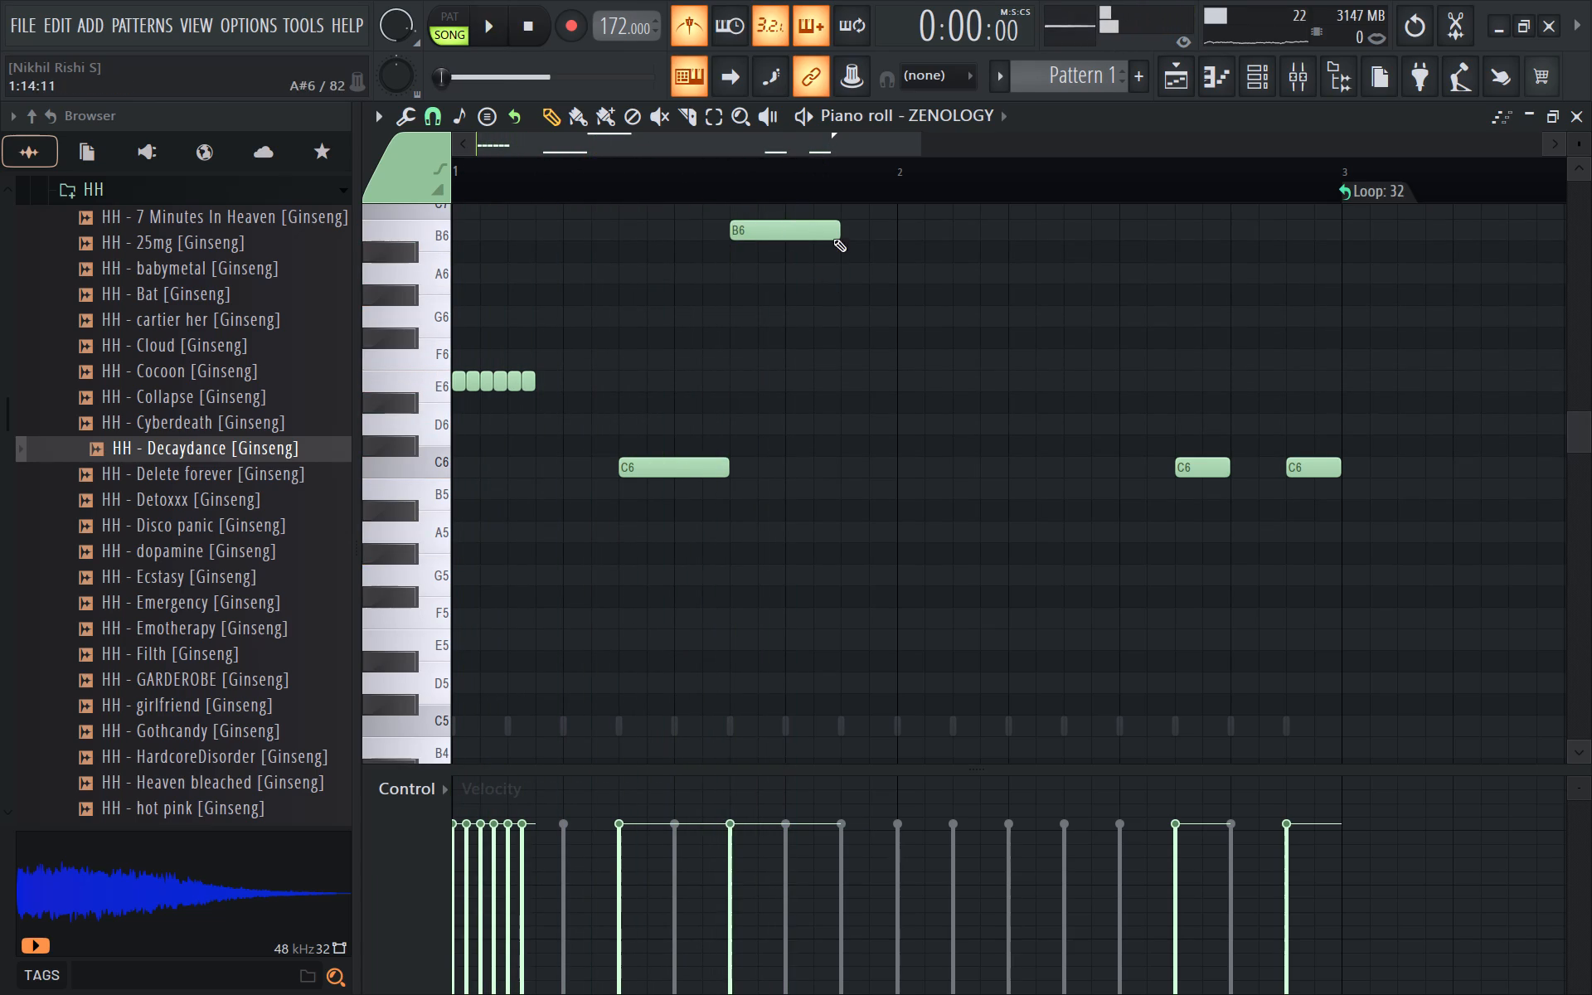
drag(792, 226, 804, 366)
key(space)
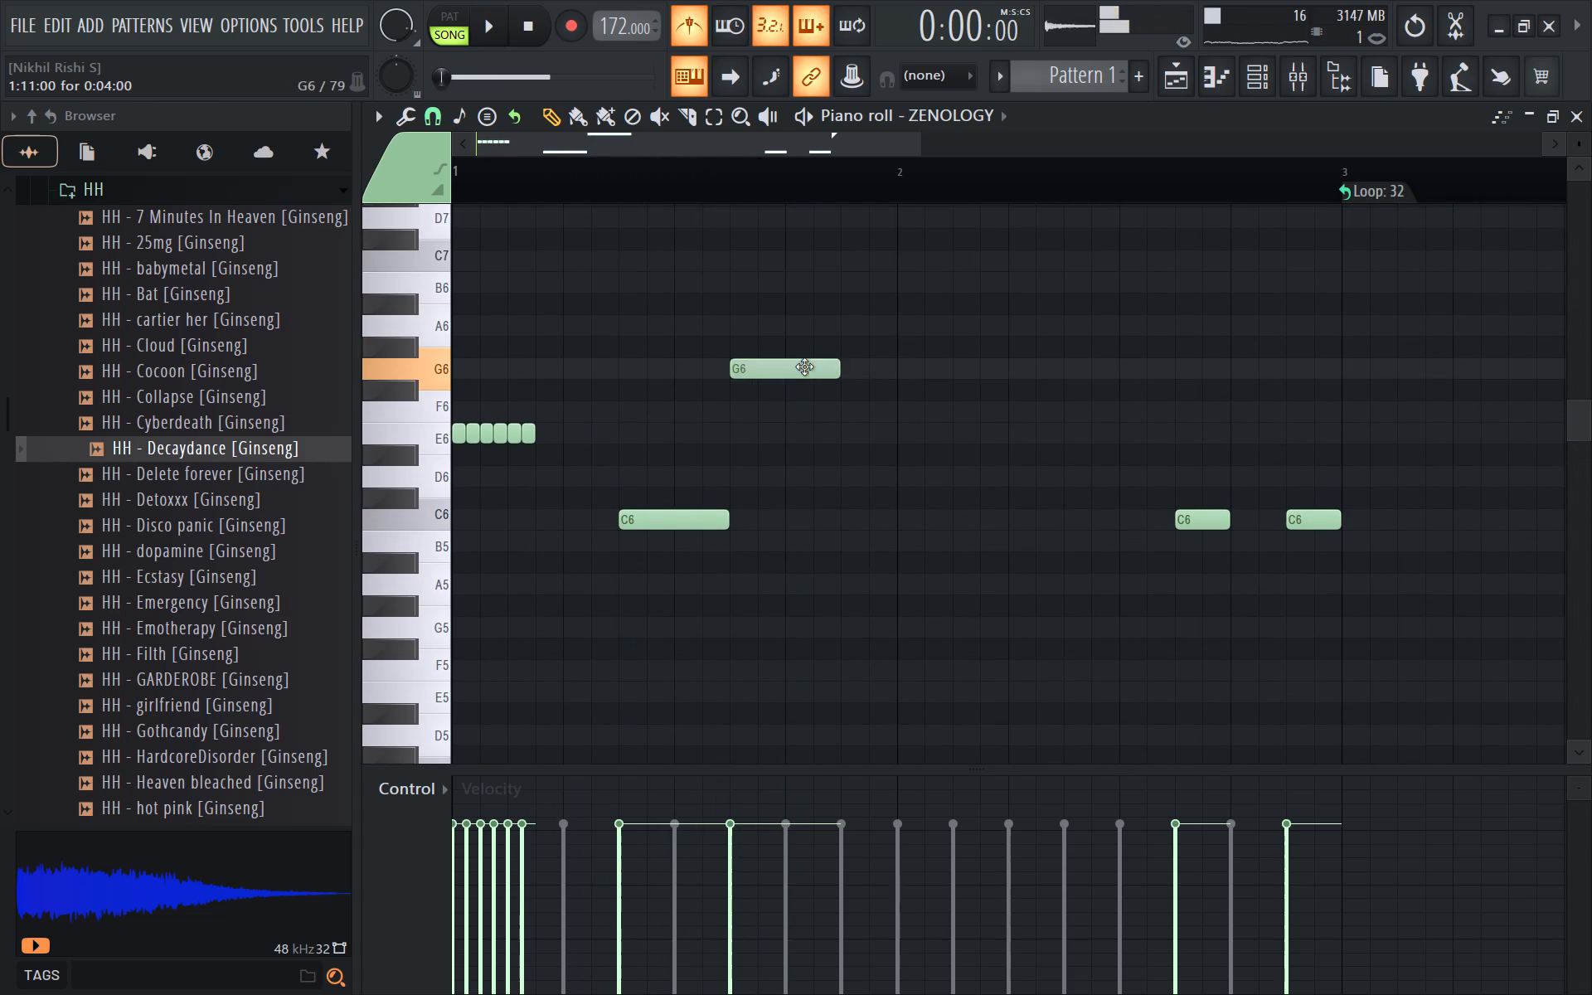
drag(804, 366, 815, 399)
key(space)
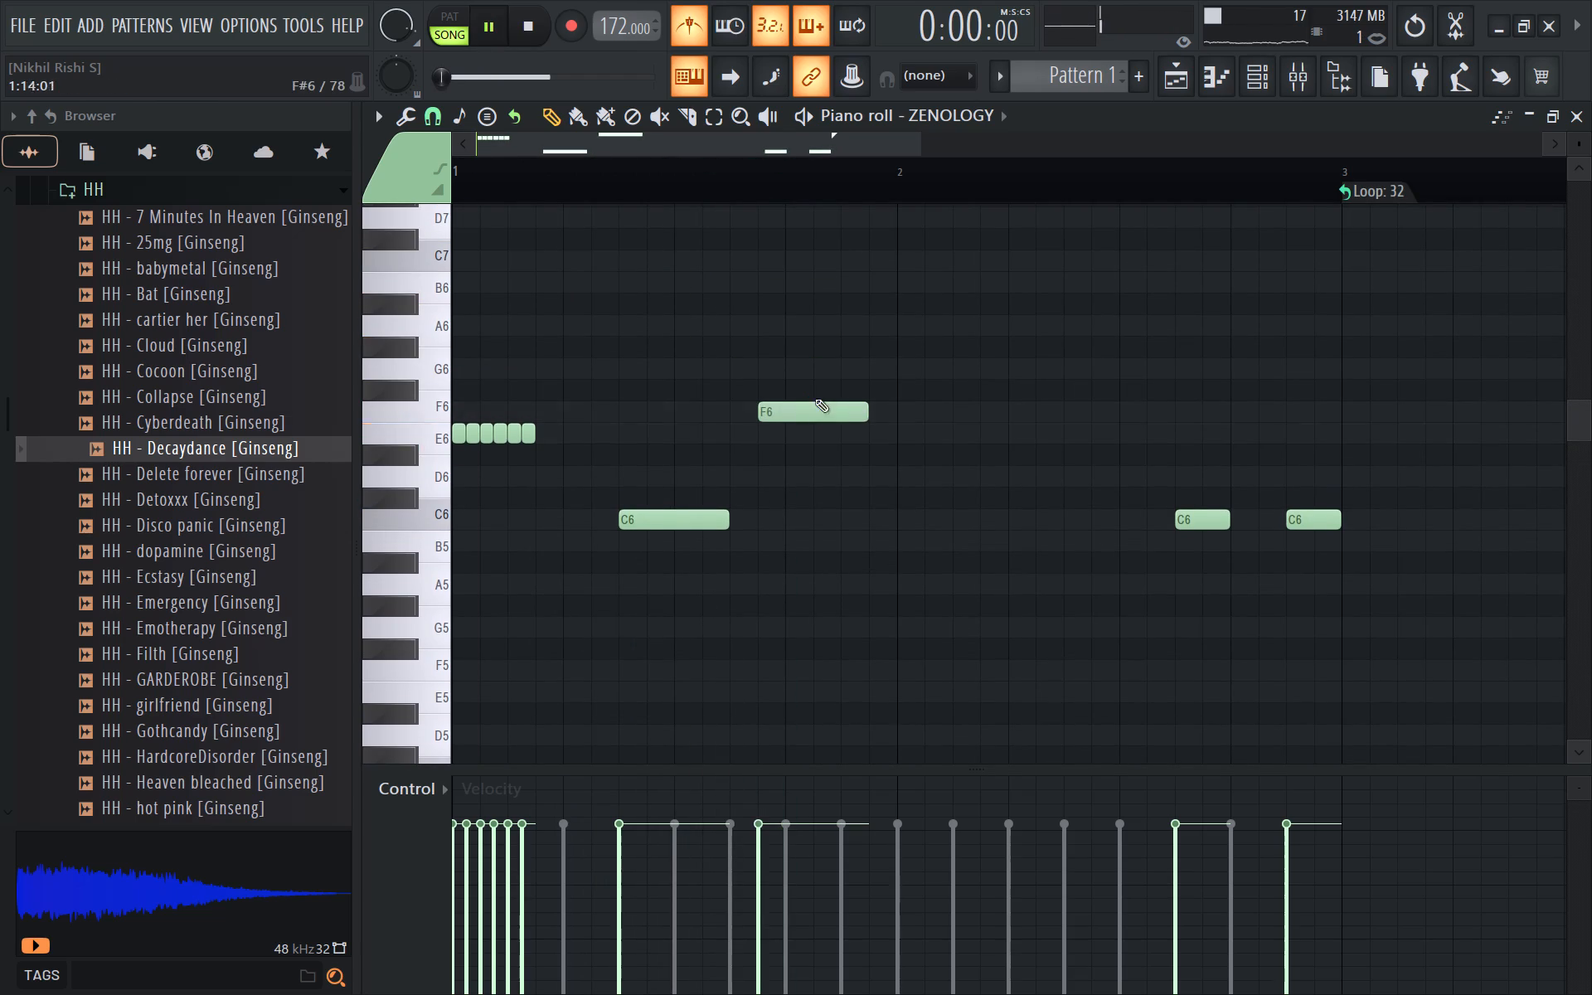
key(space)
key(space)
drag(785, 414, 765, 414)
key(space)
key(space)
Add a four-step C6 note at step 13 of bar 1.
click(772, 514)
drag(794, 526, 812, 527)
key(space)
Add a four-step note at the start of bar 2 and set its pitch to G#4, auditioning different pitches.
drag(904, 586, 905, 587)
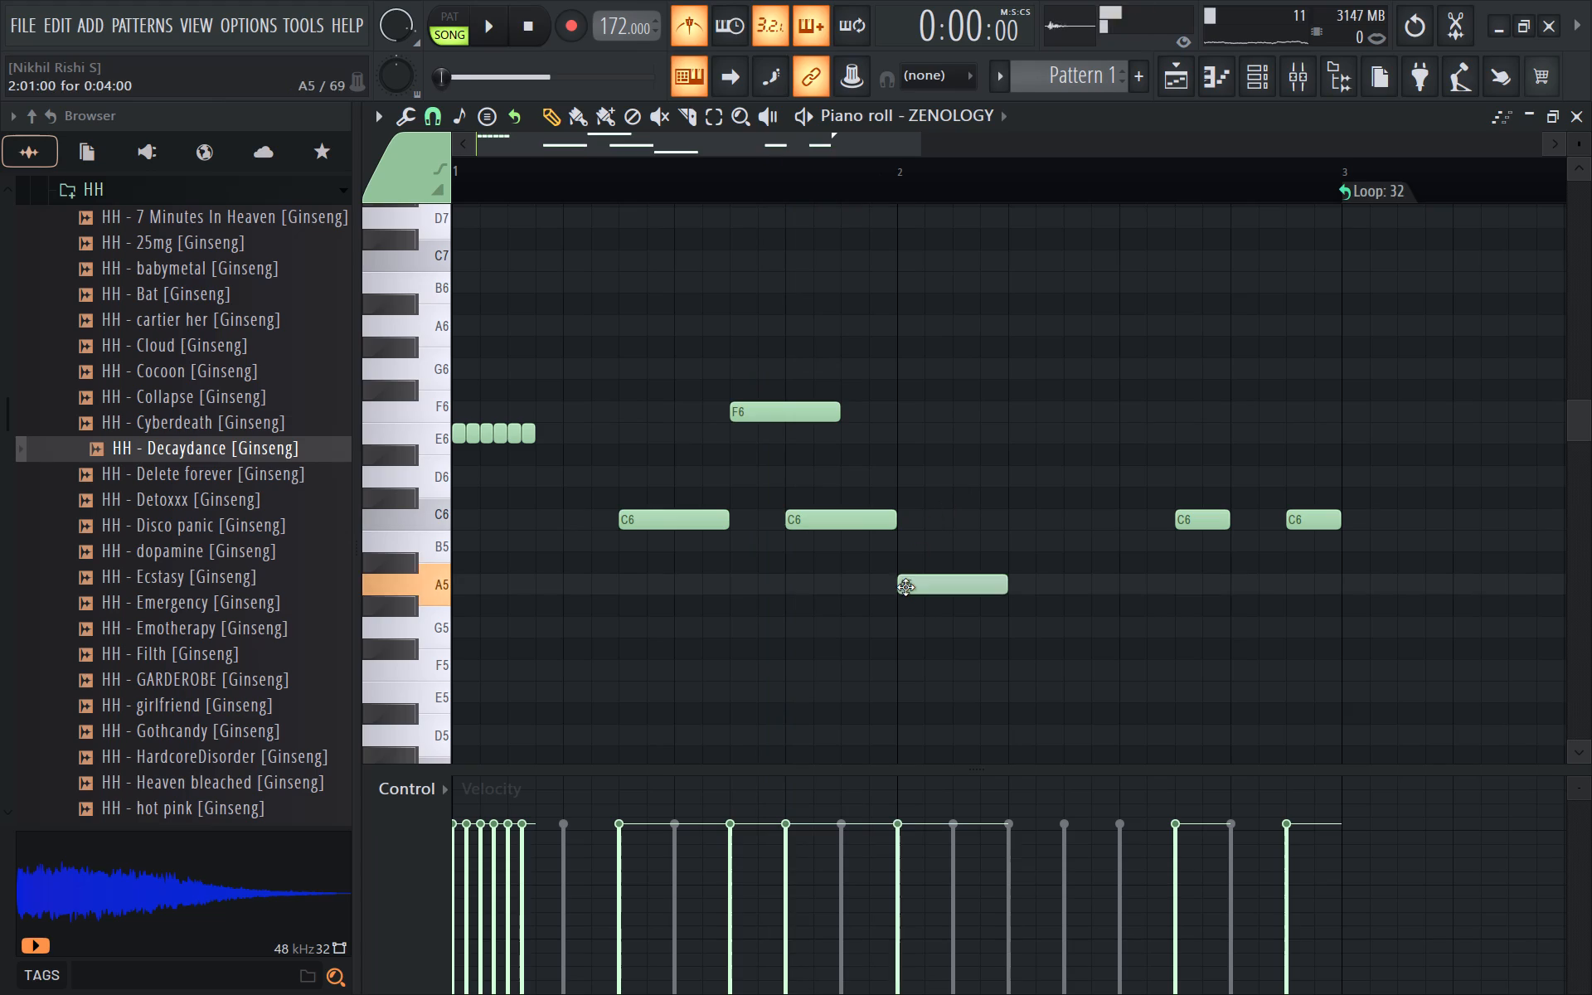
drag(905, 587, 911, 742)
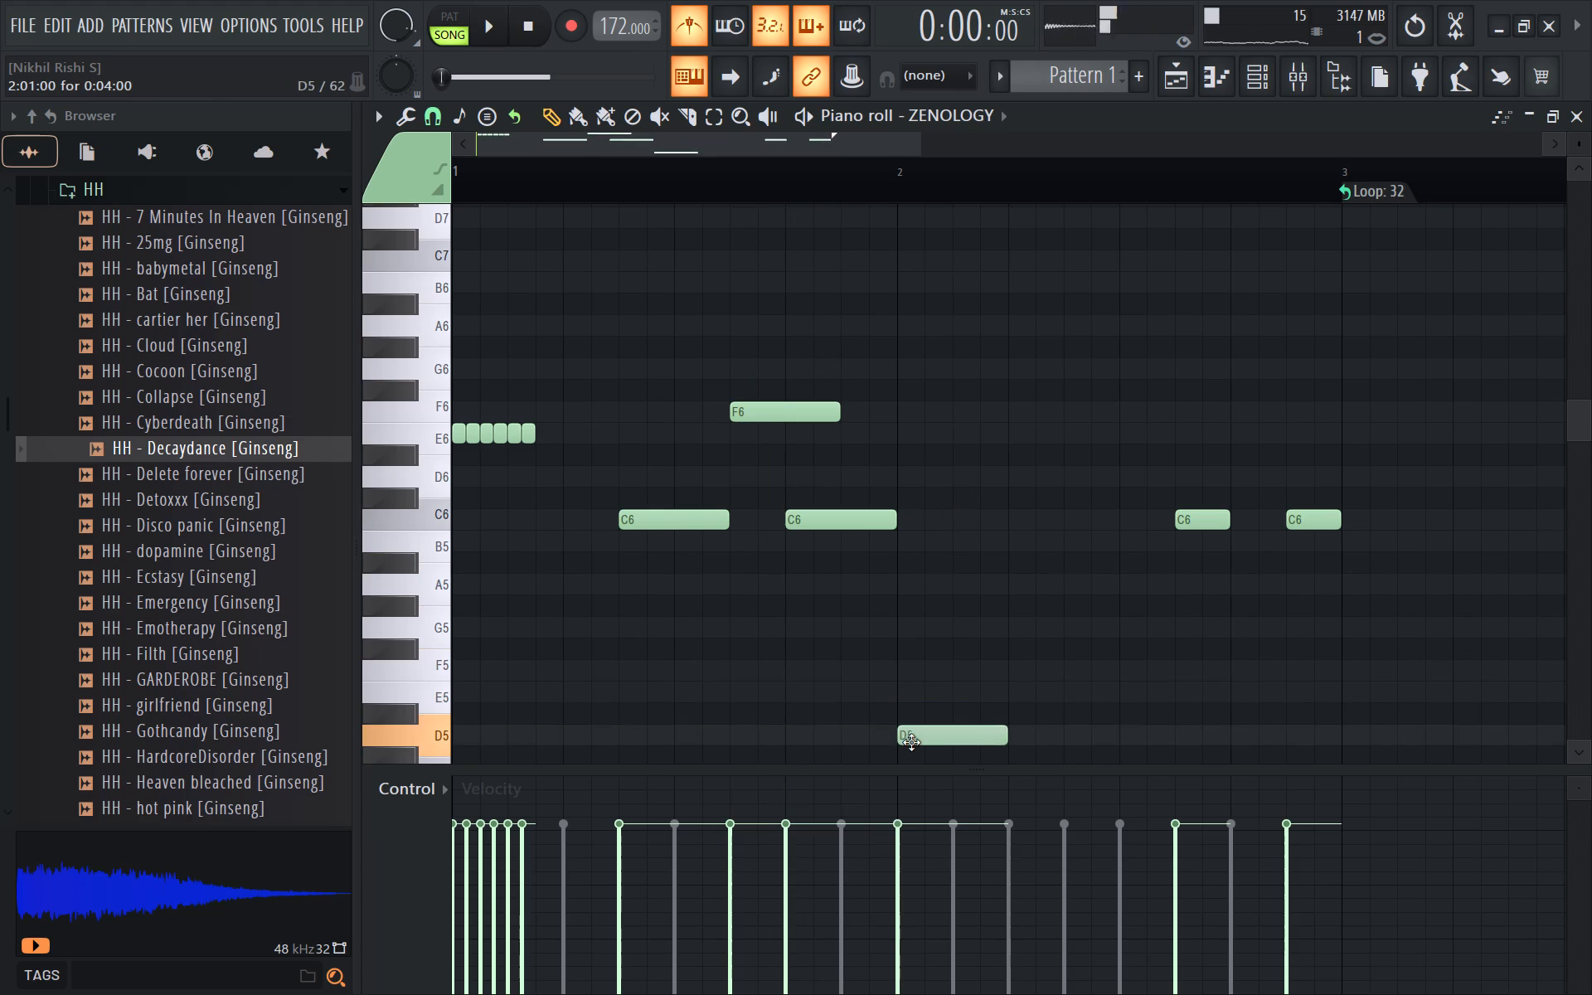
drag(911, 742, 907, 719)
drag(907, 719, 906, 691)
right_click(923, 716)
click(912, 713)
key(space)
scroll(962, 619, down, 1)
scroll(962, 619, up, 2)
key(space)
scroll(987, 566, down, 1)
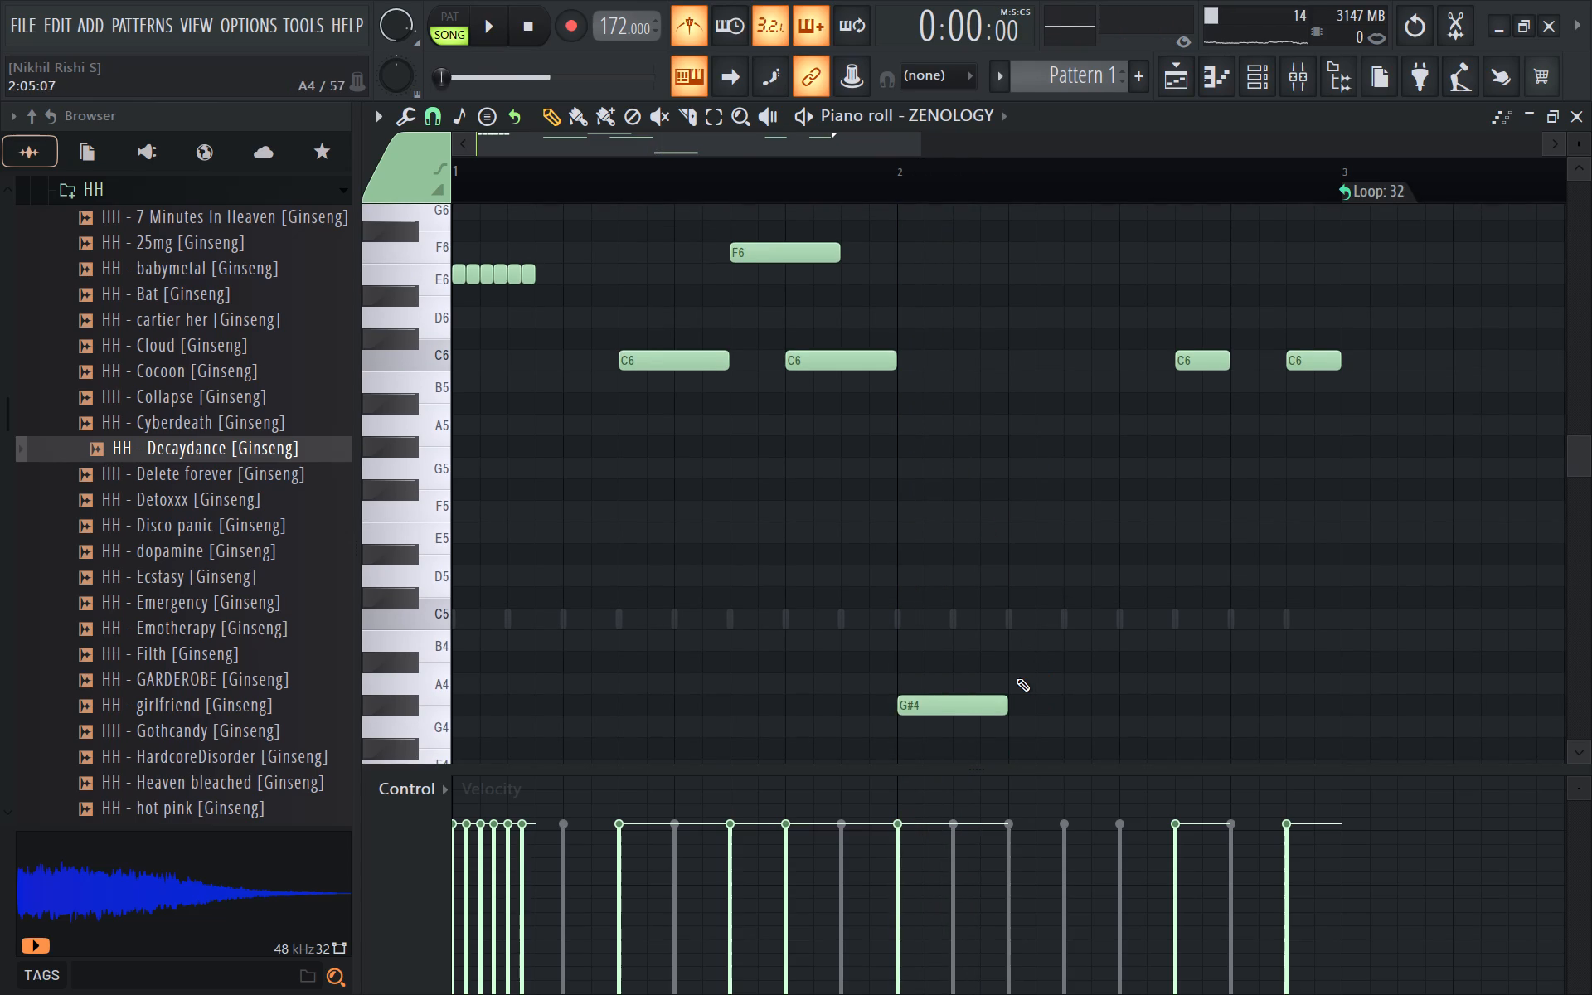
Add a D#5 note at step 5 of bar 2, shorten it to two steps, and play back from before bar 2.
drag(1017, 613, 1008, 529)
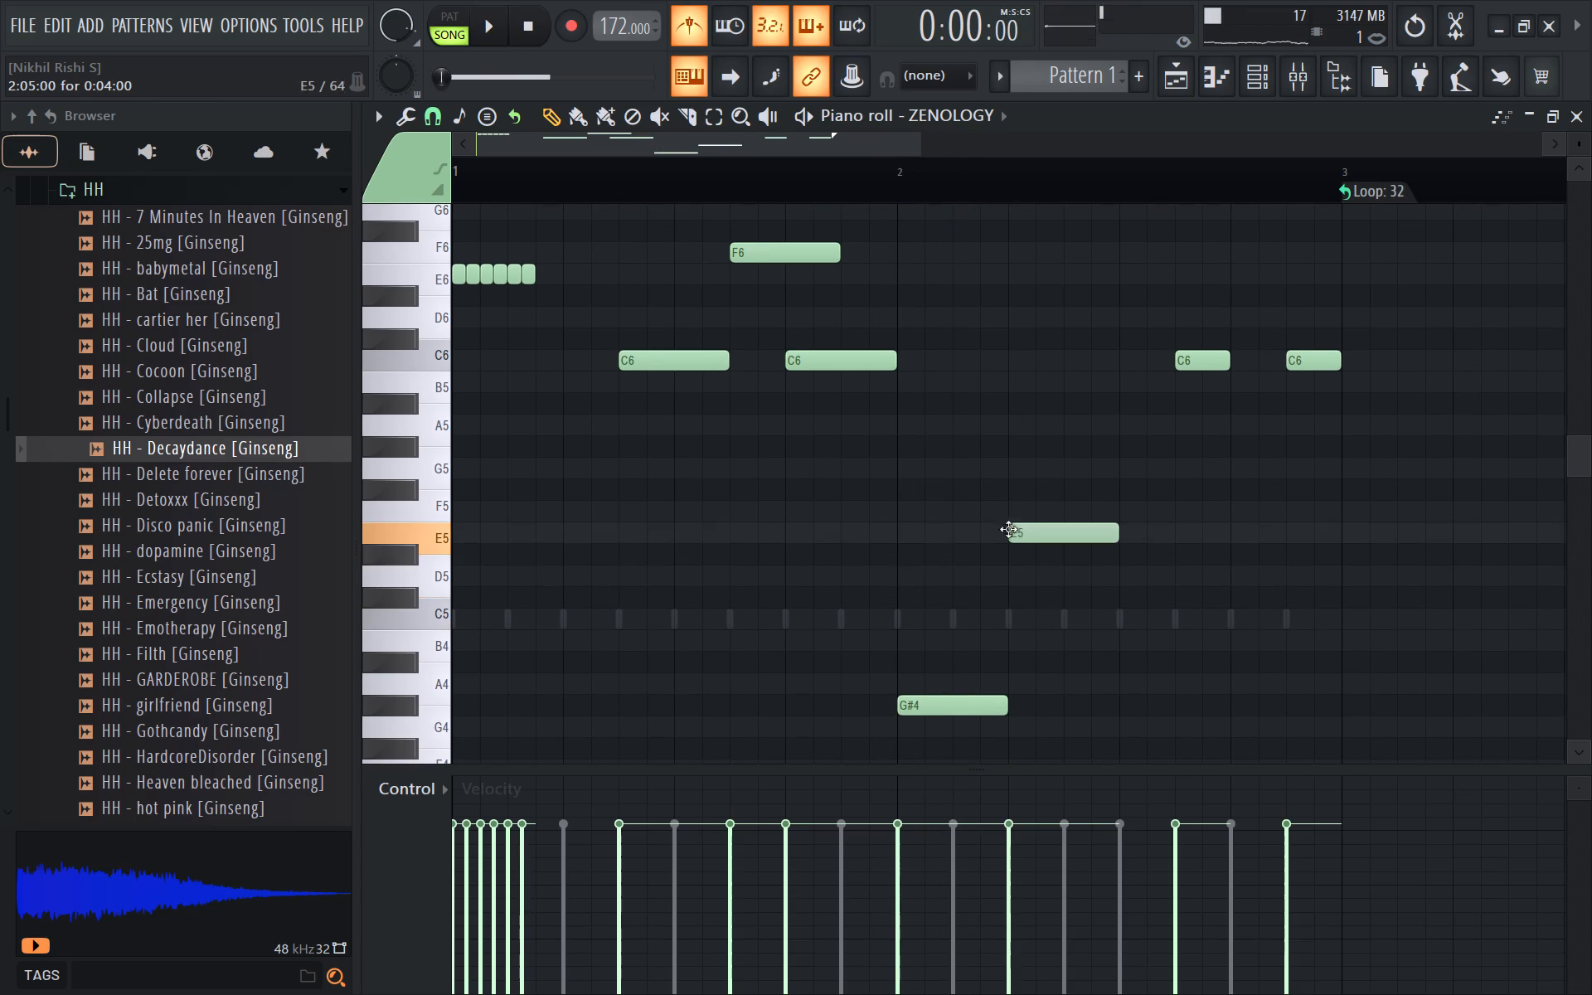
drag(1008, 529, 1017, 560)
key(space)
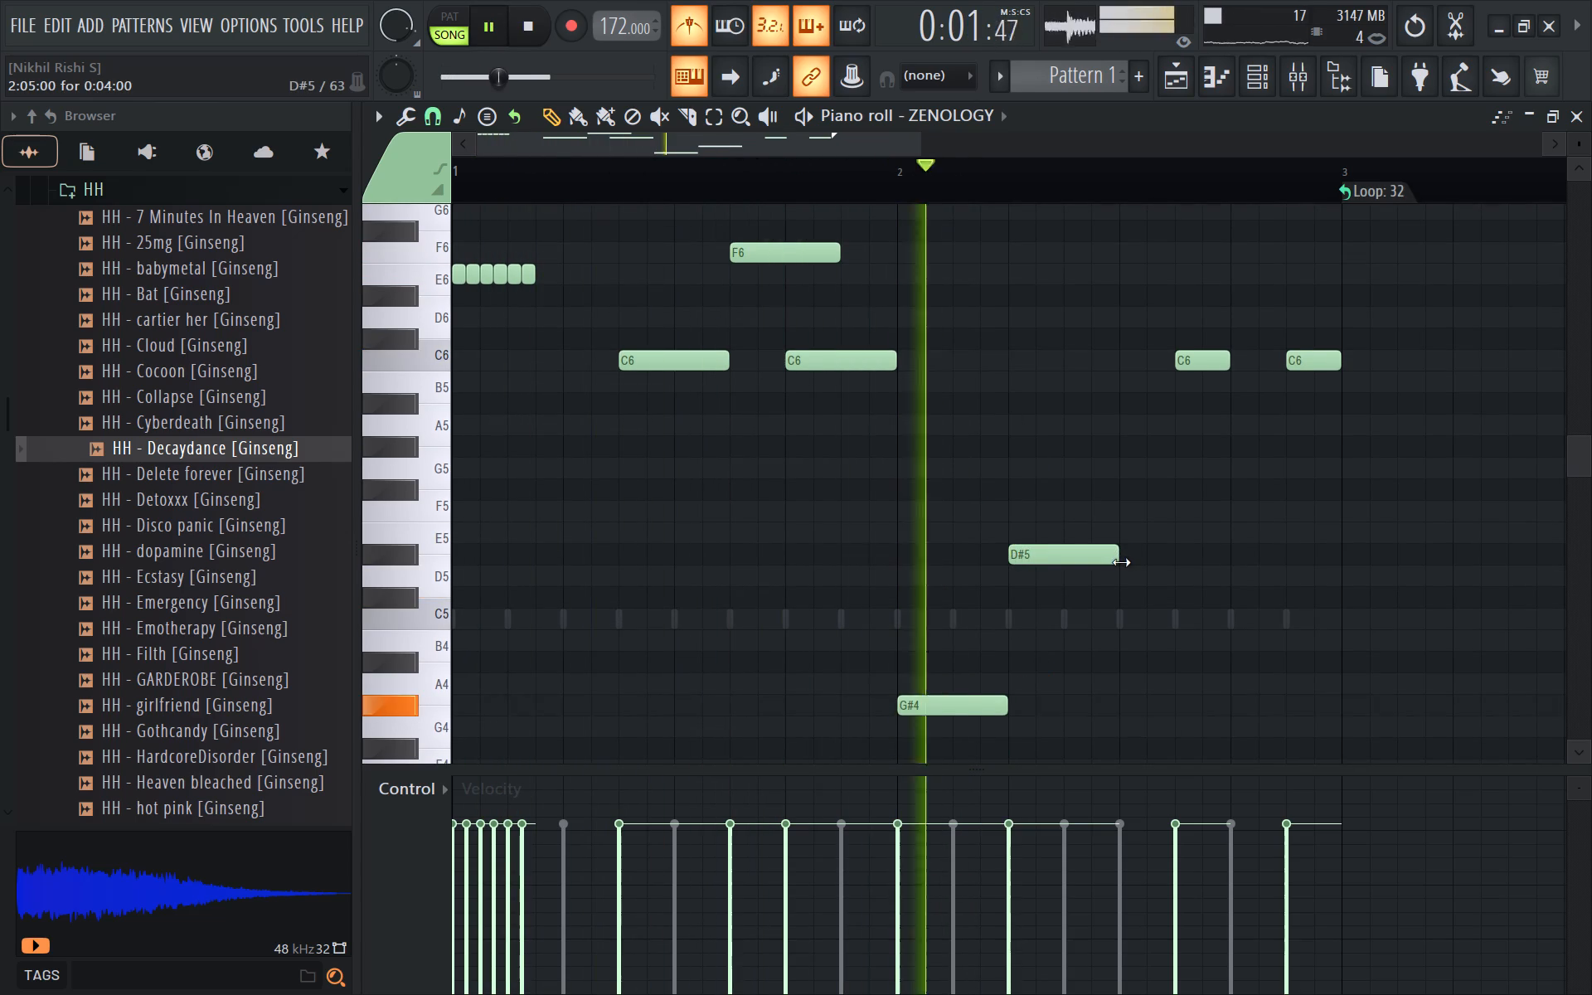
key(space)
drag(1116, 561, 1068, 565)
click(892, 185)
key(space)
key(space)
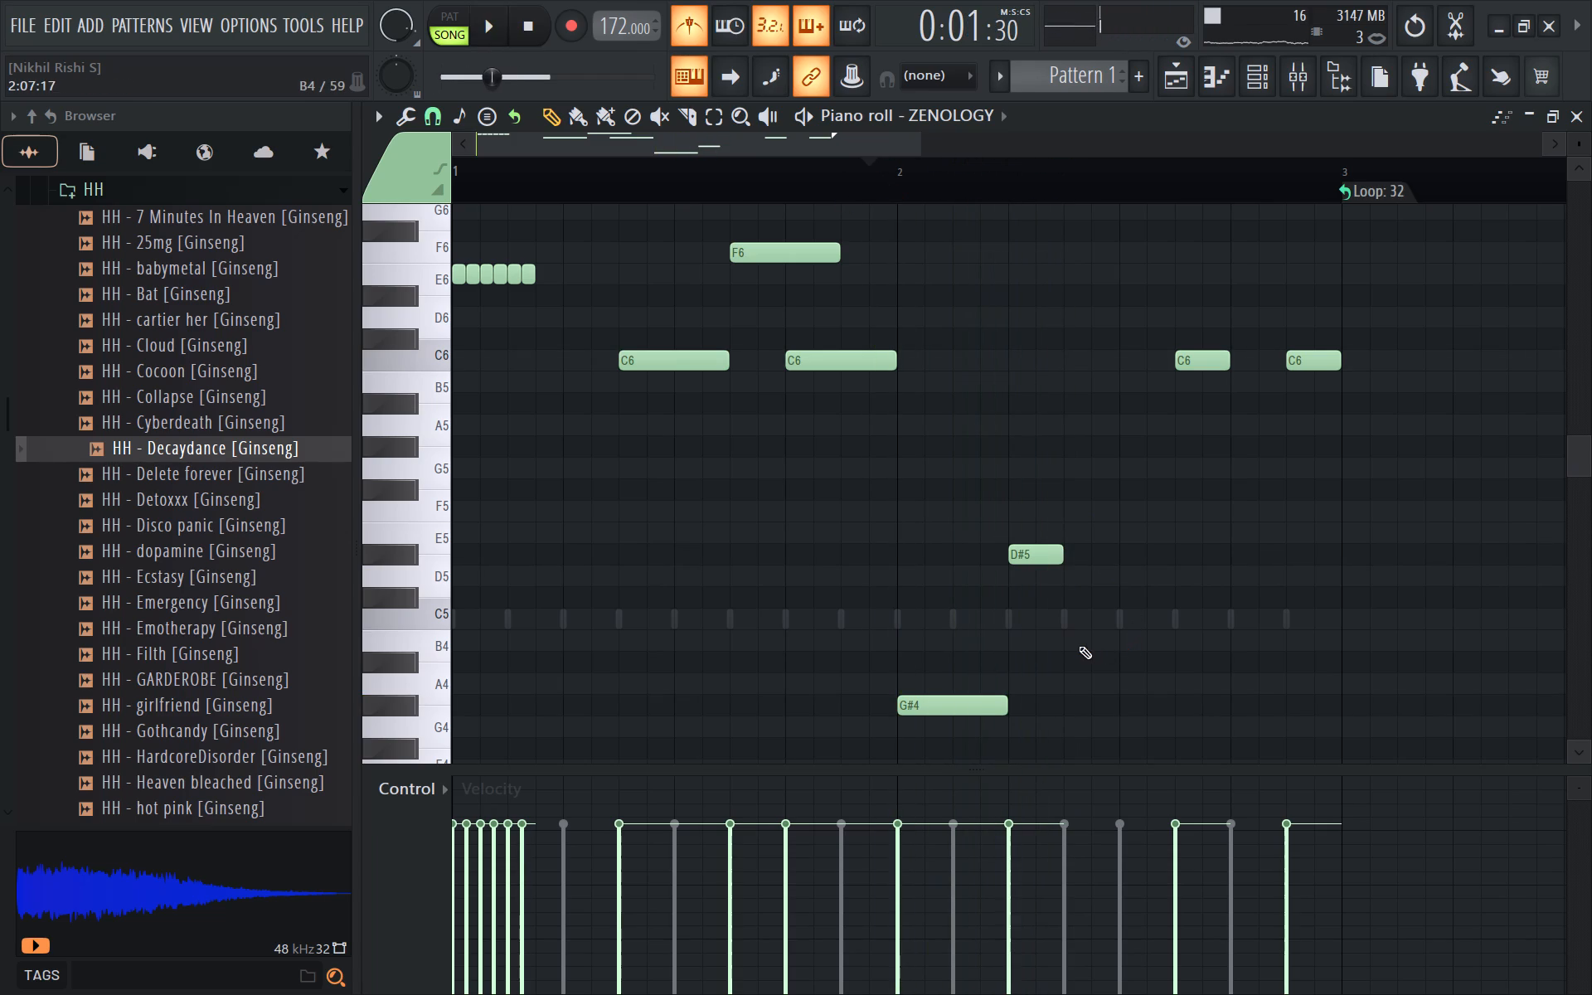
Add a two-step B4 note at step 7 of bar 2 and play back the pattern.
click(1075, 646)
key(space)
key(space)
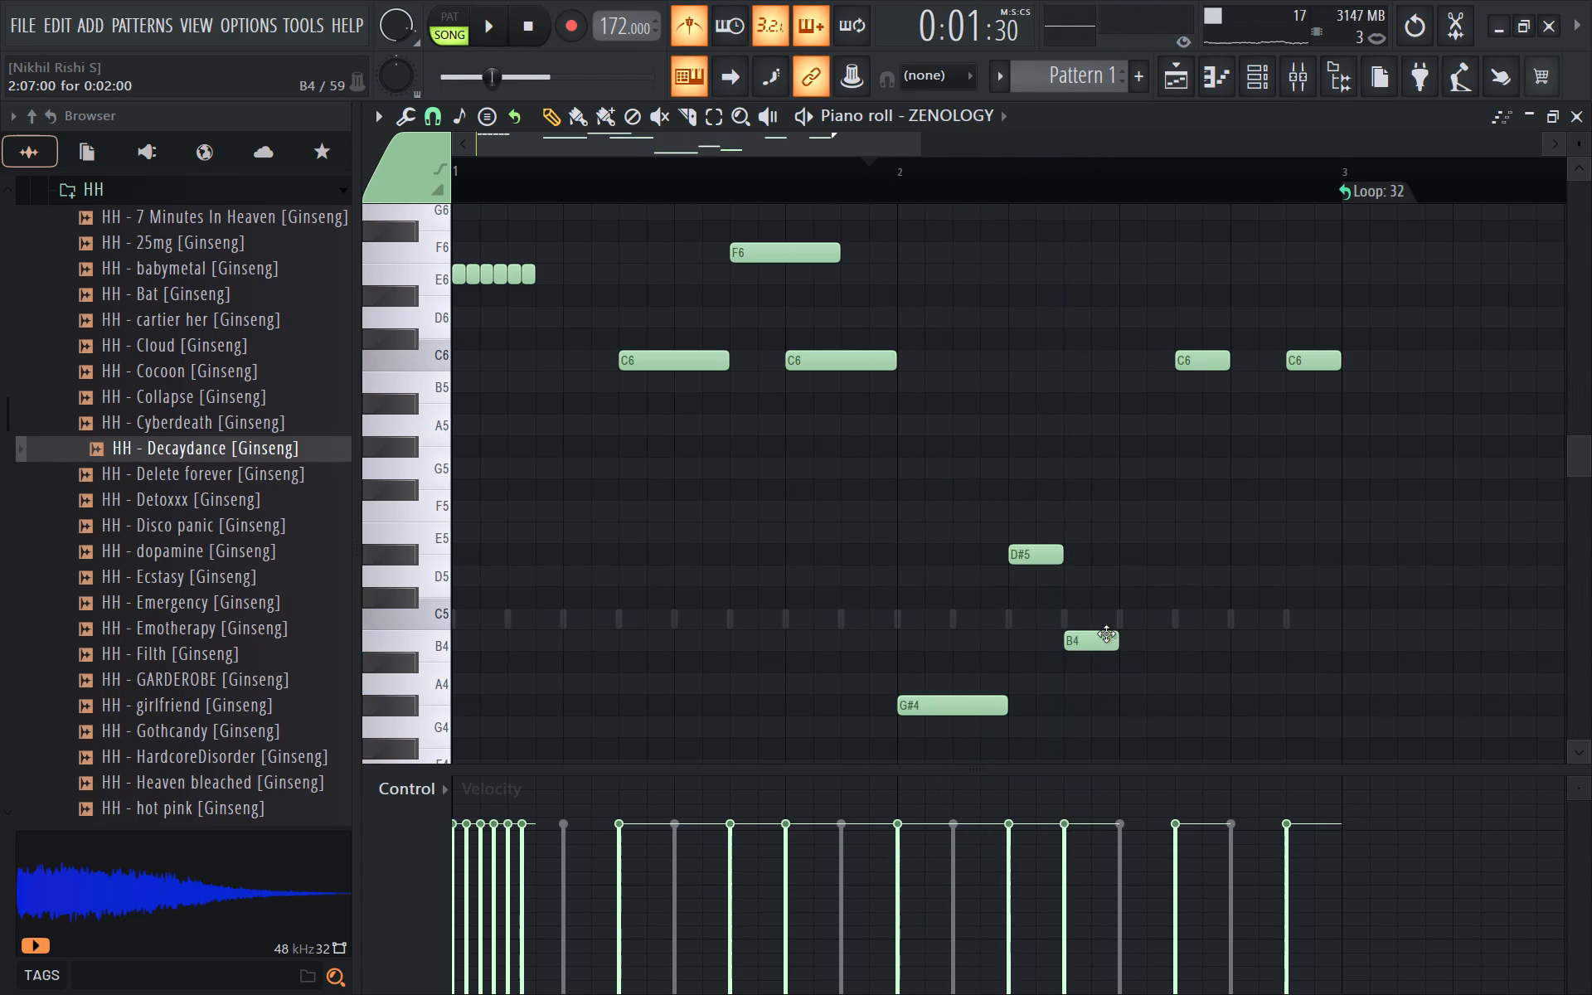
key(space)
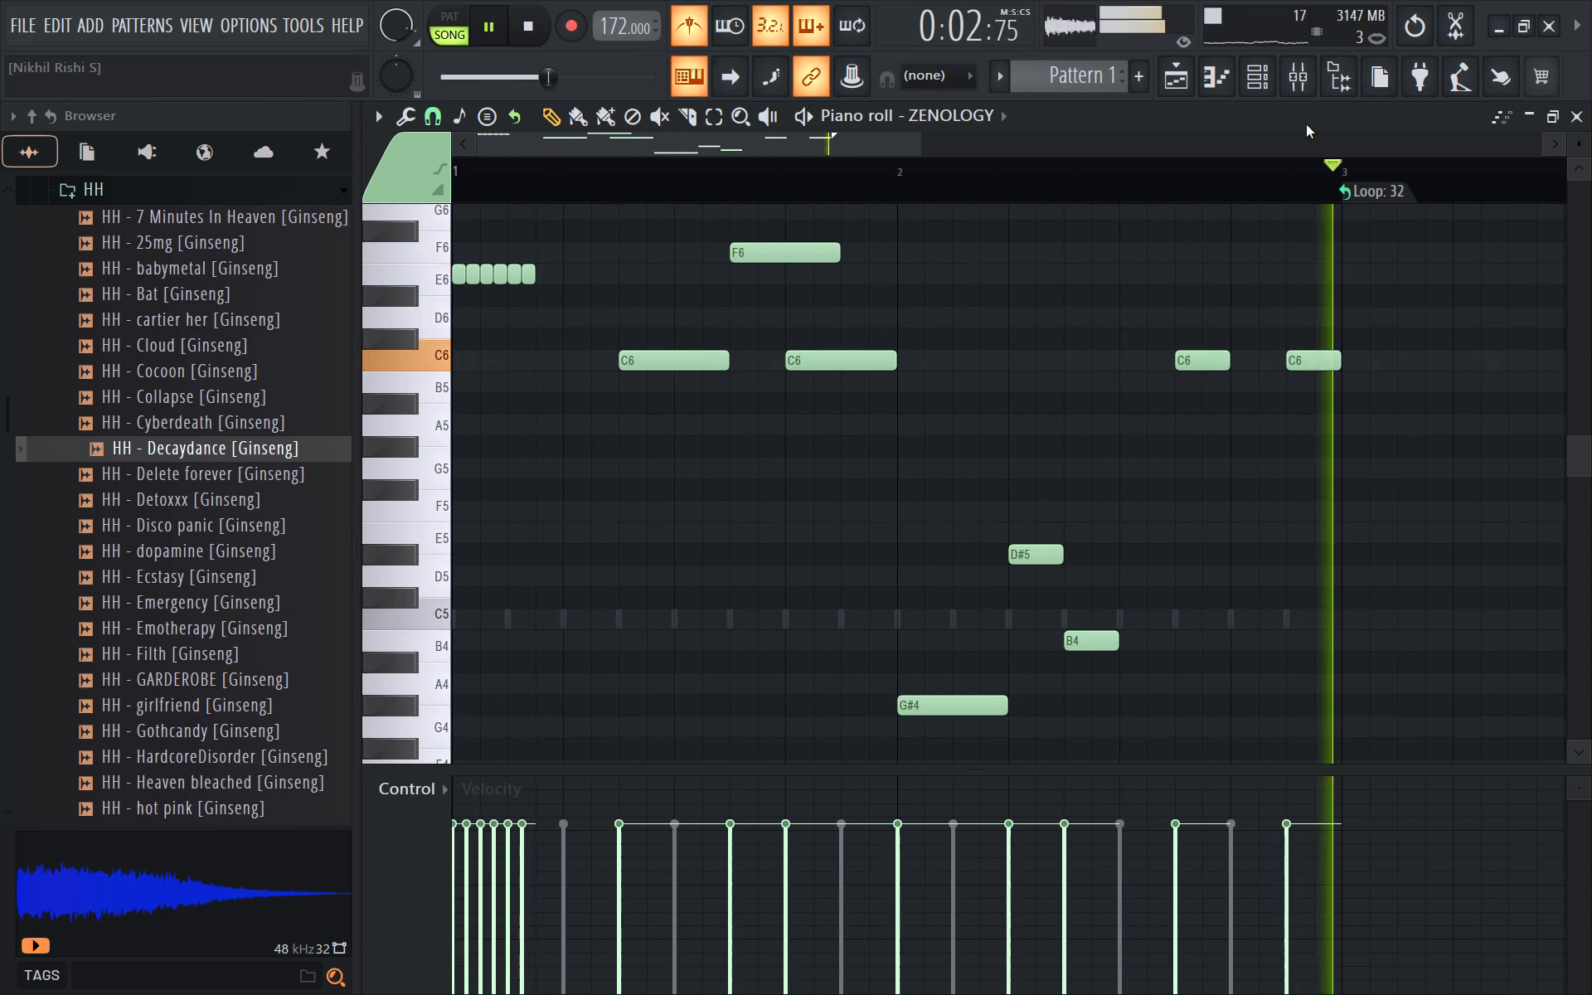
key(space)
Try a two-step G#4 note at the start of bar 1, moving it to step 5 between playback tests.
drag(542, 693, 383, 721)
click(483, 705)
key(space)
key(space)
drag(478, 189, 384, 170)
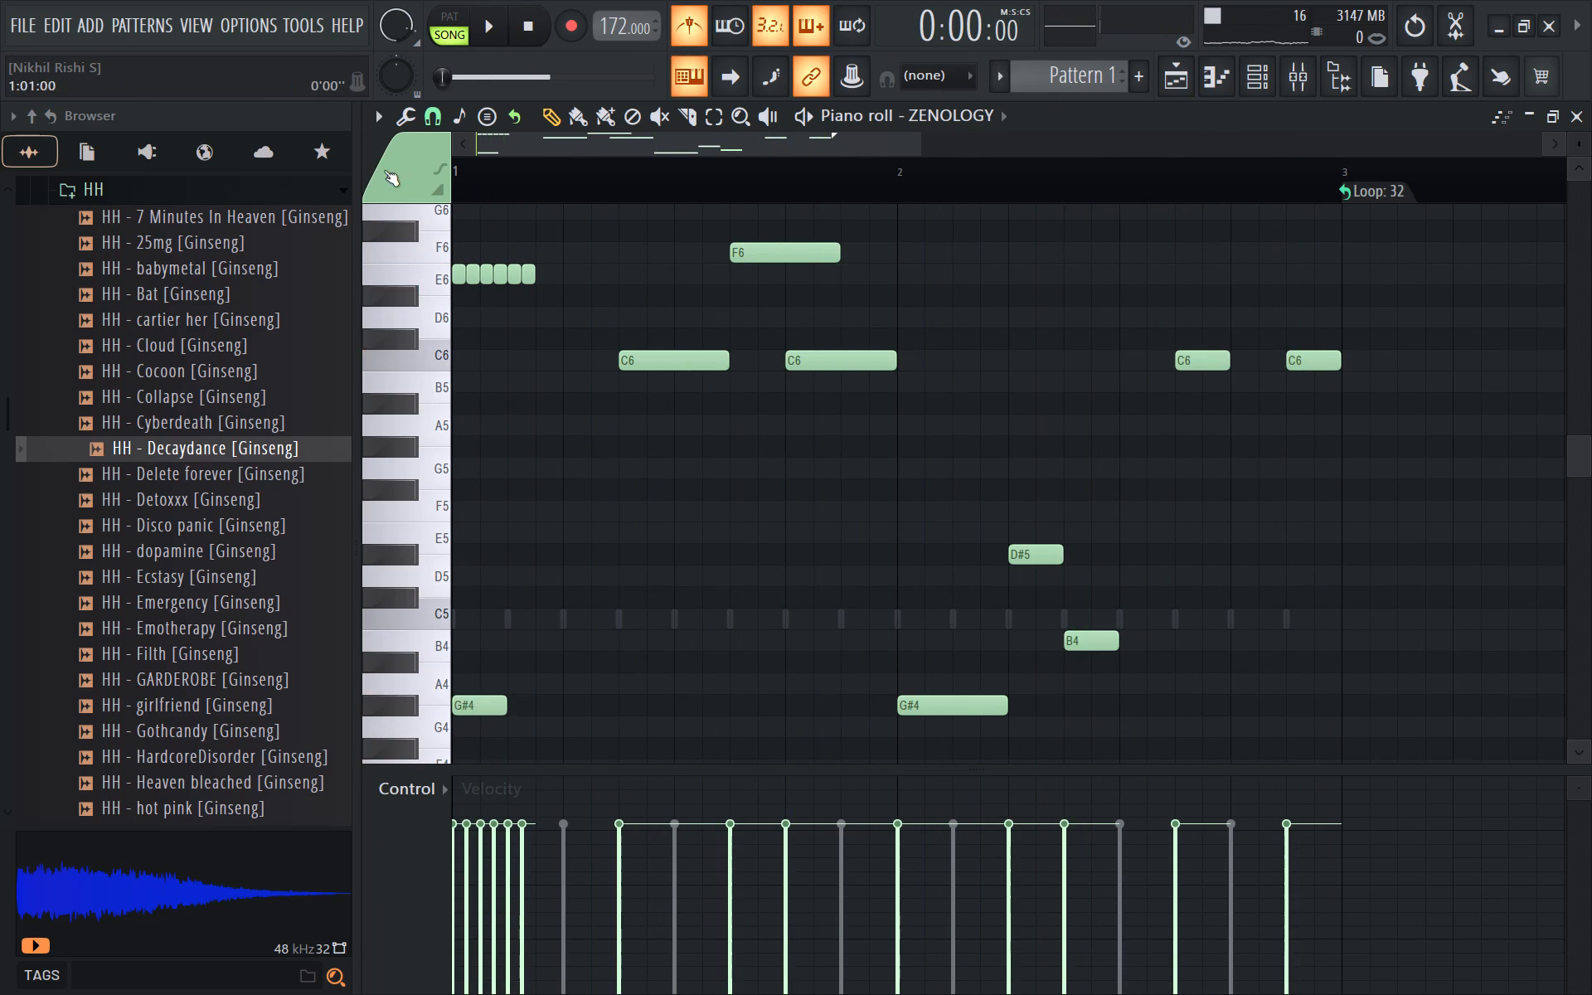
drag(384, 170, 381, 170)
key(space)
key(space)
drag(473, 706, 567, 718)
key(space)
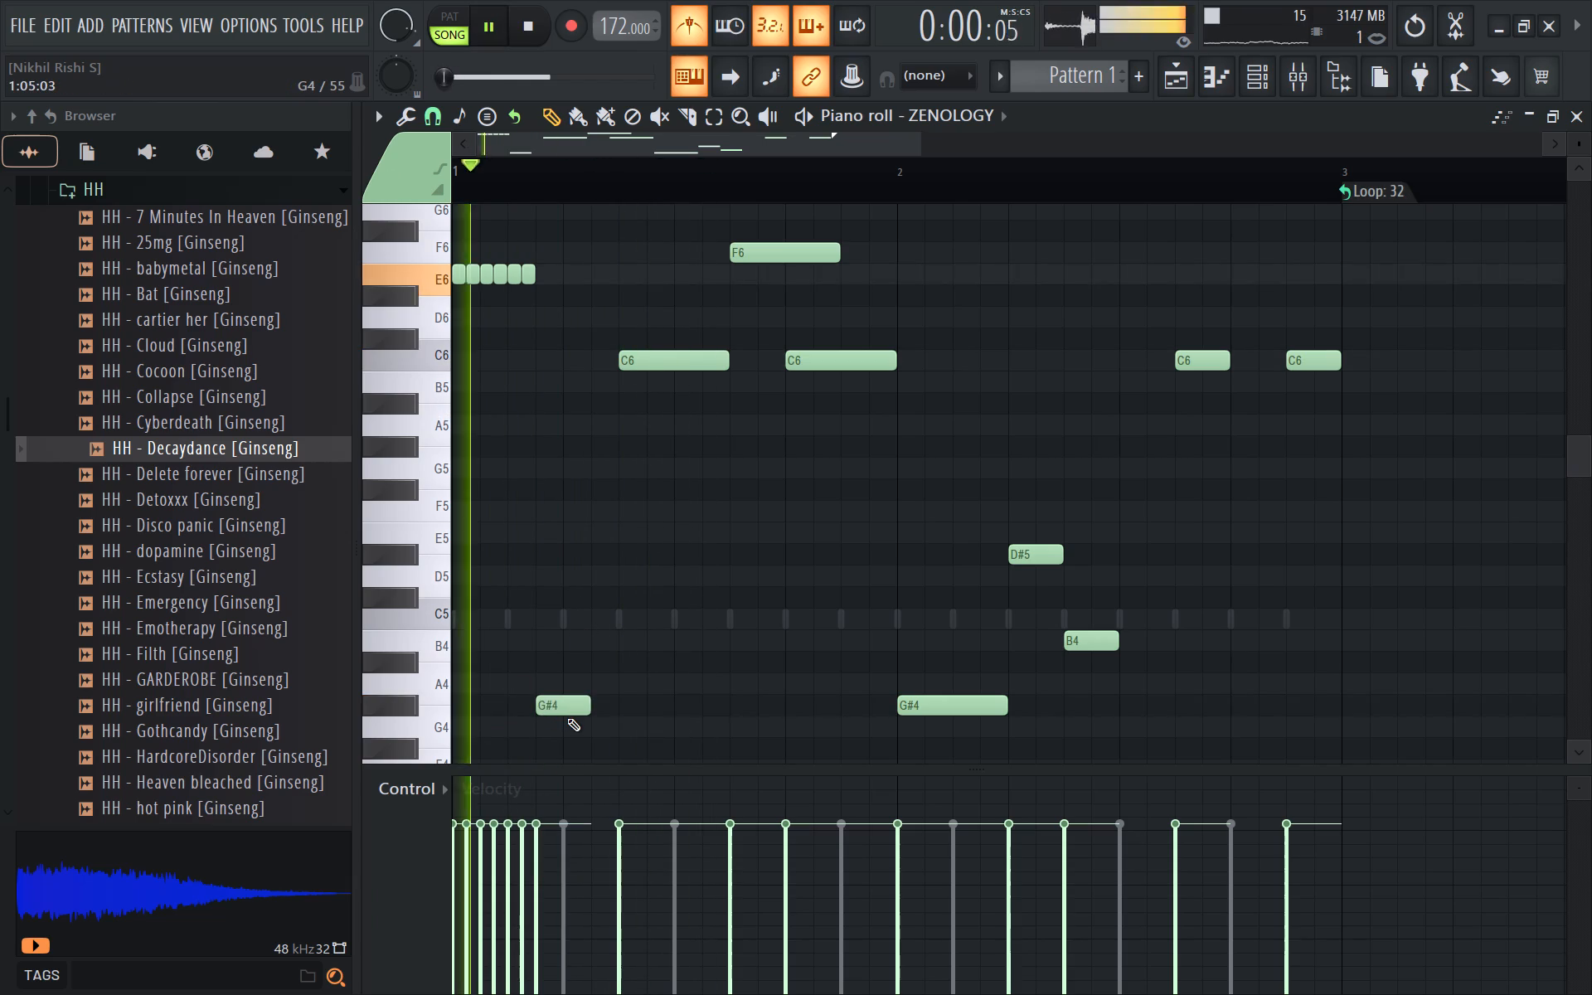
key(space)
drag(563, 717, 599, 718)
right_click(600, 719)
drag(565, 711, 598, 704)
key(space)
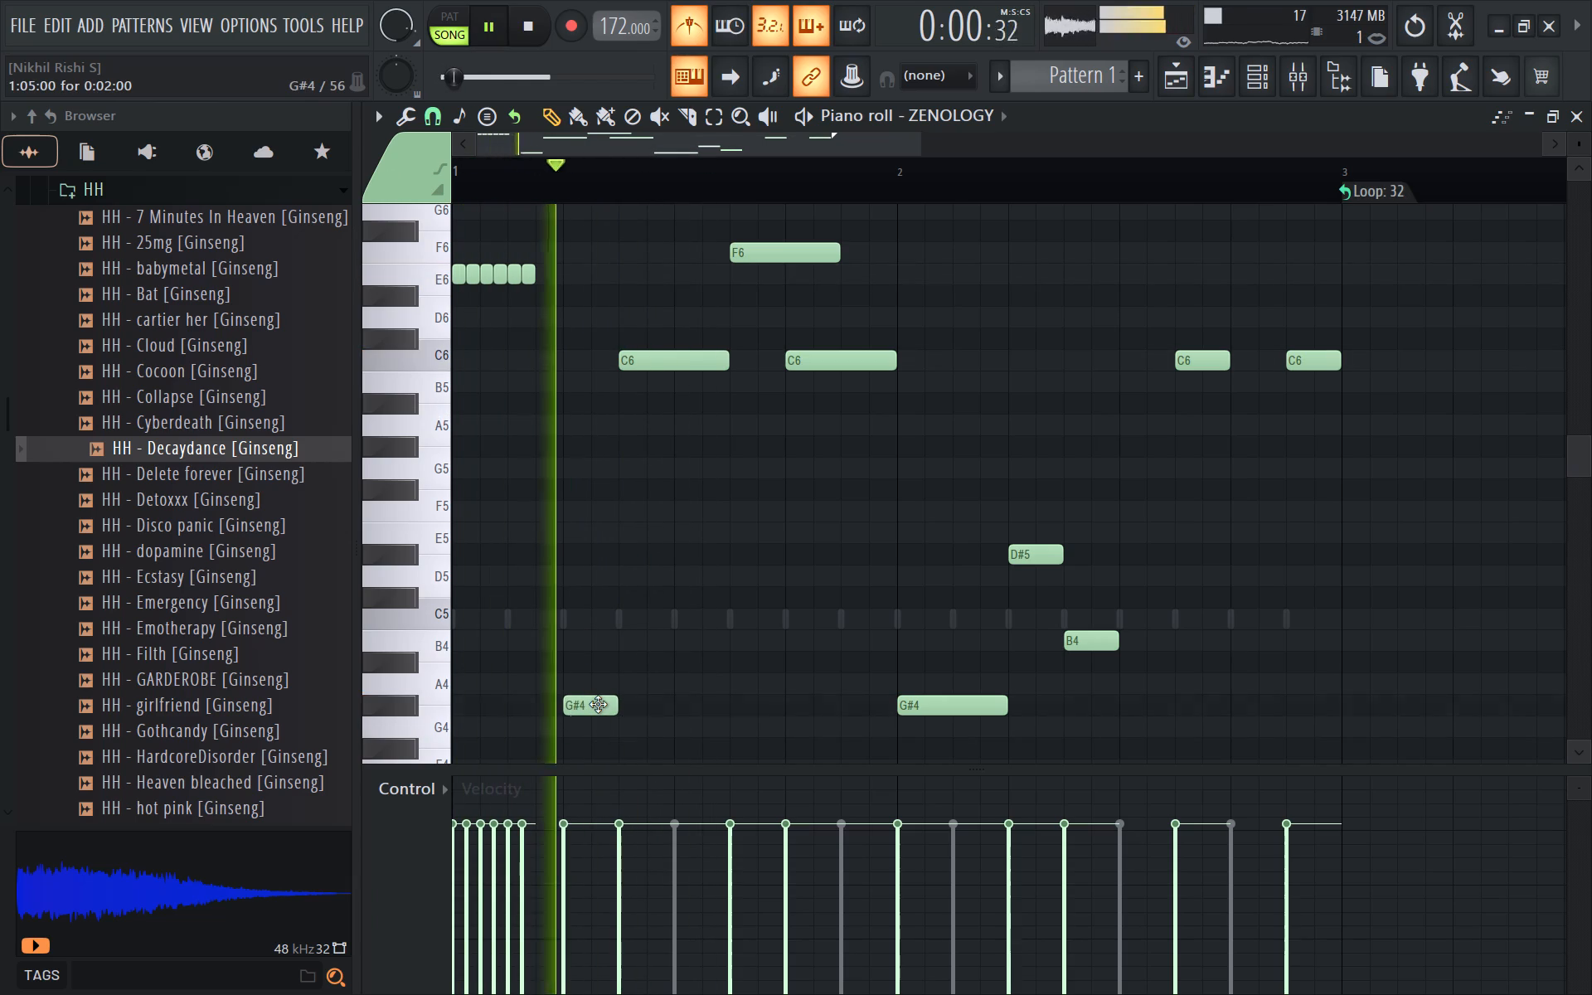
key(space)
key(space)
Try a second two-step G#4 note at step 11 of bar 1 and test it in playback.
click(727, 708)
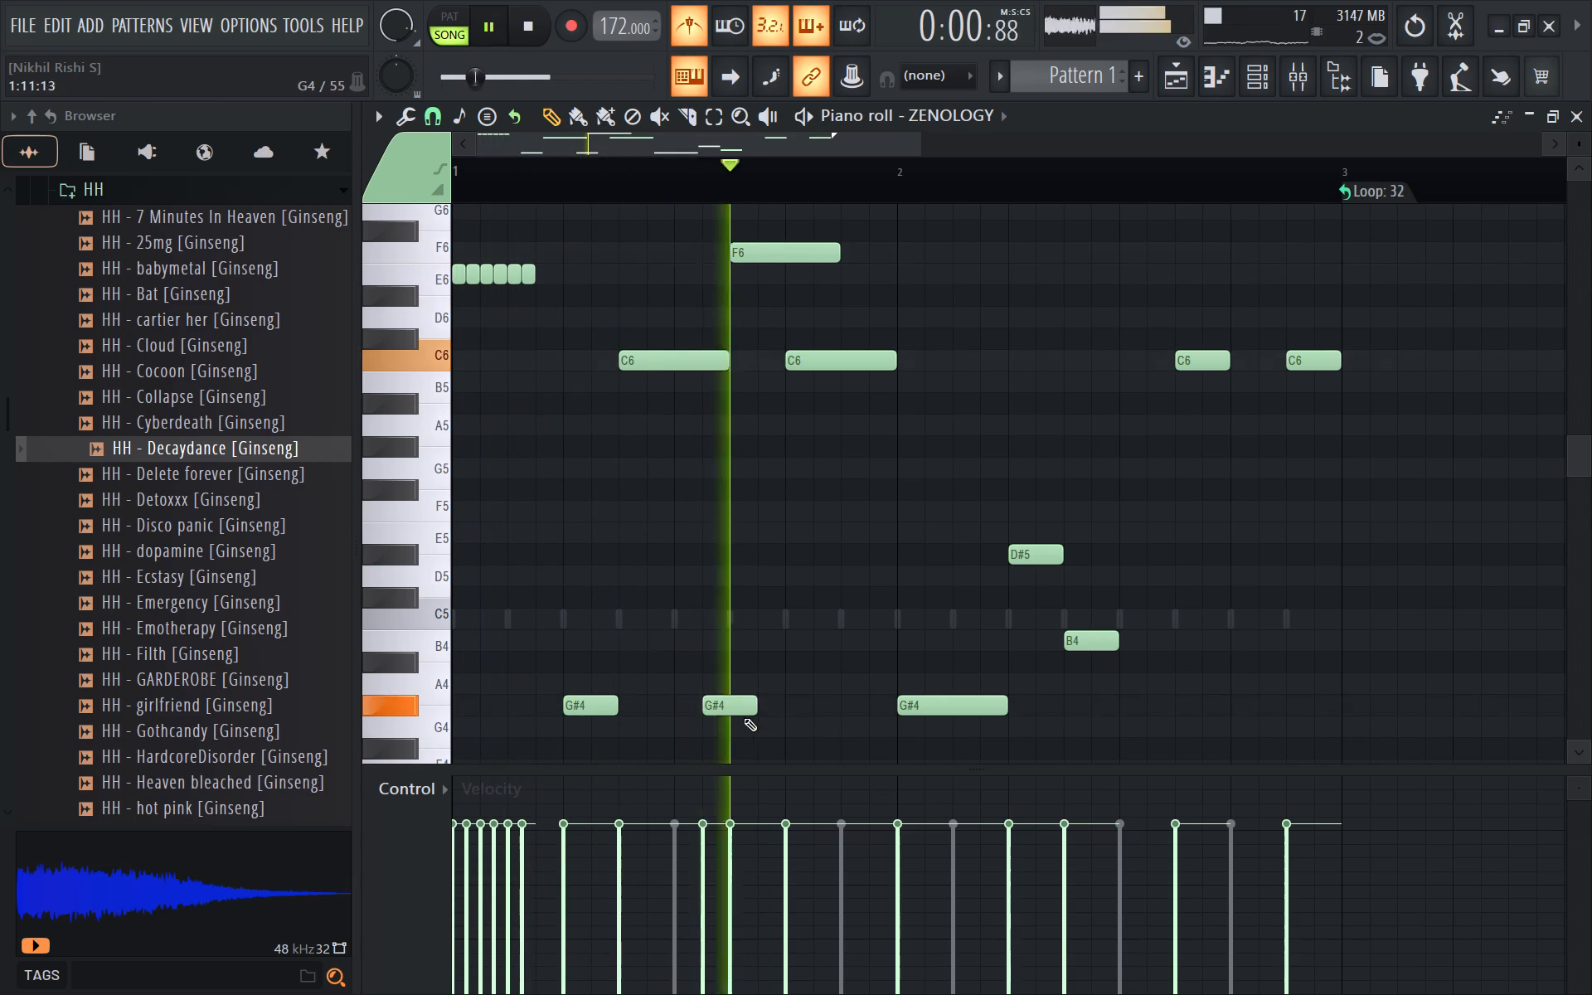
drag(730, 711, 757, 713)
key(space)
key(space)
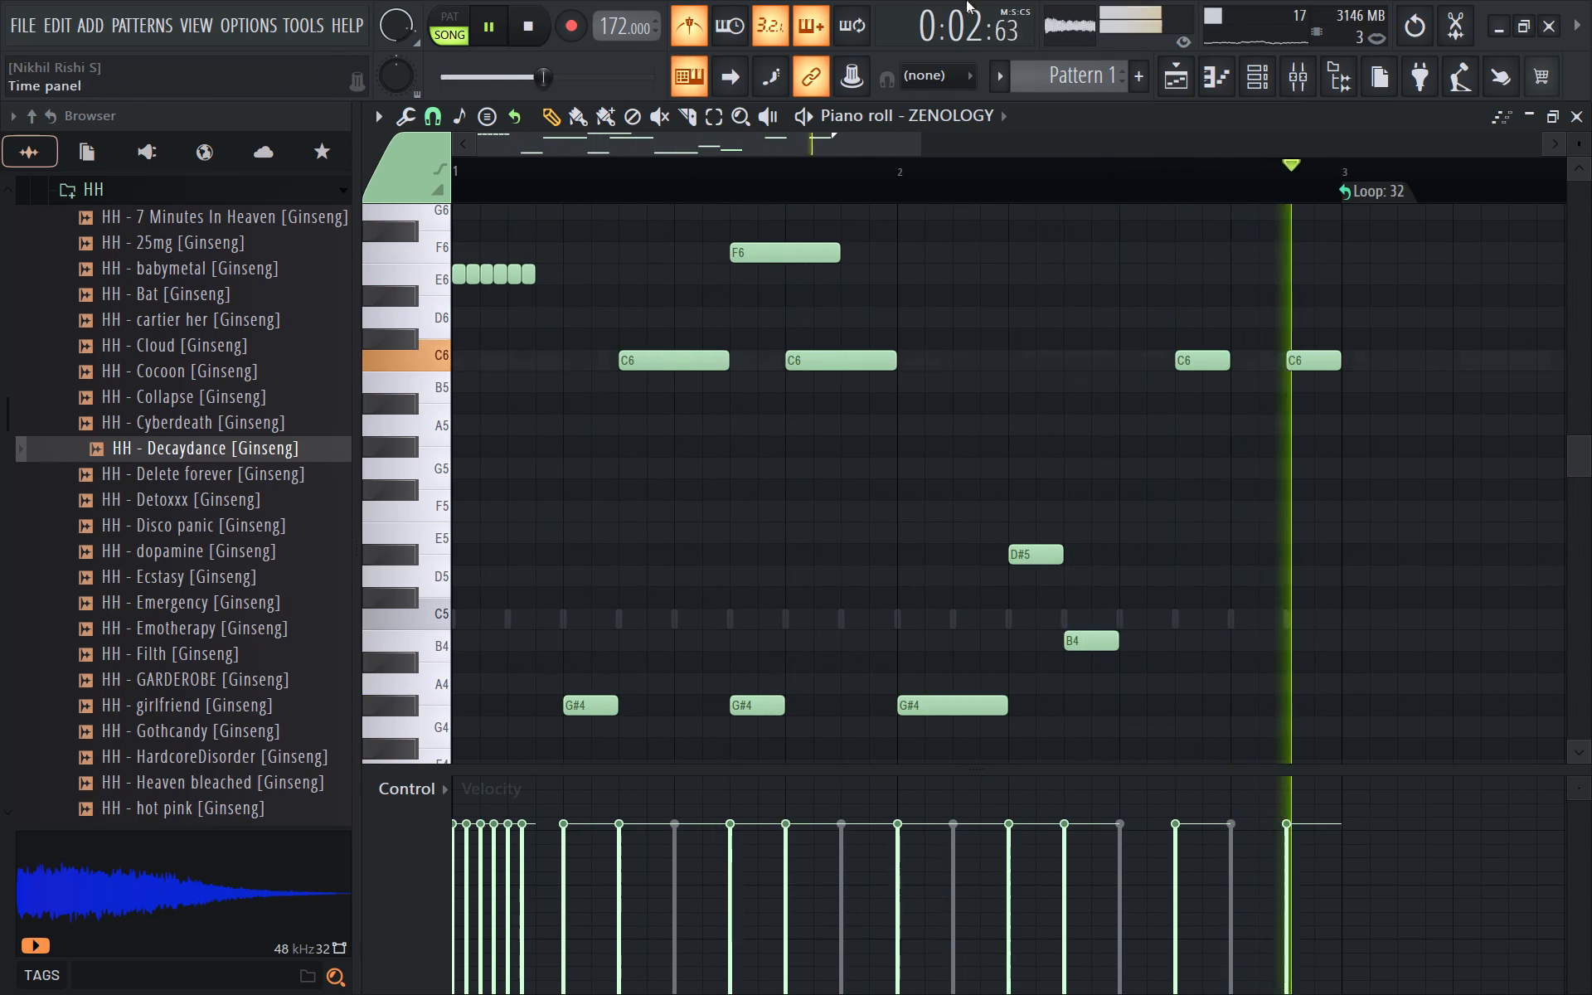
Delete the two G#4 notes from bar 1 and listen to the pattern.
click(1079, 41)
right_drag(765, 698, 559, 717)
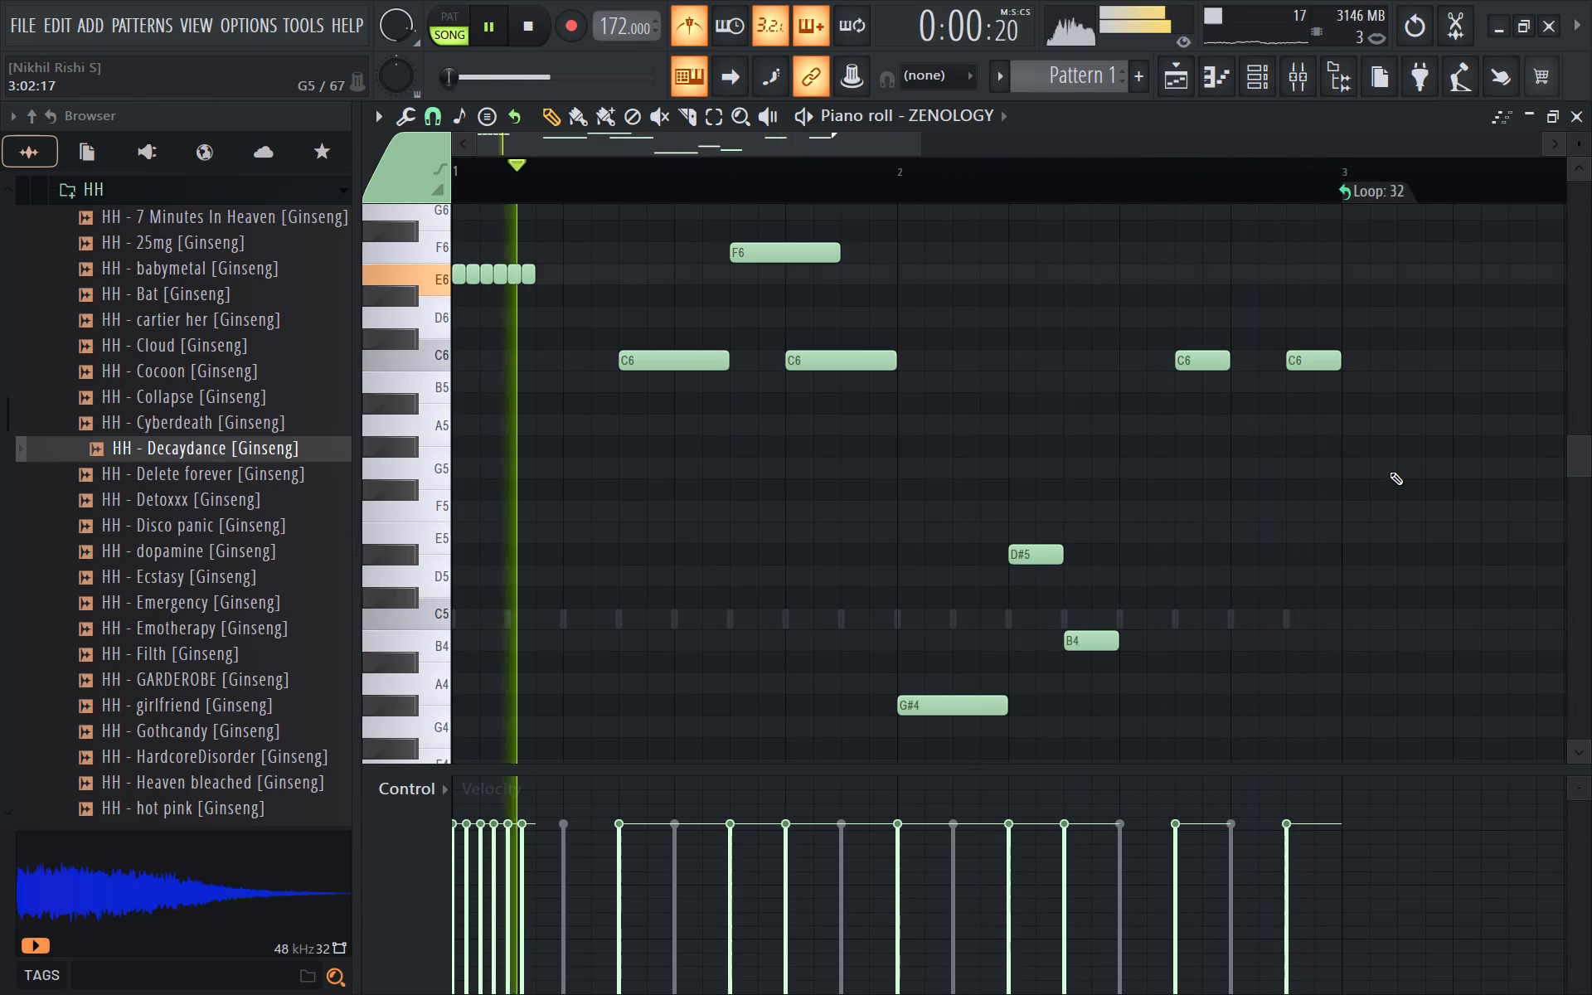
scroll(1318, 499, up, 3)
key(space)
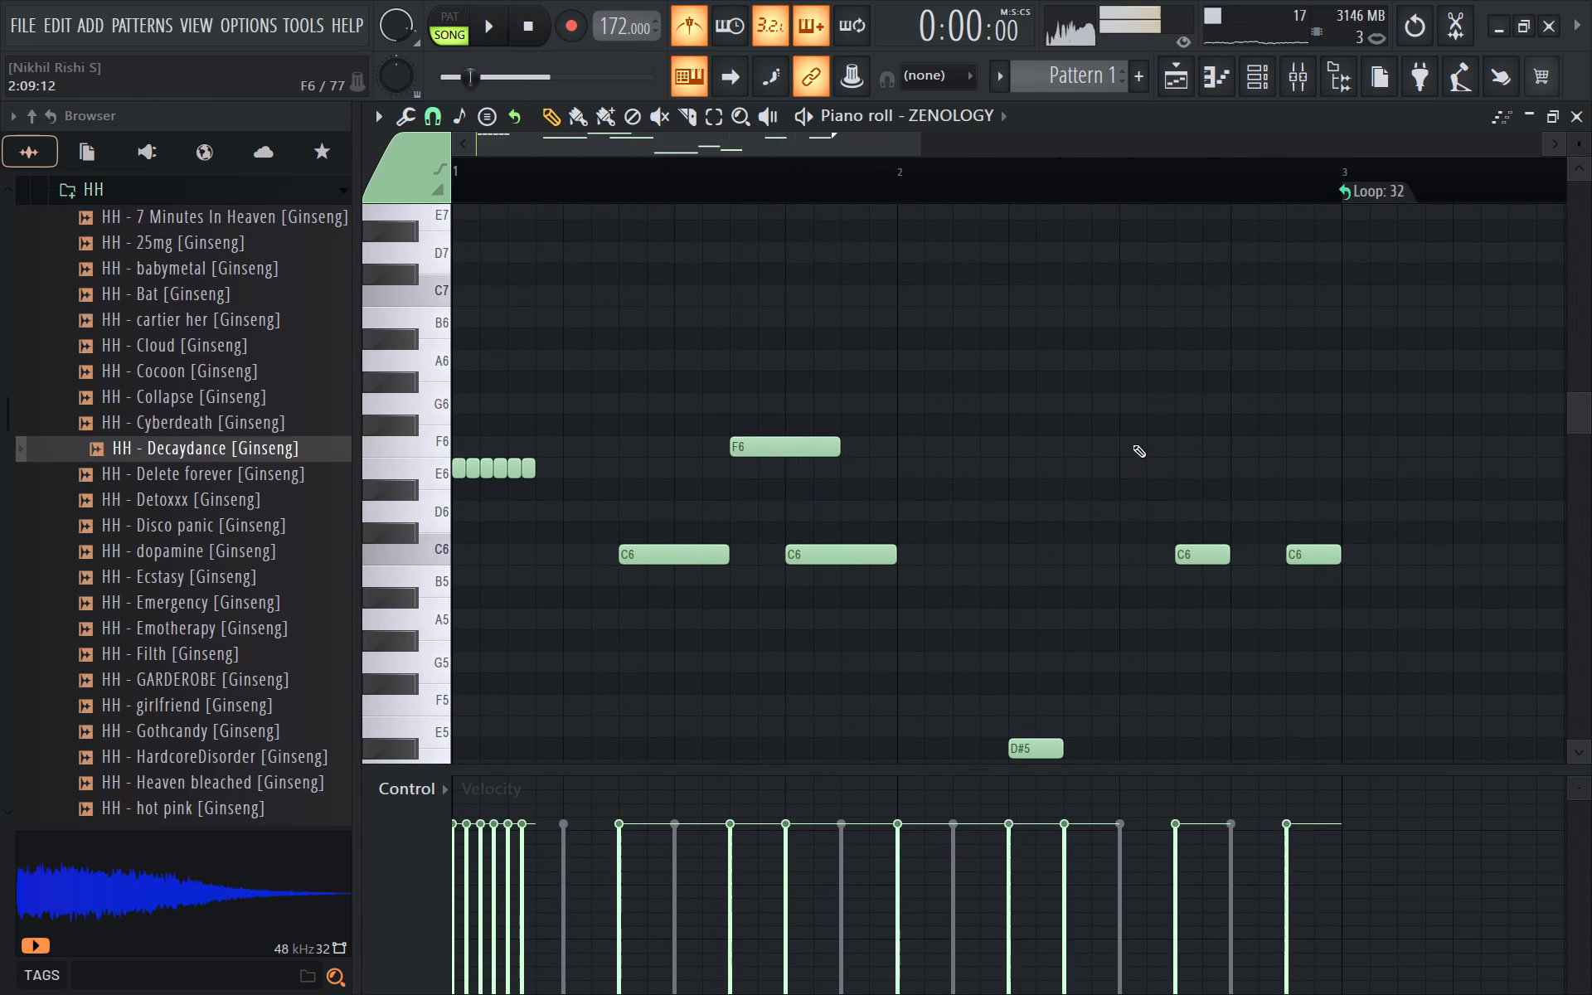
Add a two-step E6 note at step 9 of bar 2, chop it into four equal hits and play back the pattern.
drag(1124, 434, 1123, 483)
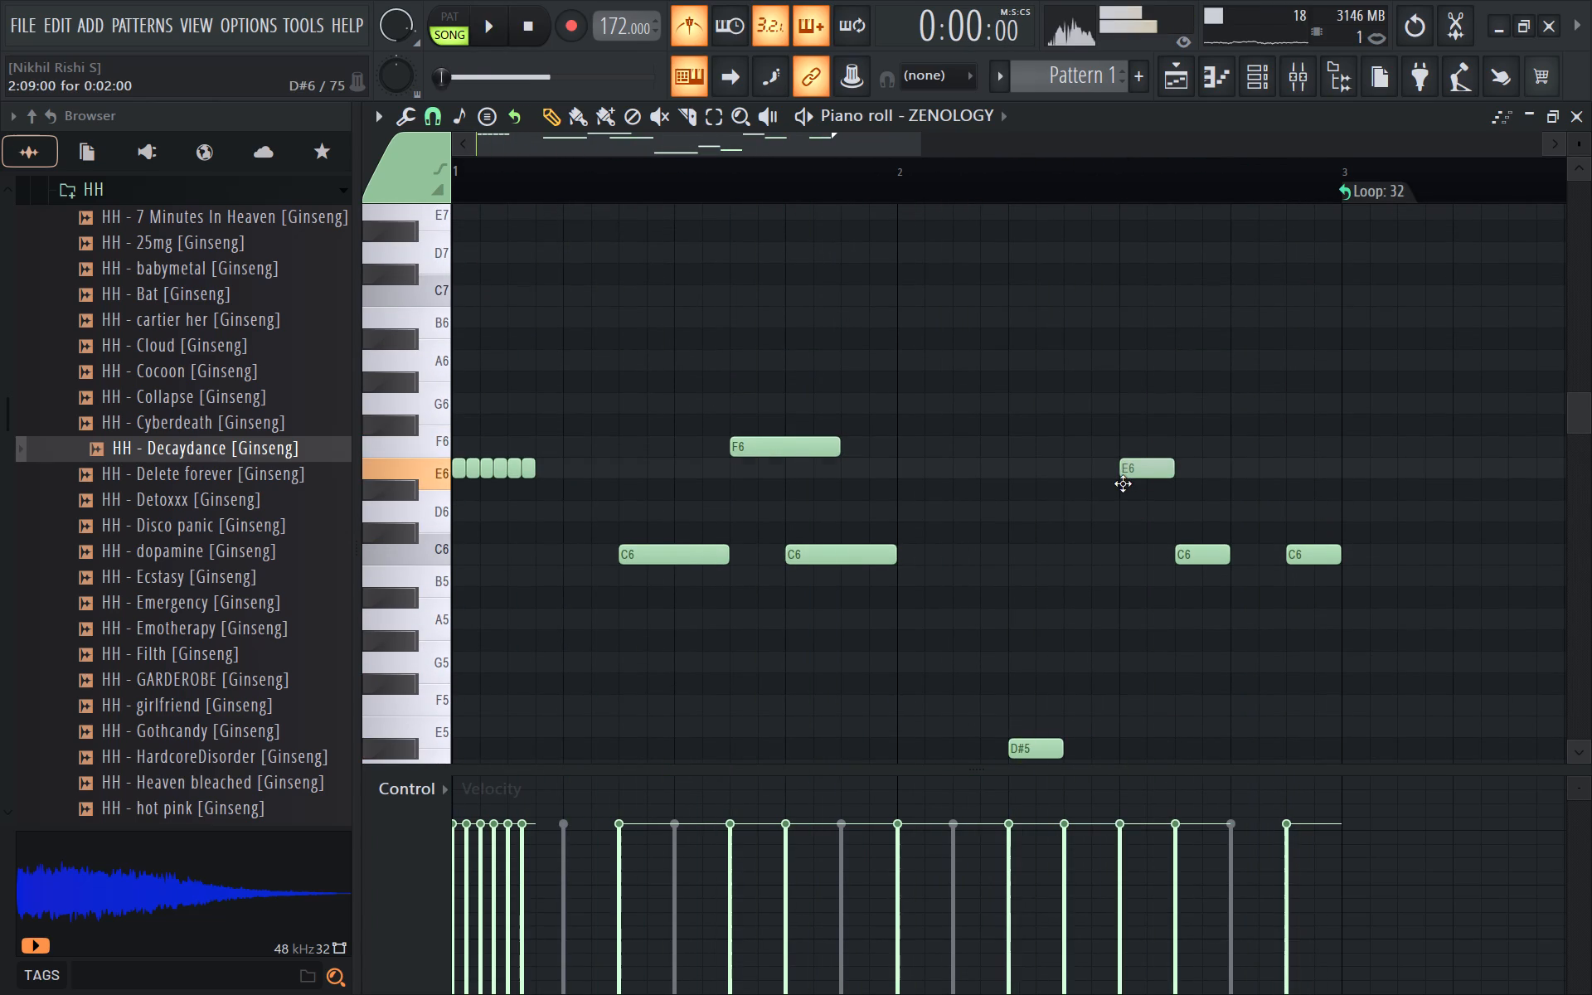
drag(1123, 483, 1124, 496)
ctrl+drag(1179, 436, 1158, 492)
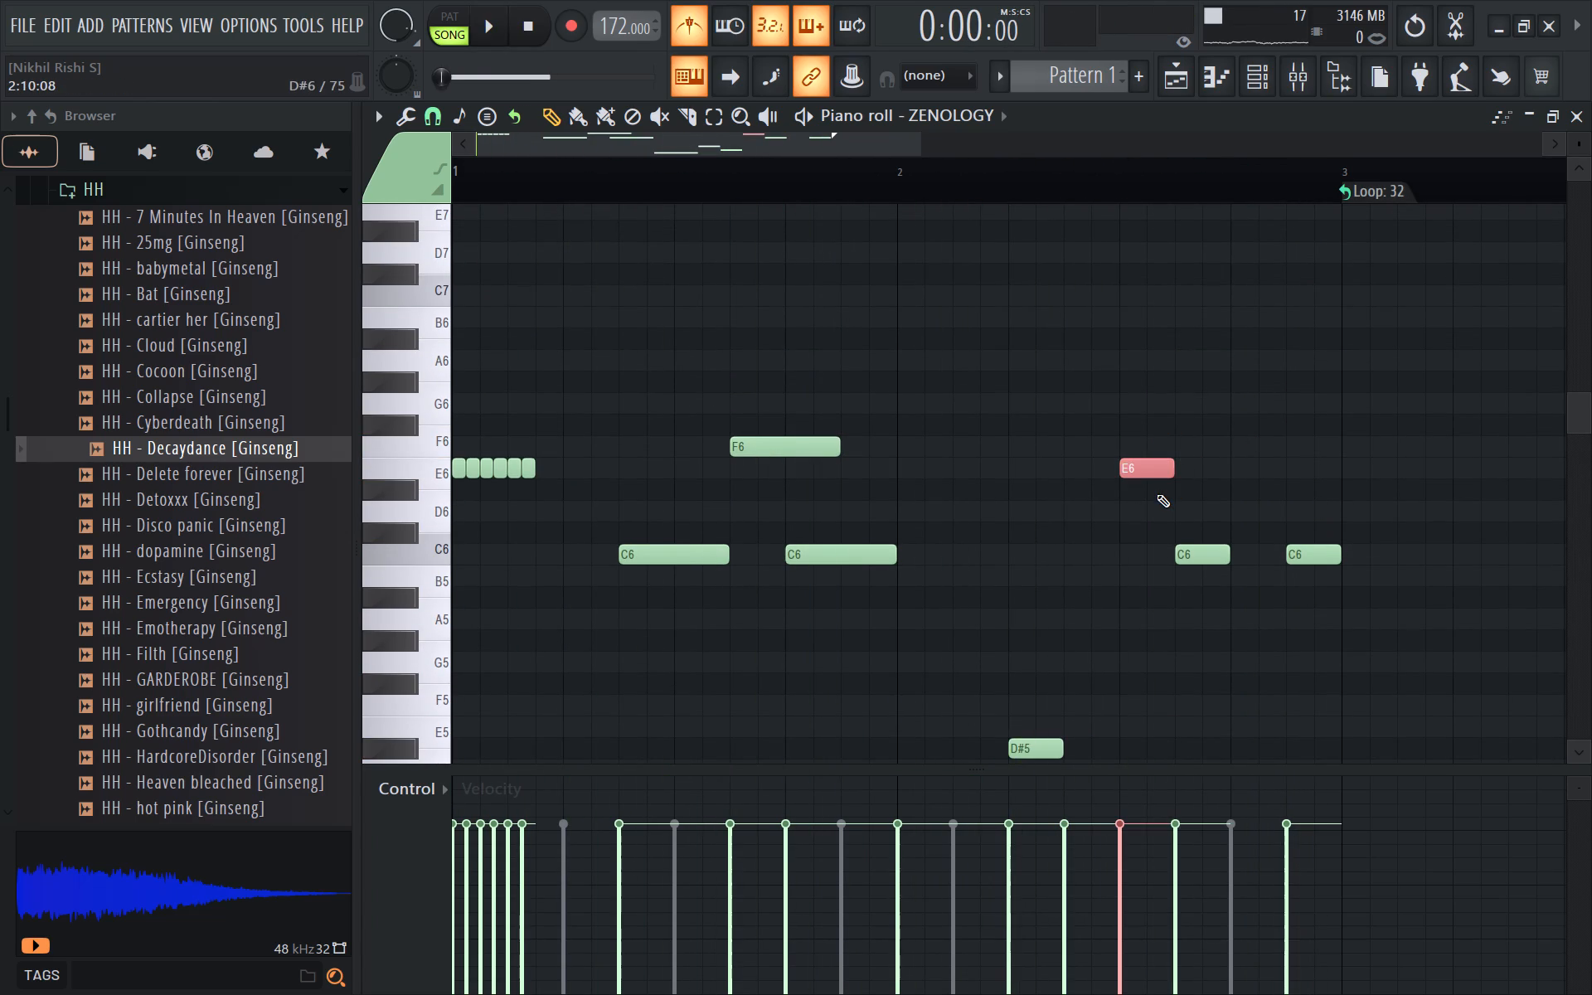
key(alt+a)
key(space)
click(954, 667)
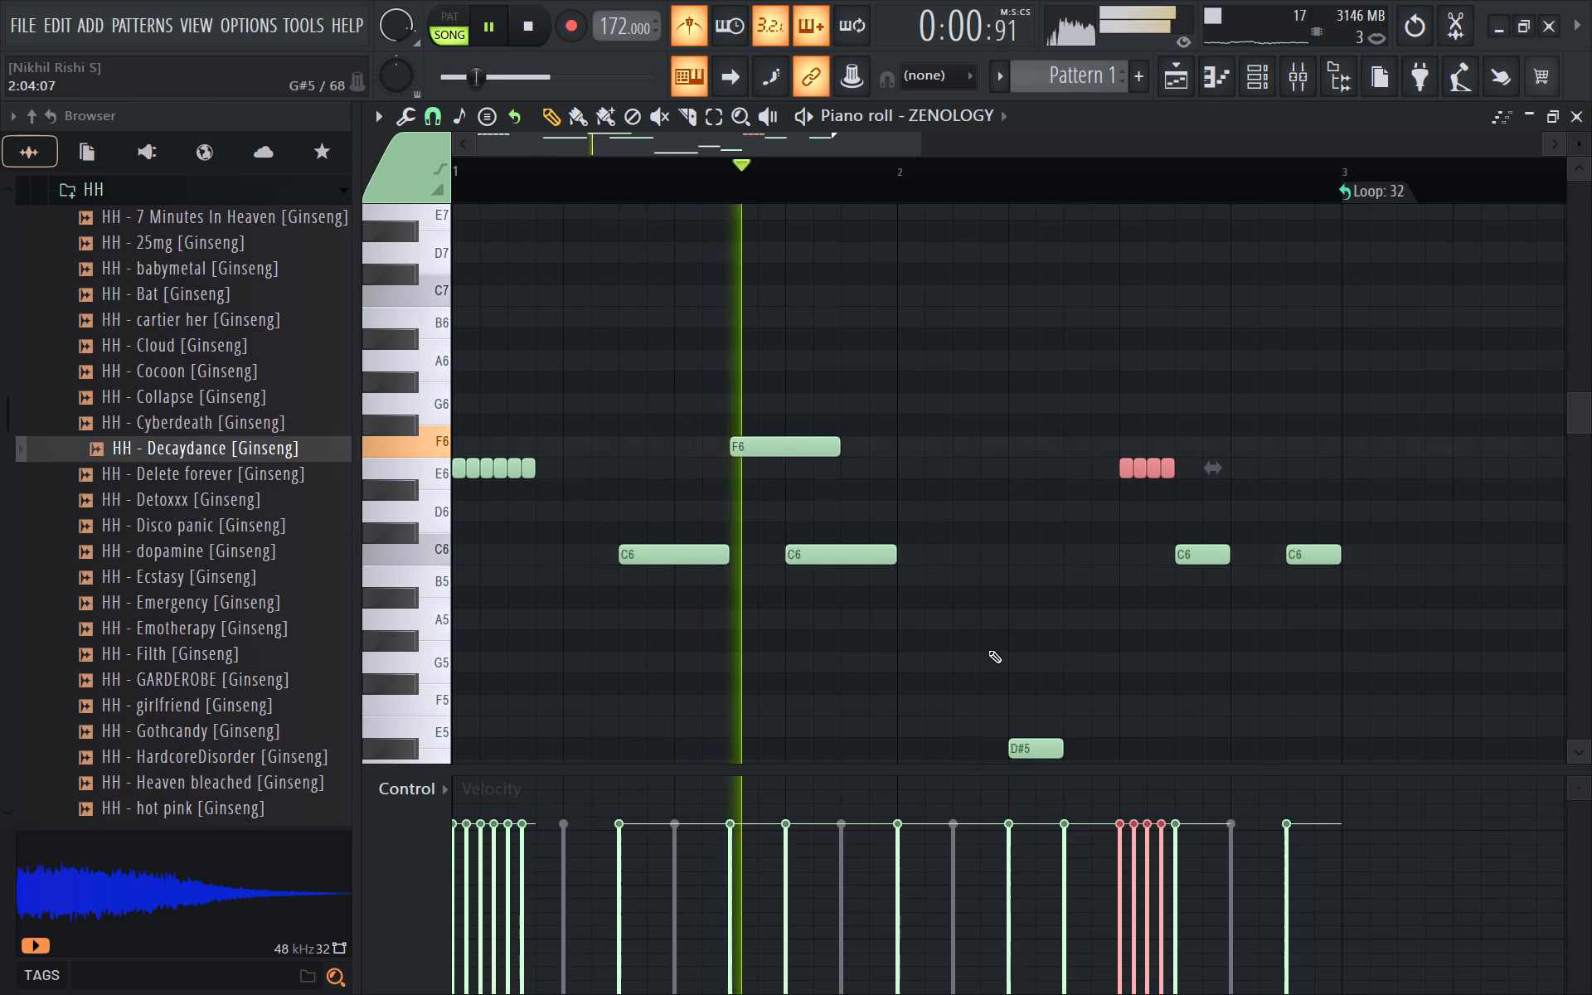
scroll(1017, 576, down, 2)
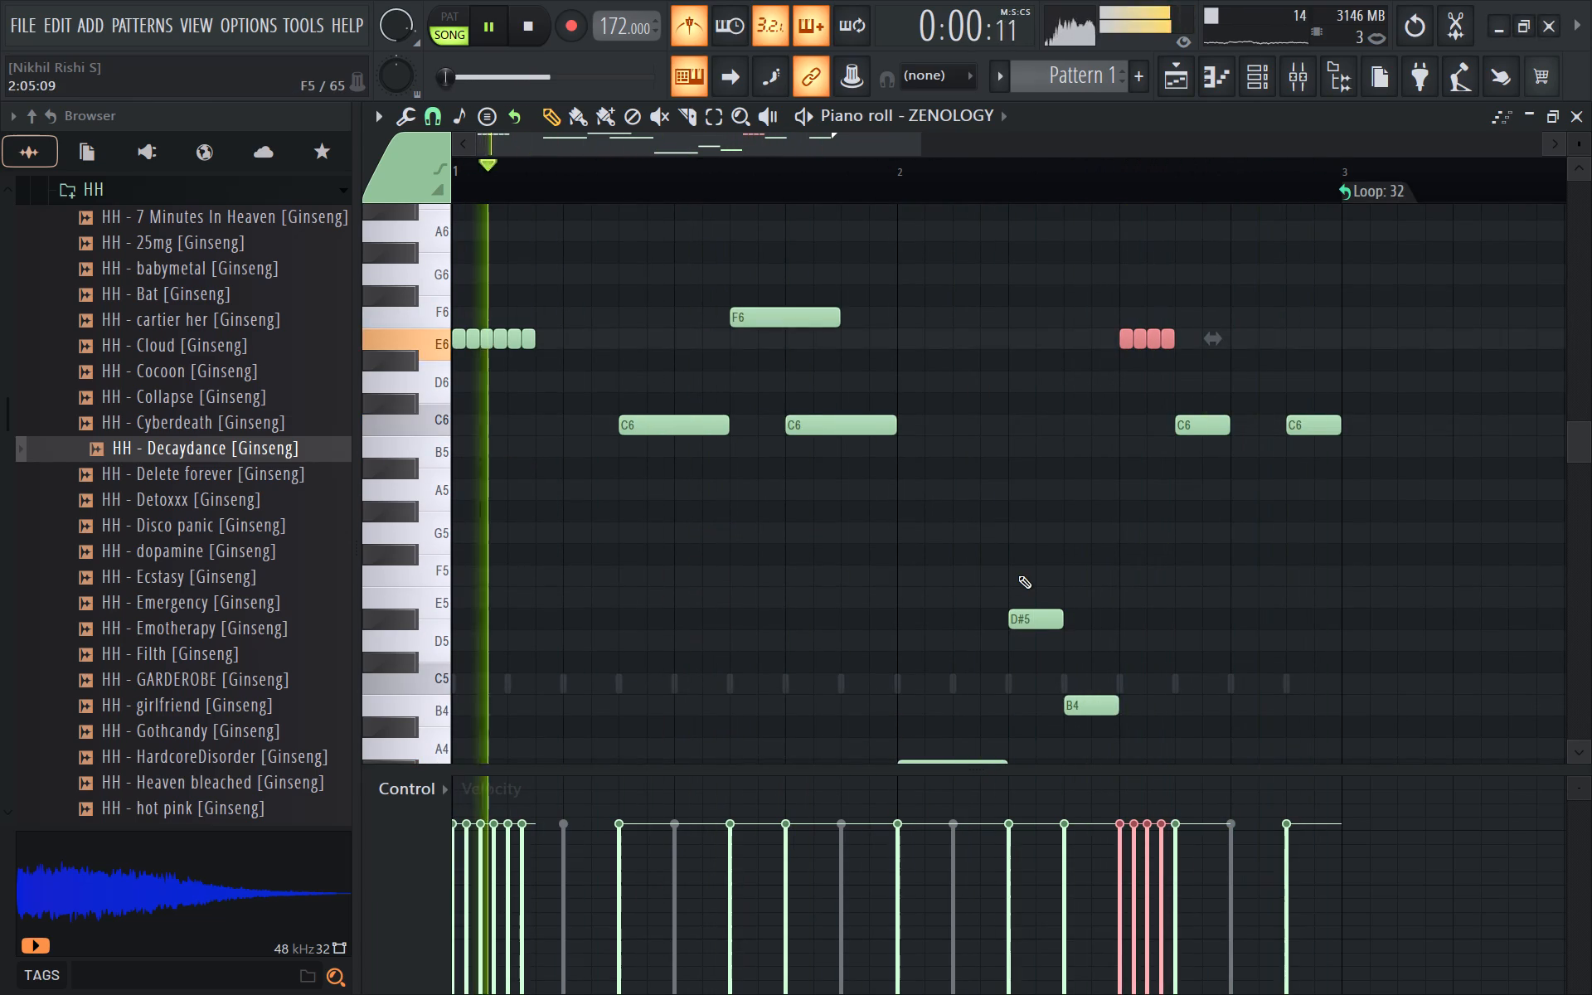
scroll(1216, 376, up, 2)
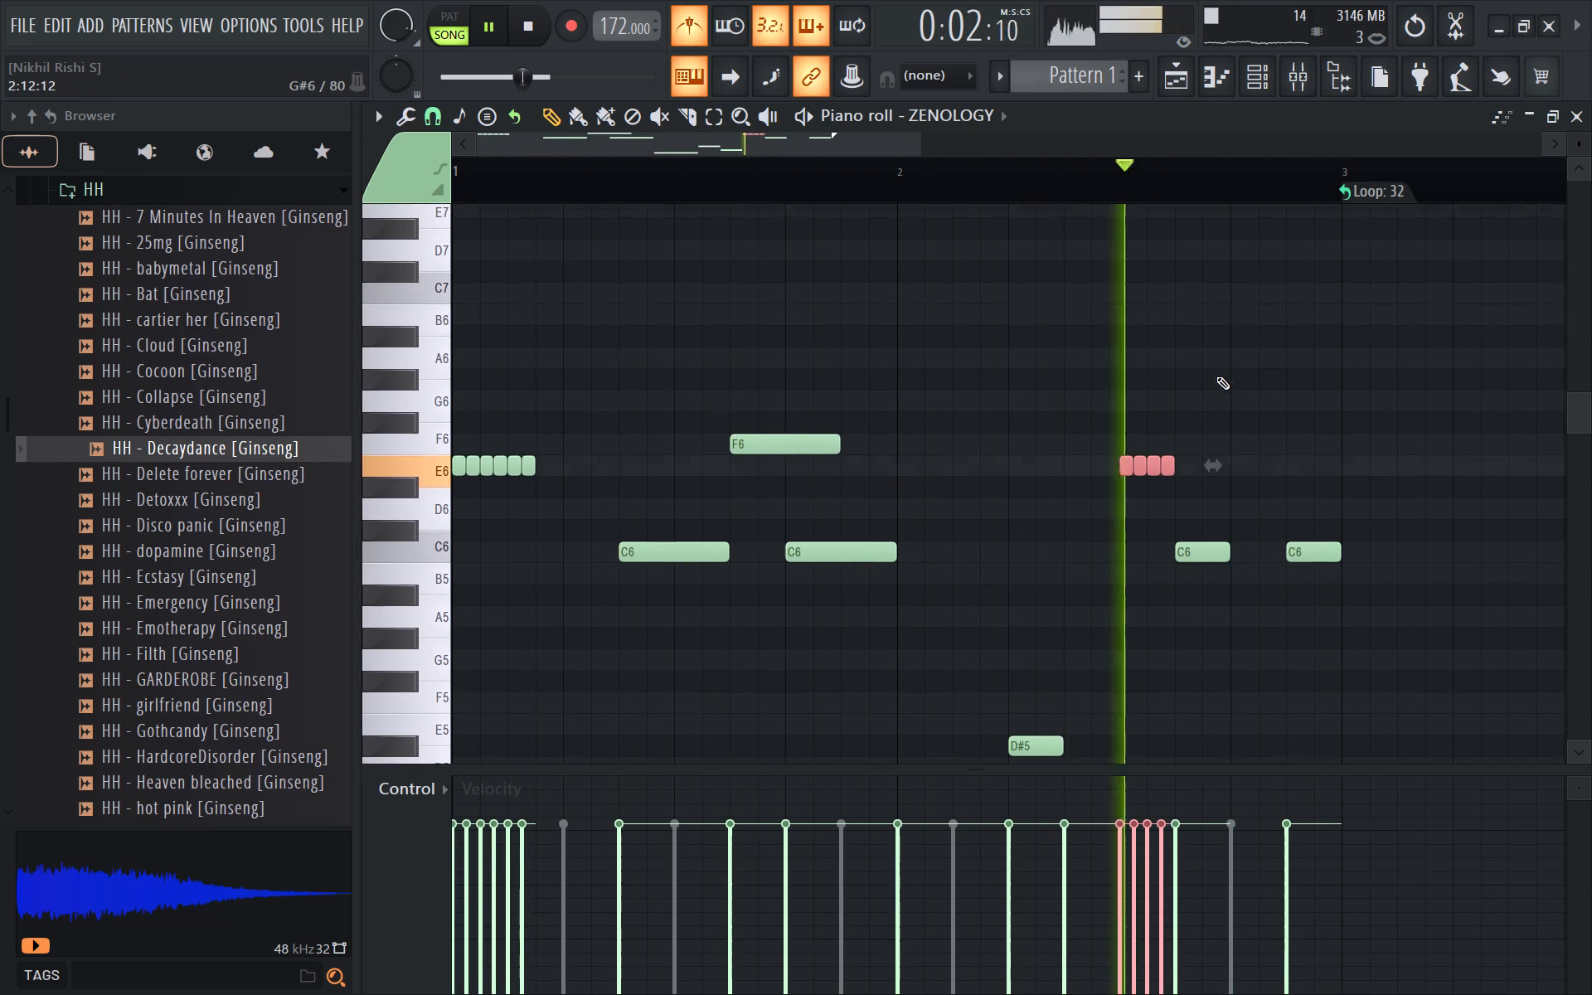
Set the Decaydance hi-hat channel's volume to about 67% and check it in playback.
click(1576, 113)
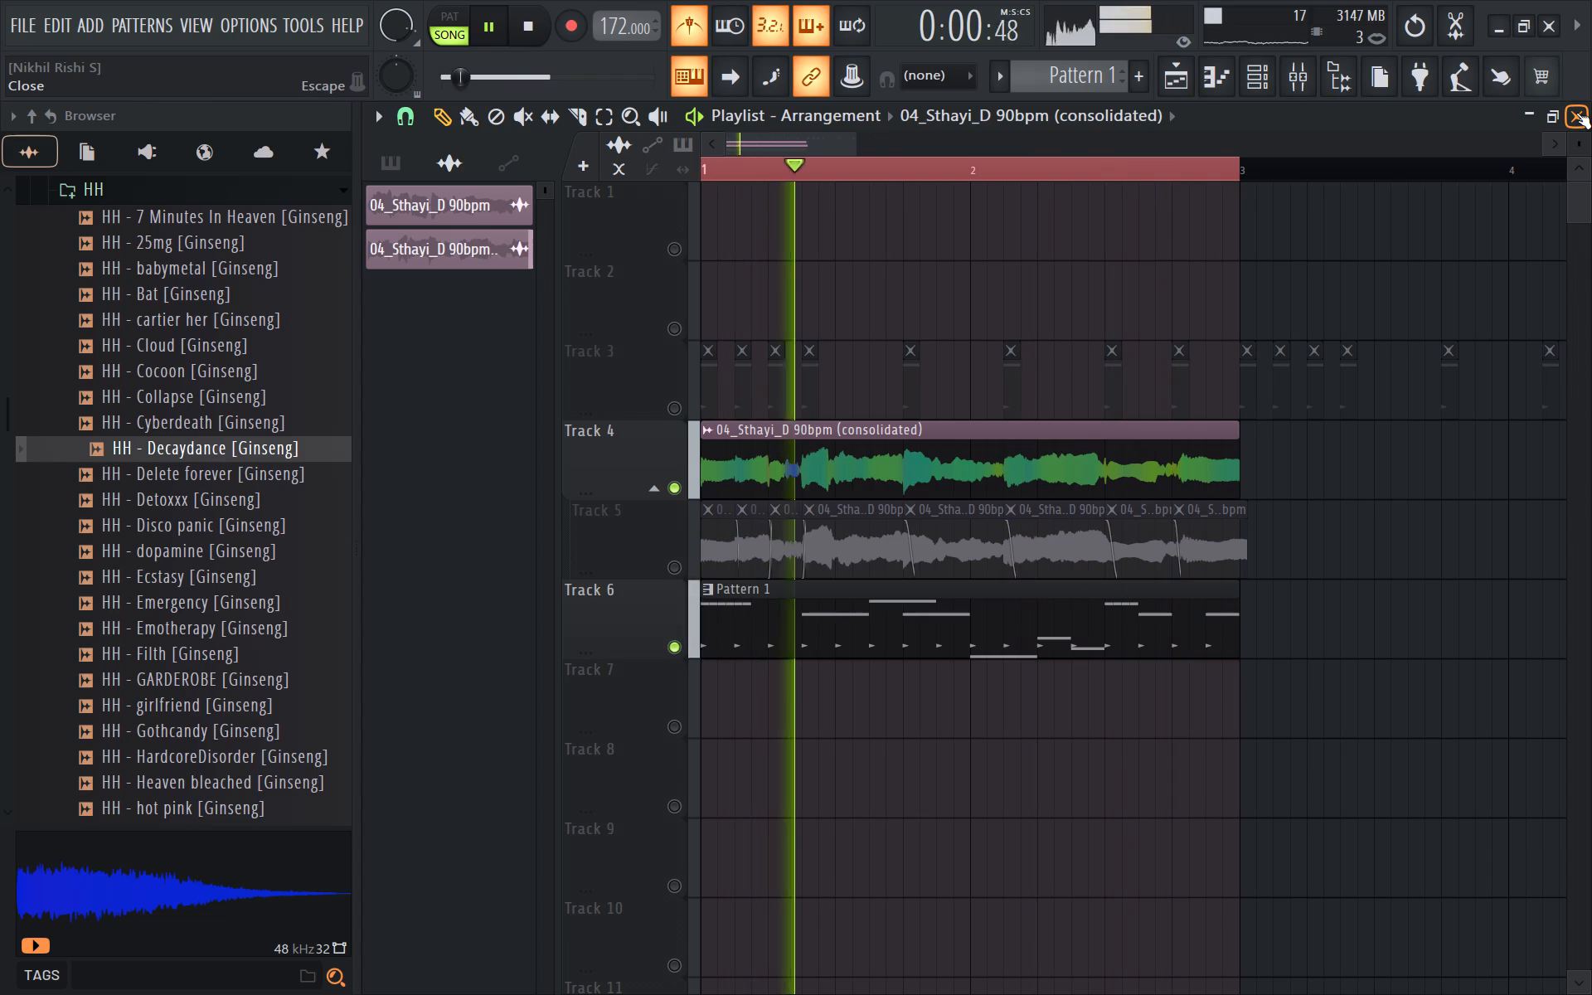
click(1233, 80)
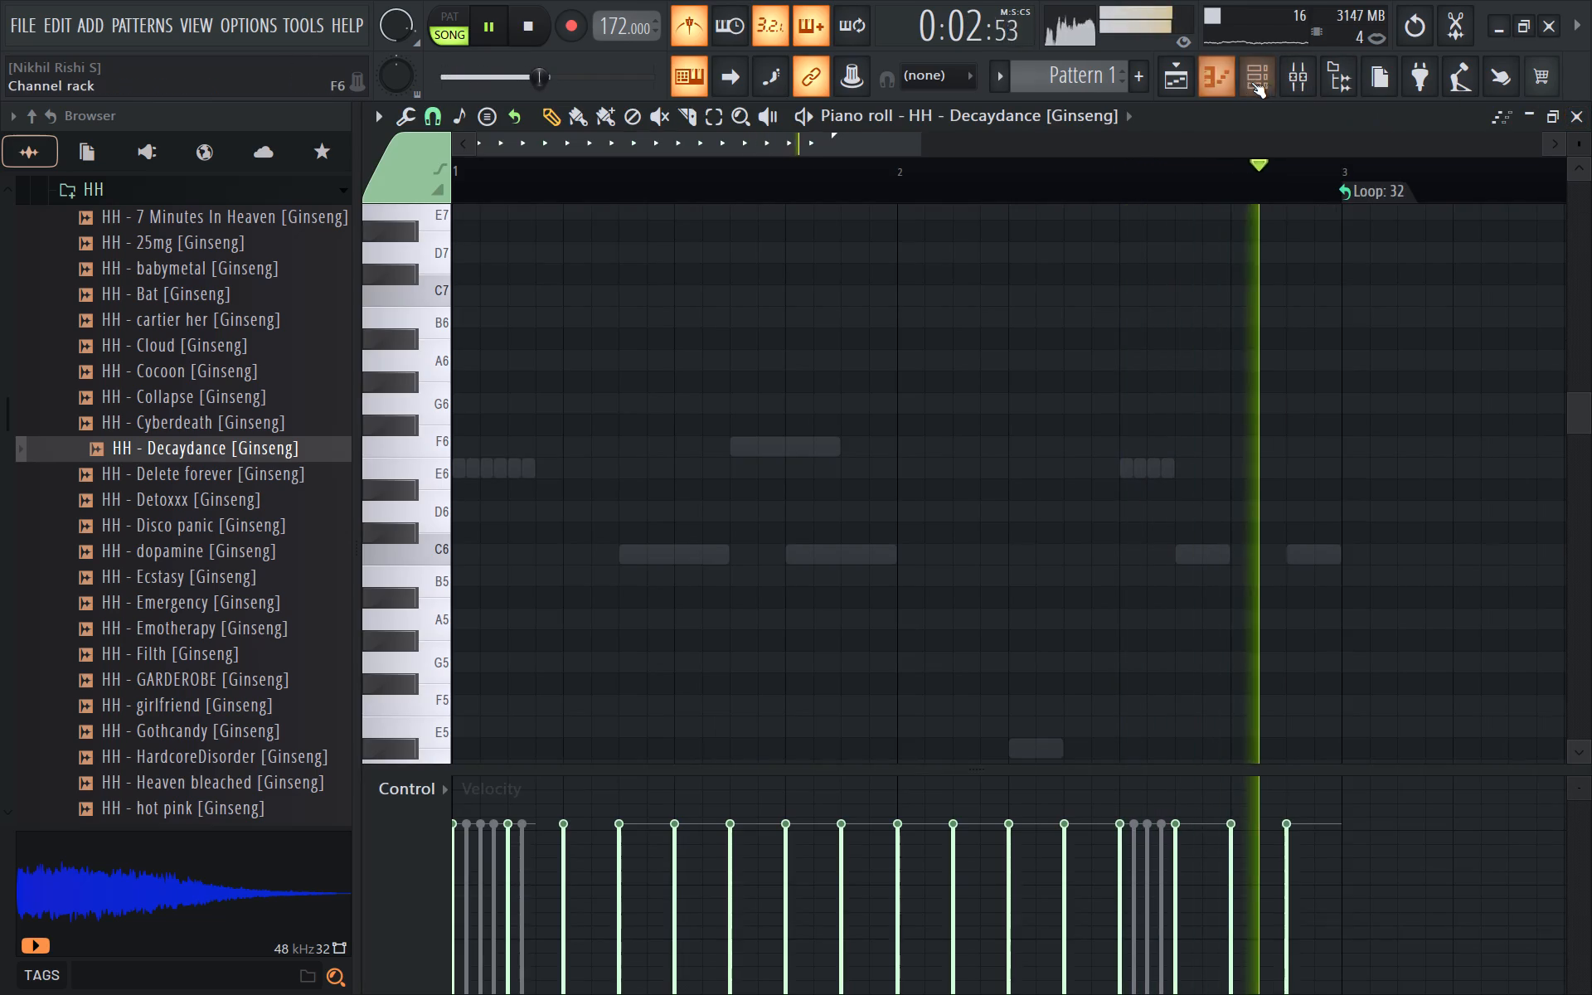
click(1260, 82)
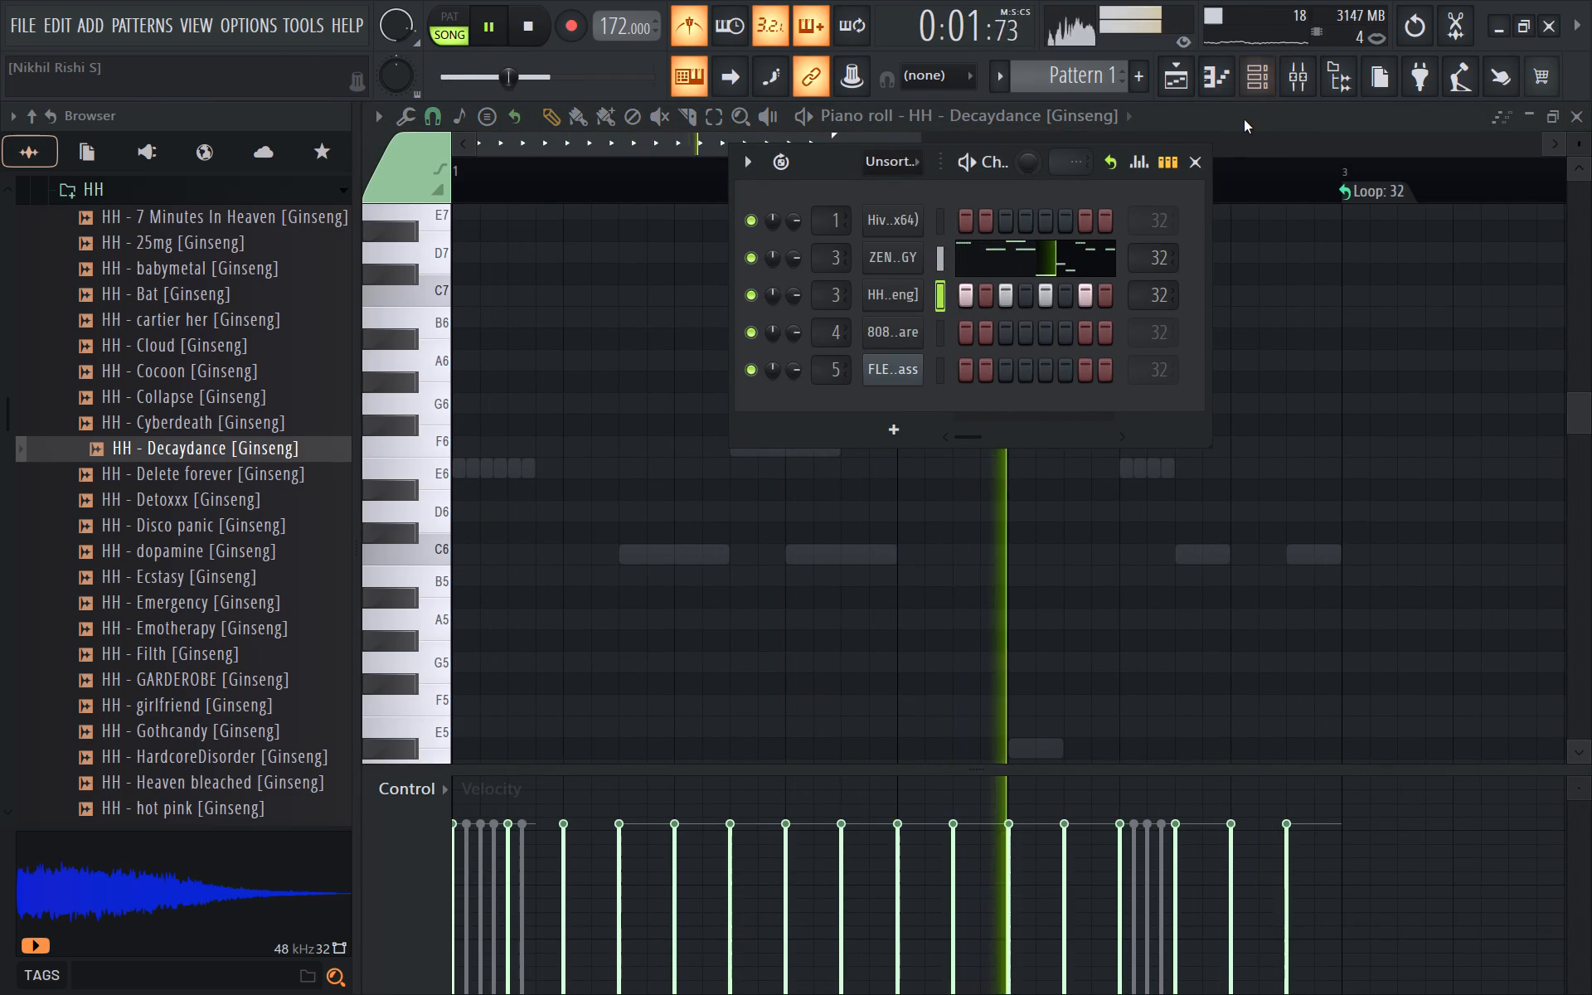
right_click(910, 296)
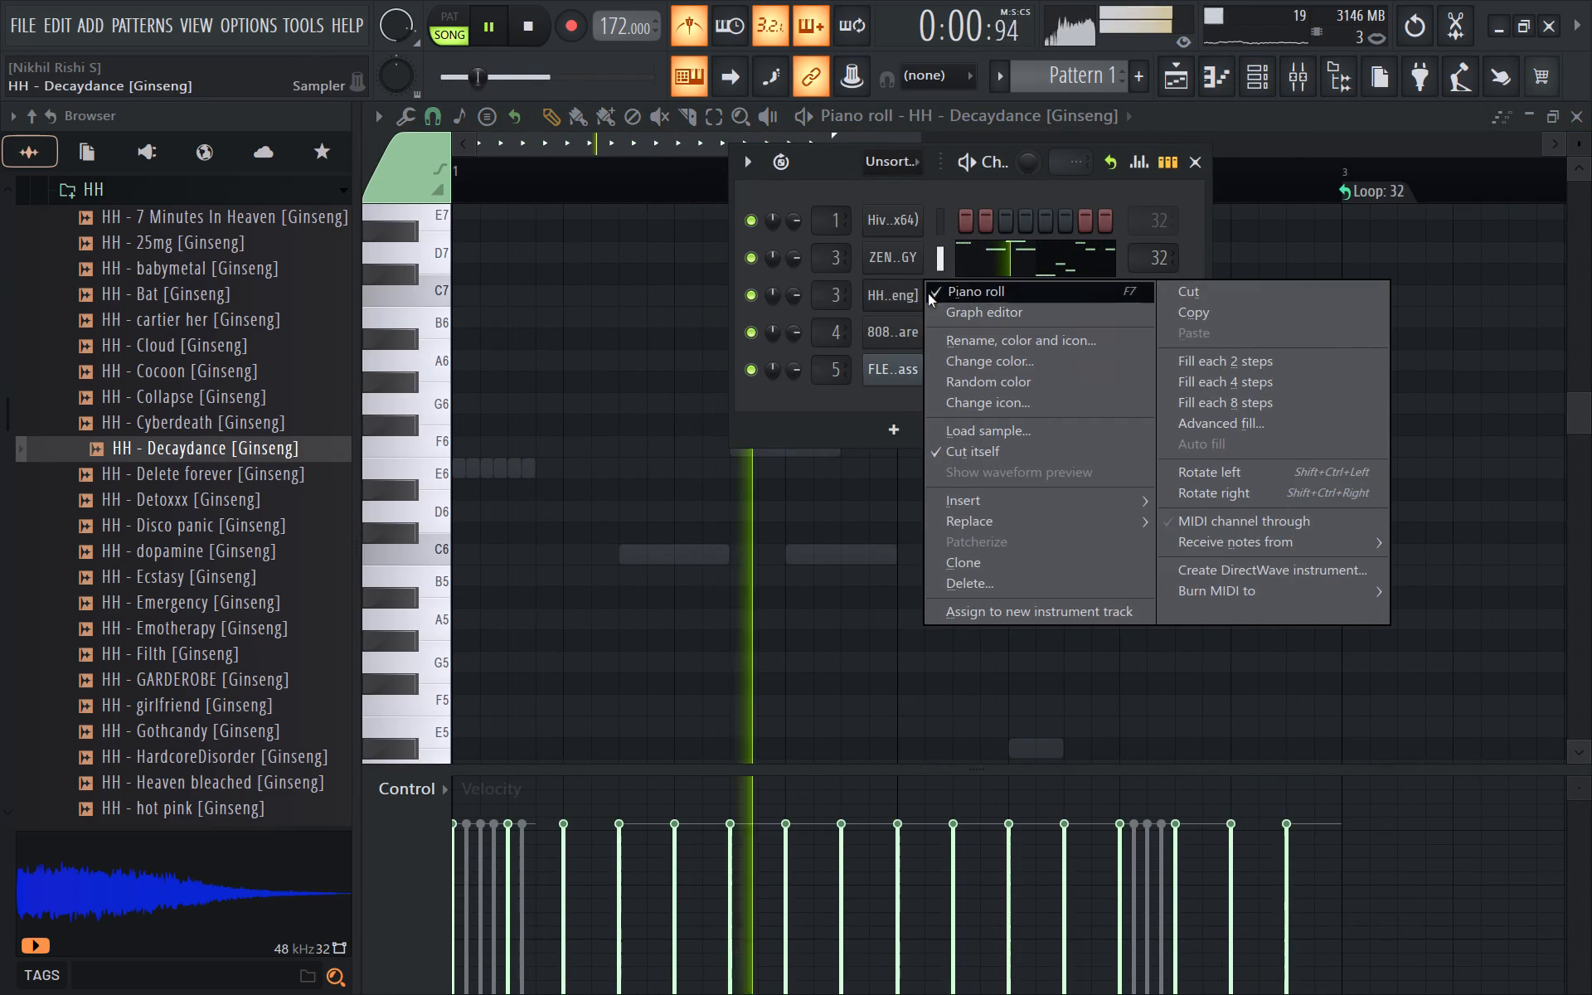
right_click(925, 294)
right_click(905, 294)
click(965, 289)
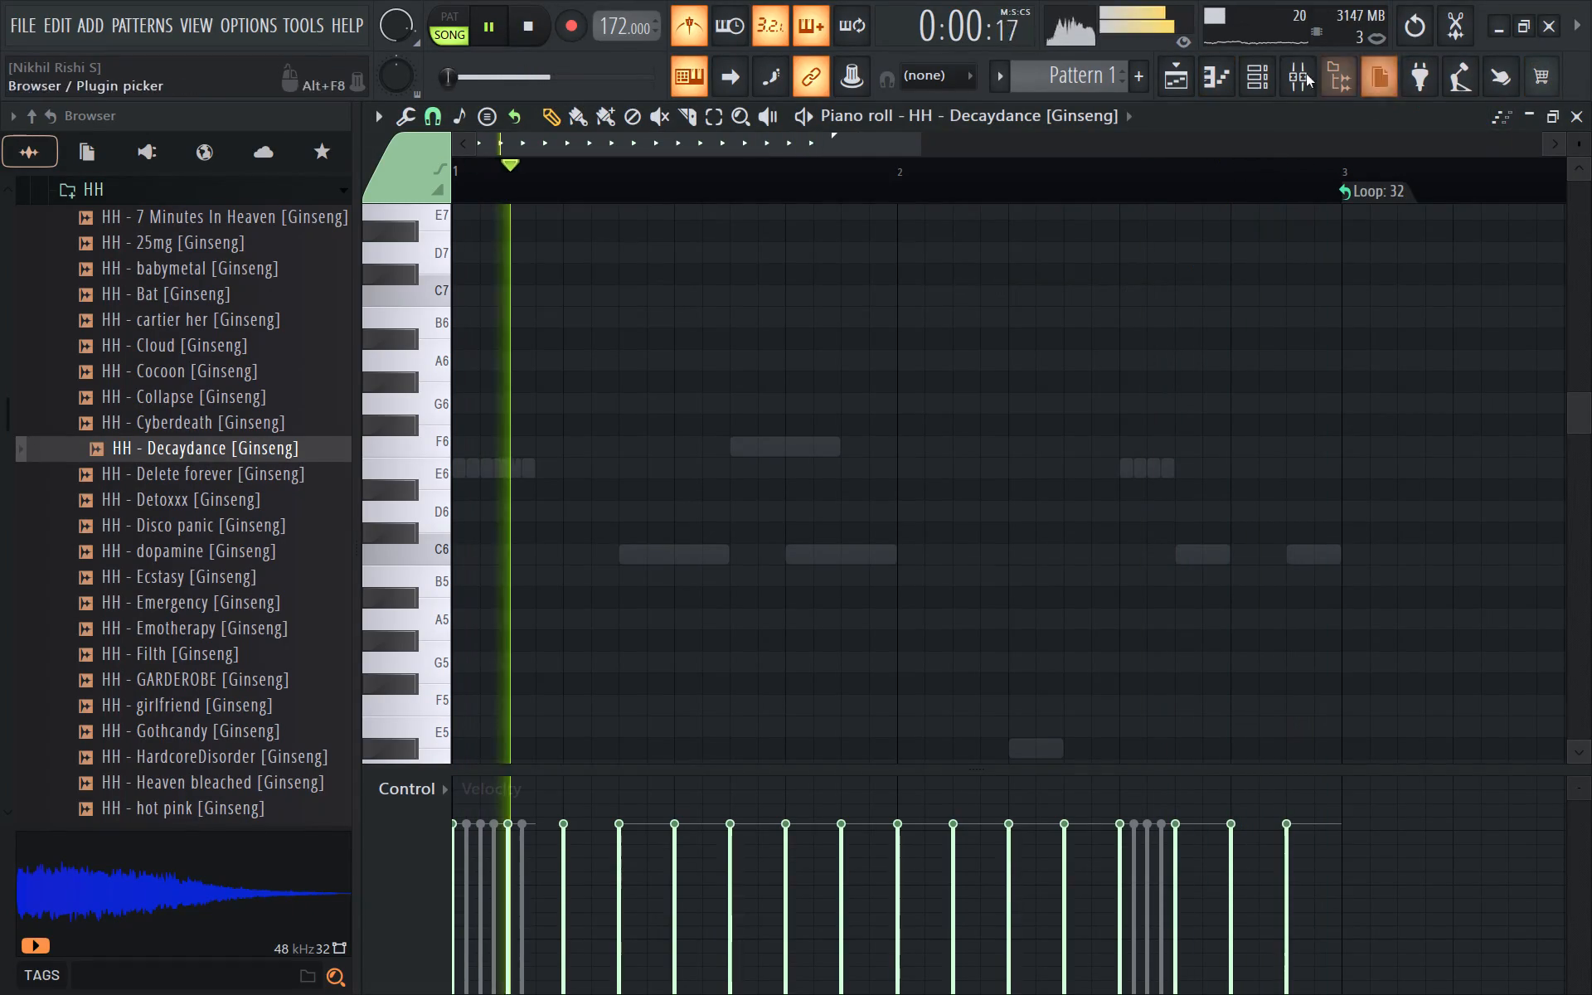
click(1256, 66)
key(space)
drag(793, 301, 814, 340)
key(space)
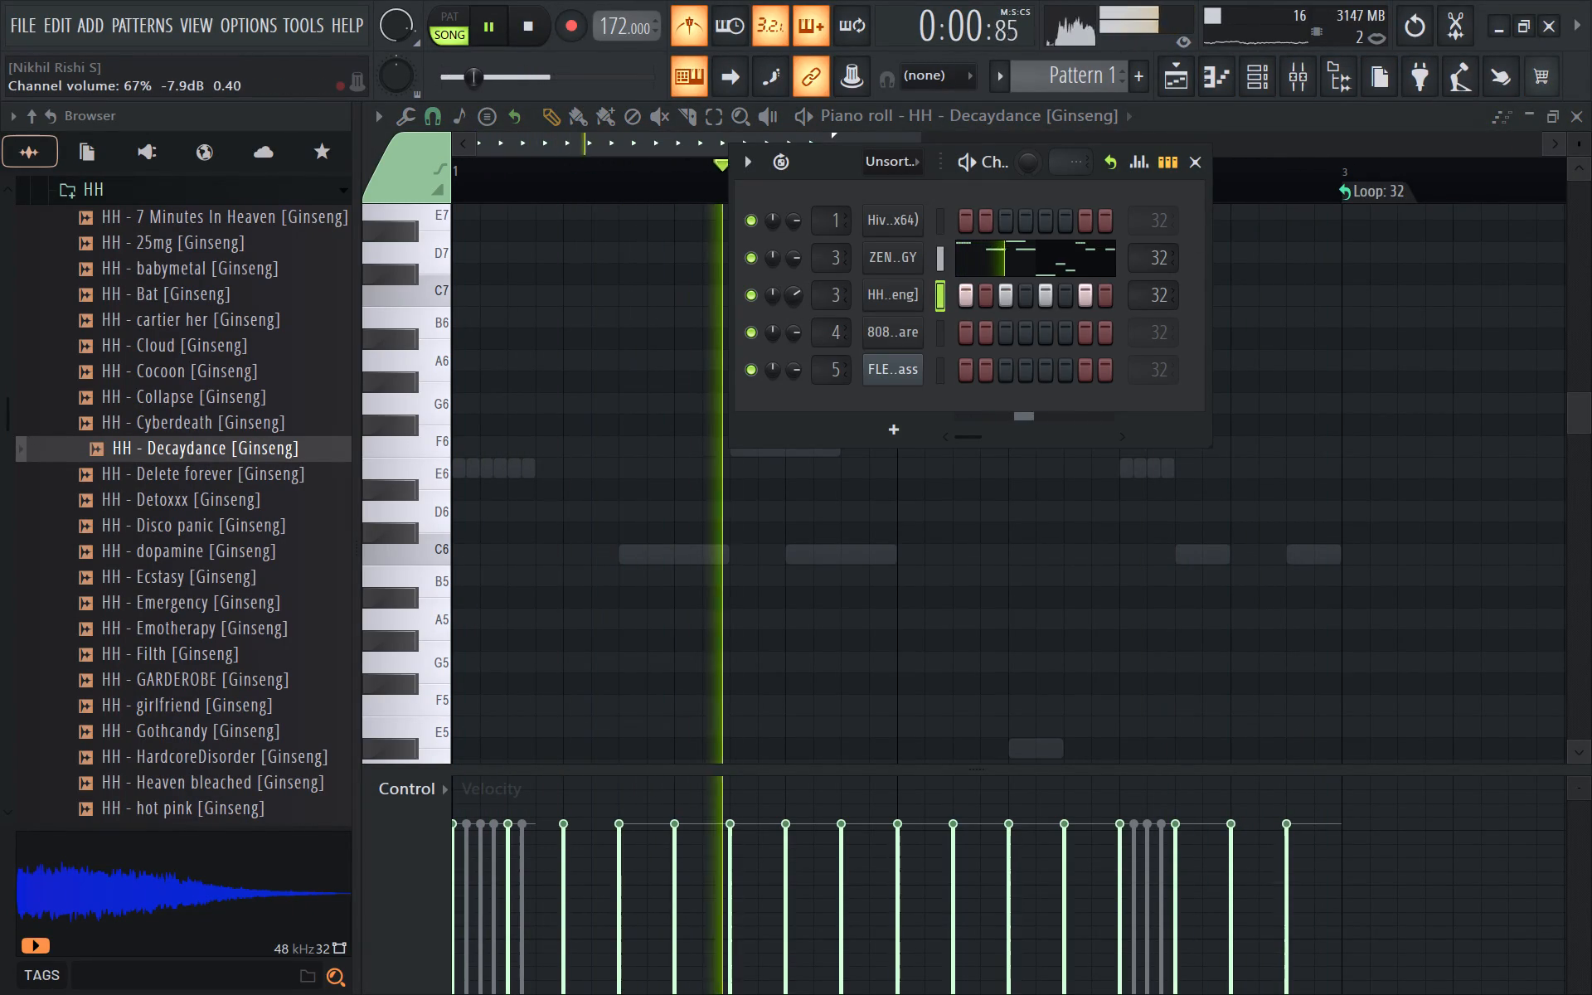
drag(814, 340, 819, 339)
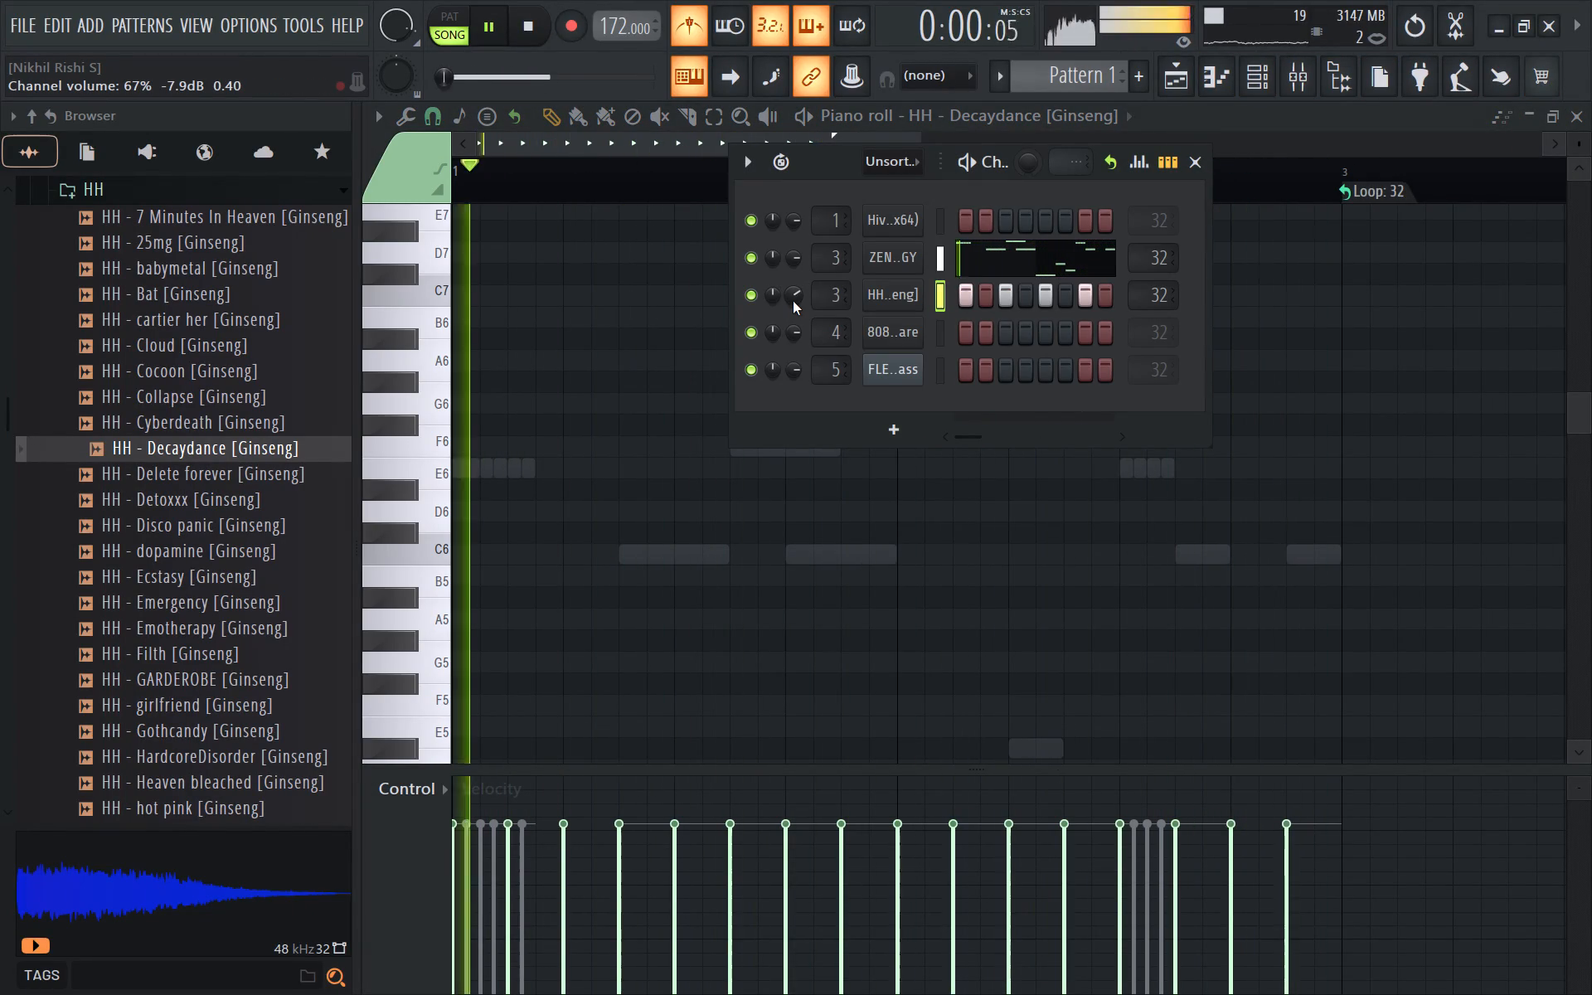
Collapse the HH sample folder inside the Ginseng - Trauma drumkit folder.
scroll(74, 552, up, 2)
click(120, 507)
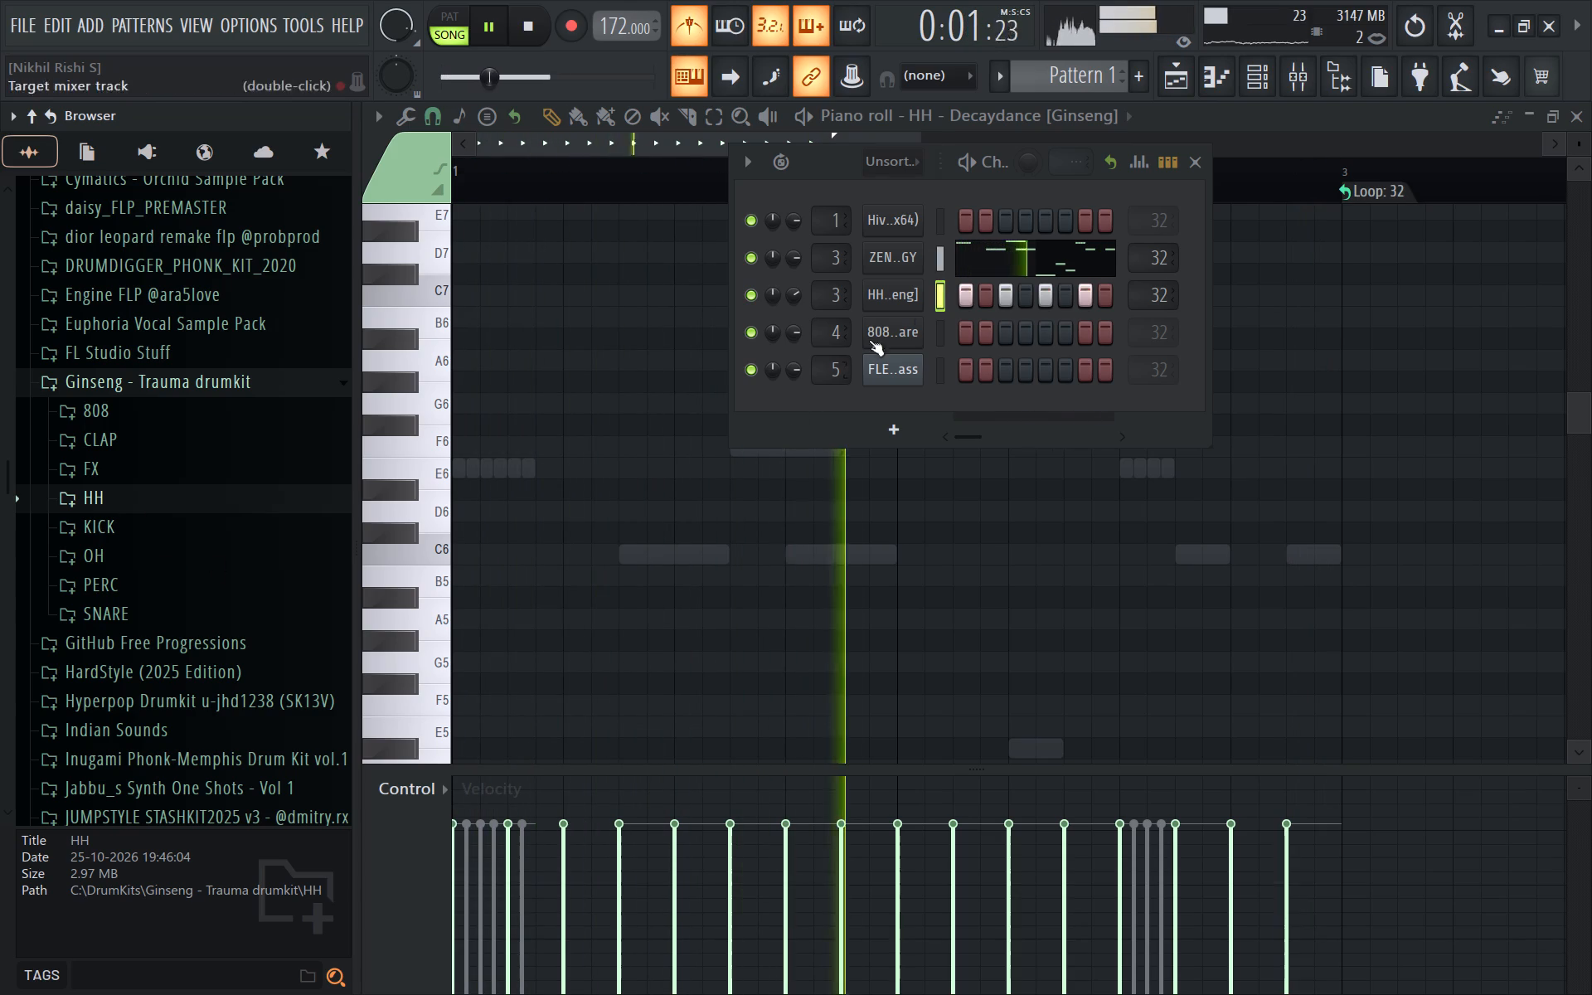
Clone the ZENOLOGY tabla channel.
click(919, 264)
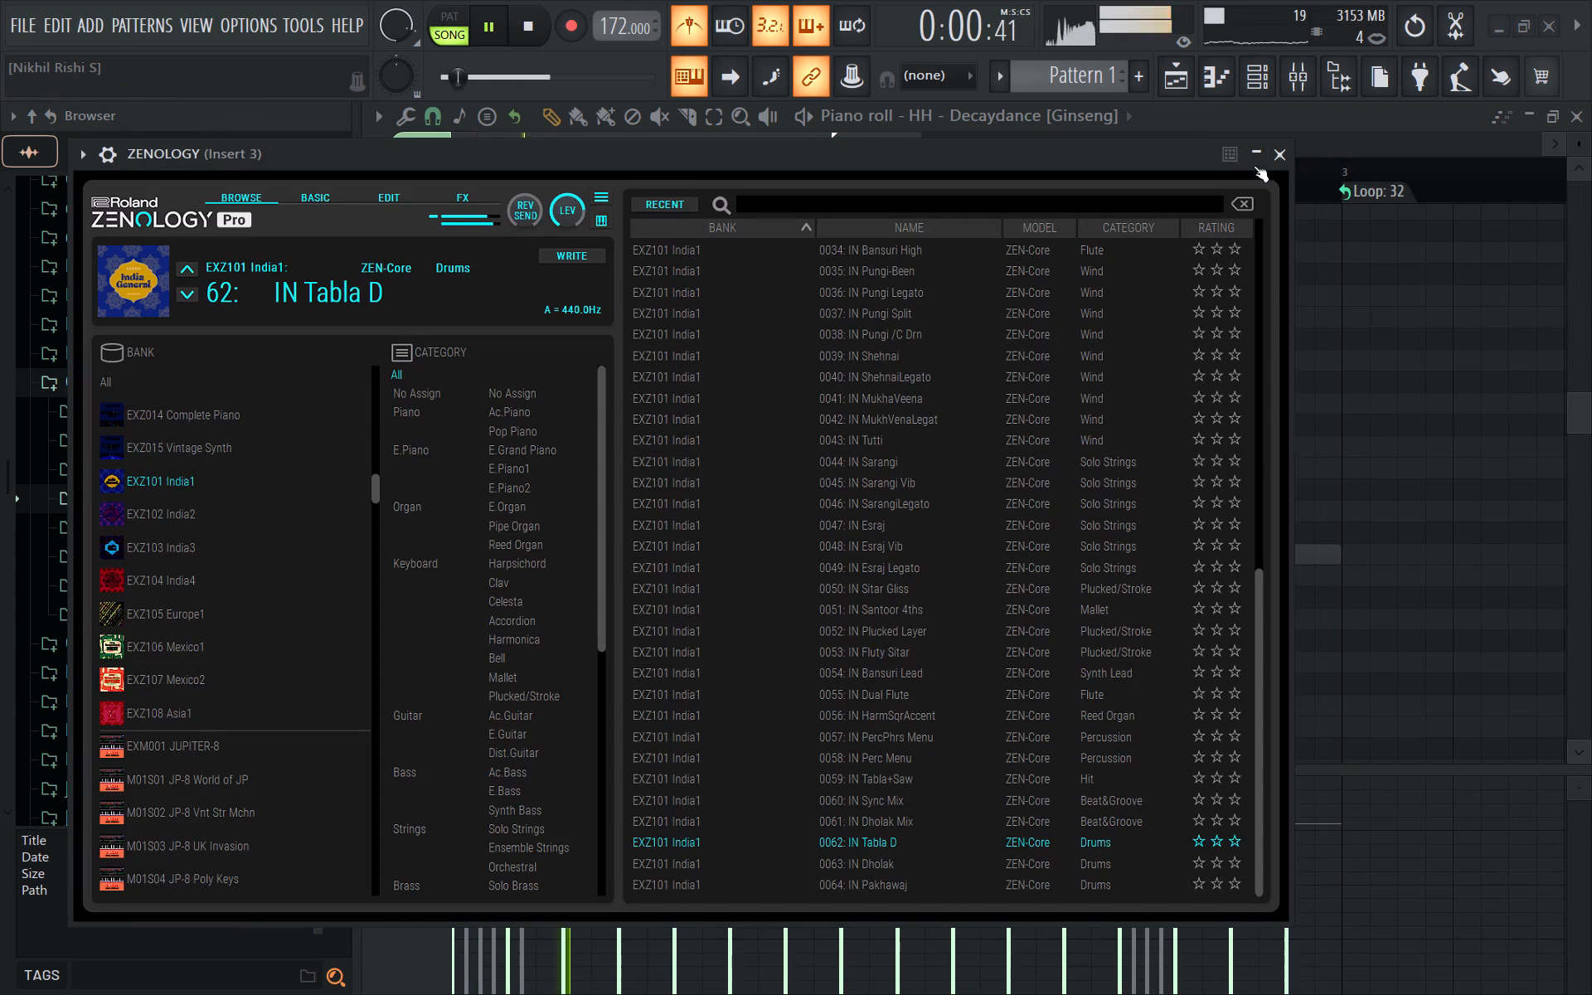
click(1279, 154)
right_click(883, 268)
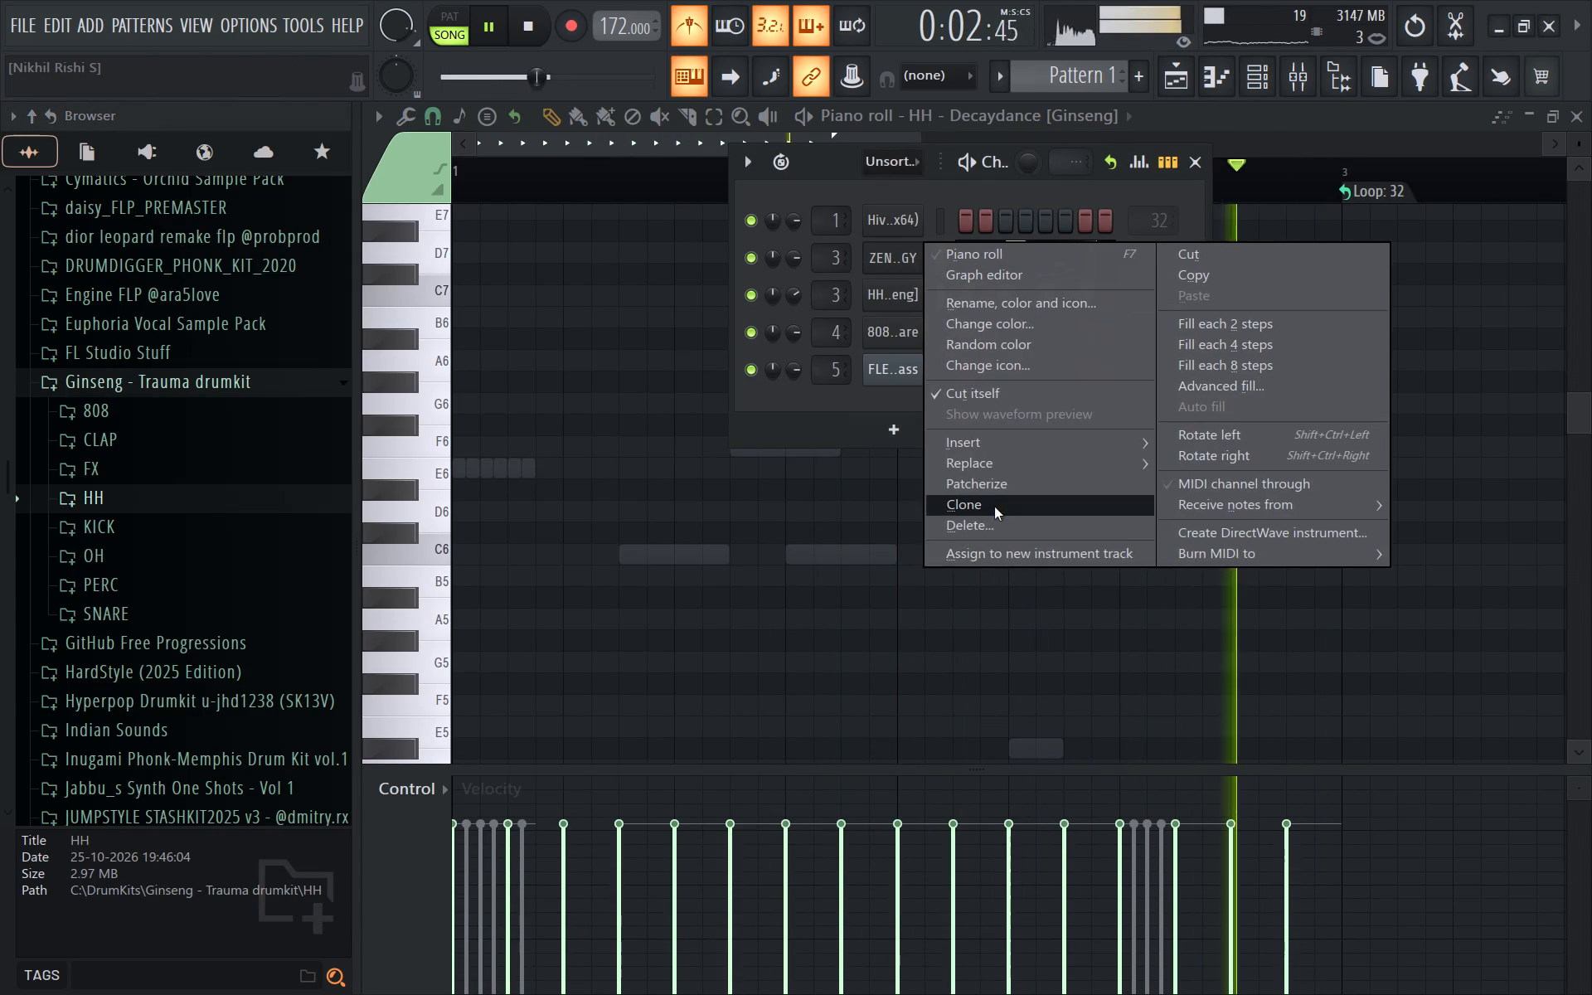
click(993, 506)
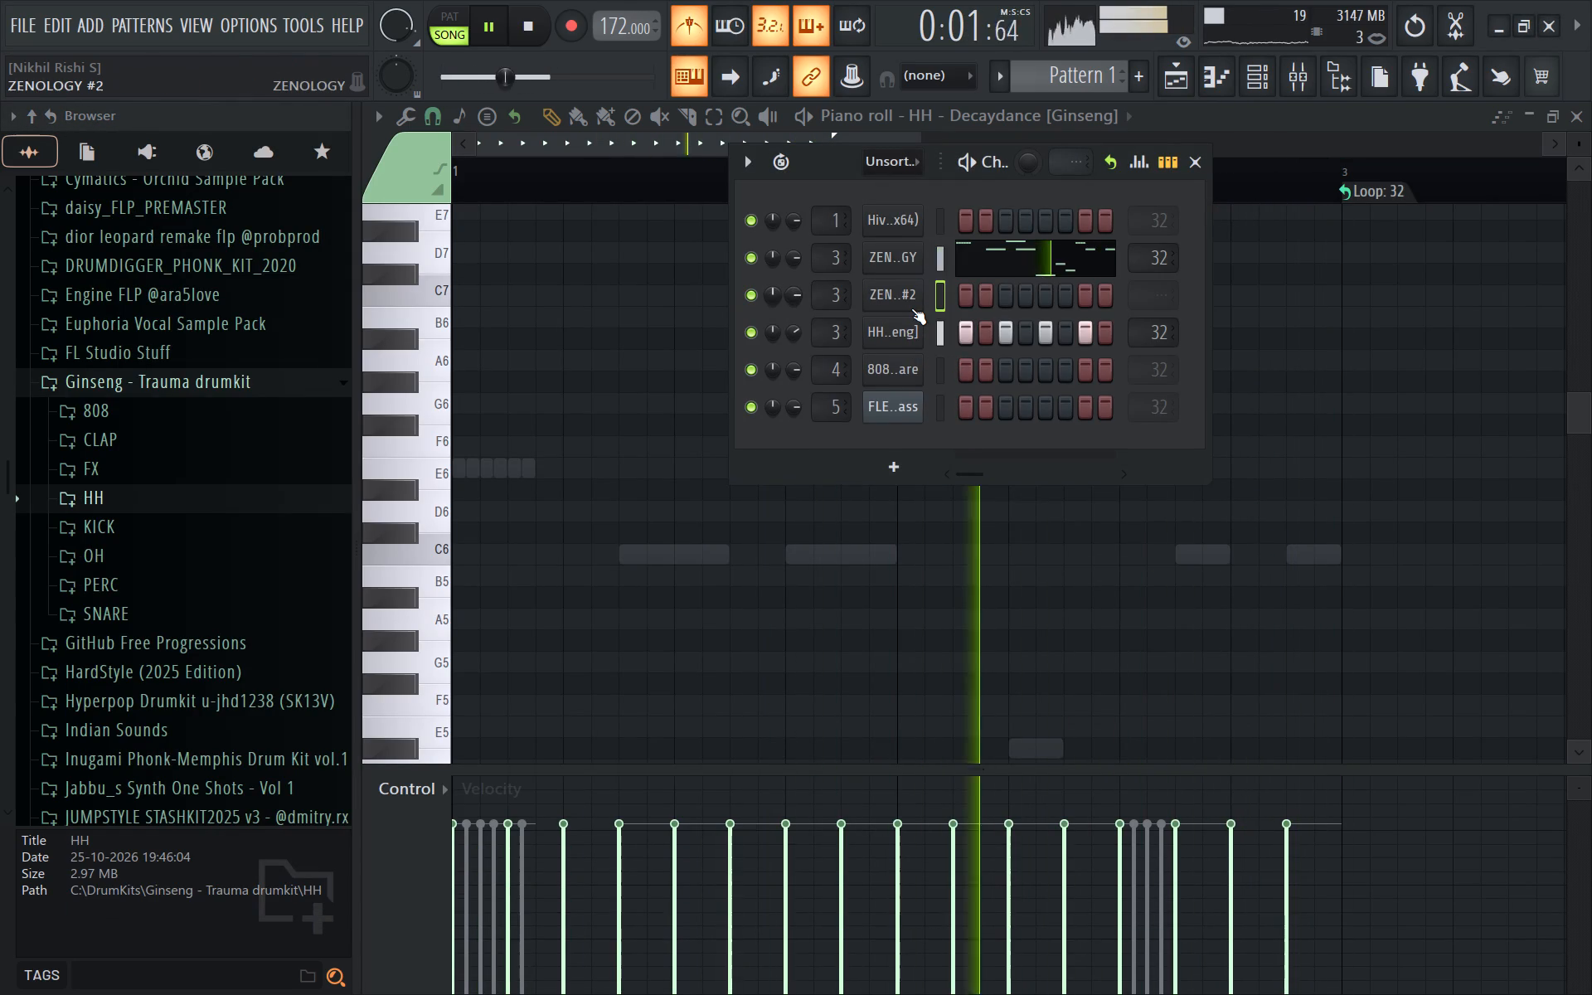
Route the original ZENOLOGY channel to mixer insert 2, the Decaydance hi-hat to insert 4 and the 808 channel to insert 5.
click(841, 289)
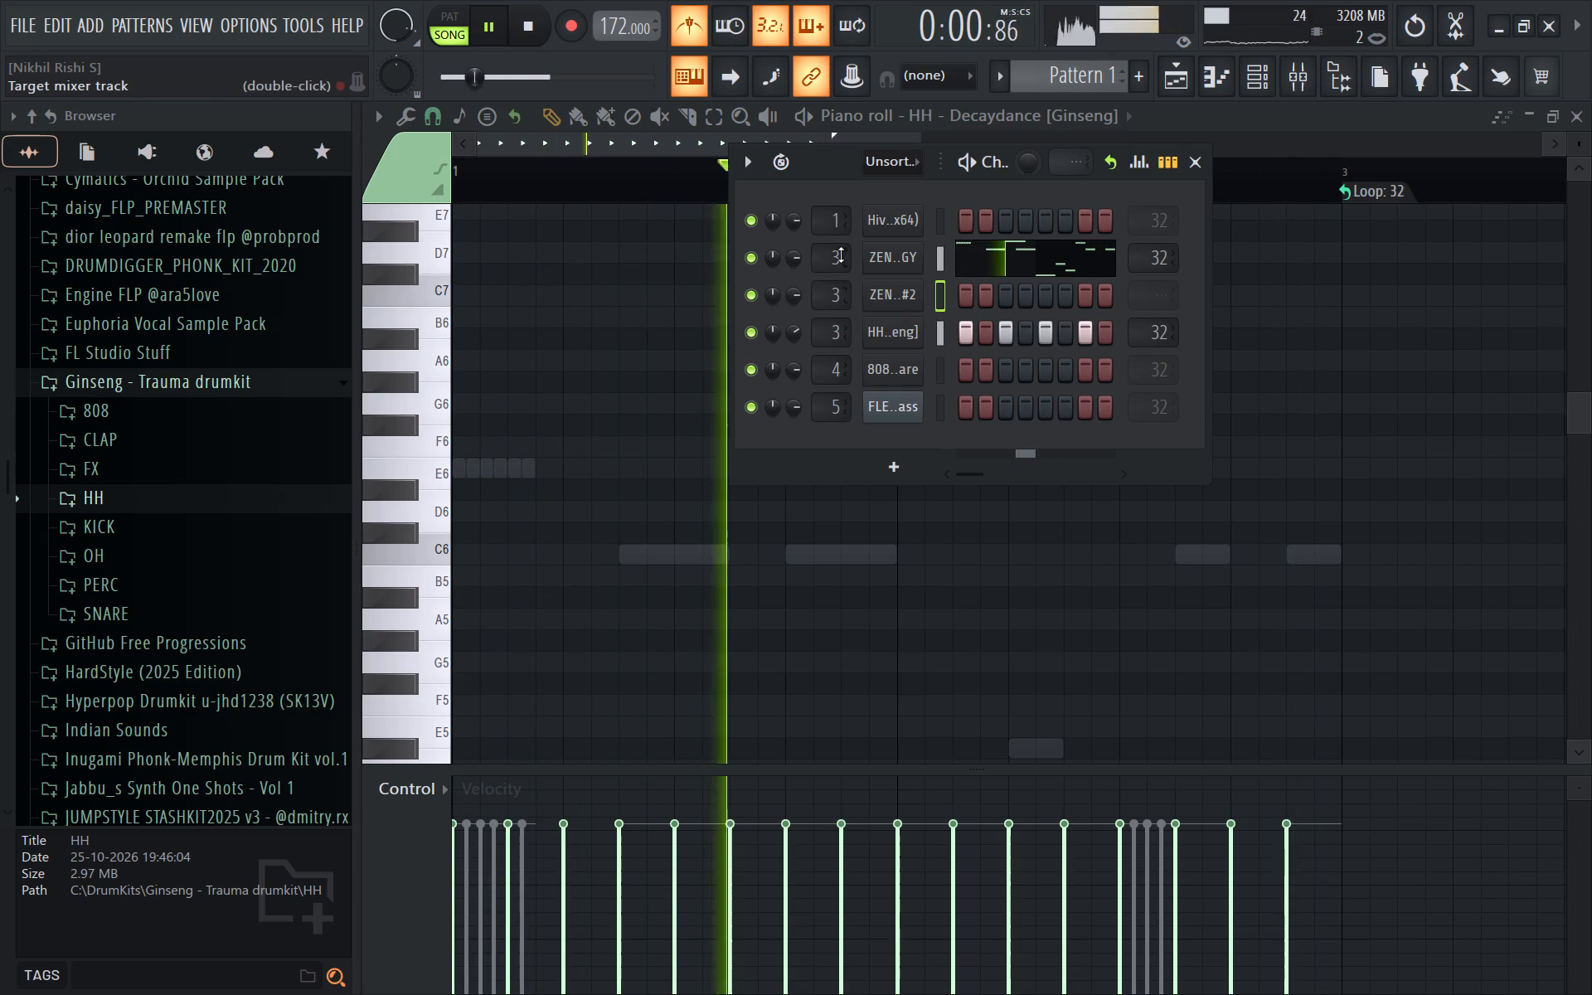
drag(841, 255, 833, 262)
click(833, 306)
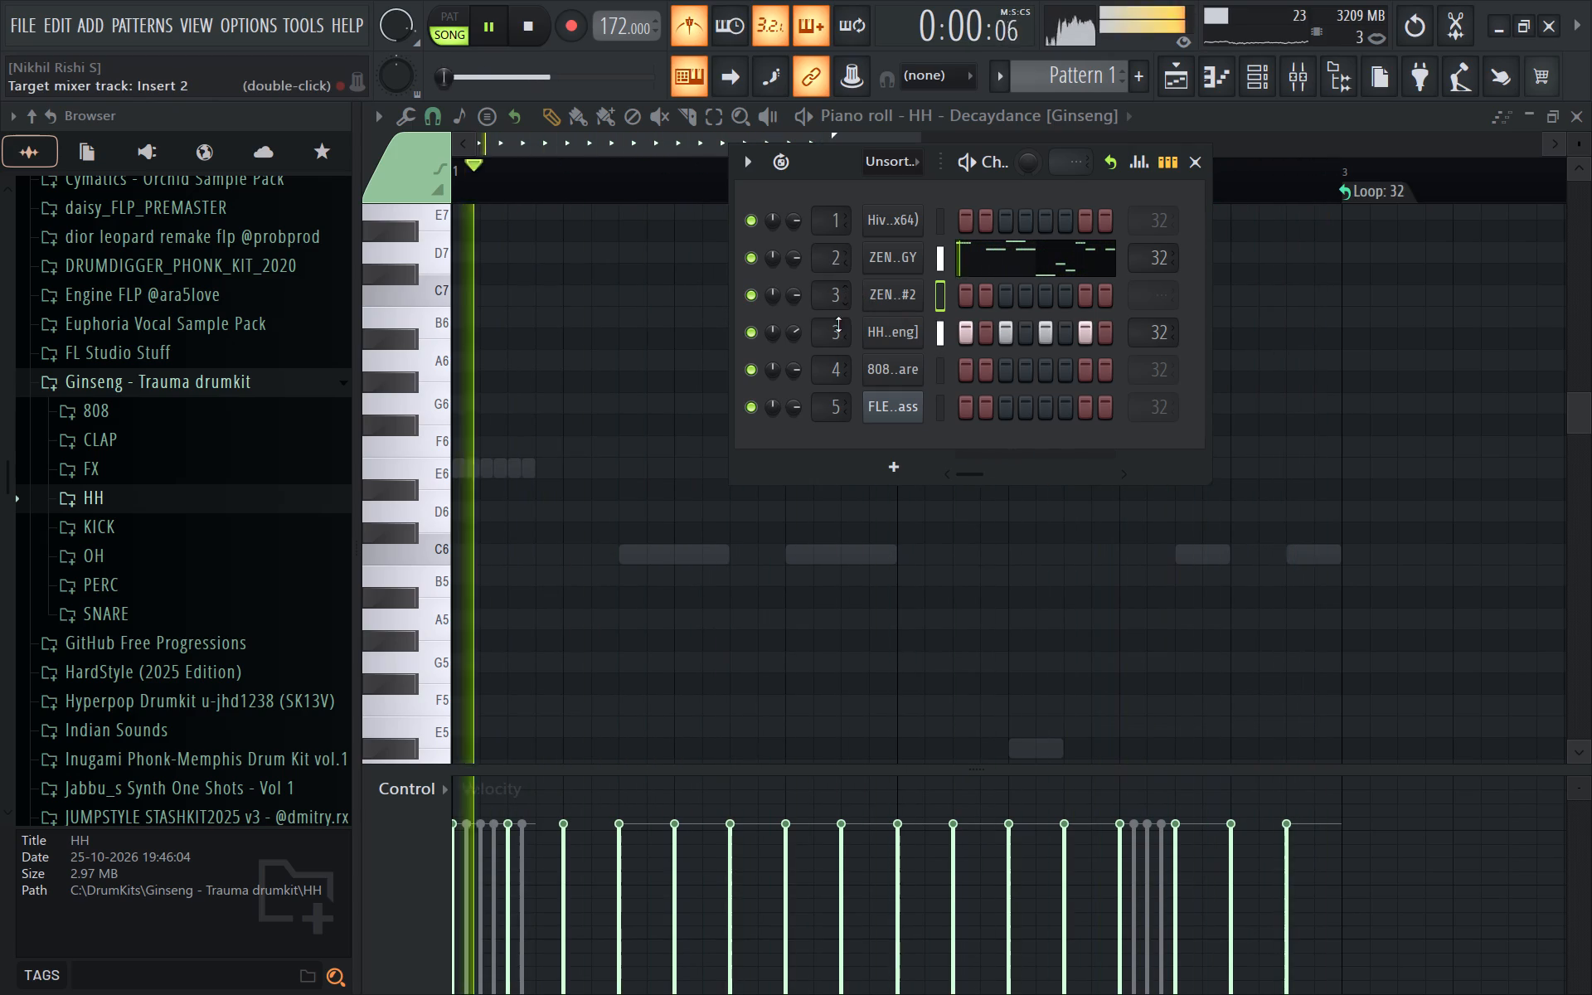
drag(838, 344, 854, 336)
drag(829, 377, 847, 367)
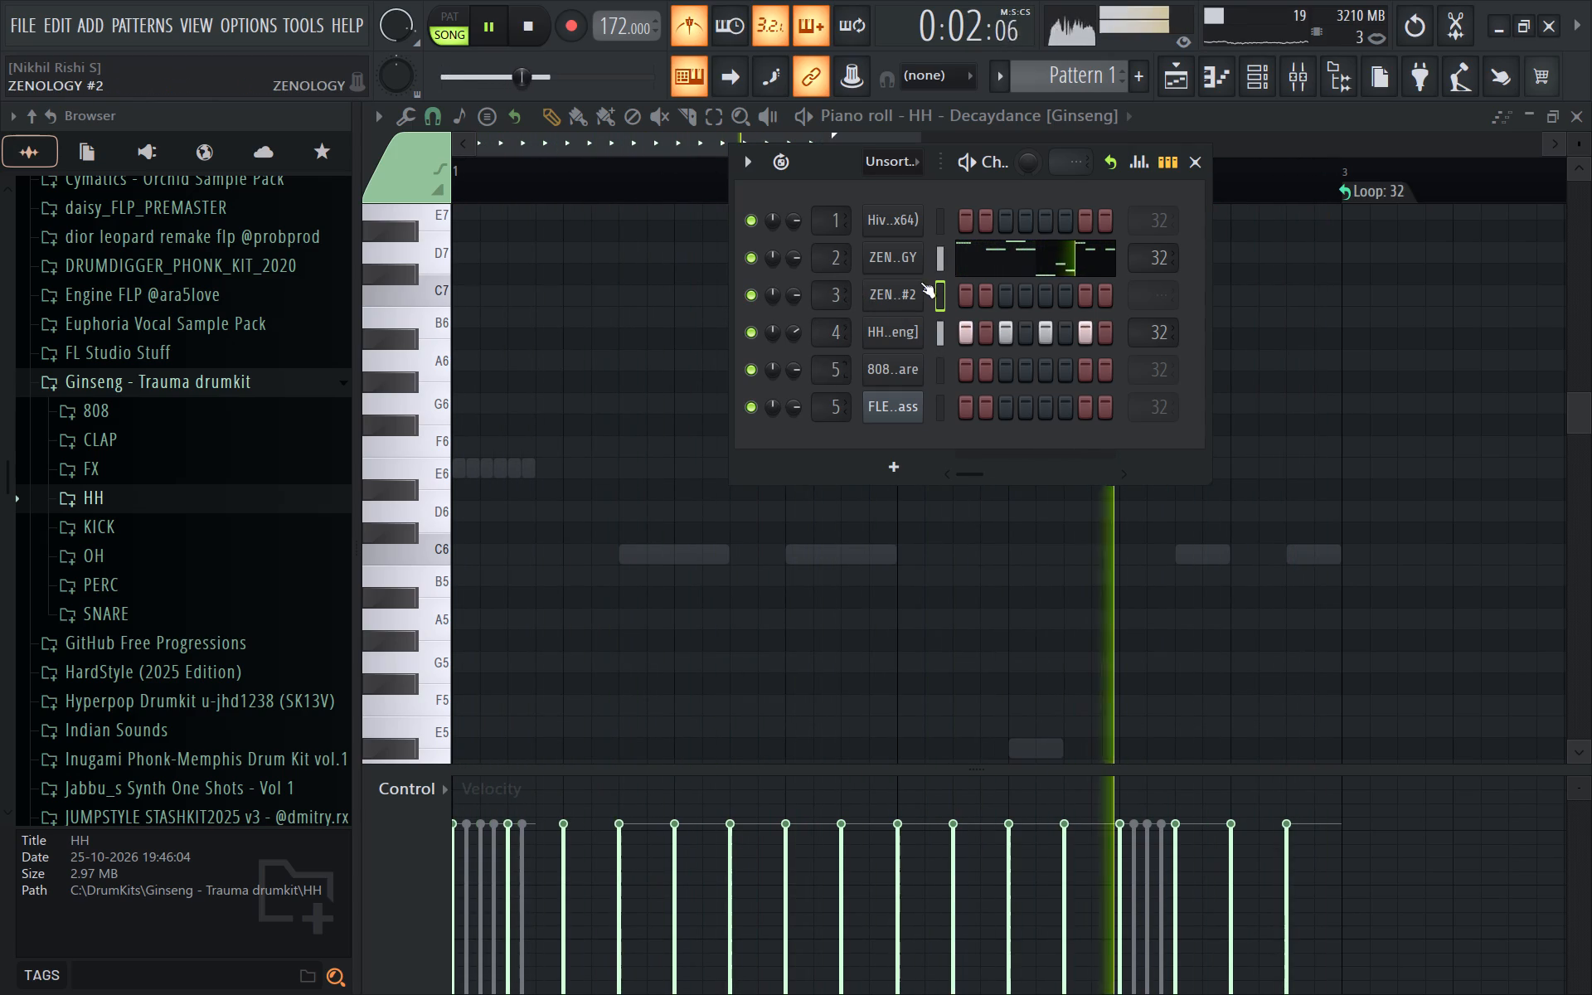
Open the cloned ZENOLOGY instrument and show its patch browser.
right_click(896, 272)
right_click(885, 294)
click(938, 294)
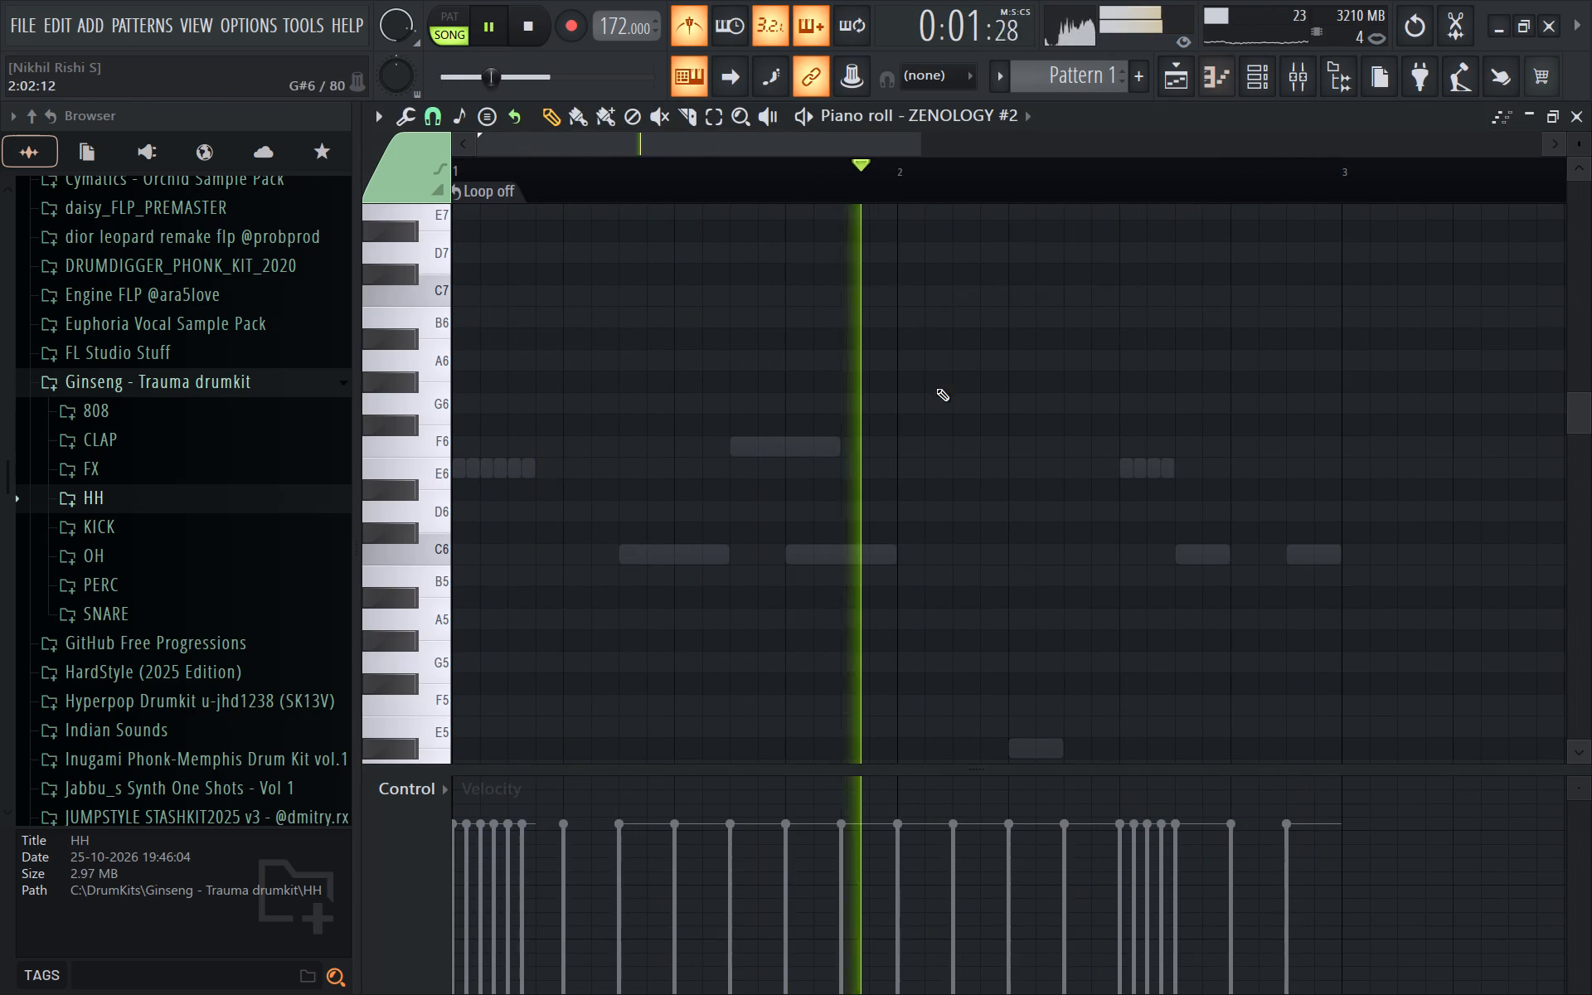
click(1256, 85)
click(880, 310)
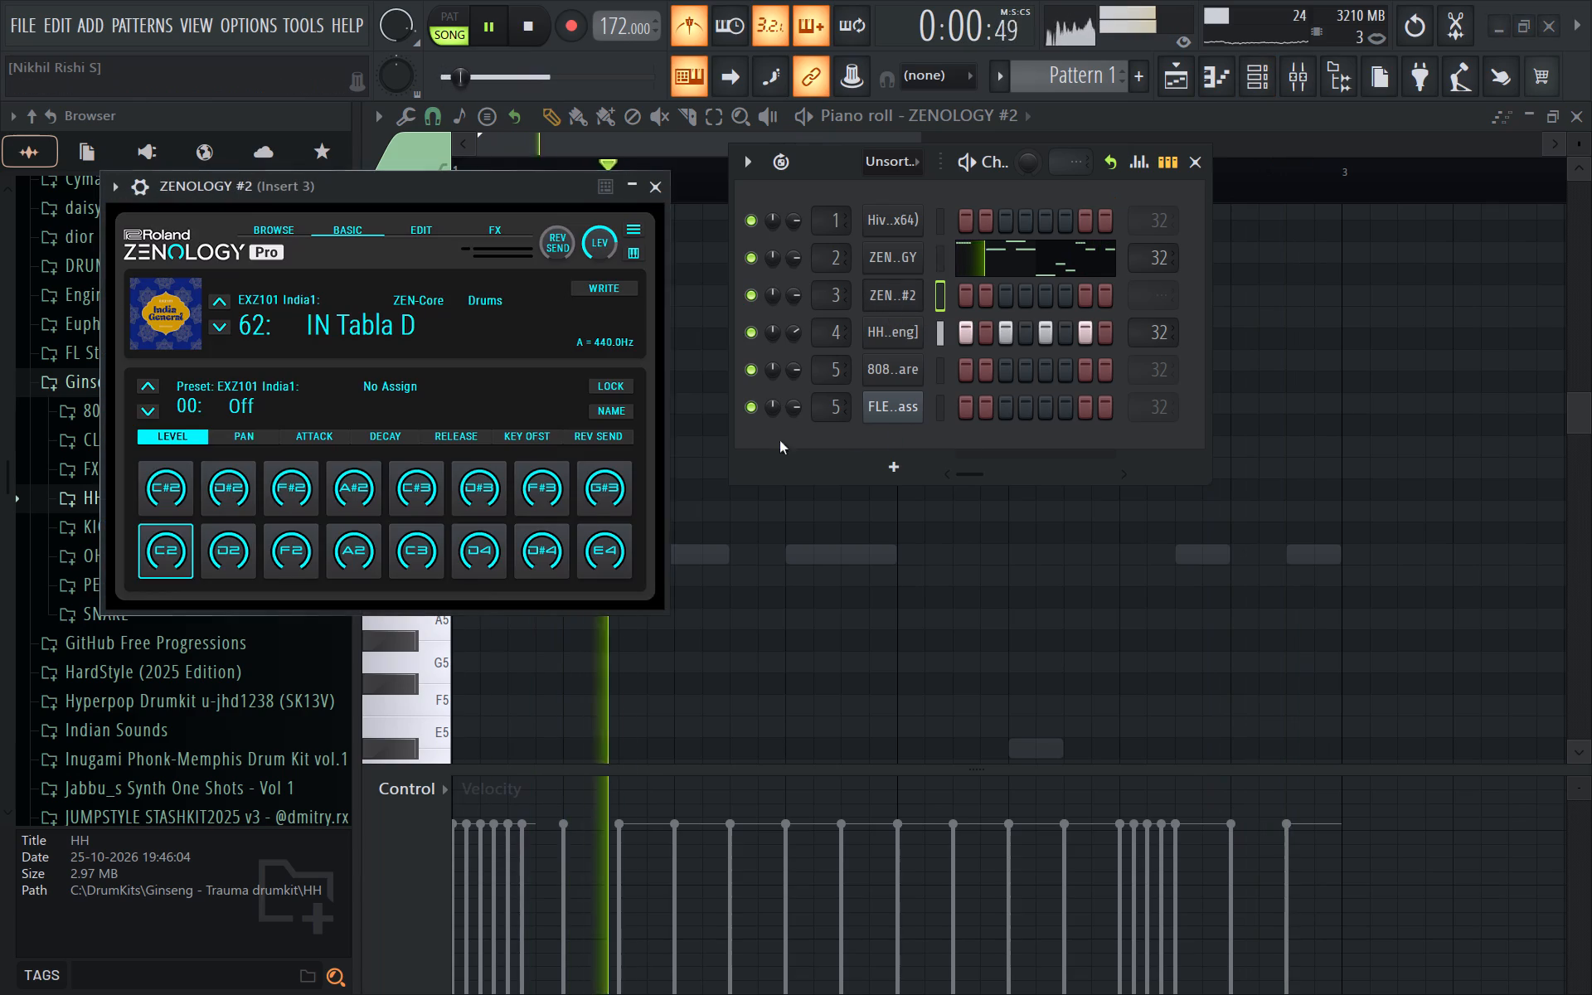
click(290, 235)
click(648, 474)
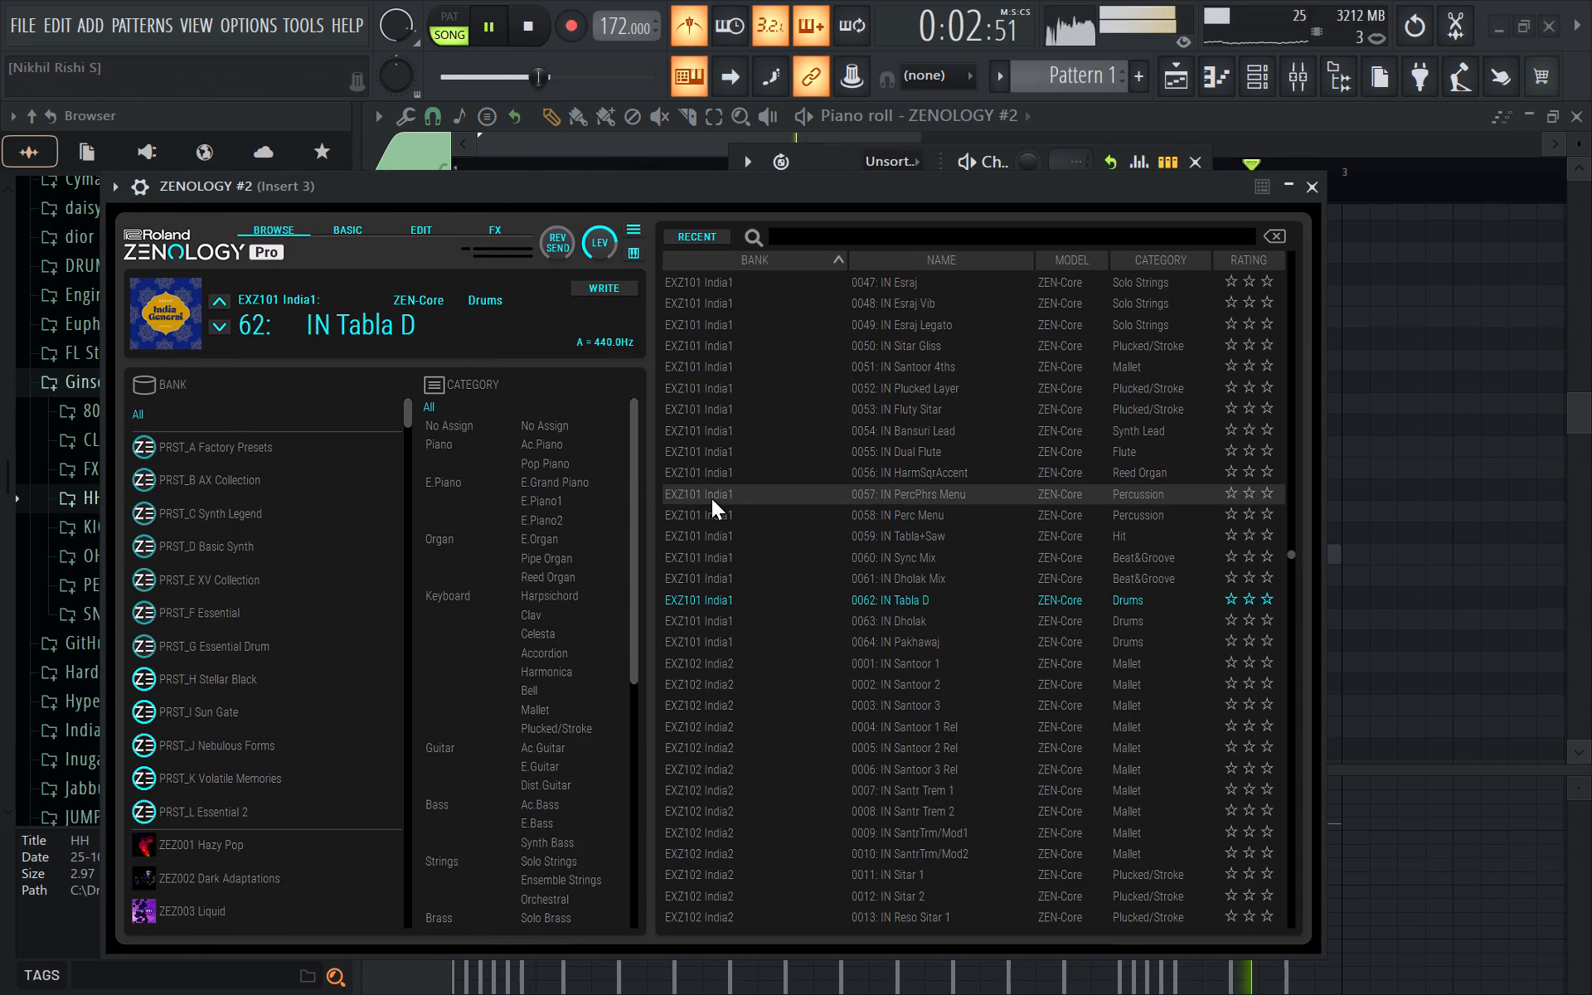
Load the IN PercPhrs Menu patch from EXZ101 India1 in the cloned ZENOLOGY and audition different notes, ending on repeated B5.
click(711, 498)
text(tr)
key(t)
text(rtr)
key(r)
key(space)
text(r)
key(y)
key(y)
key(y)
key(y)
key(y)
key(y)
key(y)
key(y)
key(y)
key(y)
key(y)
key(y)
key(y)
key(u)
key(u)
key(u)
key(u)
key(u)
key(u)
key(u)
key(u)
key(u)
key(u)
key(u)
key(u)
key(u)
key(u)
key(u)
key(u)
key(u)
key(u)
key(u)
key(u)
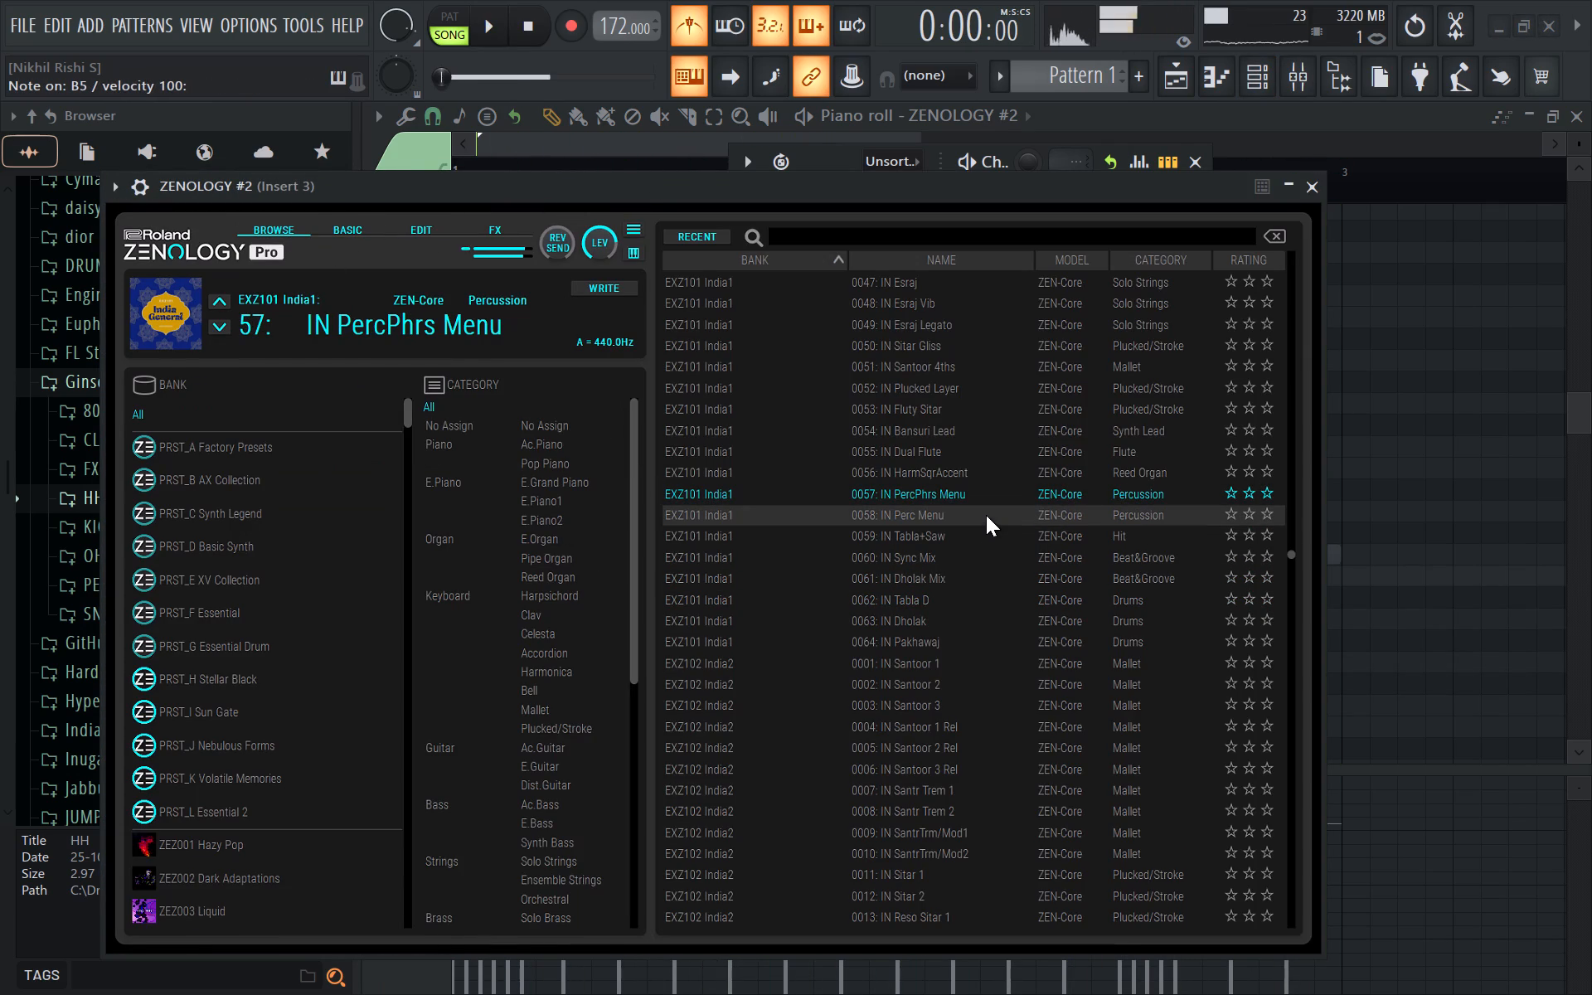
Audition repeated B5 hits of the IN PercPhrs Menu patch against the song playback.
key(space)
text(u)
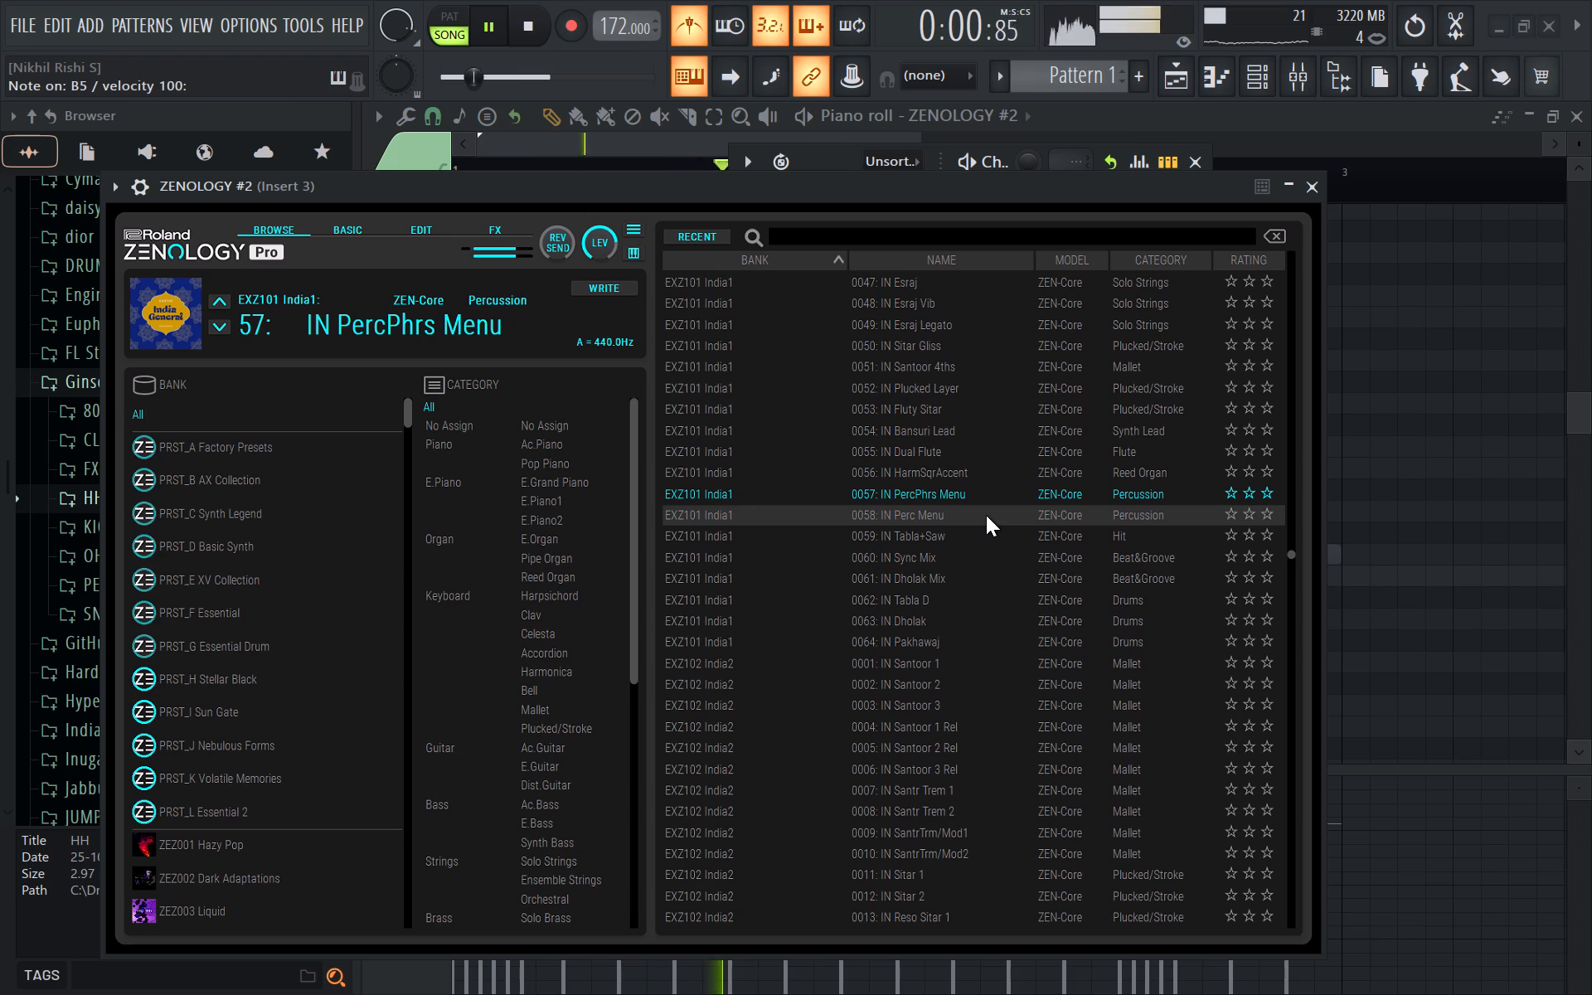
key(u)
key(u)
key(u)
key(u)
key(u)
key(u)
key(u)
key(u)
key(u)
key(u)
key(u)
key(u)
key(u)
key(u)
key(u)
key(u)
key(u)
key(u)
key(u)
key(u)
key(u)
key(u)
key(u)
key(u)
key(u)
key(u)
key(u)
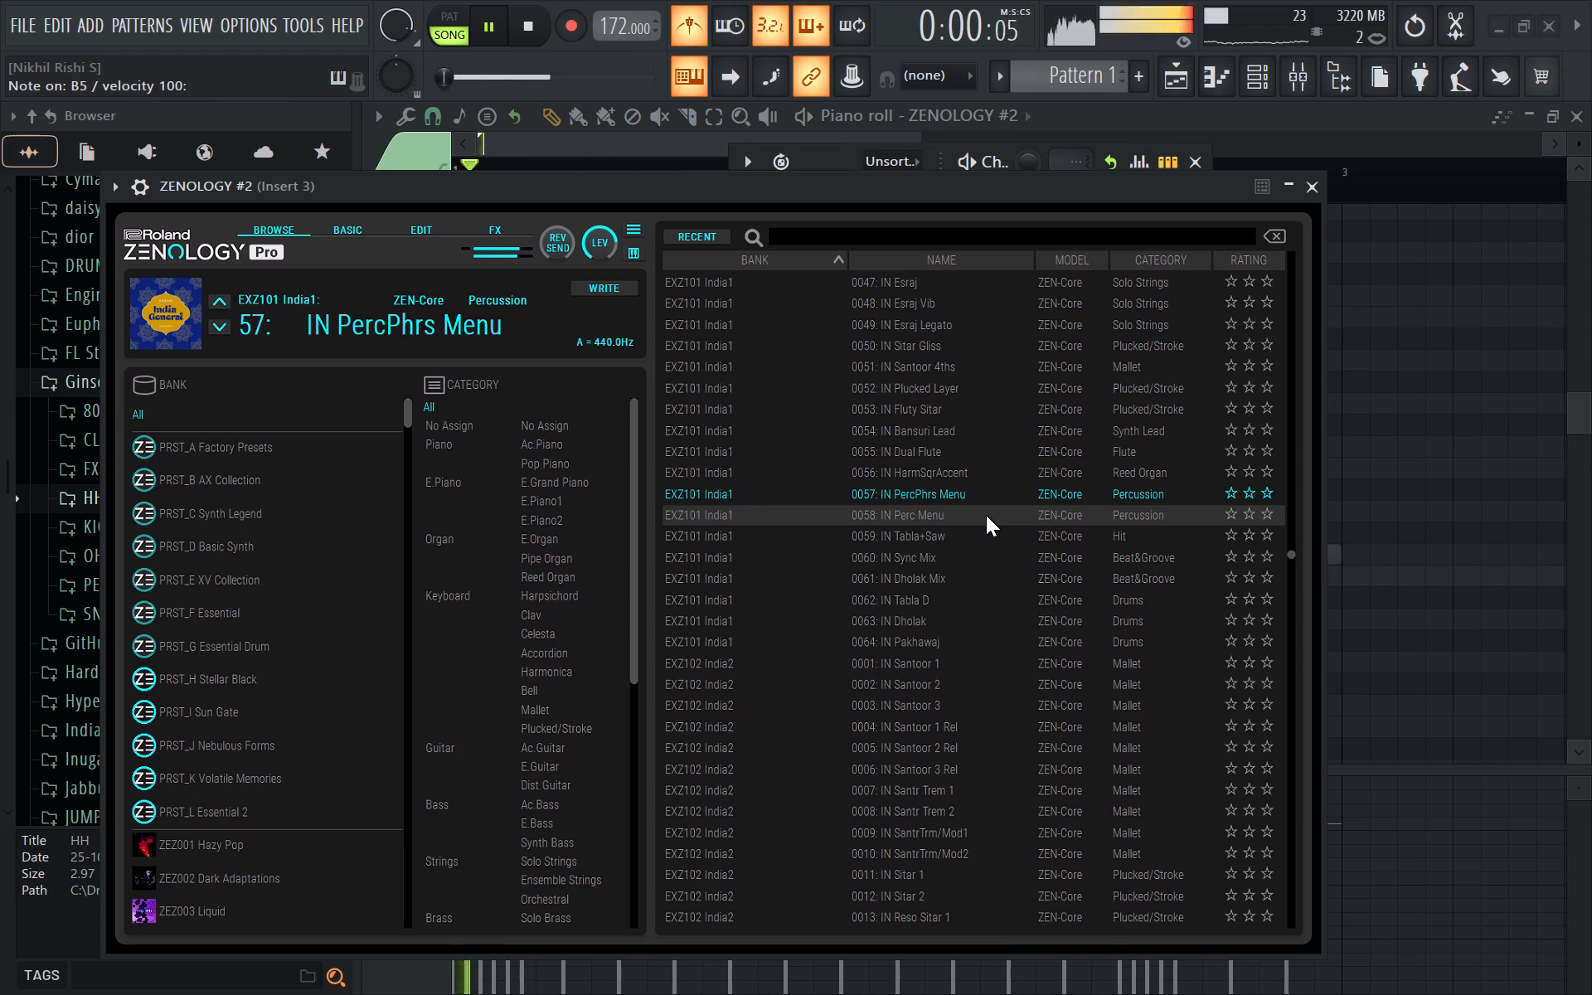
Audition the IN Perc Menu and IN Sync Mix patches with B5 hits over the song playback.
click(986, 515)
key(u)
key(u)
key(u)
key(u)
click(946, 517)
key(u)
click(932, 549)
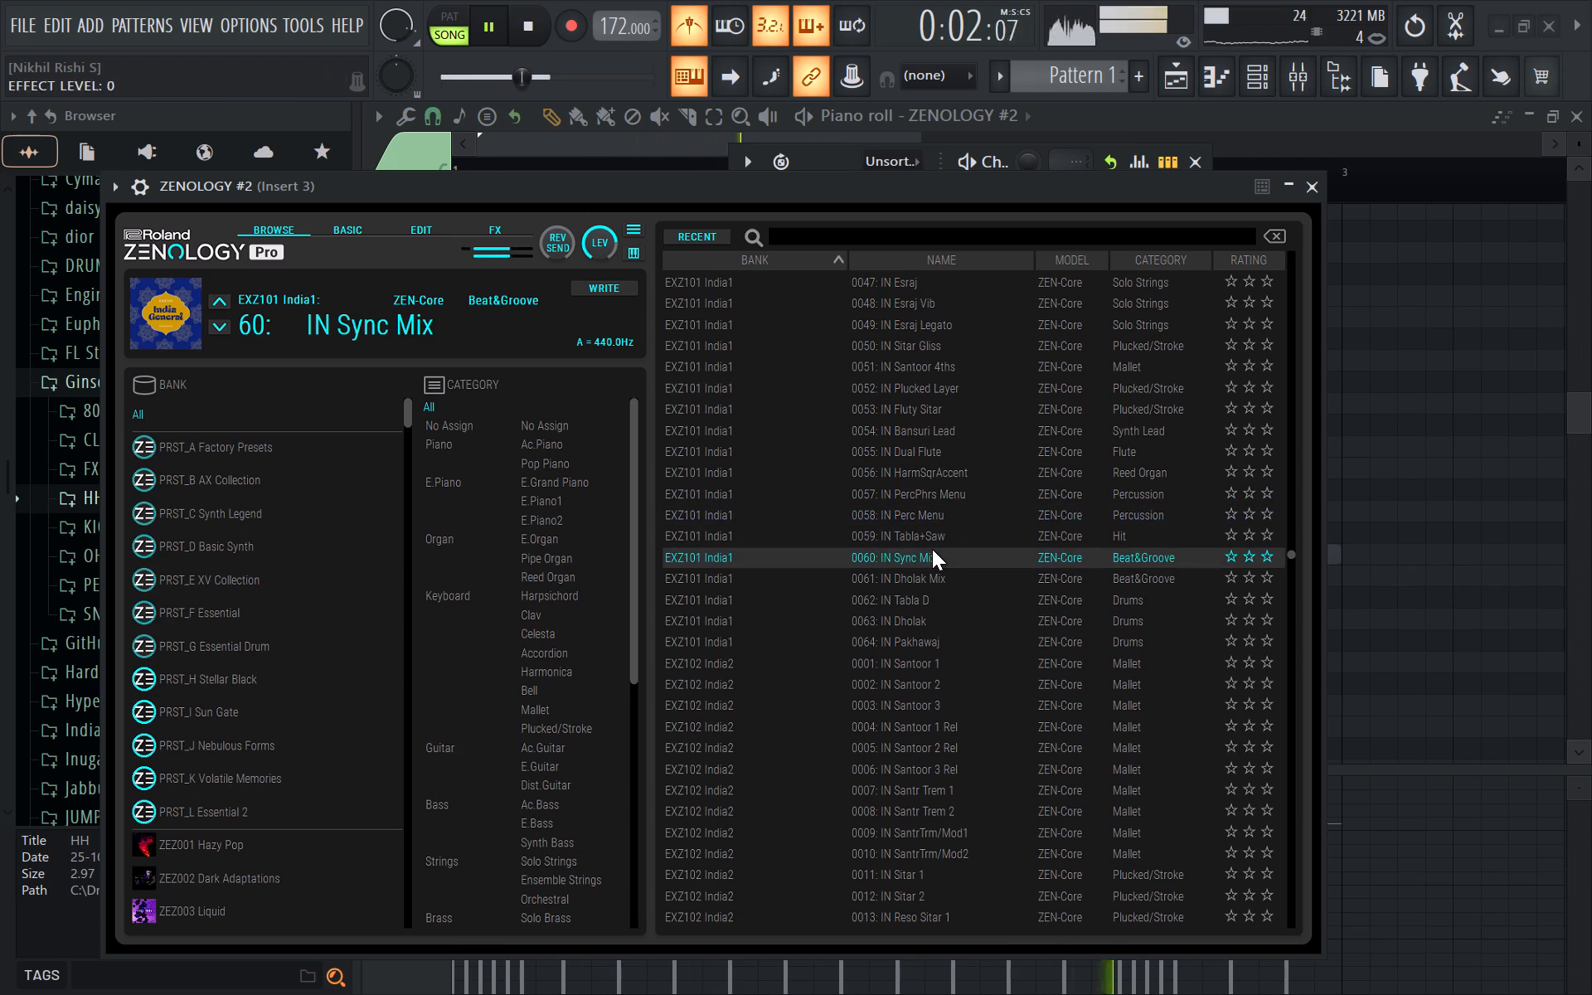
key(u)
key(u)
Load the IN Santoor 3 patch from EXZ102 India2 and audition several notes over the song playback.
click(927, 701)
key(u)
key(u)
key(u)
key(u)
key(u)
key(u)
key(u)
key(u)
key(u)
key(u)
key(f)
key(f)
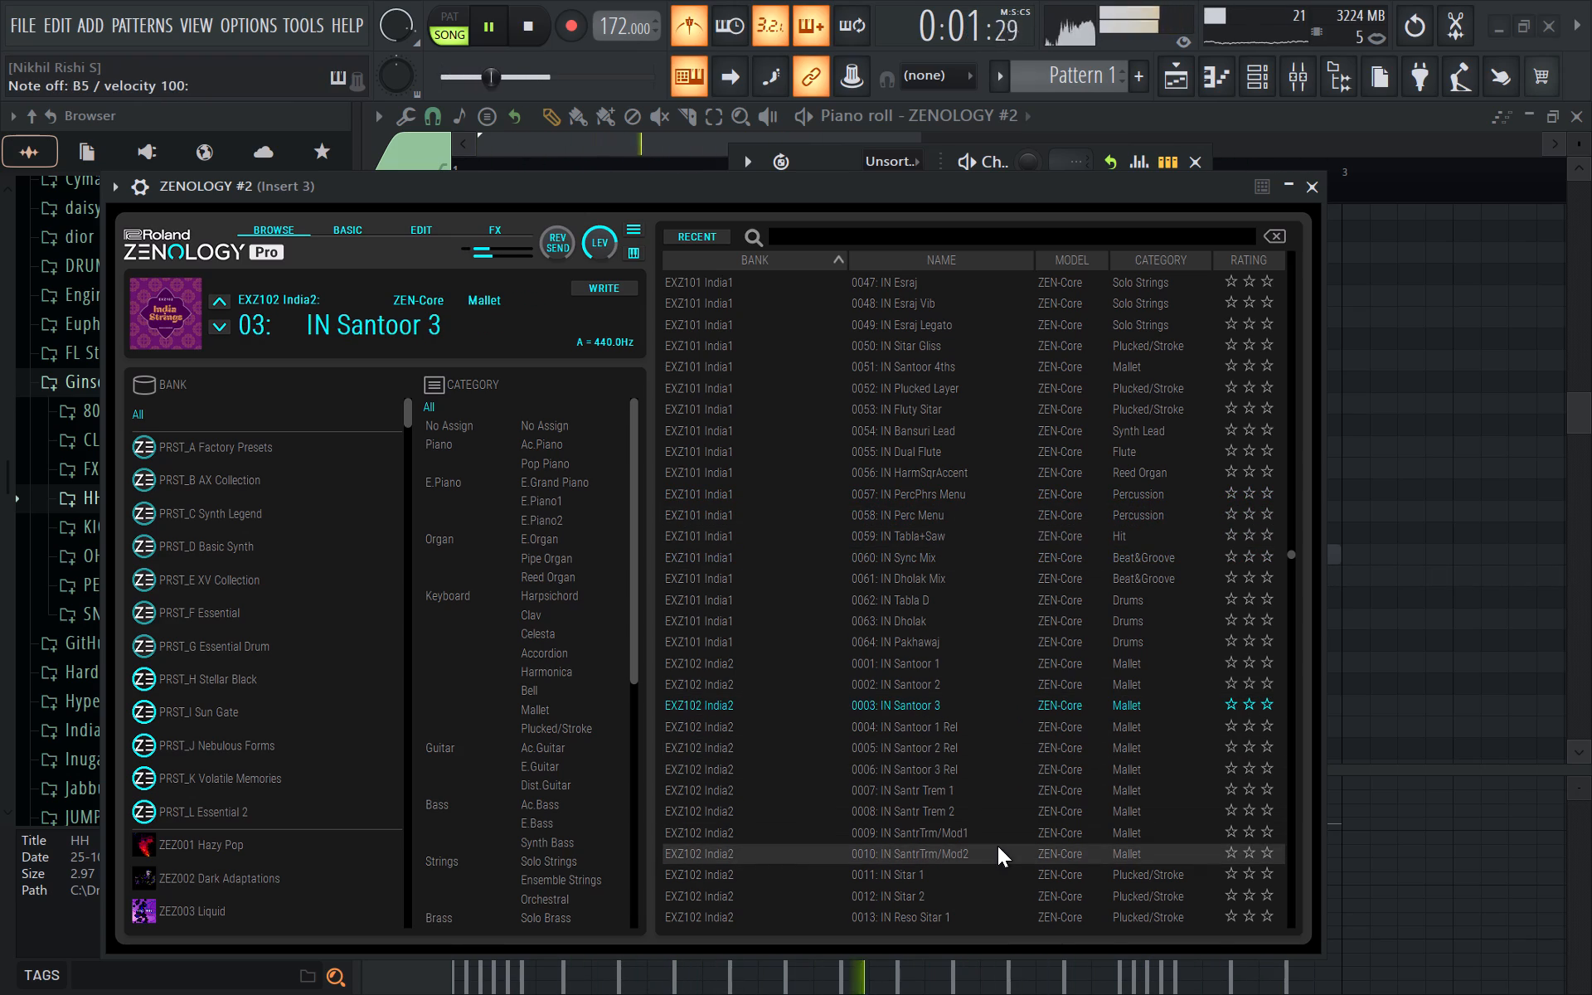
key(t)
key(t)
key(y)
key(t)
key(y)
key(y)
Load the IN Sitar Gliss patch from EXZ101 India1 and audition repeated A5 hits over the song playback.
click(988, 345)
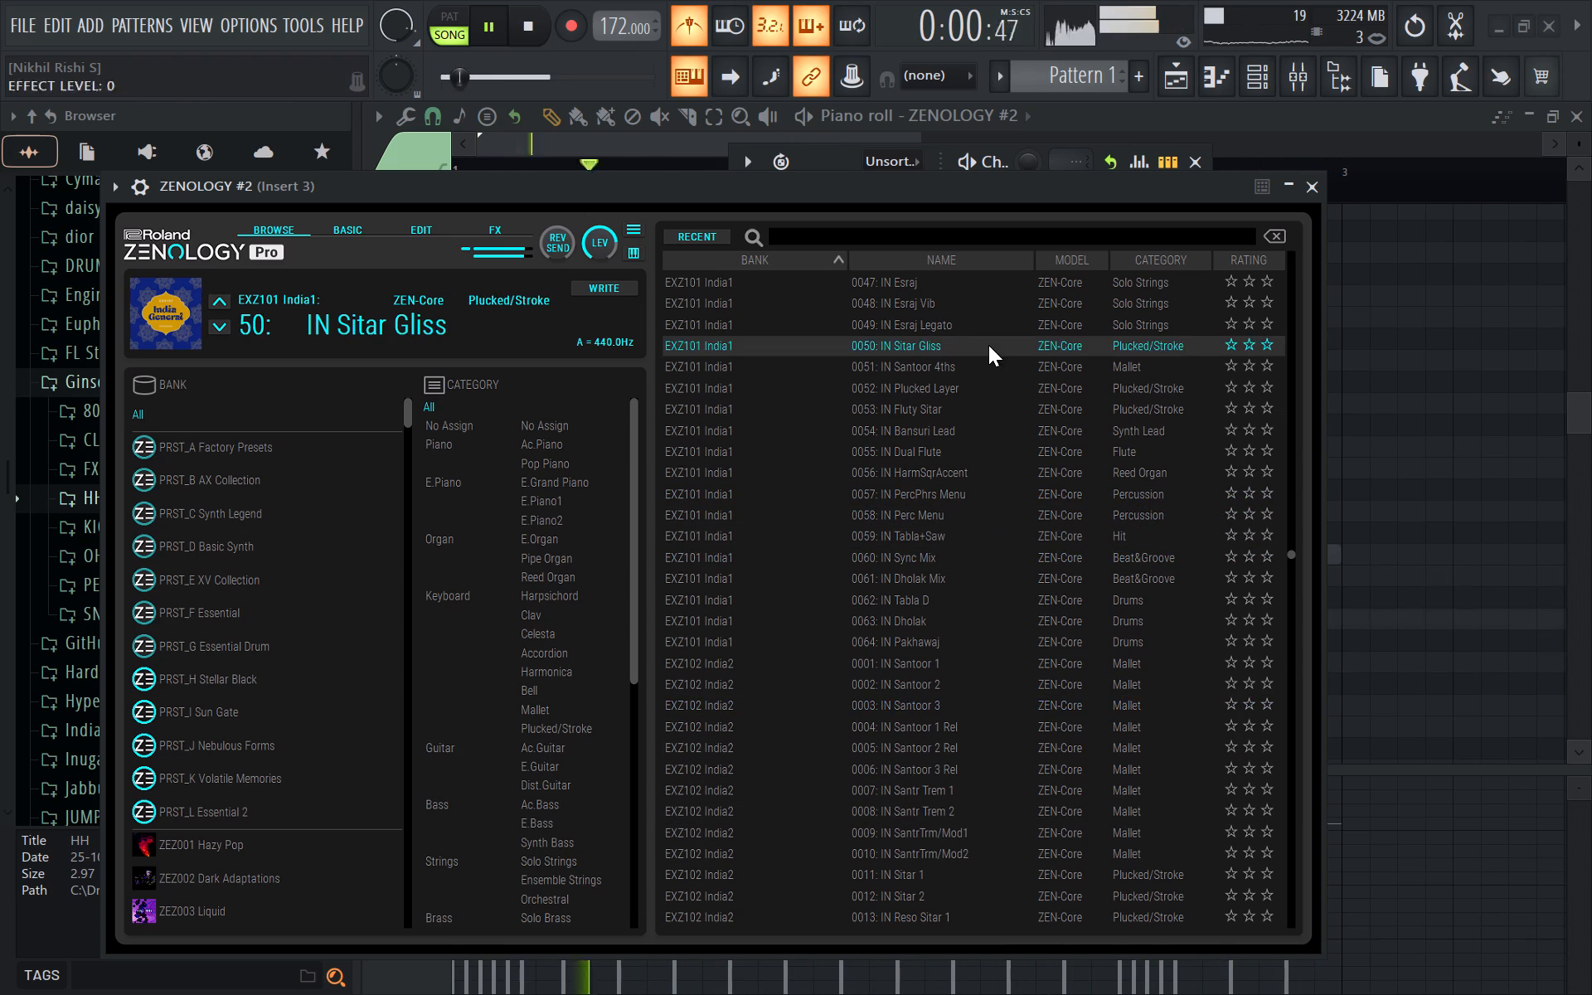
key(y)
key(y)
key(y)
key(y)
key(y)
key(y)
key(y)
key(y)
key(y)
key(y)
key(y)
key(y)
key(y)
scroll(988, 345, up, 4)
key(y)
key(y)
key(y)
key(y)
key(y)
key(y)
key(y)
key(y)
key(y)
key(y)
key(y)
key(y)
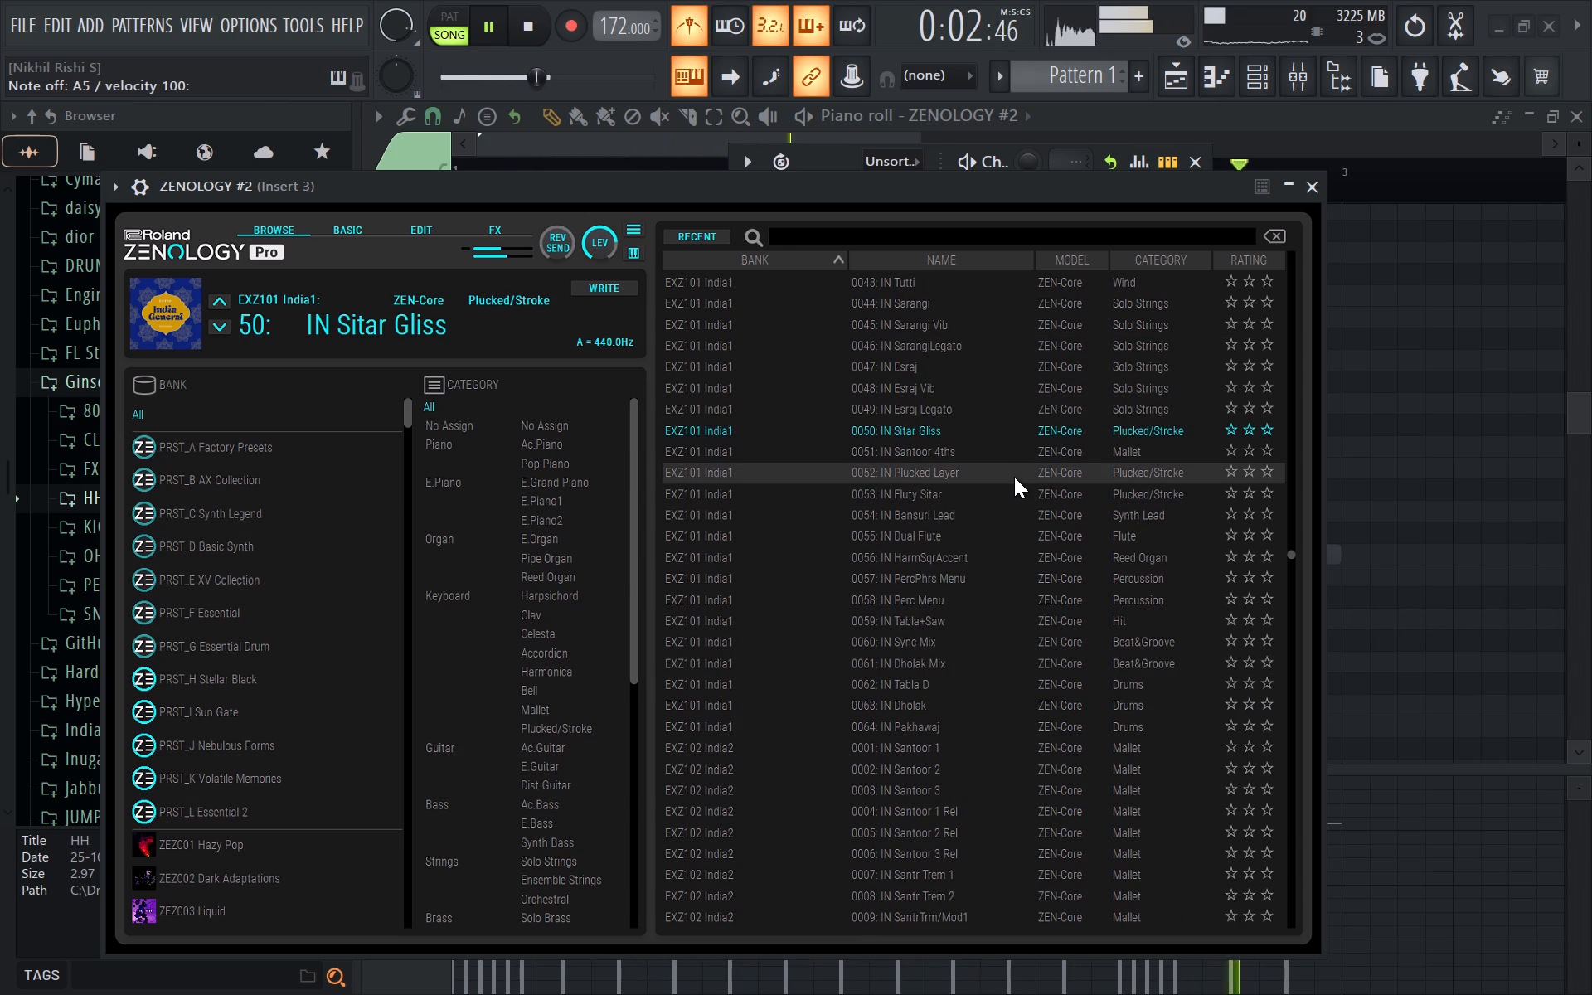
Audition the IN Sitar Gliss patch with repeated G5 hits plus D5, E5 and A5 notes over the song playback.
text(ye)
text(yt)
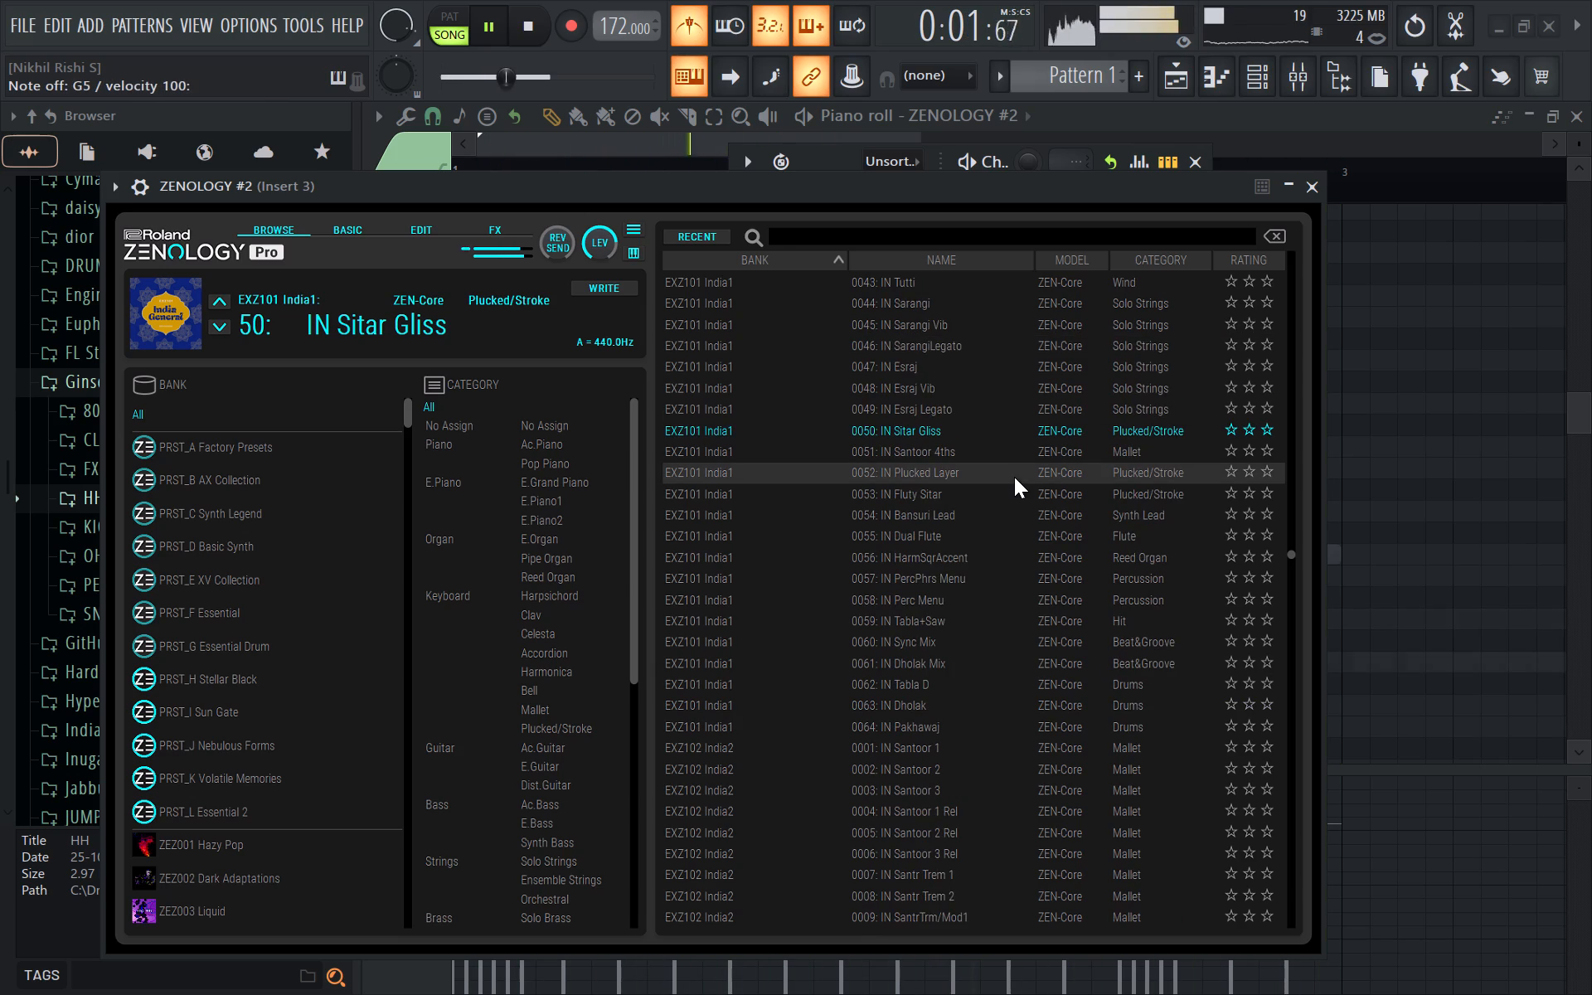
key(t)
key(t)
key(t)
key(t)
key(t)
key(t)
key(t)
key(t)
key(t)
key(t)
key(t)
key(t)
key(t)
key(t)
key(t)
key(t)
key(t)
key(t)
key(t)
key(t)
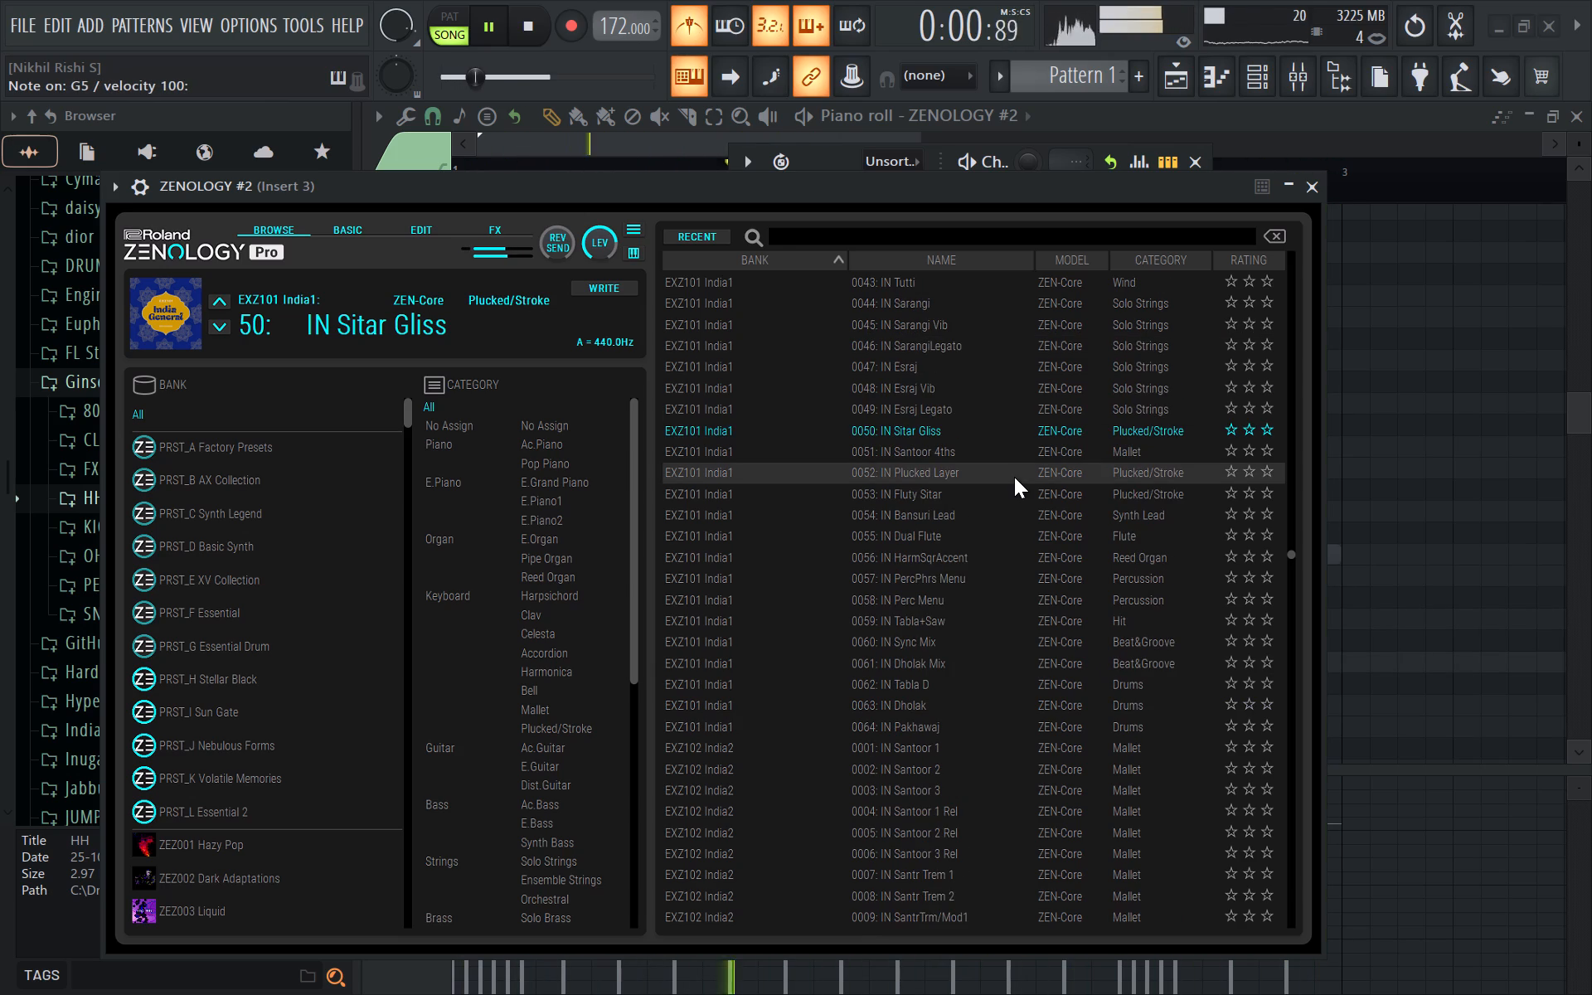
text(wwt)
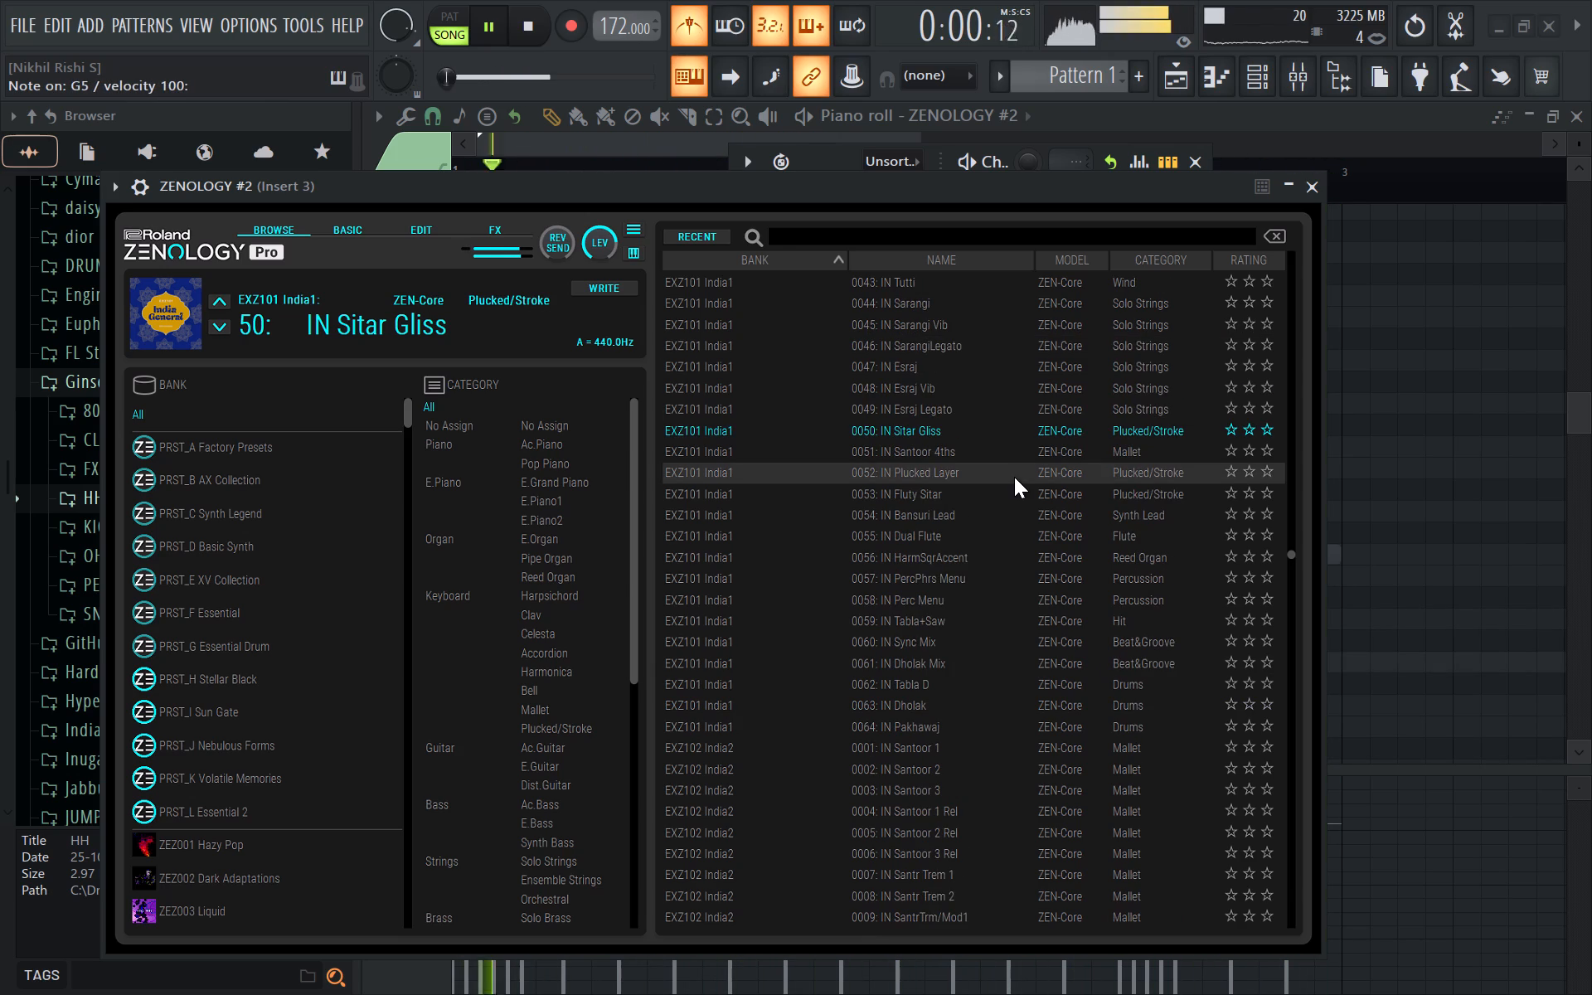
key(y)
Load the IN Santoor 4ths patch from EXZ101 India1 and audition A5, D5, E5 and G5 notes over the song playback.
click(987, 442)
key(y)
key(y)
key(y)
key(y)
key(y)
key(y)
key(y)
key(y)
key(y)
key(y)
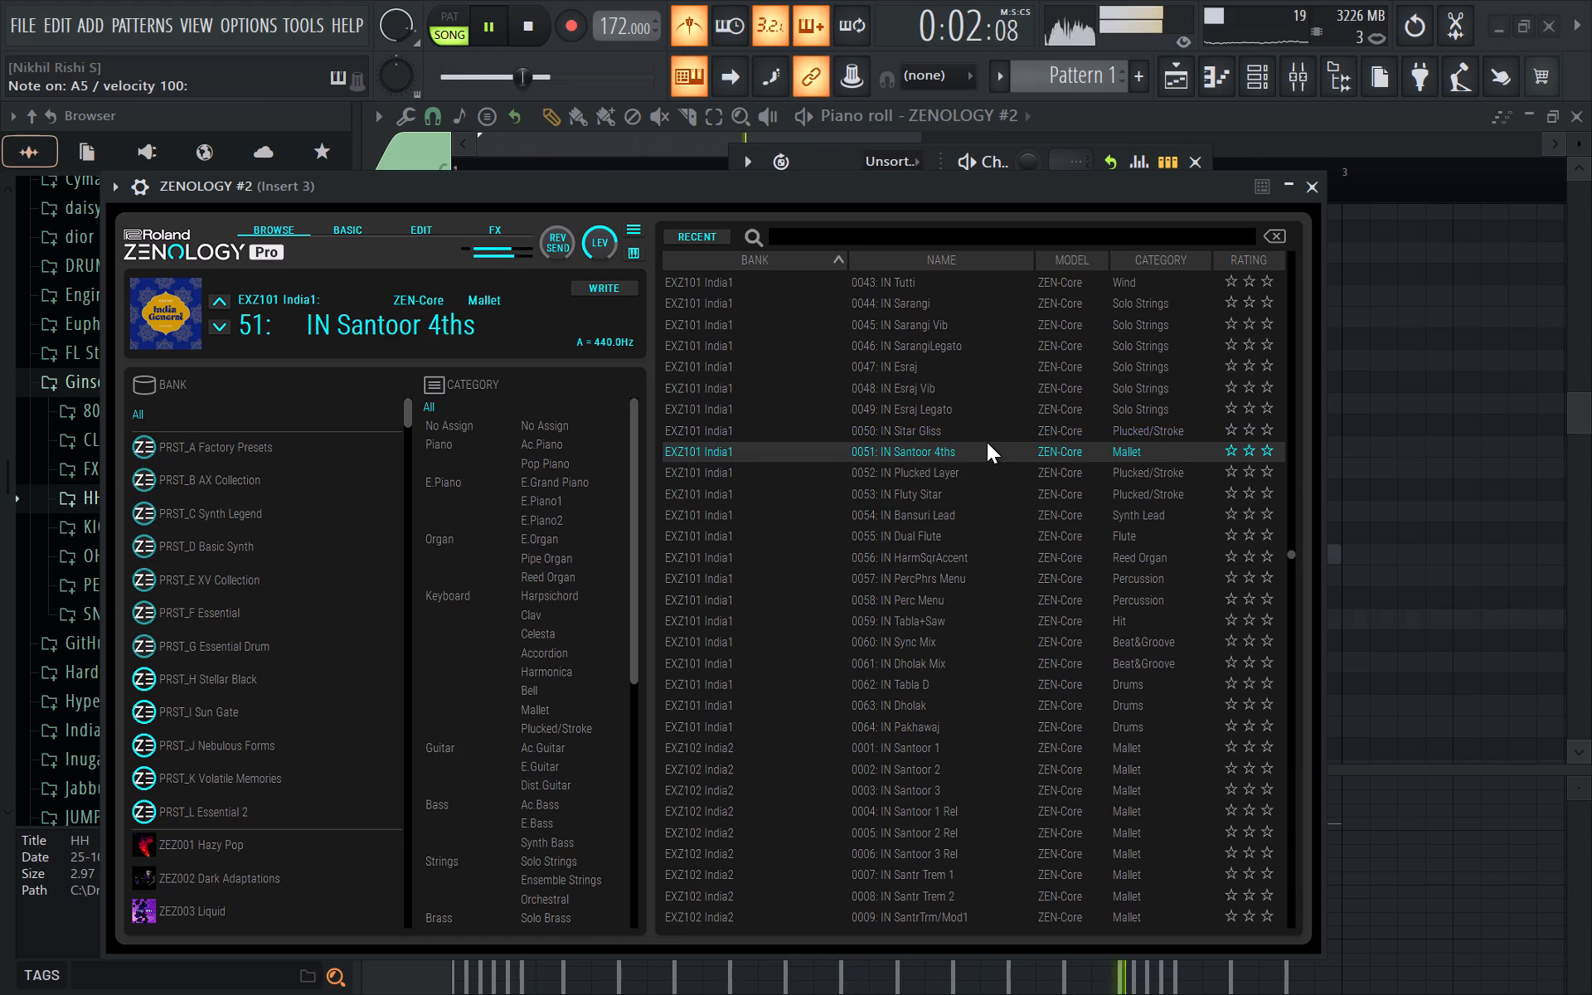
scroll(987, 442, up, 3)
text(ww)
scroll(987, 442, up, 5)
key(e)
scroll(987, 442, down, 14)
key(e)
key(e)
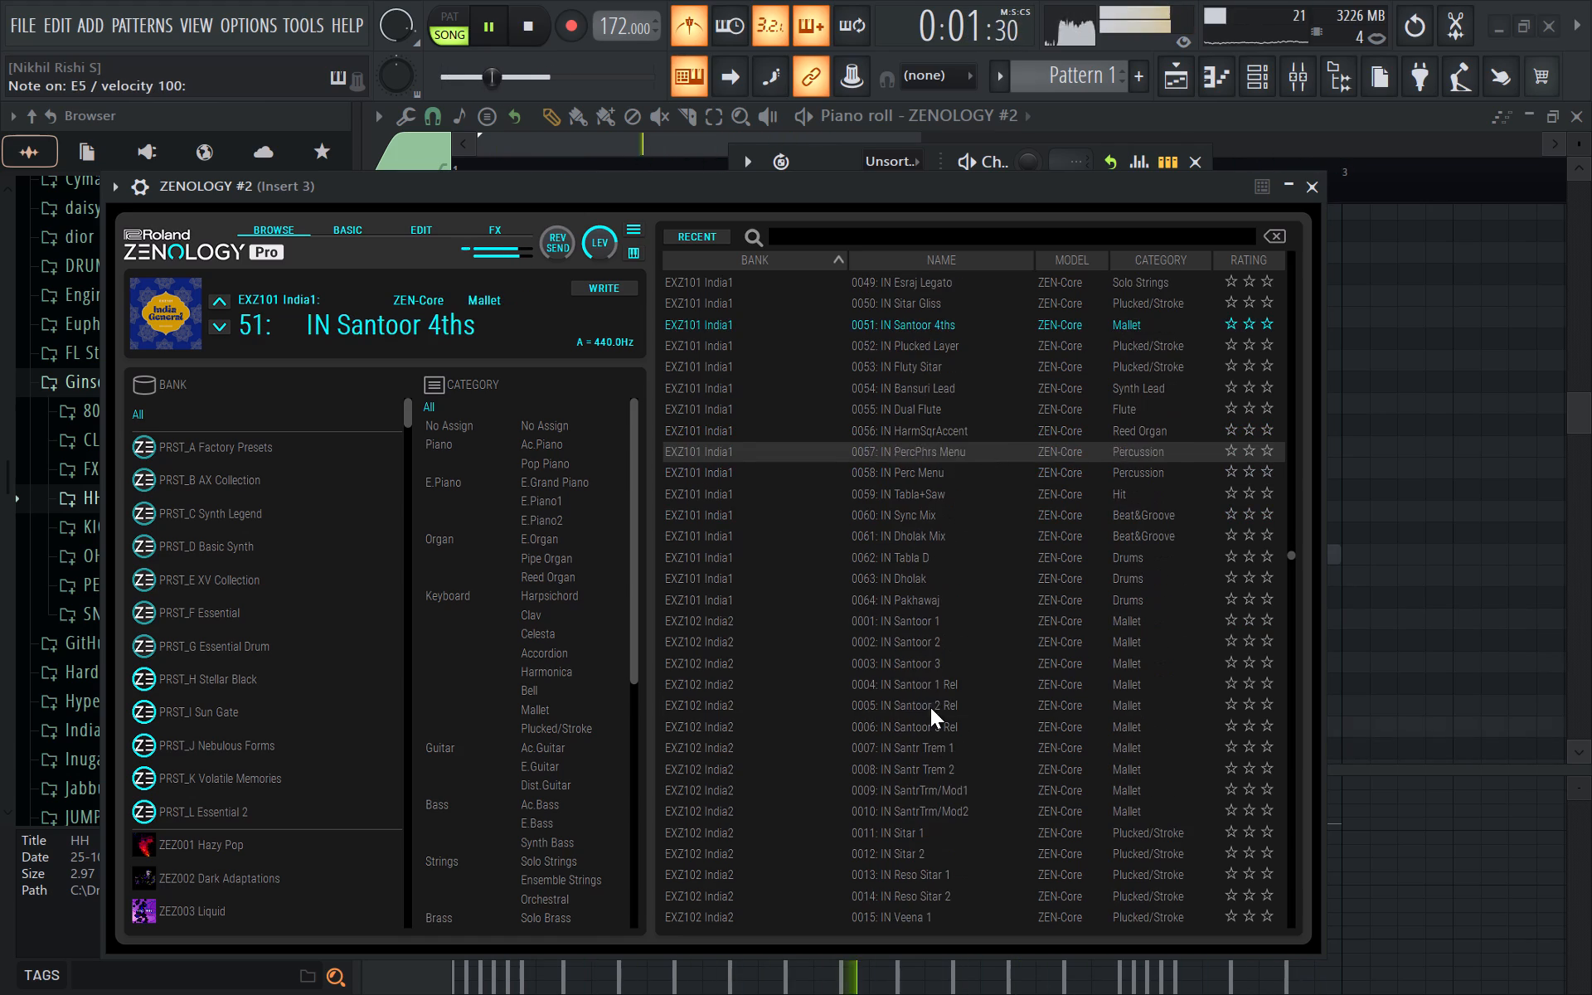
key(t)
key(t)
Load another patch from EXZ102 India2 and audition repeated A5 hits and short D5, E5 and A5 phrases.
click(952, 703)
key(y)
key(y)
key(y)
key(y)
key(y)
key(y)
key(y)
scroll(949, 753, down, 2)
text(ywerey)
key(y)
text(wey)
scroll(1030, 866, down, 4)
Audition the IN Veena 3 and IN Veena | Chord patches from EXZ102 India2 with short note phrases, stopping the song playback.
click(997, 838)
text(wr)
key(r)
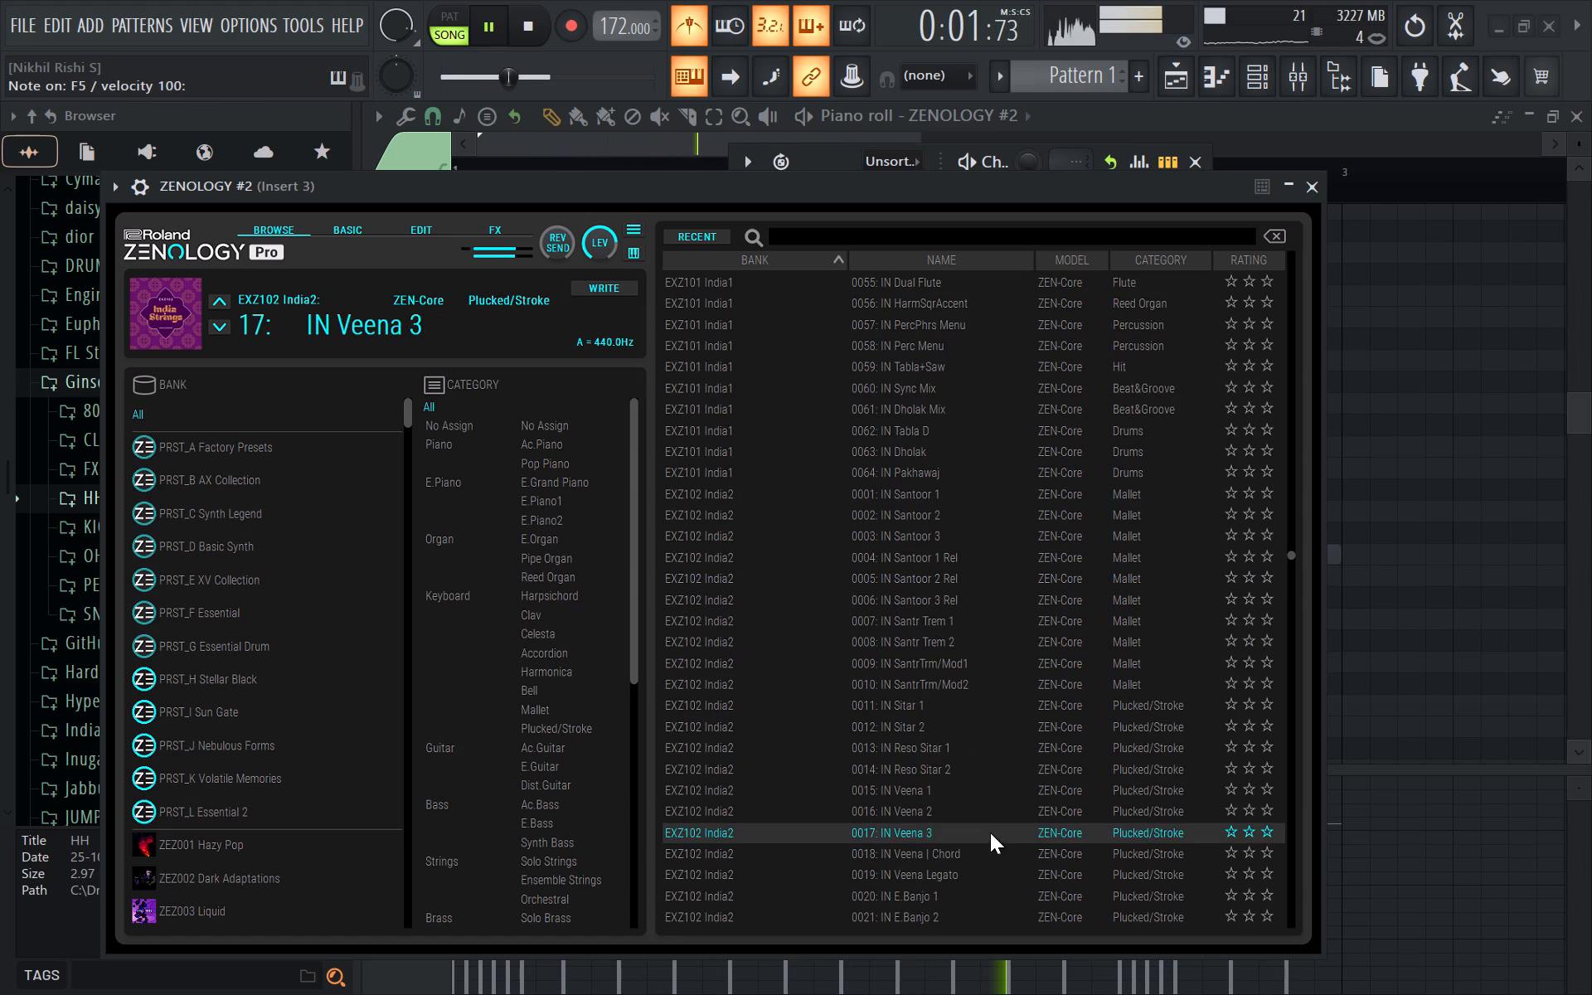
click(978, 858)
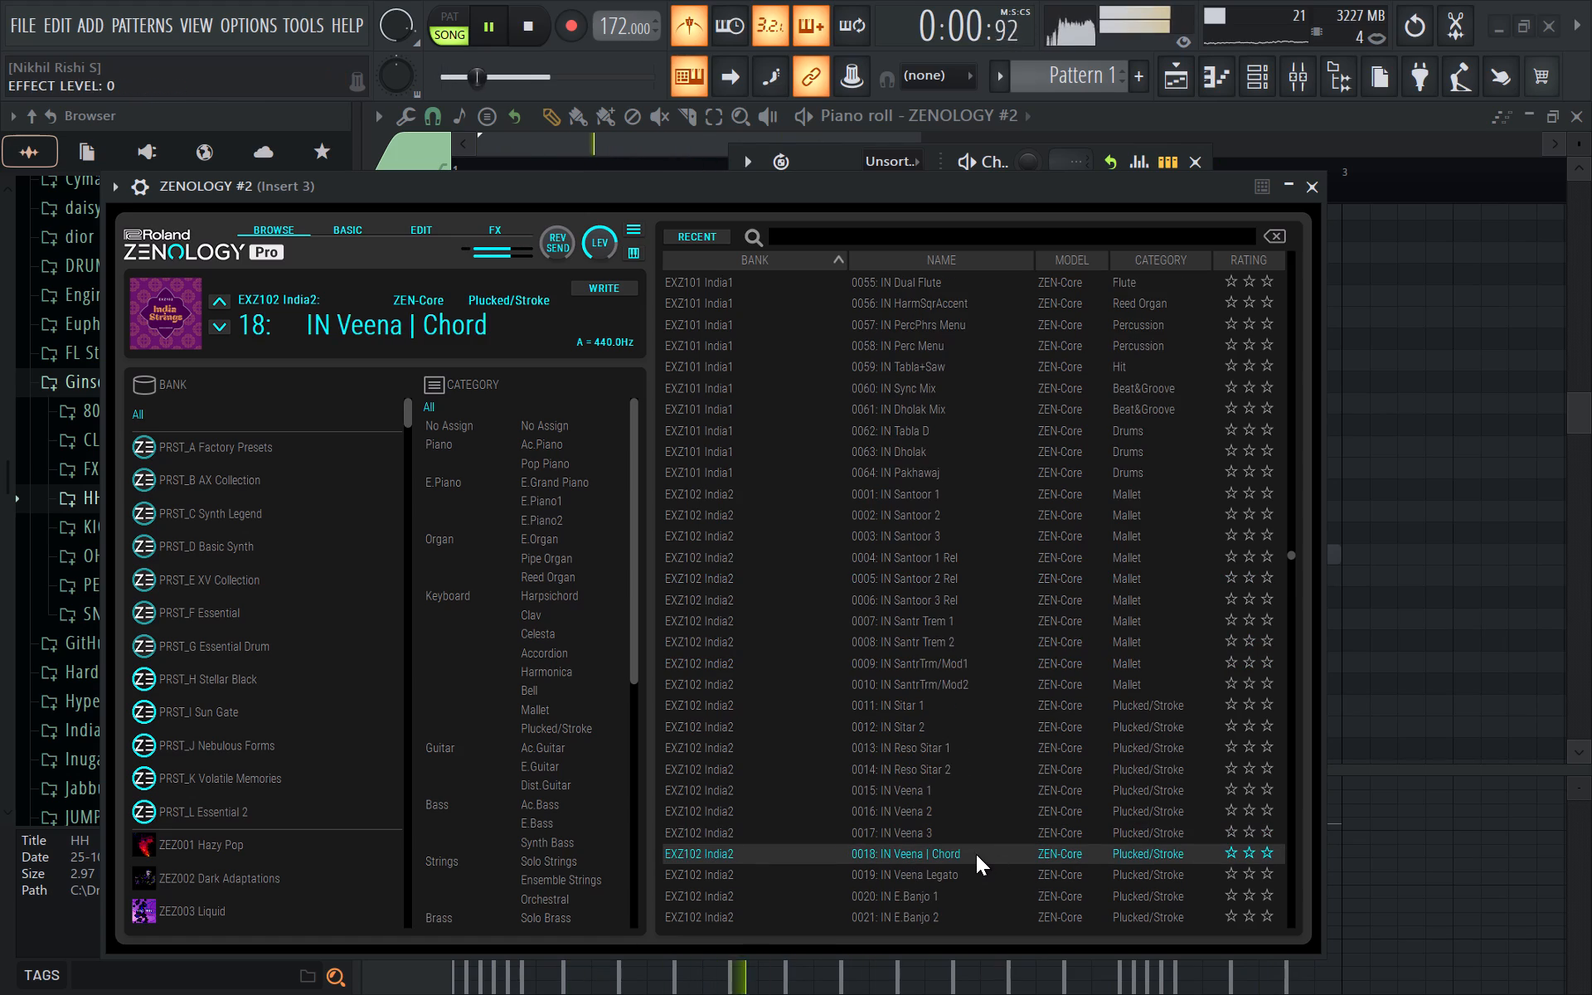
text(wry)
scroll(969, 774, down, 8)
text(ywrtrwy wyrwryu)
text(qet)
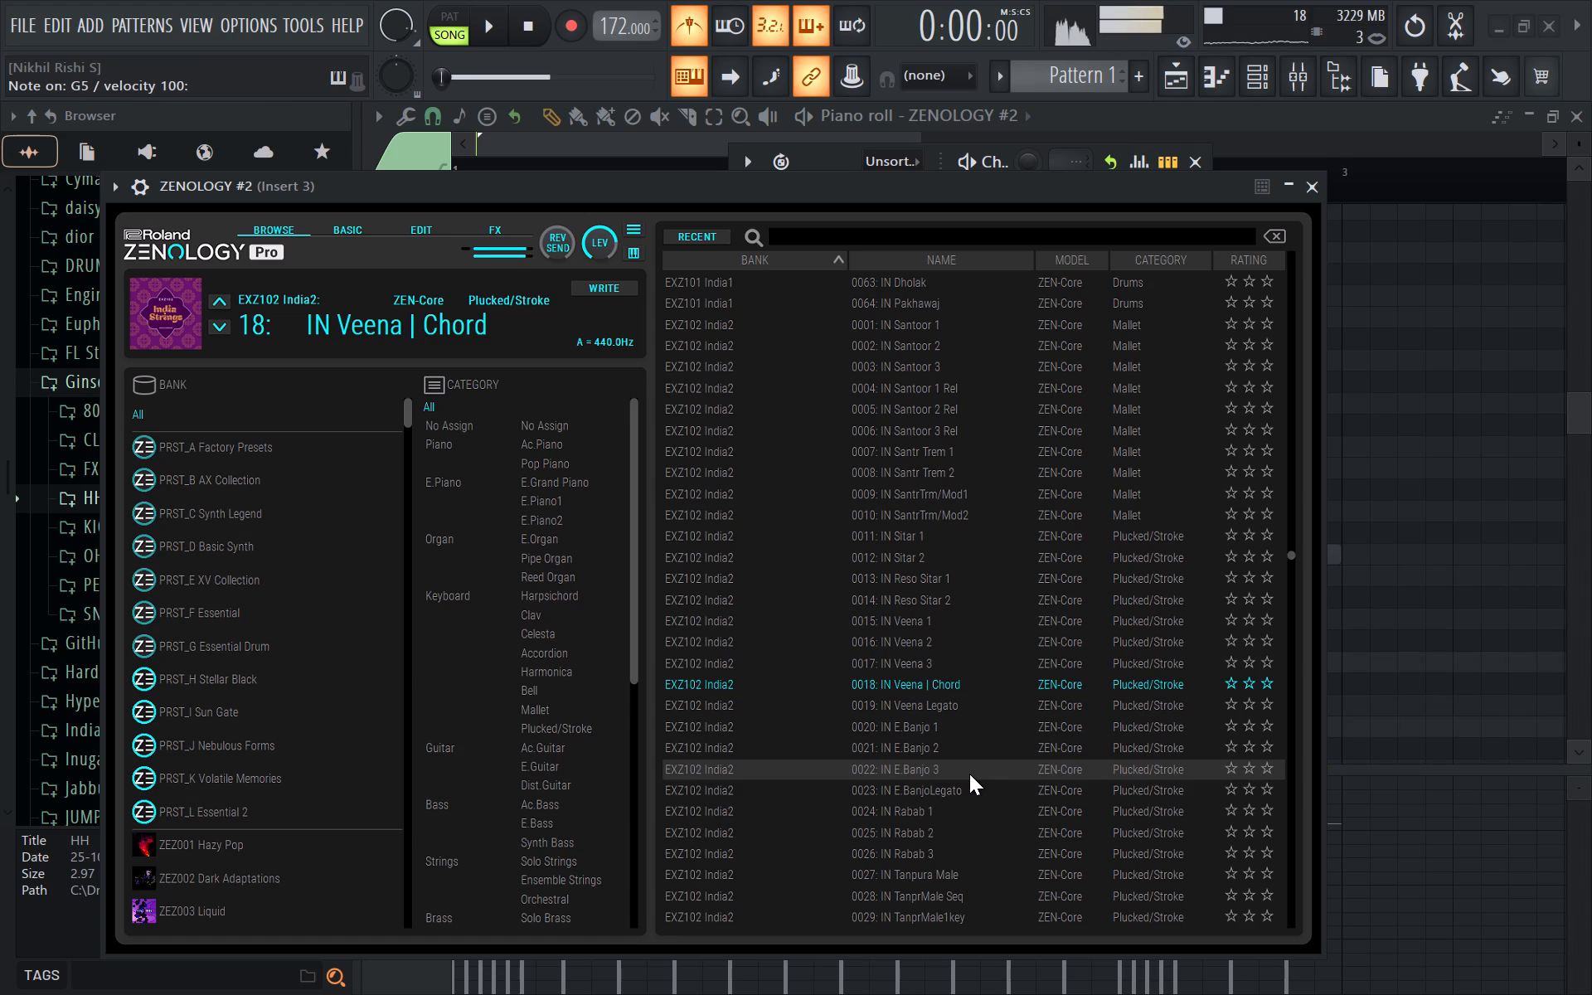
Audition the IN Veena Legato and IN E.Banjo 1 patches with C5, E5 and A5 notes.
click(933, 702)
text(qye)
click(943, 721)
key(y)
text(qe)
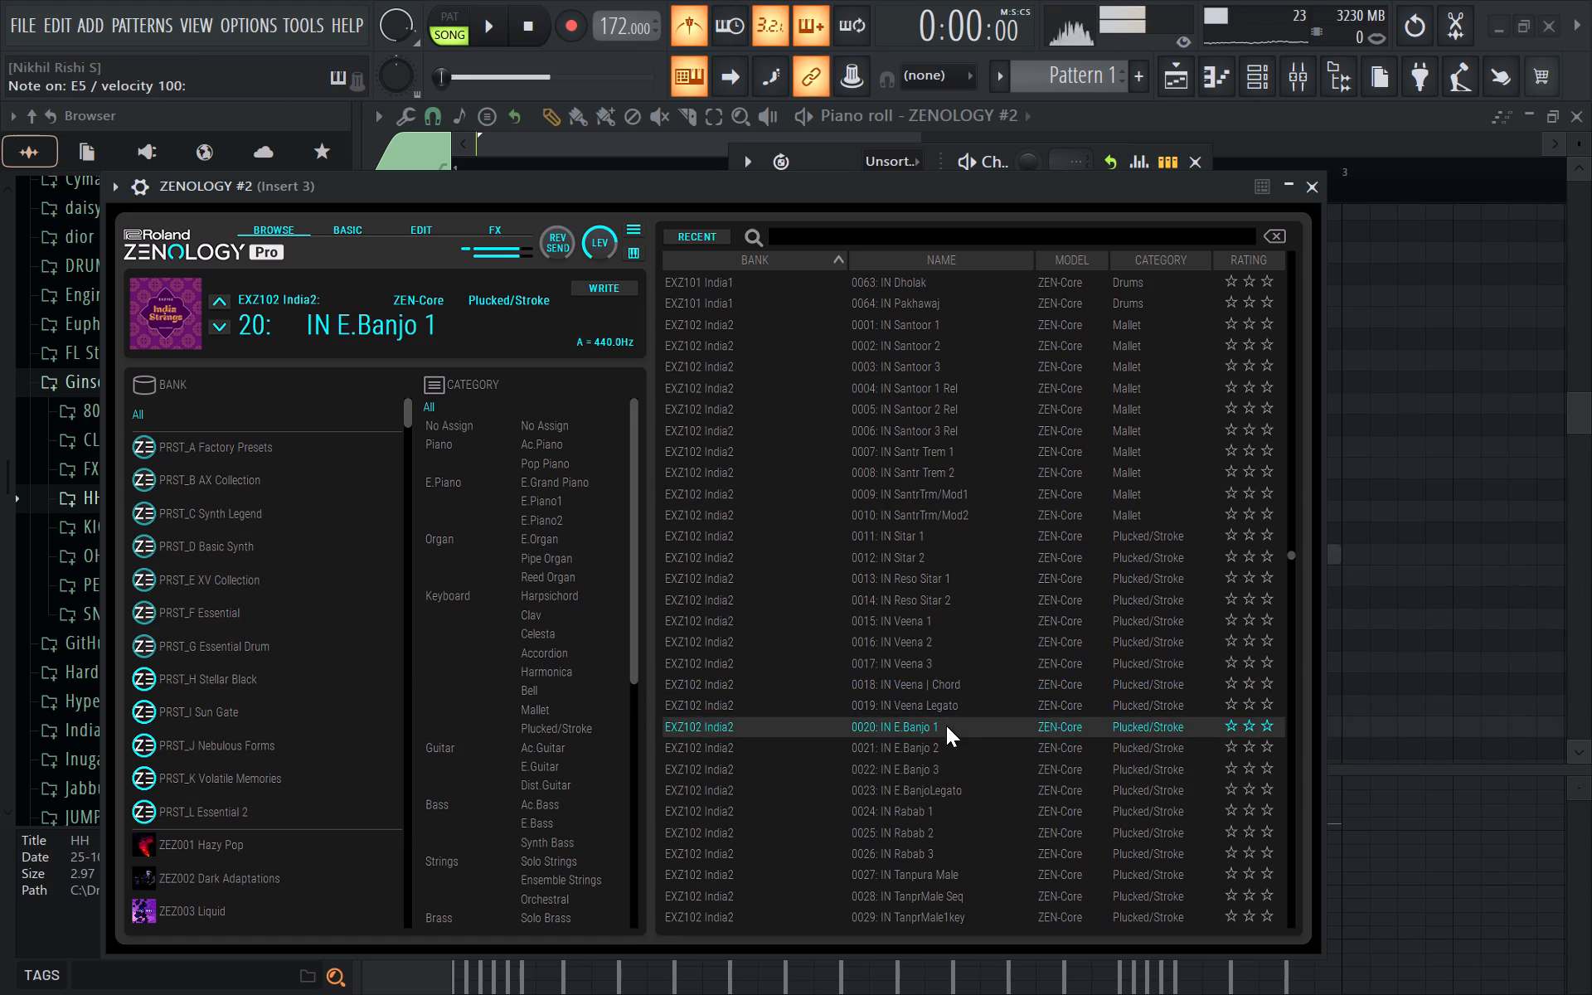
key(e)
text(qy)
Try several patches further down the EXZ102 India2 bank, auditioning each with C5, E5 and A5 notes.
scroll(968, 818, down, 3)
click(968, 818)
text(yqe)
scroll(968, 818, down, 3)
click(968, 818)
text(yeq)
scroll(968, 818, down, 5)
click(968, 818)
text(qe)
key(y)
key(y)
key(y)
key(y)
key(y)
Load the IN MandolinTrem1 patch from EXZ102 India2 and audition A5, E5 and repeated C5 notes.
scroll(968, 818, down, 4)
click(968, 818)
text(ye)
key(q)
key(q)
key(q)
key(q)
key(q)
key(q)
scroll(968, 818, down, 5)
text(yqe)
Audition another EXZ102 India2 patch and the IN Mandolin3 Rel patch with A5 and E5 notes for comparison.
click(968, 818)
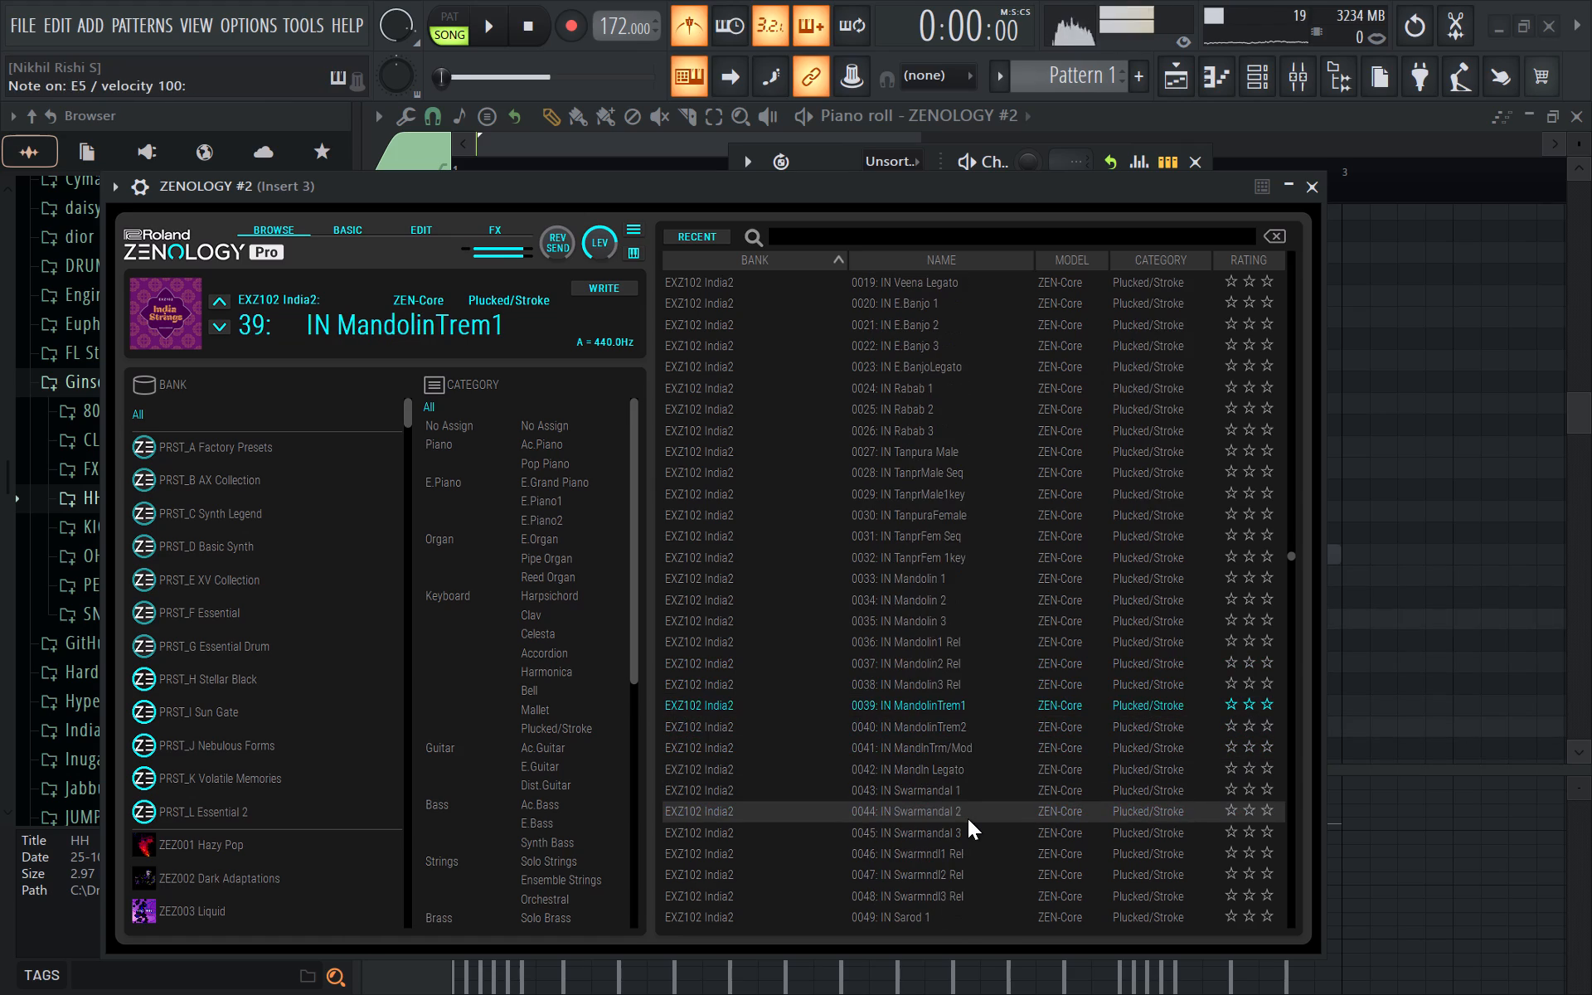
text(yqe)
click(944, 692)
key(y)
key(y)
key(y)
key(y)
text(eye)
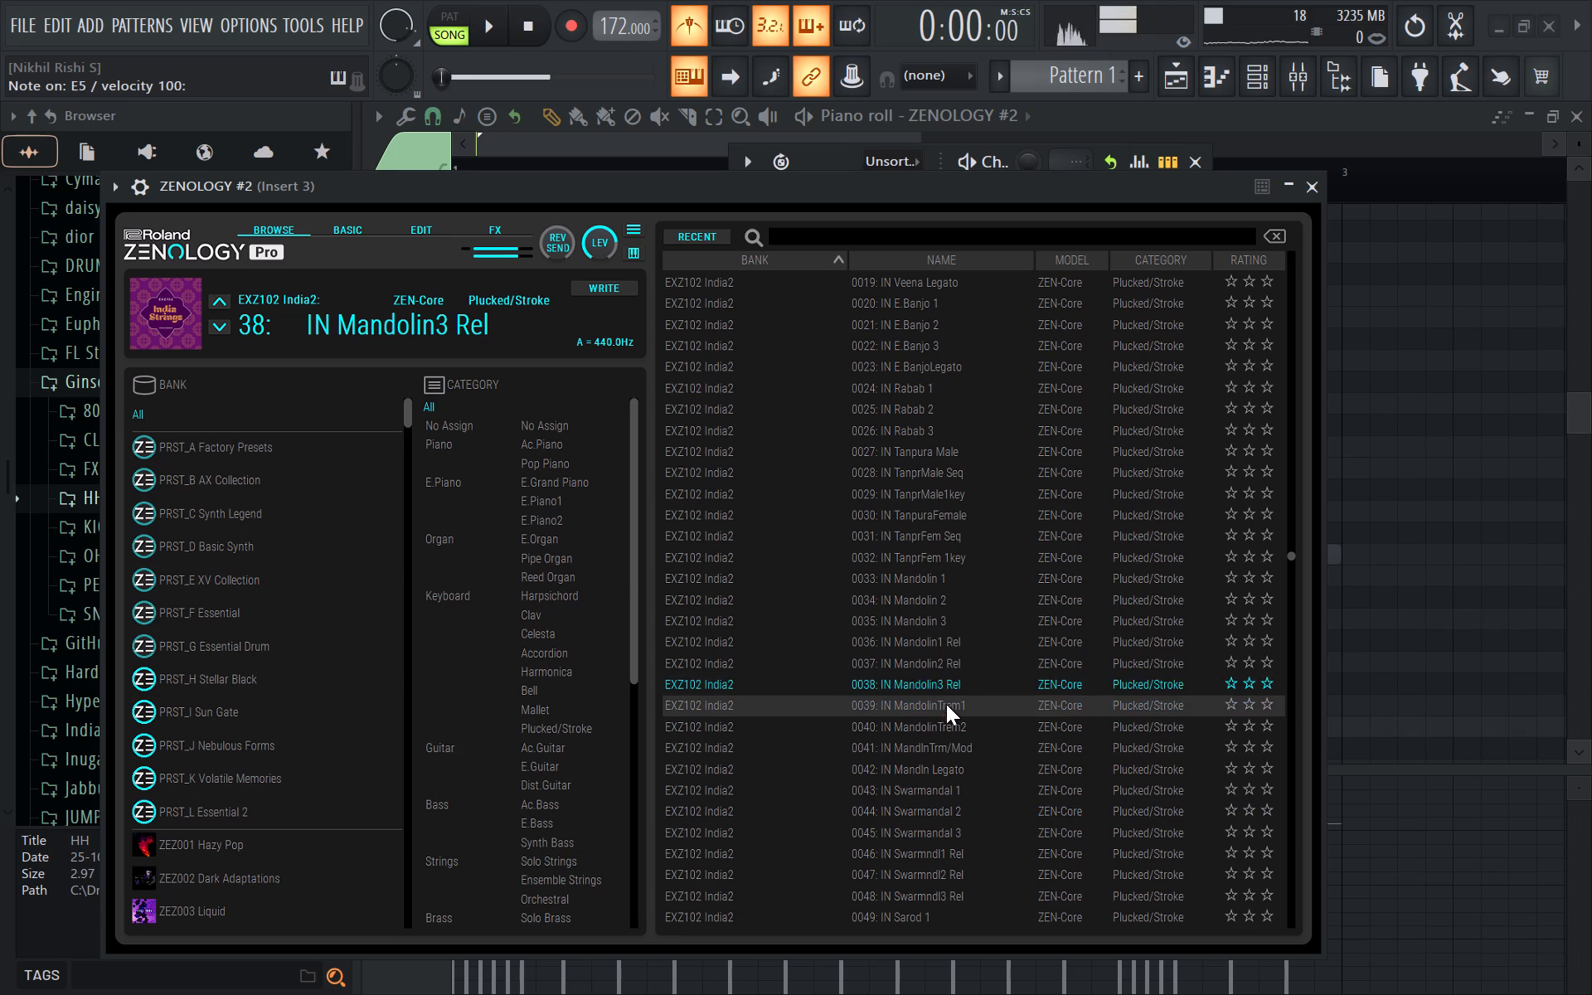
Load the IN MandolinTrem1 patch and audition D5, E5, A5 and B5 notes, finishing over the song playback.
click(947, 705)
text(ey)
text(ywu)
text(we)
scroll(952, 712, down, 5)
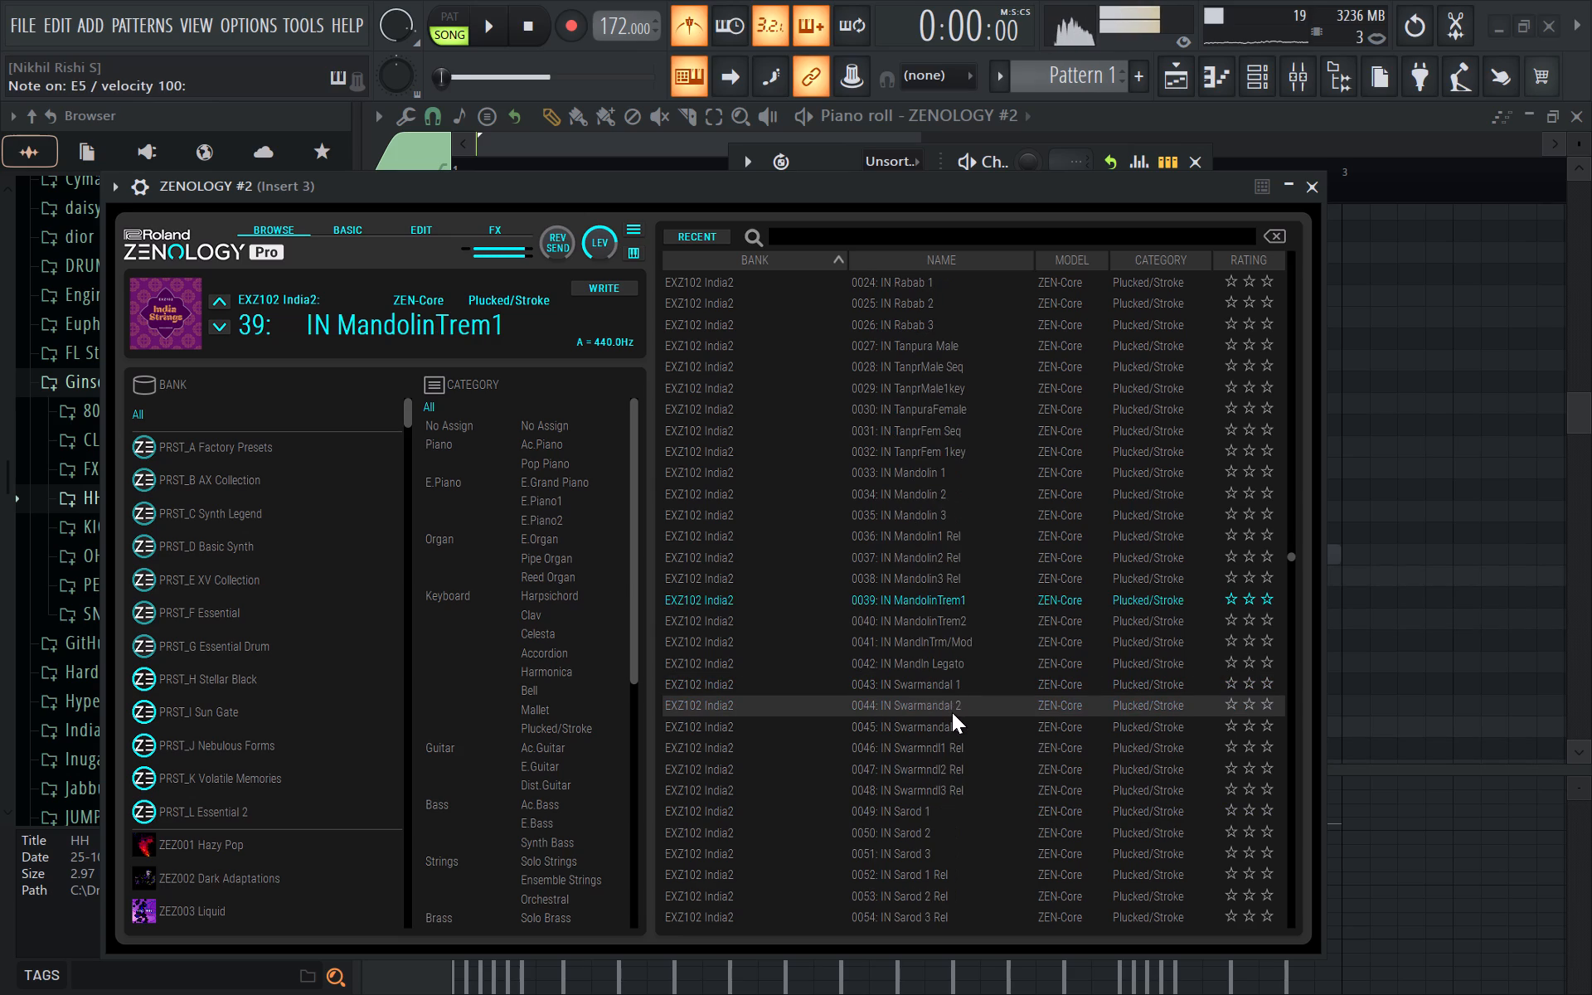
key(space)
text(uwe)
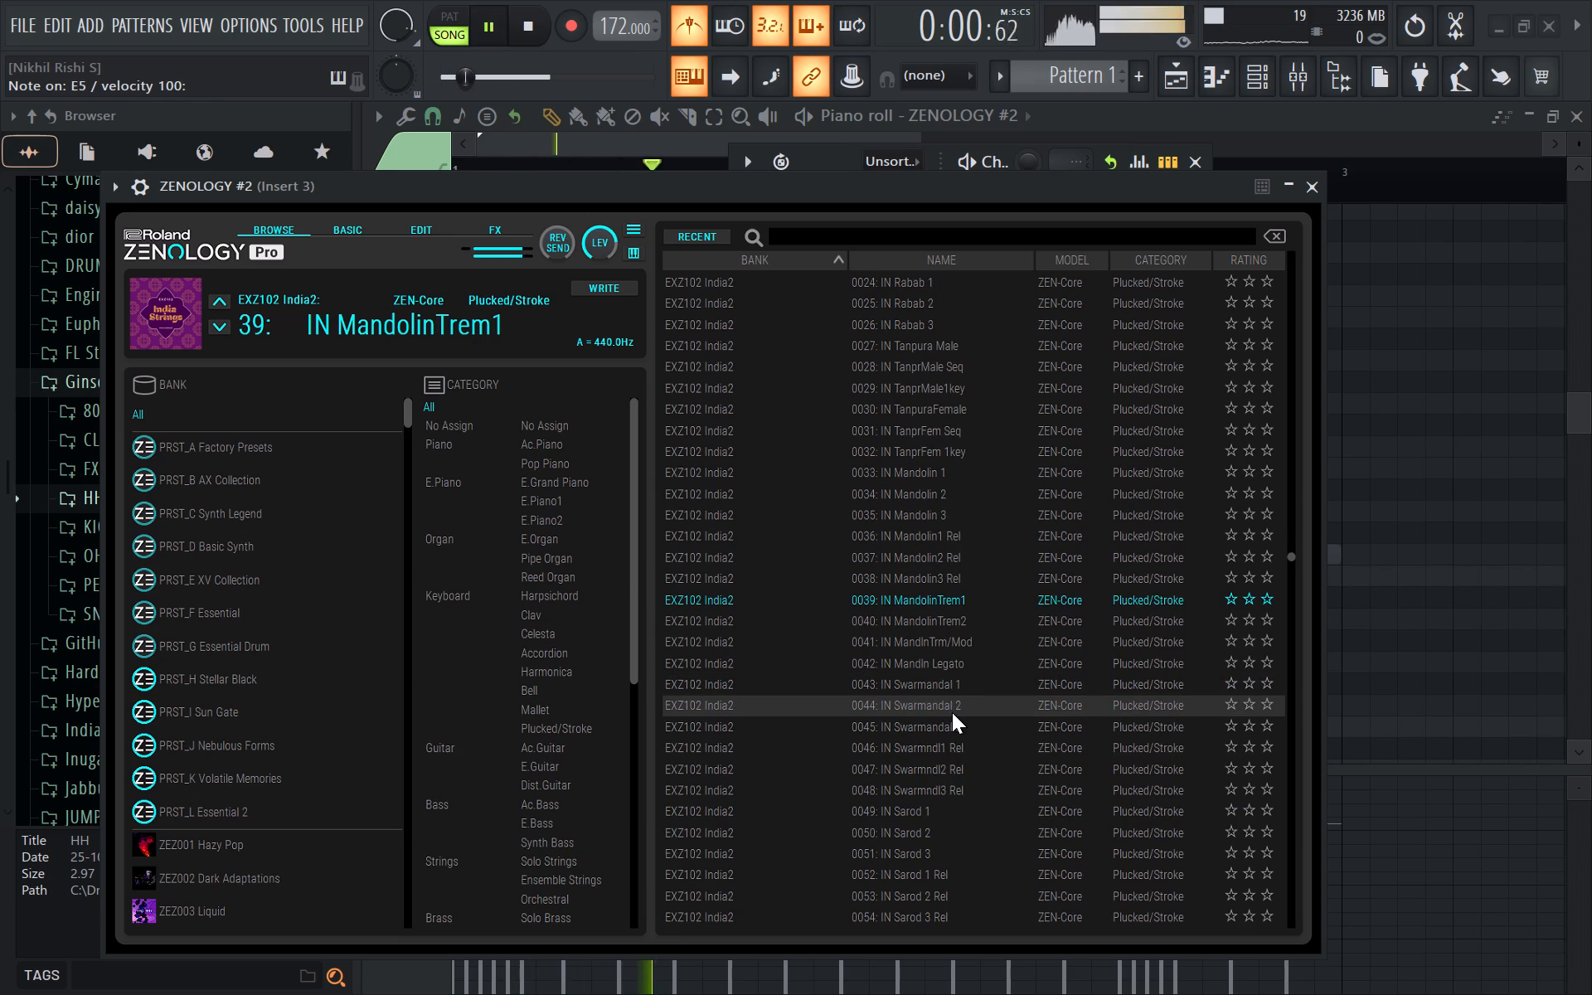
Close the ZENOLOGY #2 plugin window and bring up that channel's piano roll.
click(1312, 192)
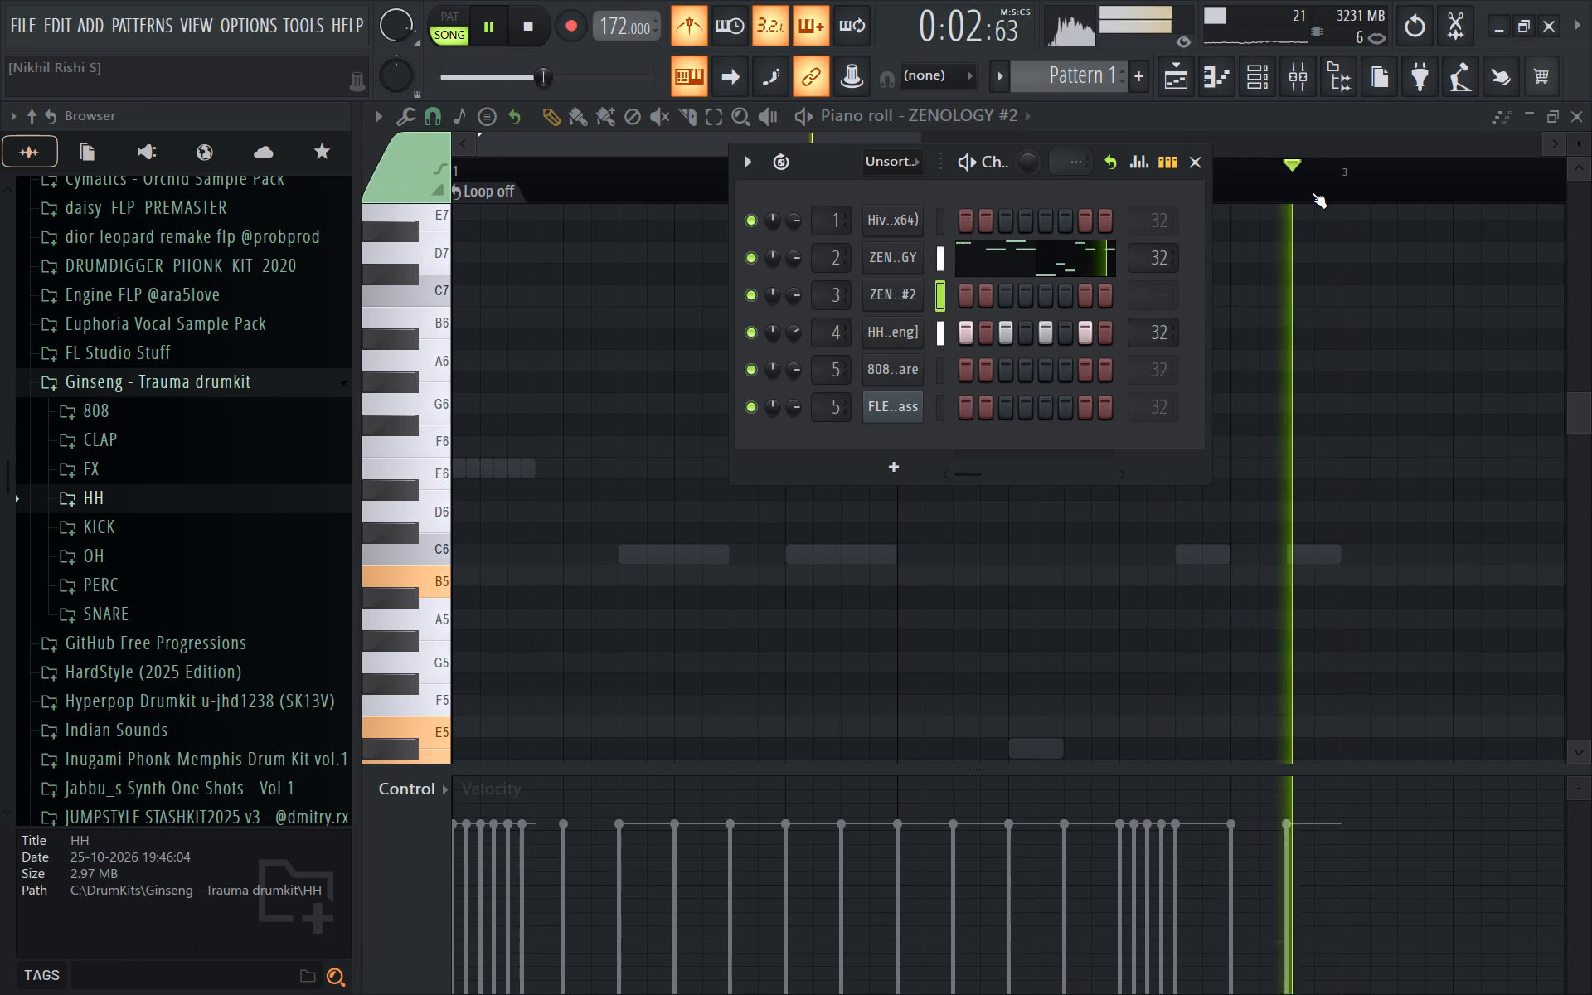
right_click(904, 303)
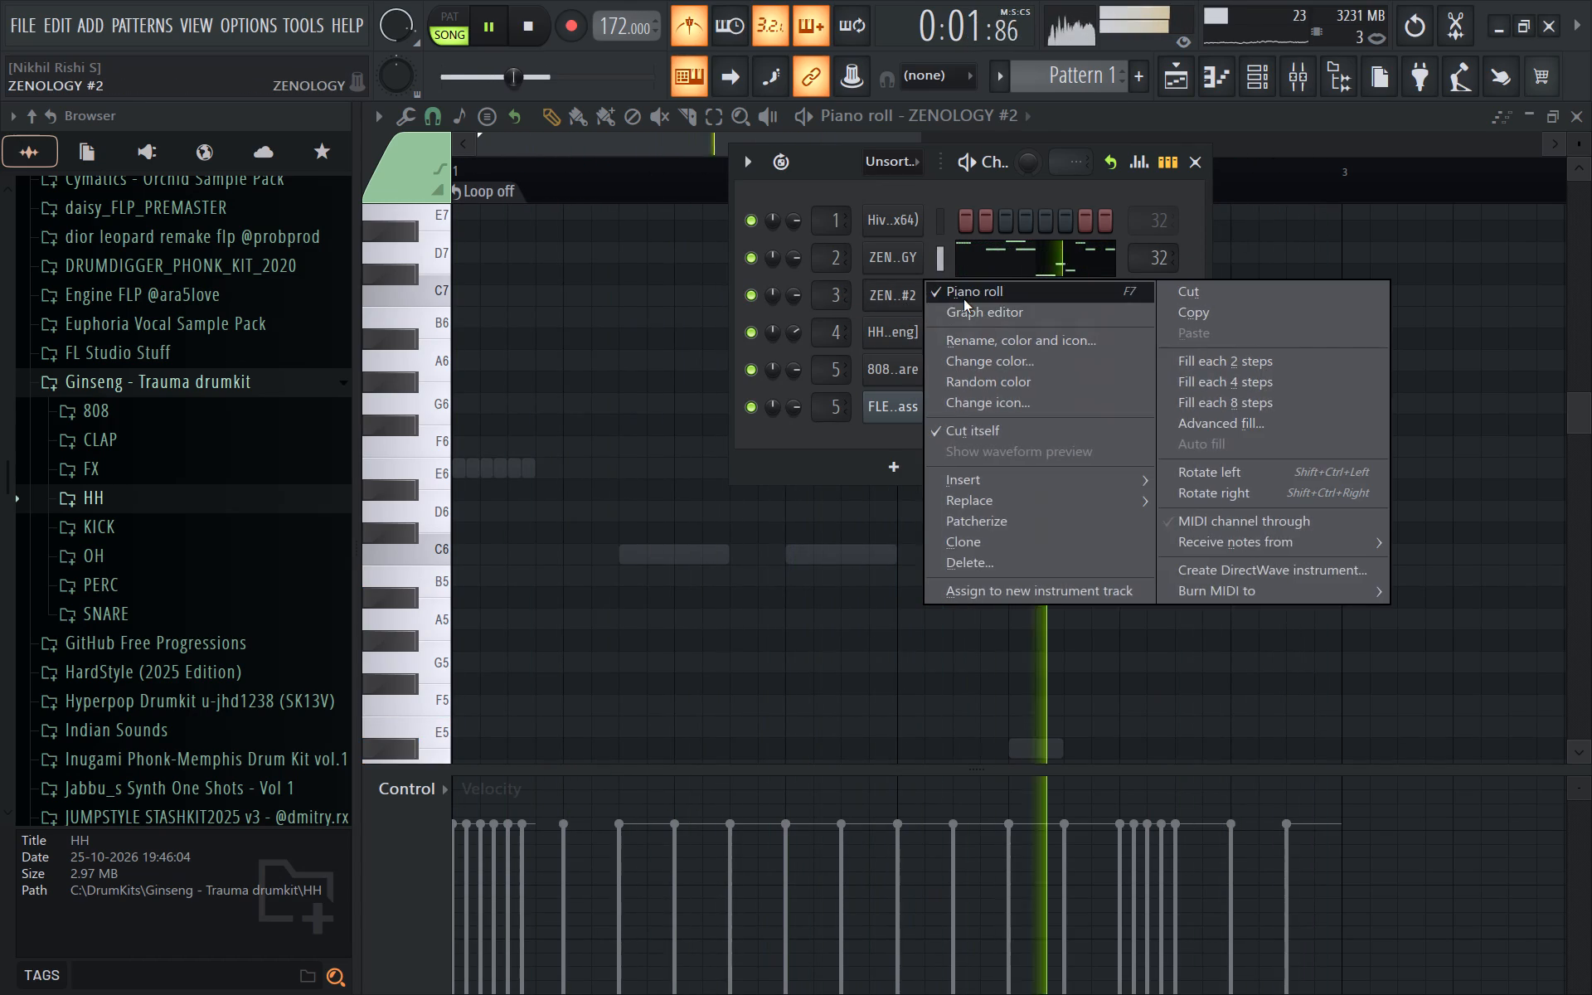
click(963, 299)
right_click(924, 290)
click(943, 294)
Check the song key in the Auto-Key plugin on mixer Insert 1, and stop playback.
click(1316, 76)
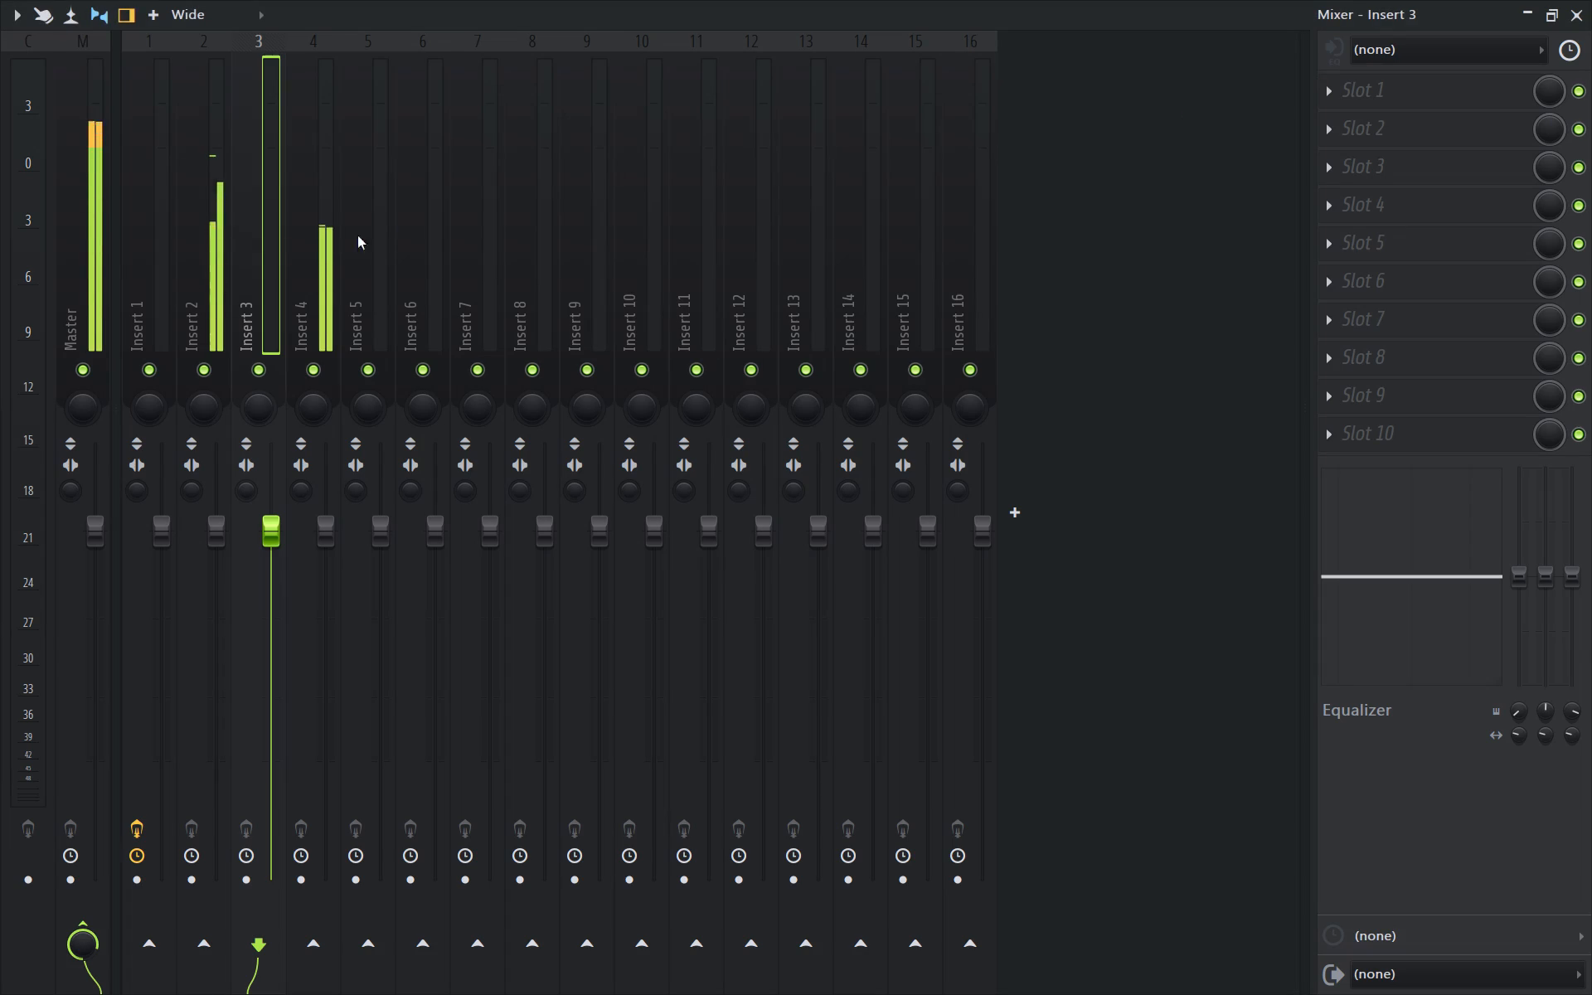
click(166, 237)
click(1486, 164)
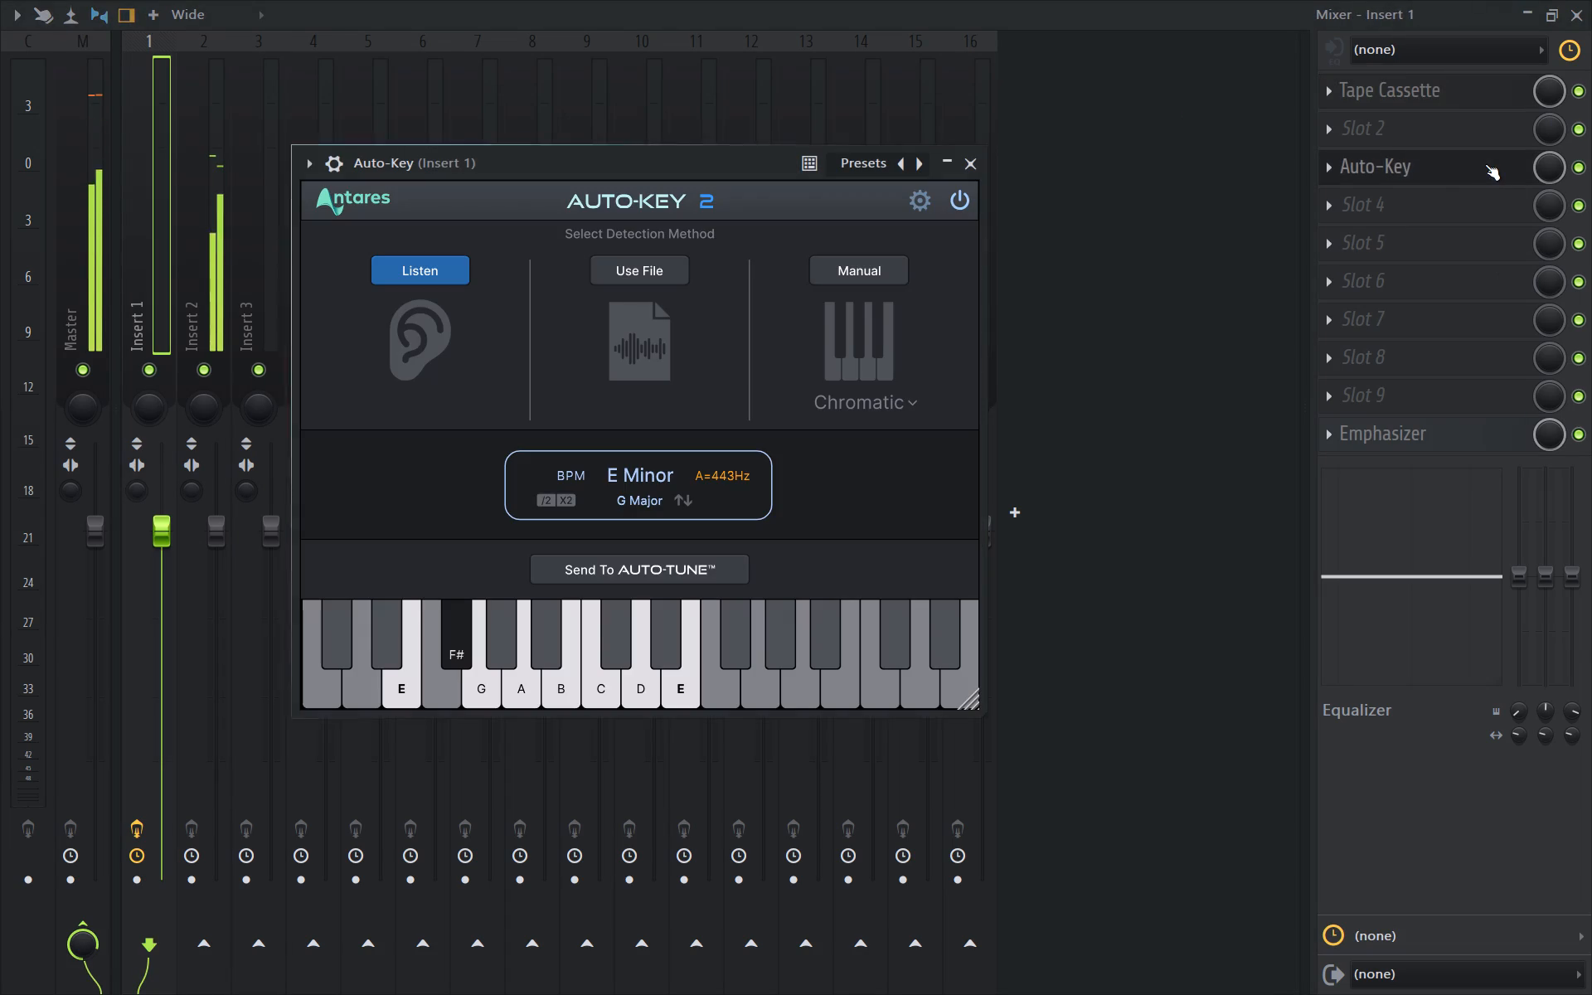
click(970, 158)
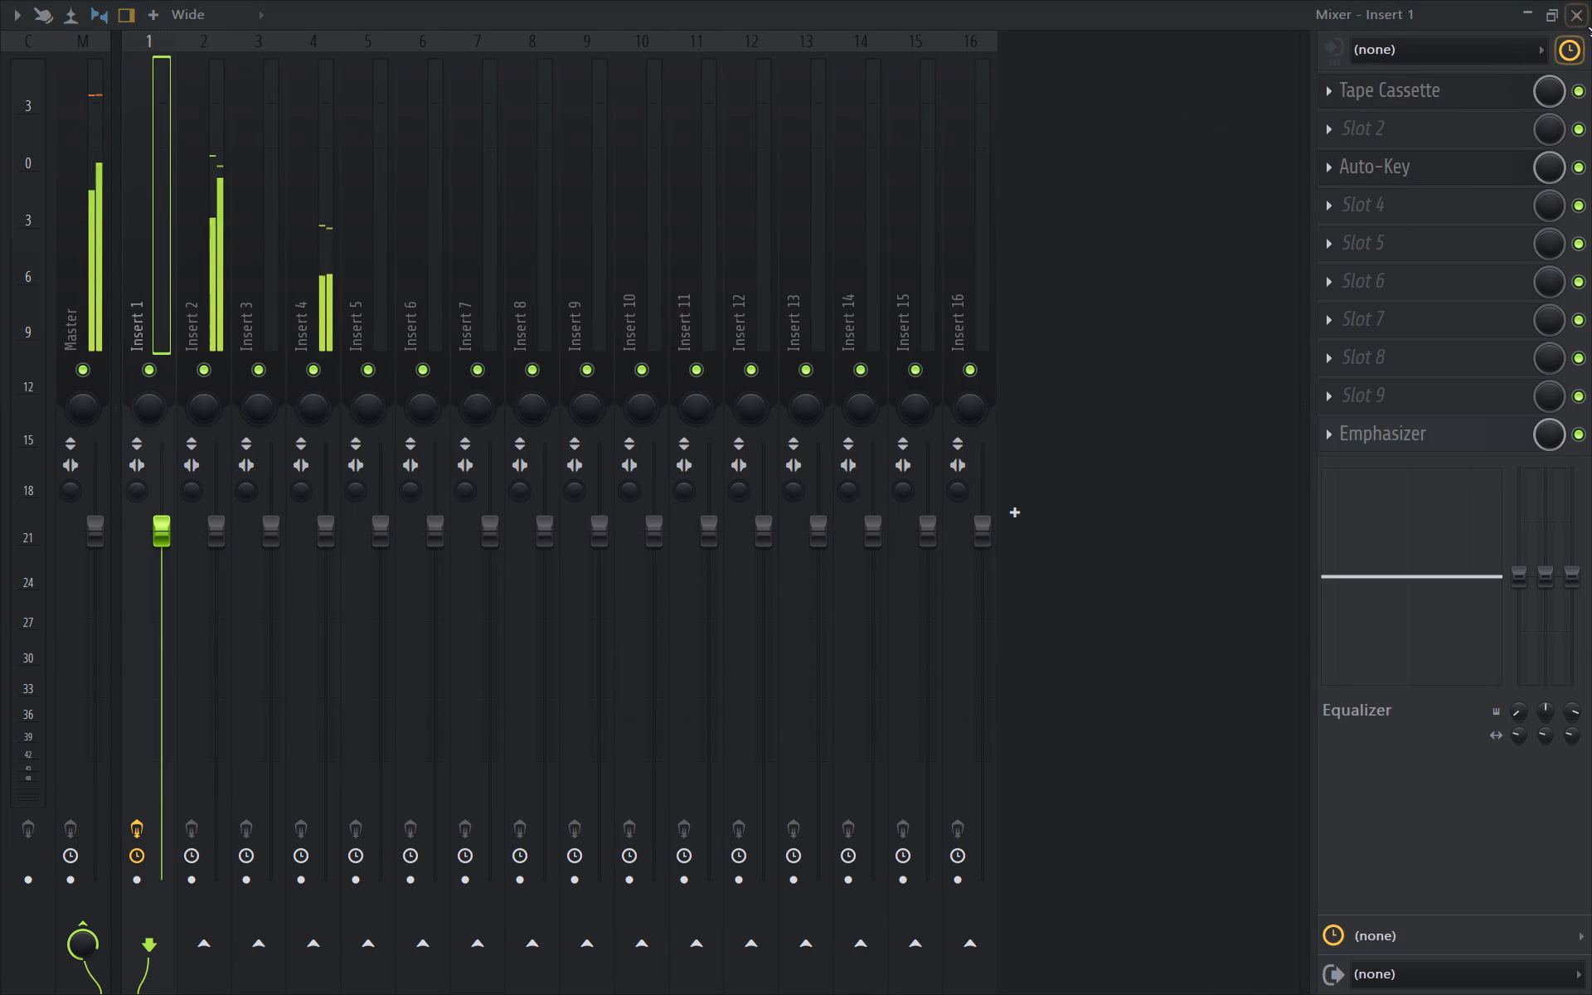
click(1585, 22)
key(space)
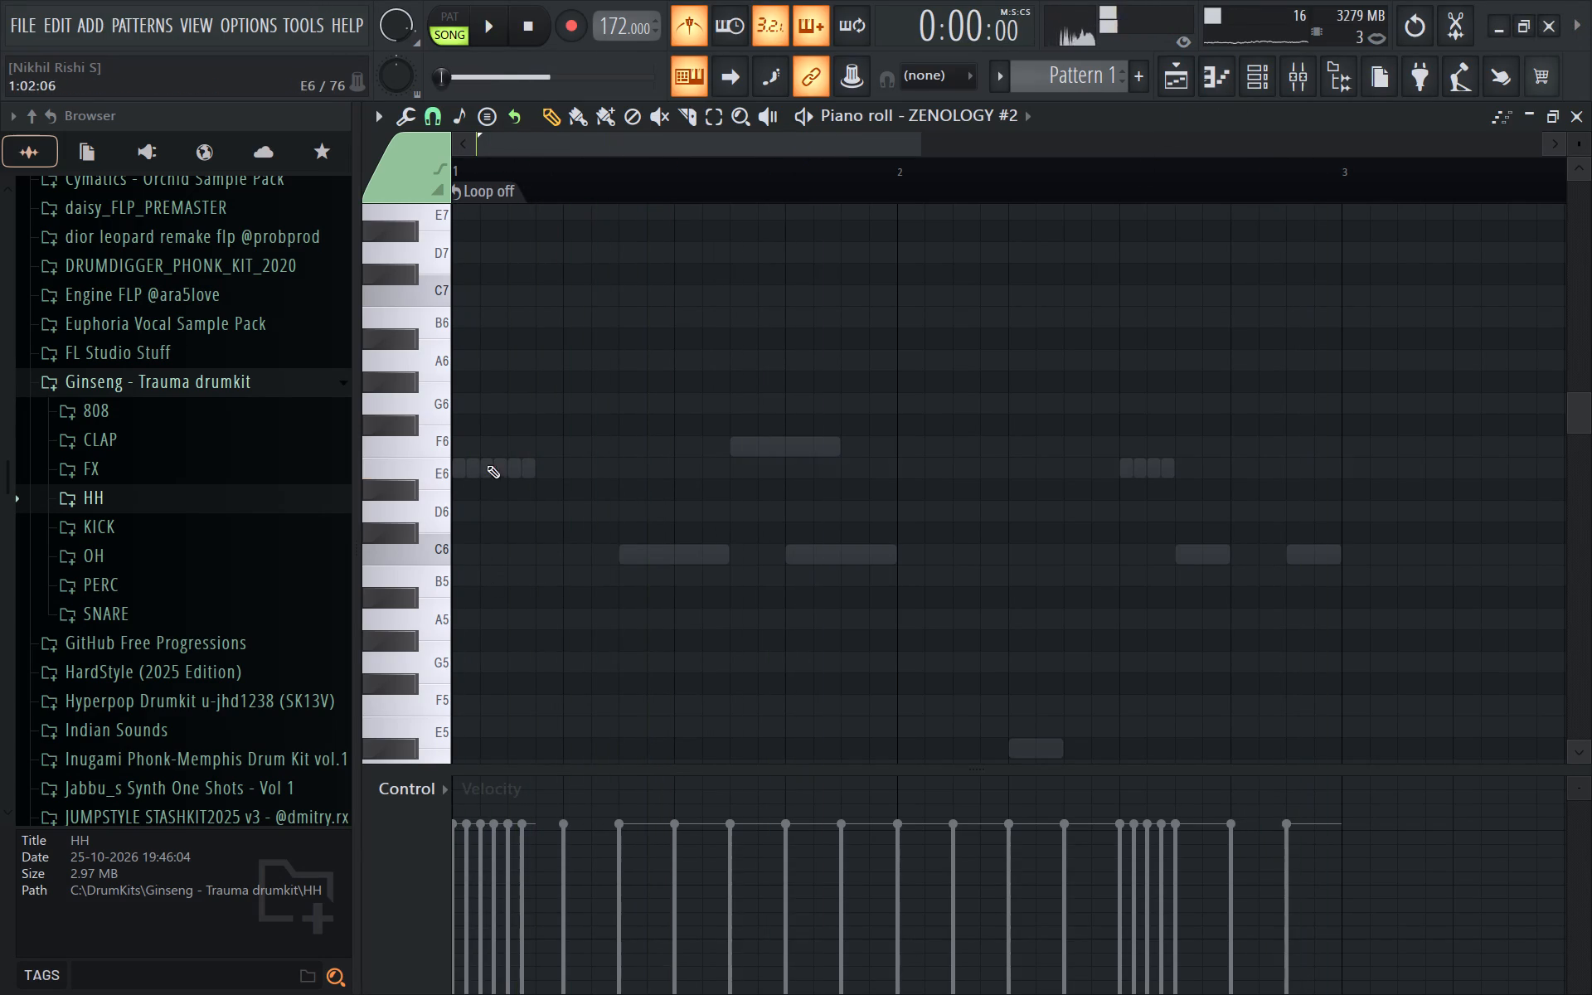
Draw a one-bar E6 note across bar 1 in the ZENOLOGY #2 piano roll and play the song.
drag(486, 464, 402, 469)
drag(502, 471, 889, 483)
key(space)
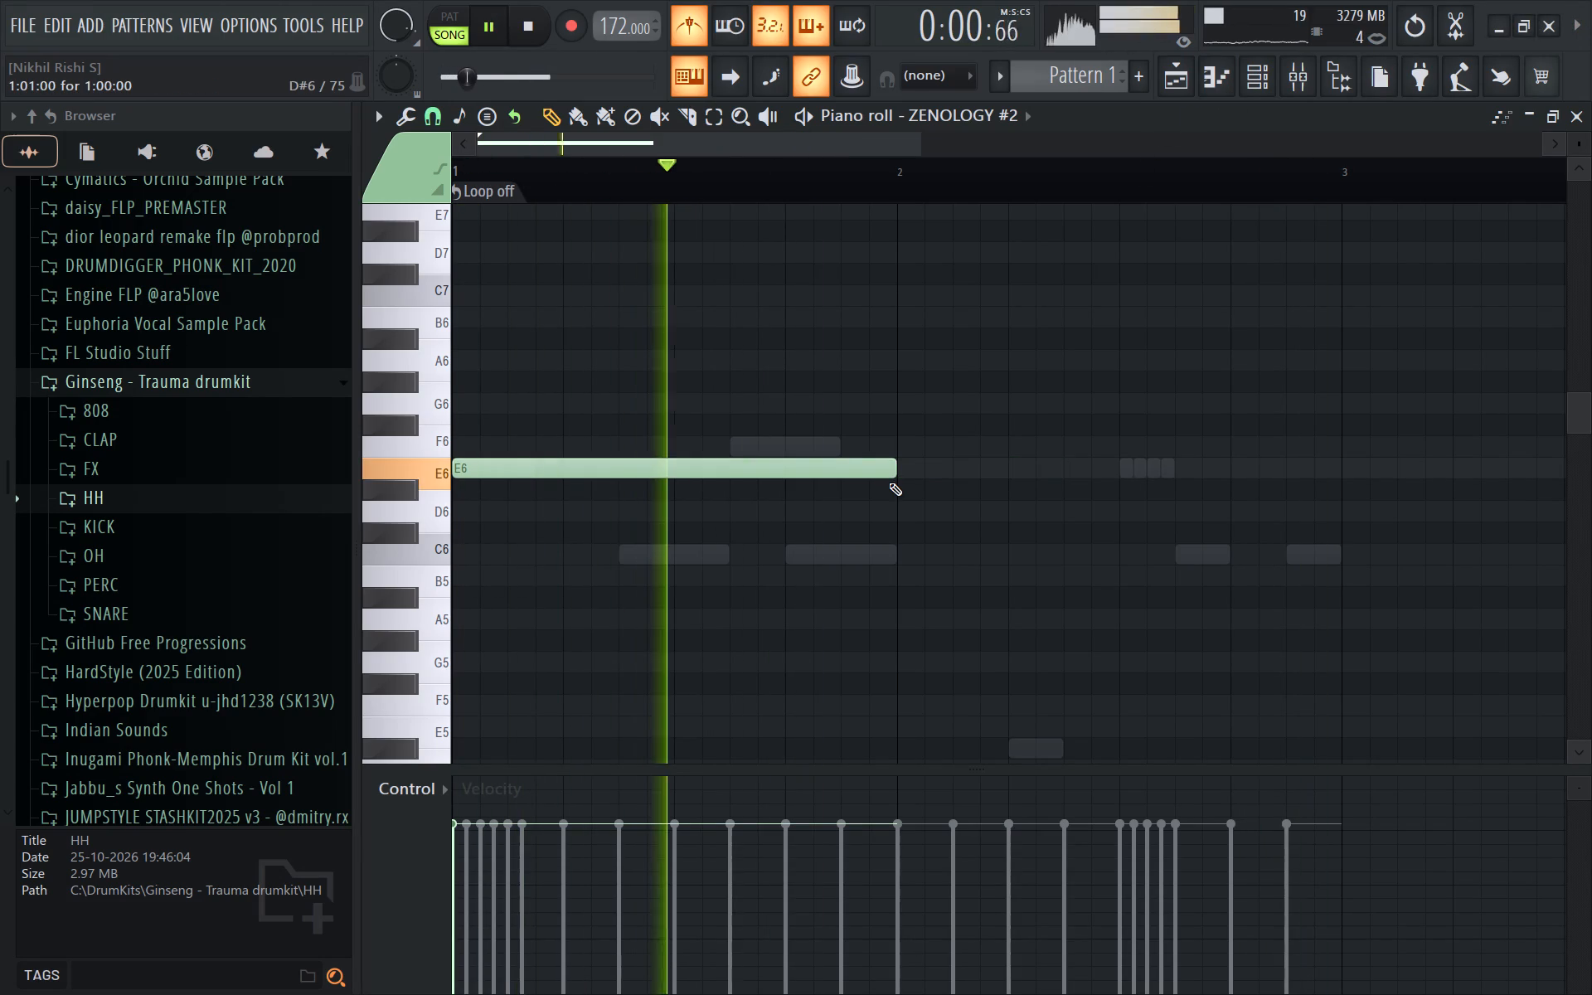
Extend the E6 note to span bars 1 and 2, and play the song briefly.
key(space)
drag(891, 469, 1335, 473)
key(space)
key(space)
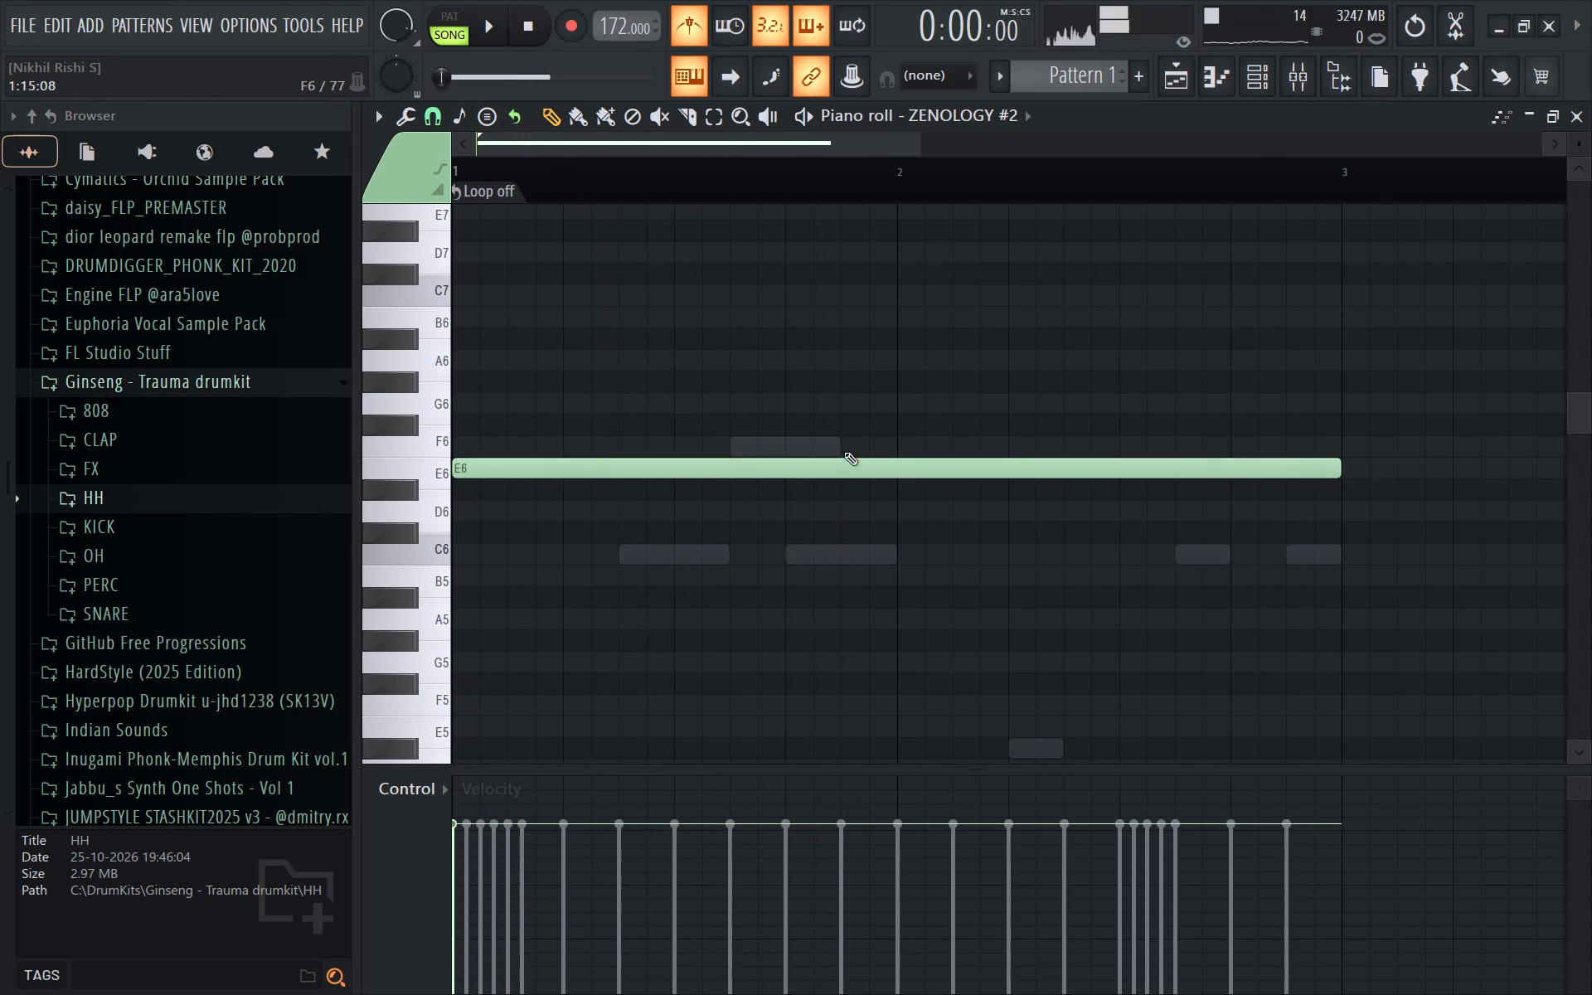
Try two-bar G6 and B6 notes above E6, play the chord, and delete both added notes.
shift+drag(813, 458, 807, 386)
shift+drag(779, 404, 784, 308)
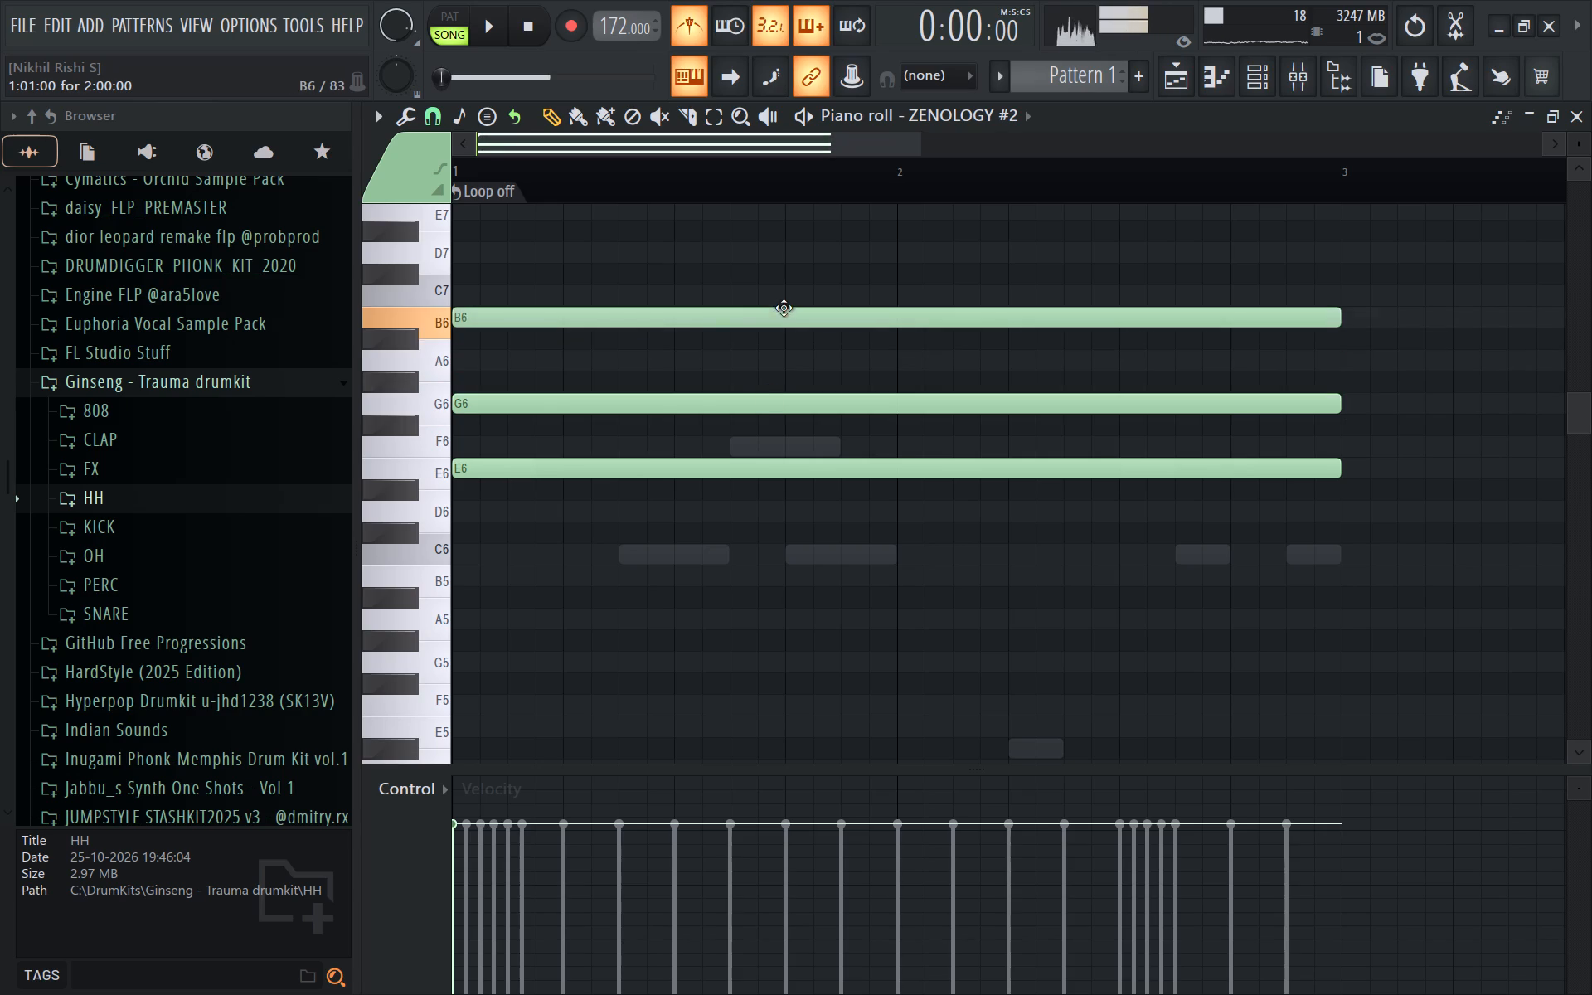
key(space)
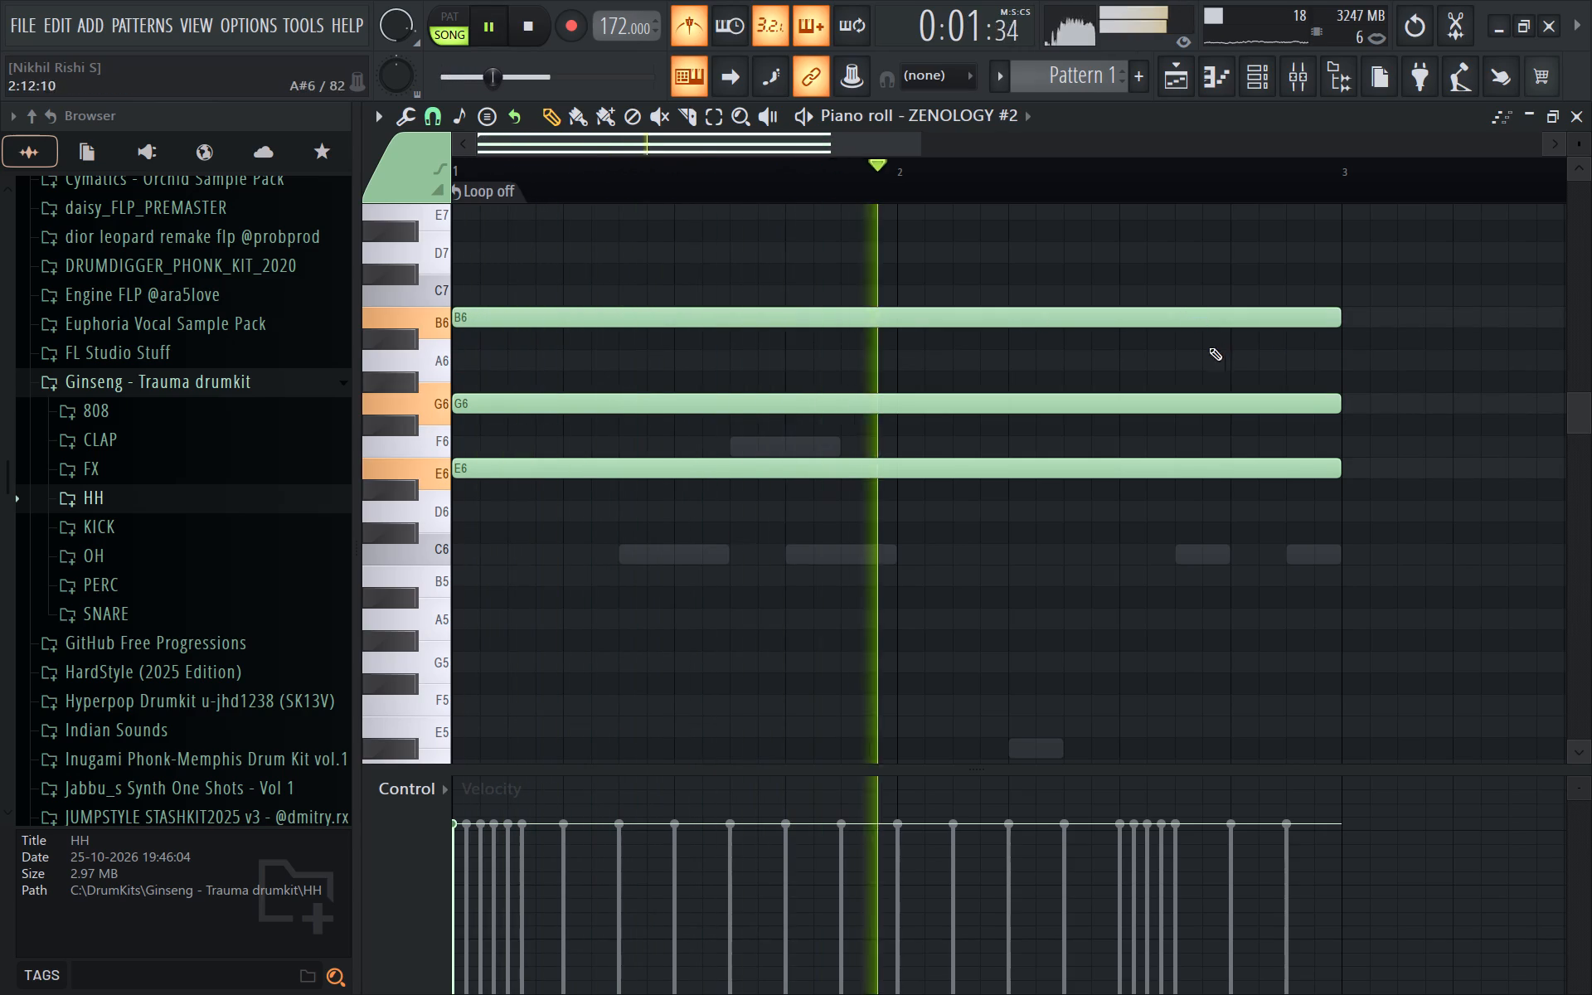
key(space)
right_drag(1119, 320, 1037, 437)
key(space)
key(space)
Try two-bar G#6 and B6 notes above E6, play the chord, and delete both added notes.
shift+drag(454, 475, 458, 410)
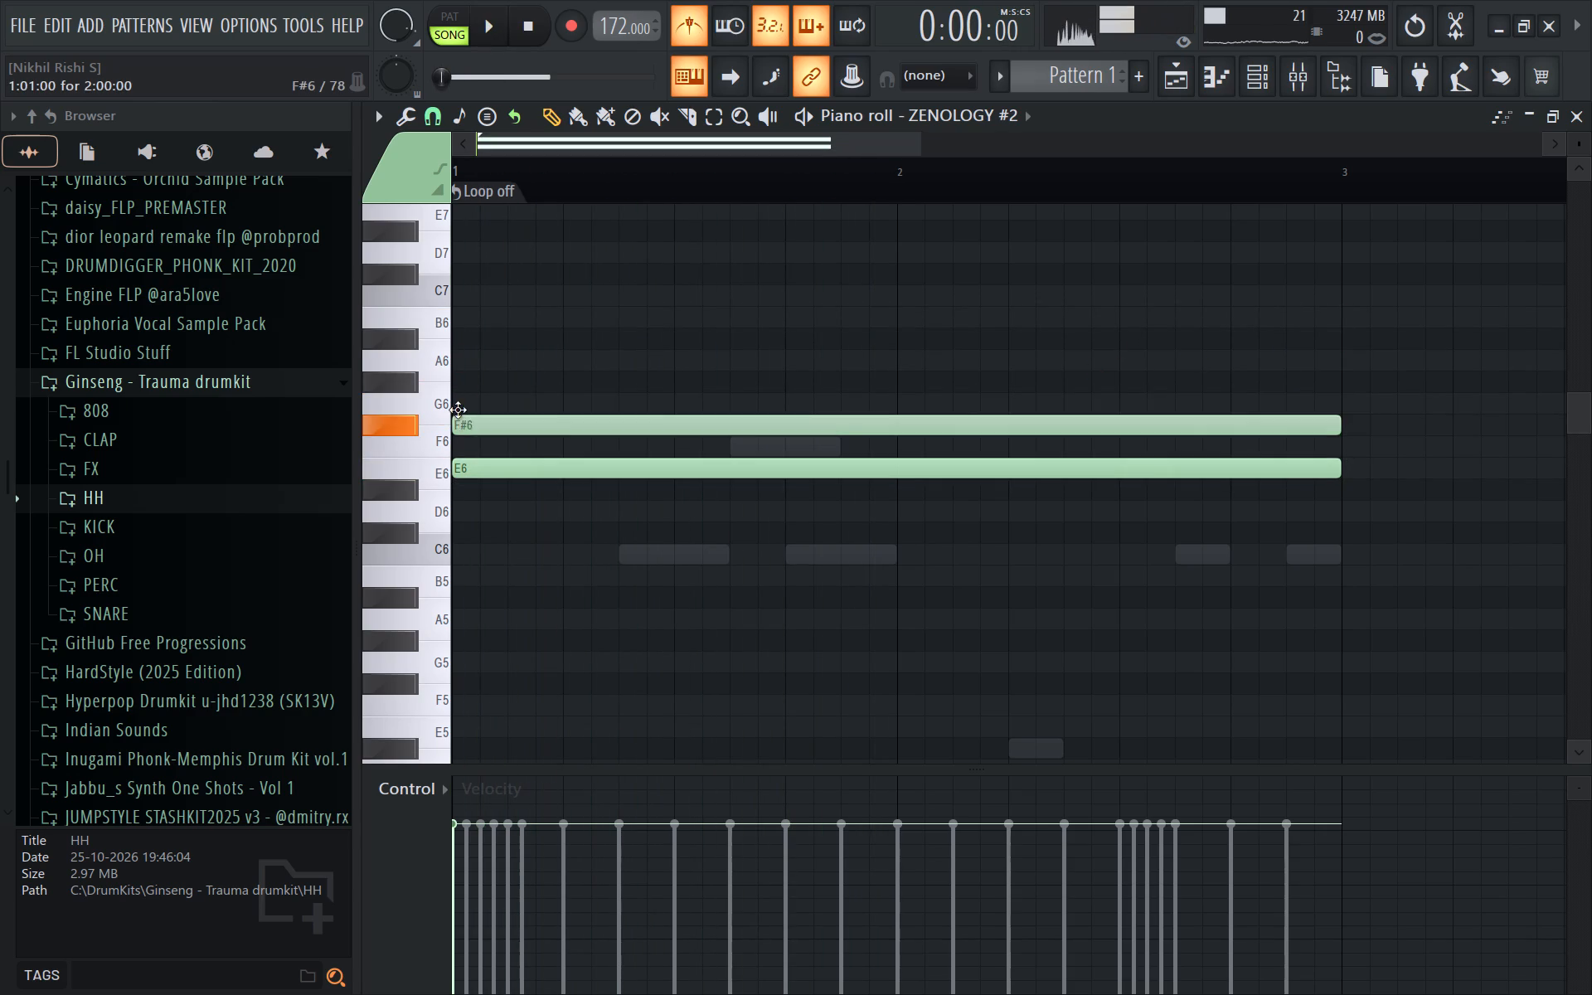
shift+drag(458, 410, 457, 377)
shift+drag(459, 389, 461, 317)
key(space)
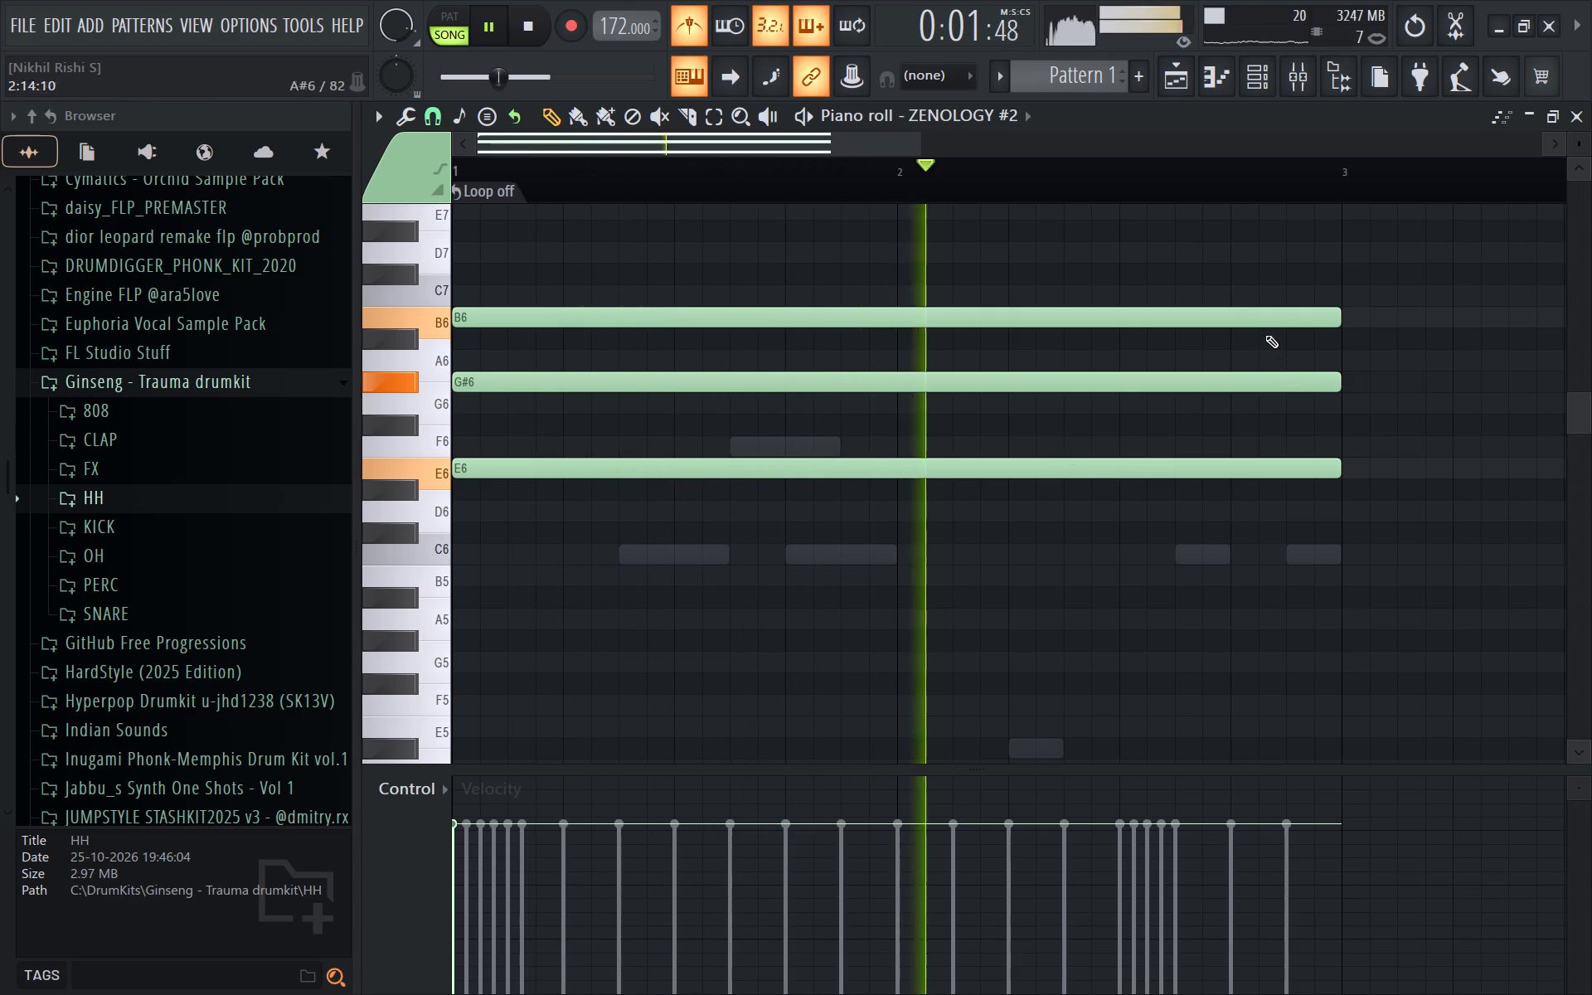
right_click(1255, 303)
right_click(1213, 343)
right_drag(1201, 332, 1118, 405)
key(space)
Select the E6 note during playback and transpose it down one octave to E5.
key(space)
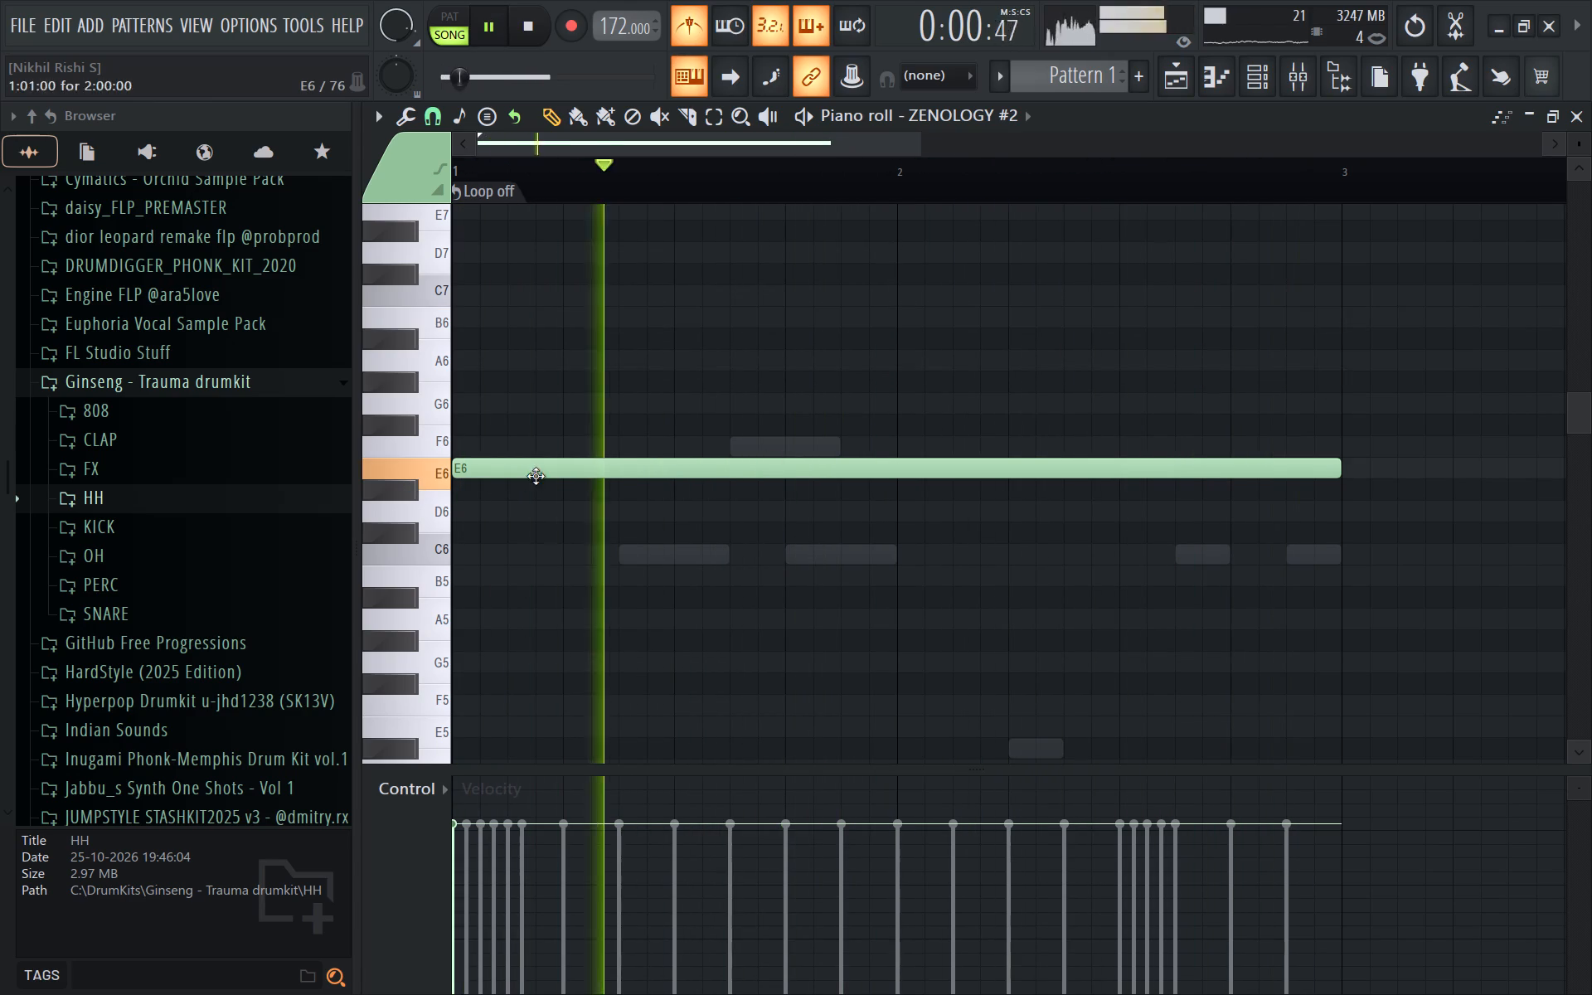
ctrl+drag(1186, 416, 1169, 495)
key(ctrl+Down)
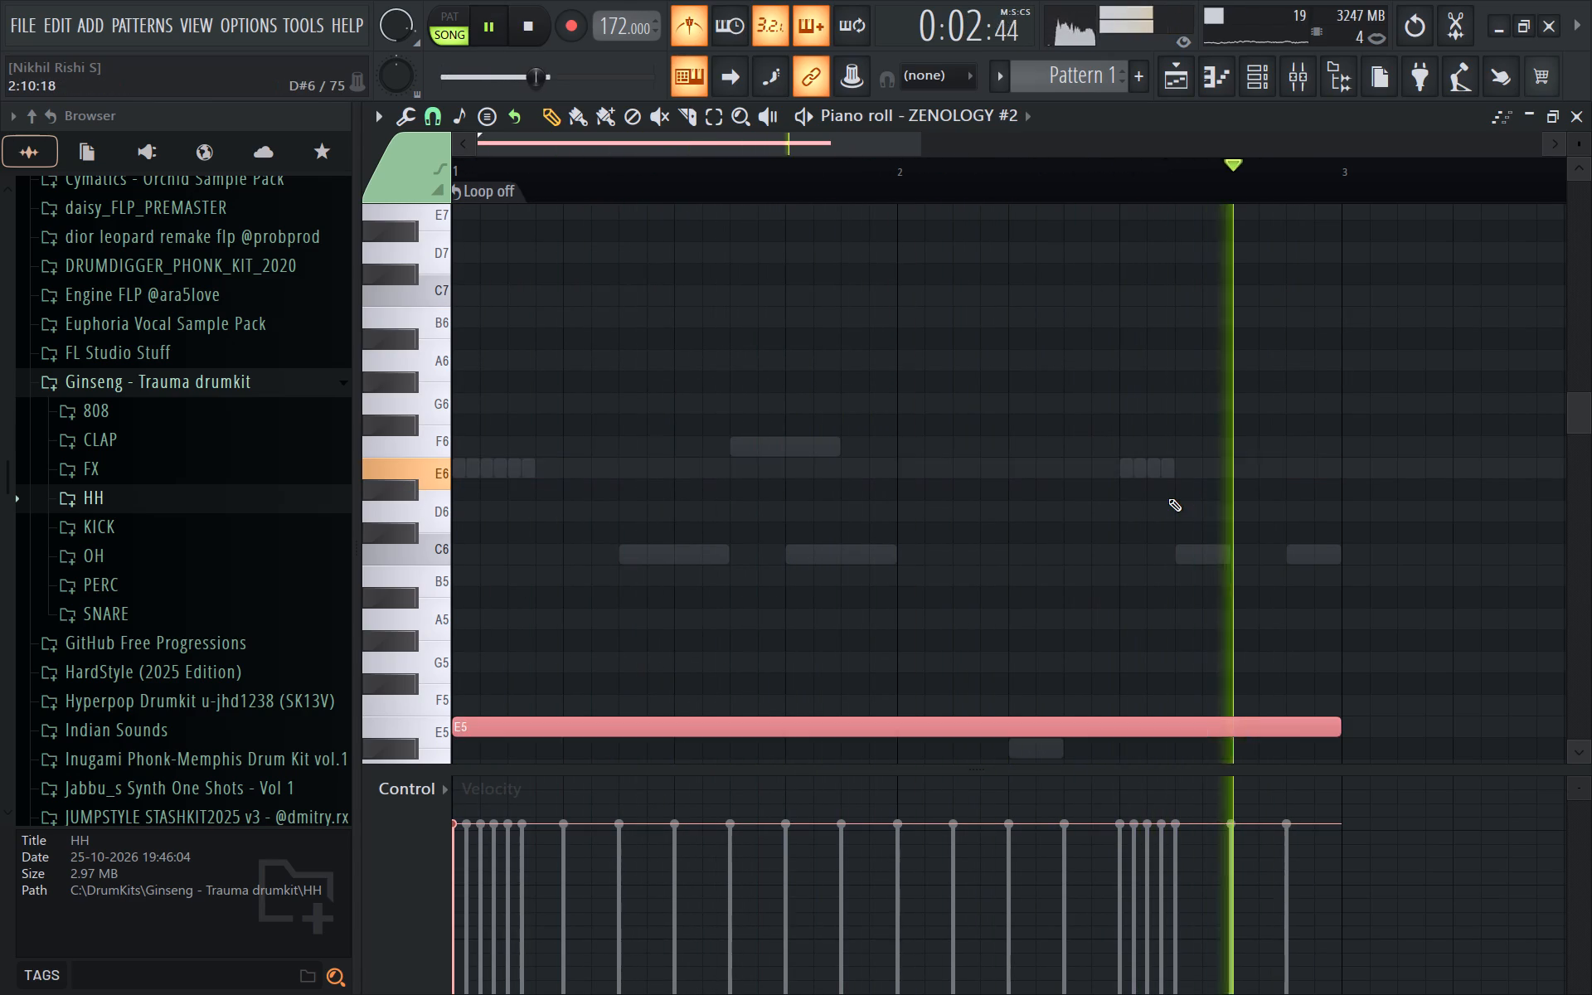
scroll(1168, 498, down, 4)
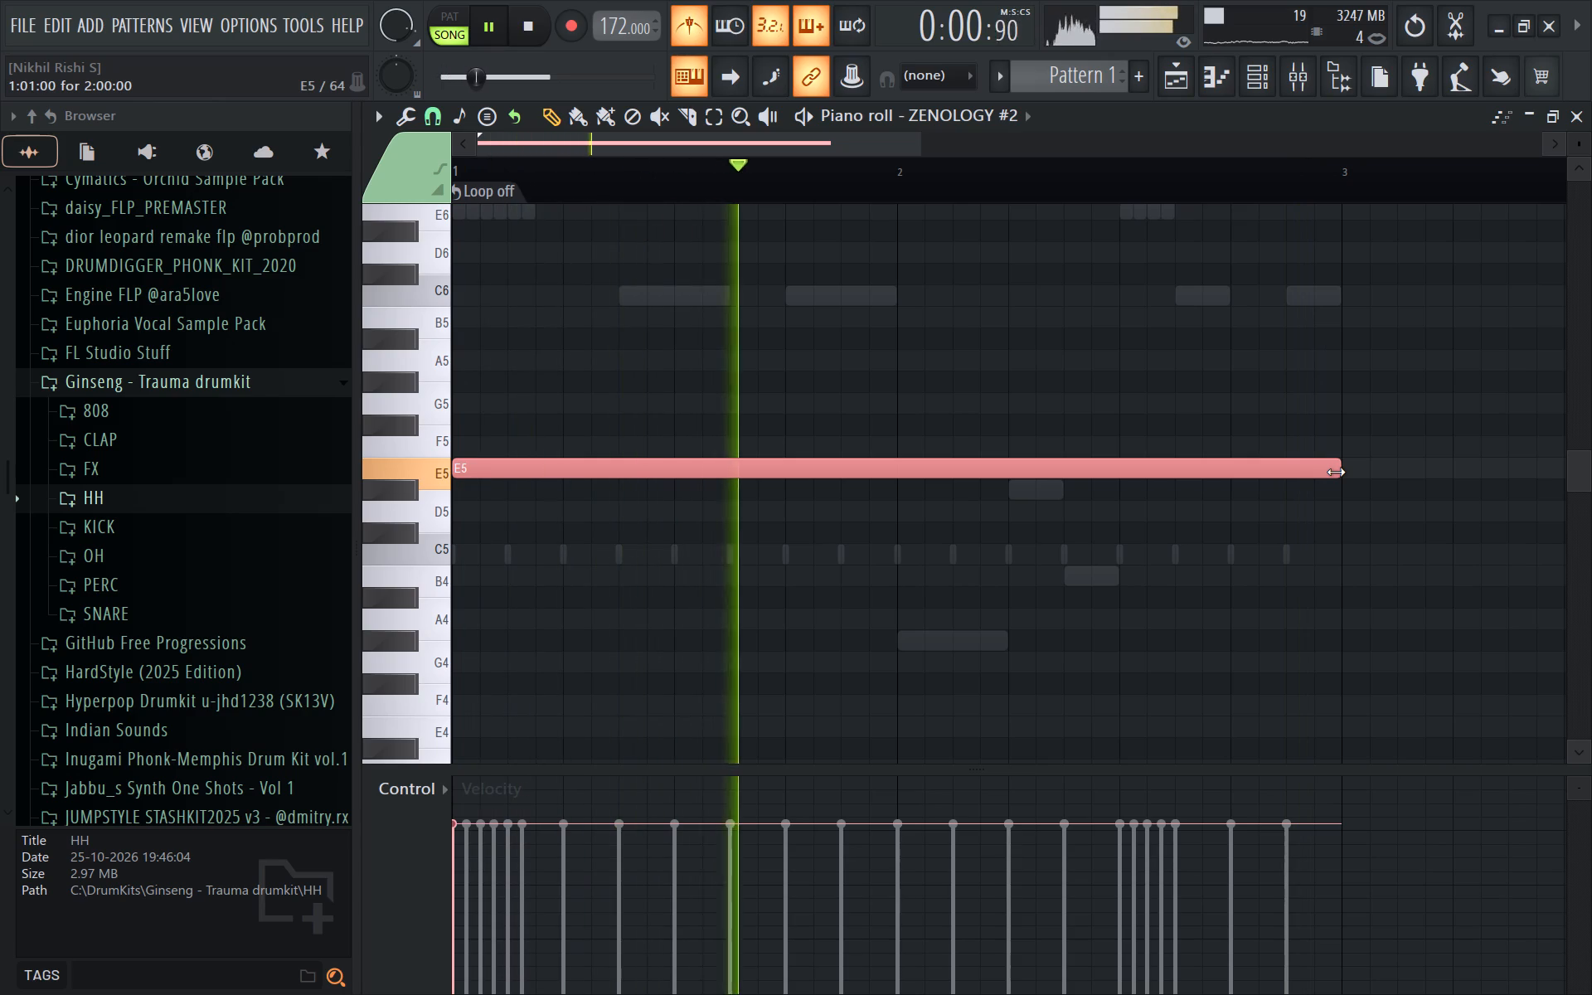
Bring up the ZENOLOGY #2 plugin from the channel rack and stop playback.
click(1254, 76)
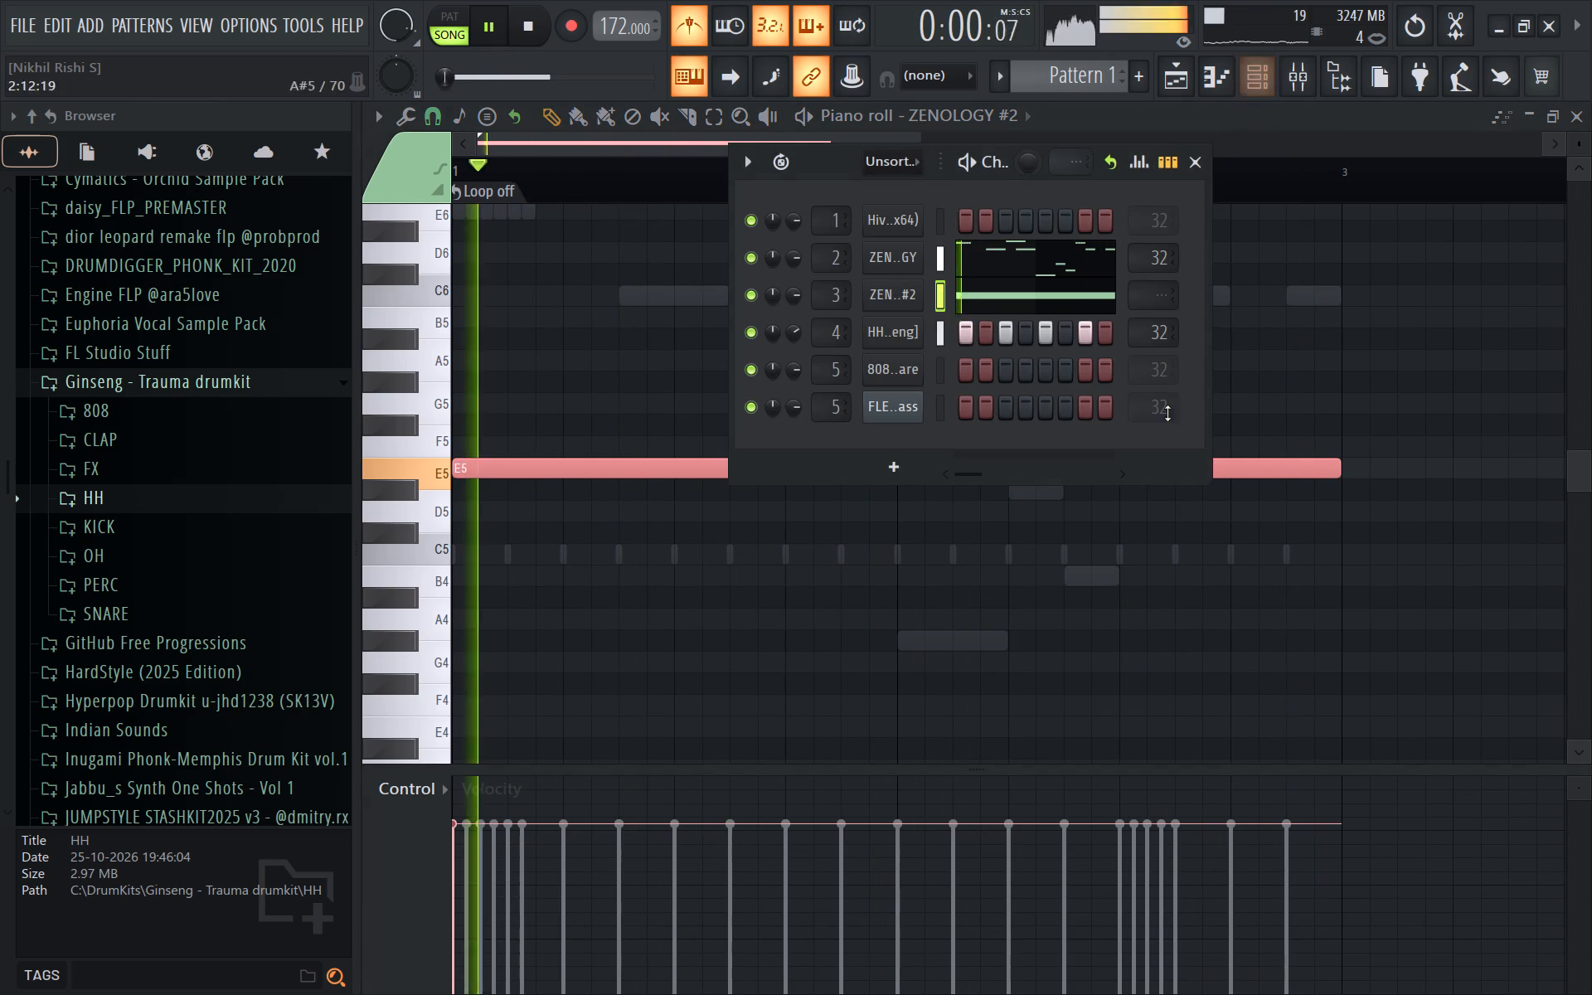
click(891, 298)
key(space)
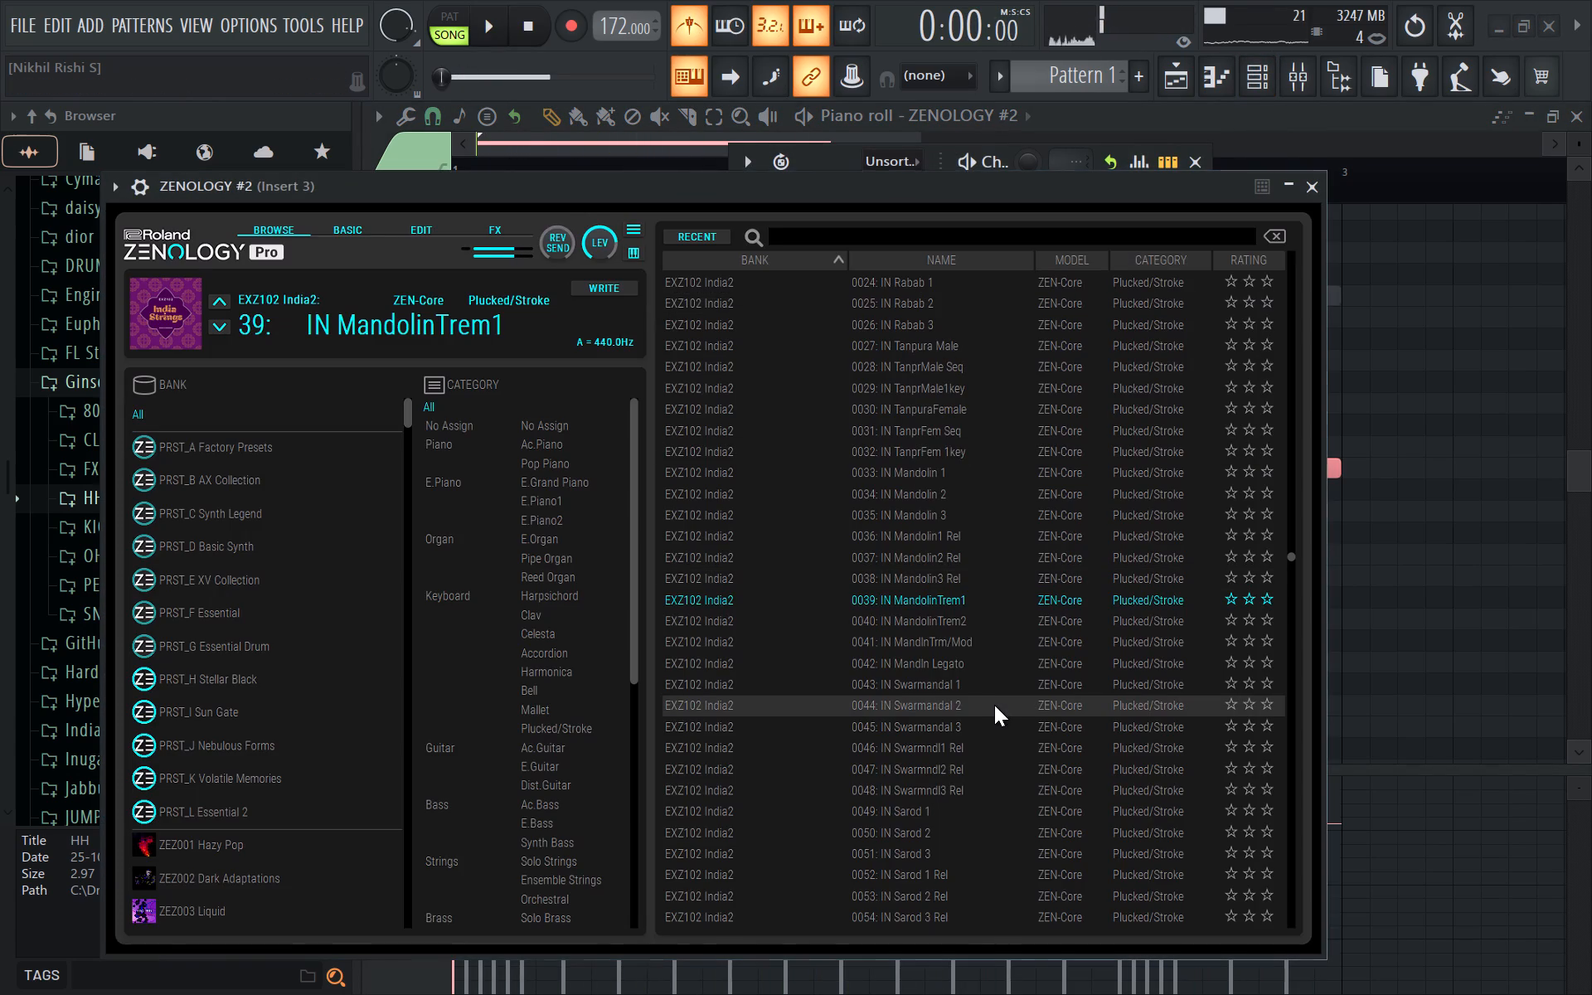
Audition the IN Swarmandal 2, IN Swarmndl3 Rel and IN Sarod 2 patches over the song.
click(994, 705)
key(space)
key(space)
click(1007, 790)
key(space)
click(1014, 829)
key(space)
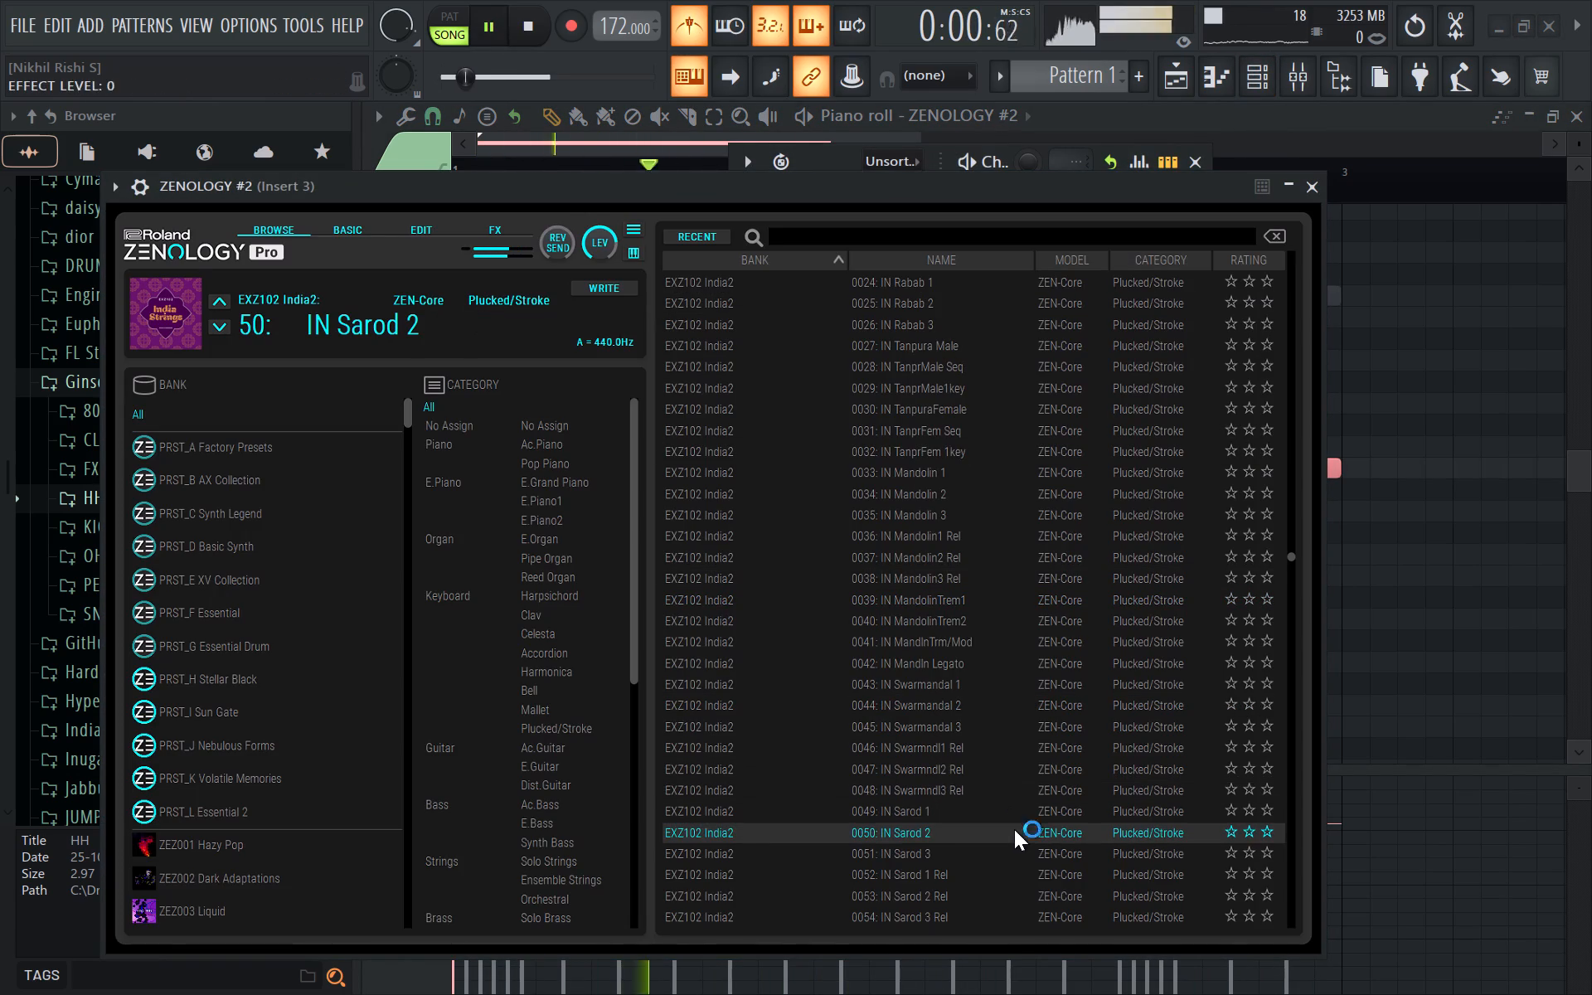
key(space)
Audition the IN Swarmndl2 Rel, IN Swarmndl1 Rel, IN Sarod 3 and IN Sarod 1 Rel patches over the song.
scroll(1014, 829, down, 3)
key(space)
click(1022, 714)
key(space)
key(space)
key(space)
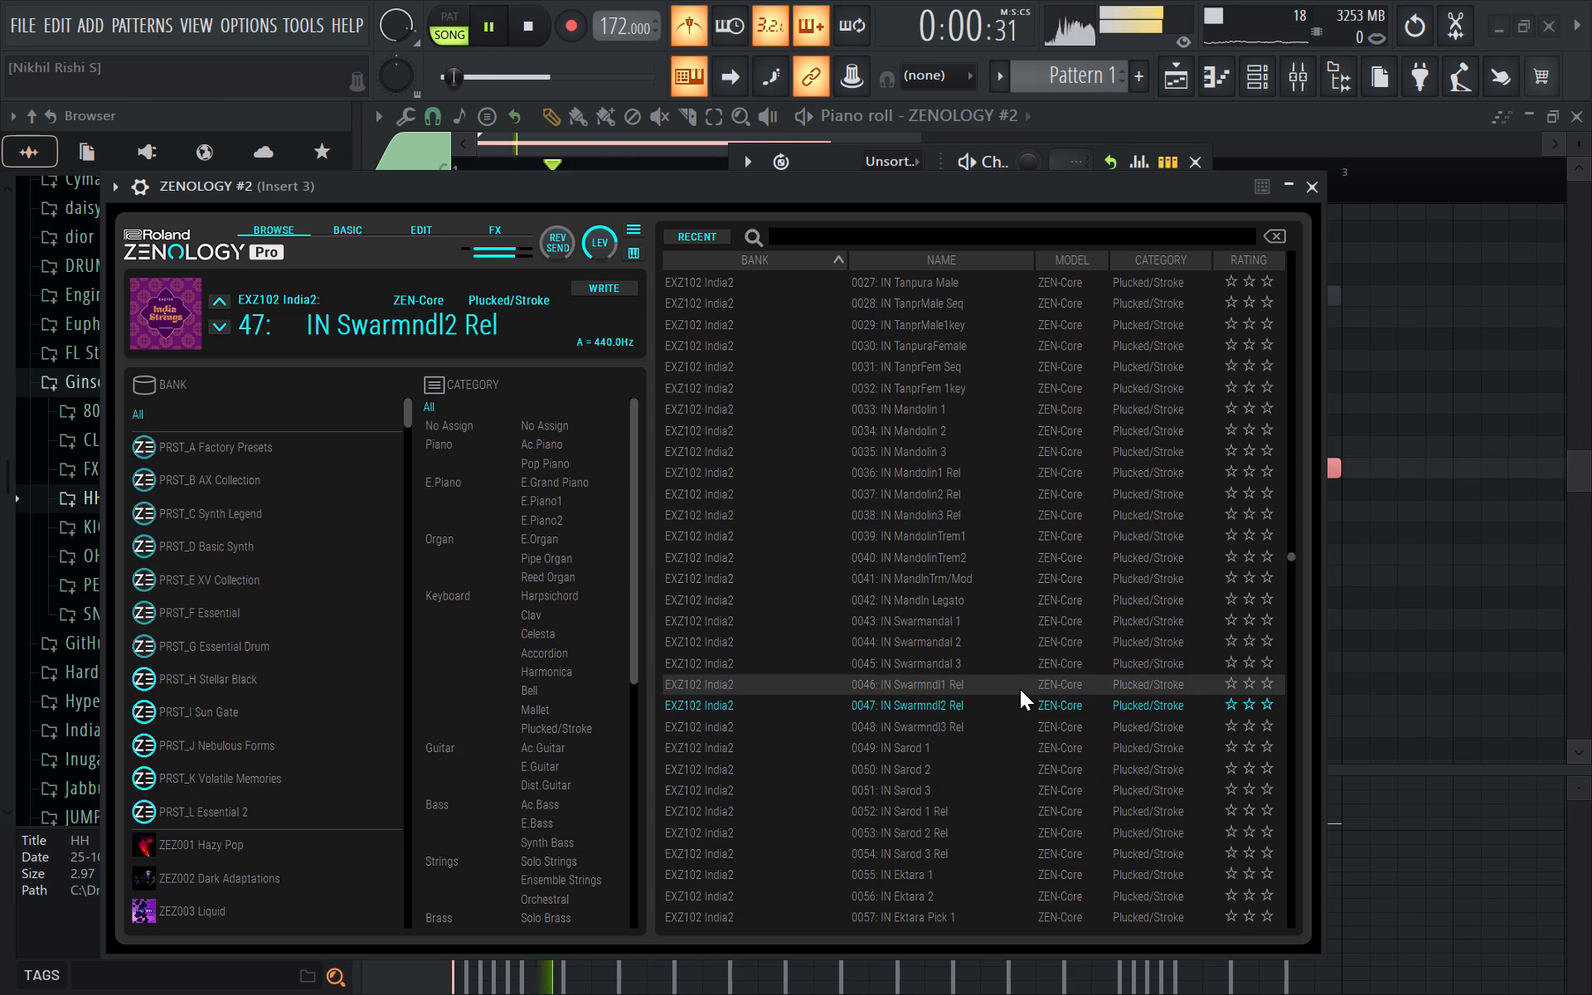
click(1020, 689)
key(space)
key(space)
click(1012, 786)
key(space)
key(space)
click(1012, 808)
key(space)
key(space)
Audition the IN Ektara 2, IN Tumbi and IN TumbiPhr Menu patches over the song.
scroll(1012, 844, down, 2)
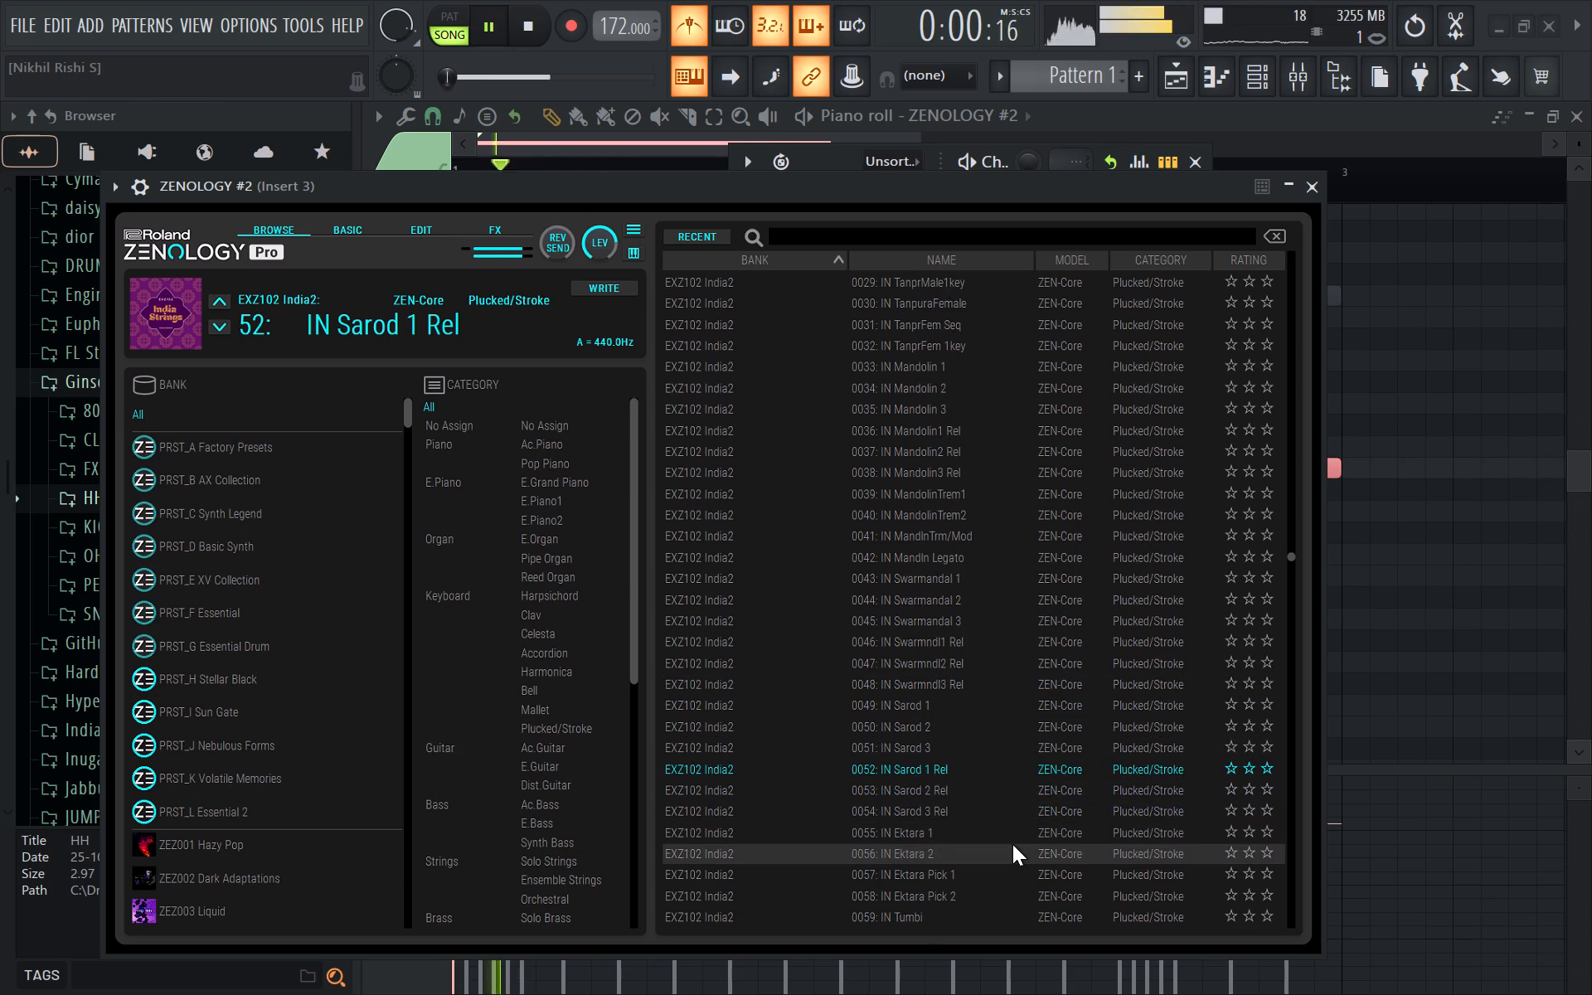
click(1012, 844)
key(space)
key(space)
scroll(1012, 844, down, 3)
key(space)
click(1012, 844)
key(space)
key(space)
click(1012, 867)
key(space)
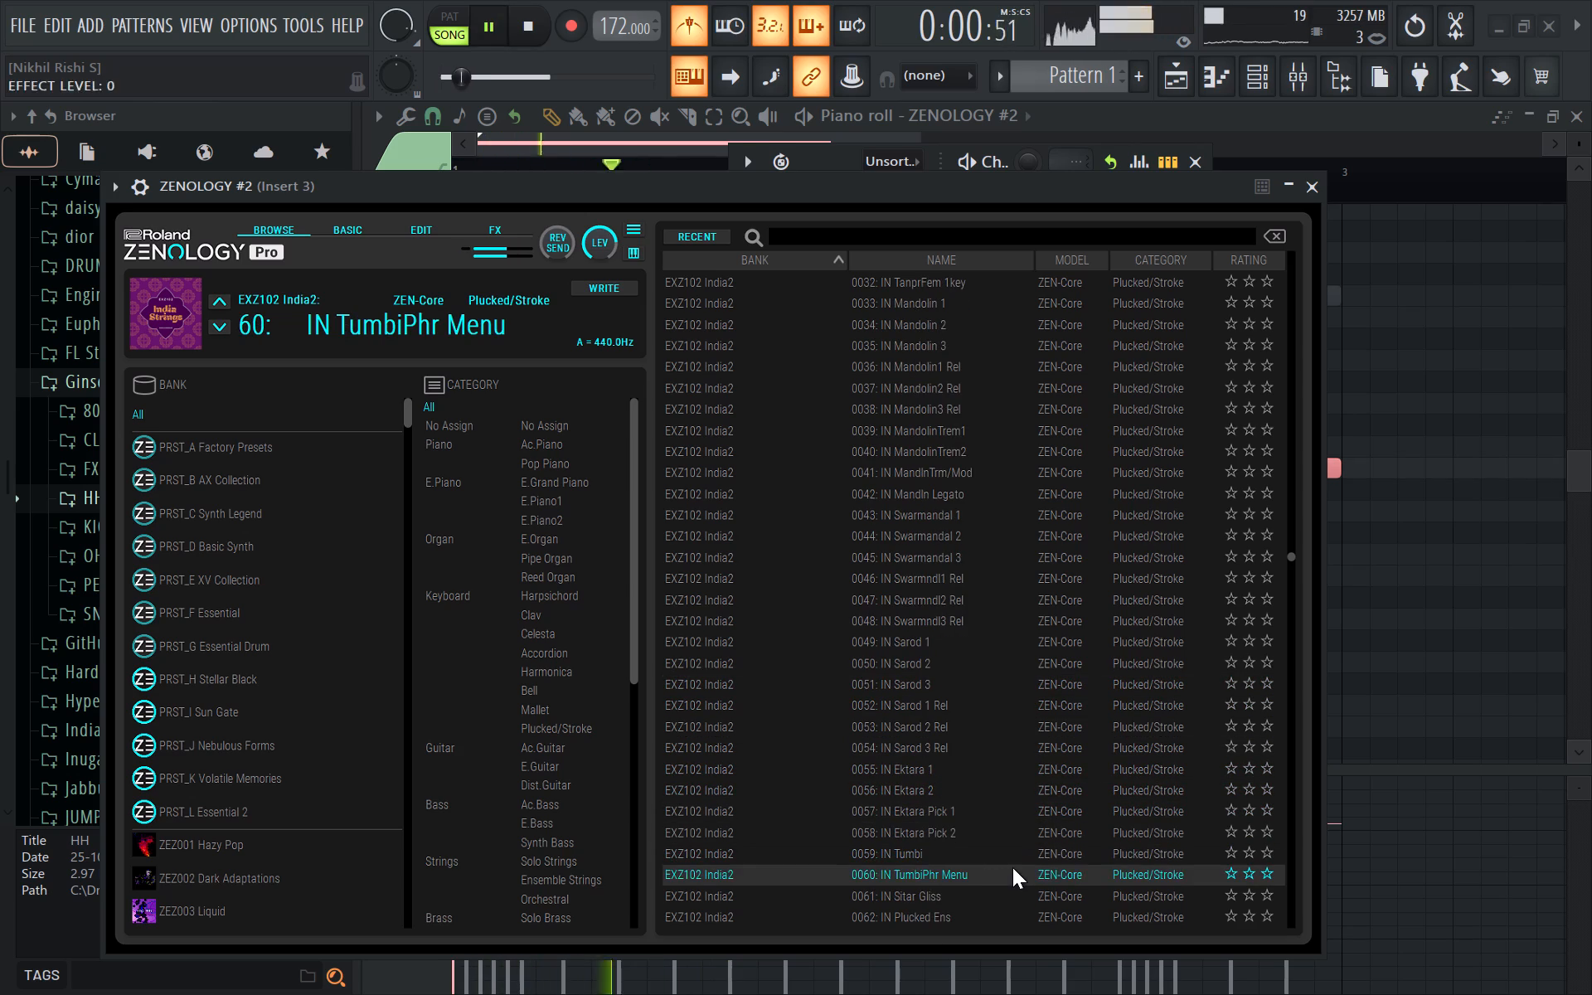
key(space)
key(space)
key(space)
Audition IN Sitar Gliss and further patches down to EXZ103 India3's IN HarmSngl2Belw with single test notes.
click(1016, 896)
text(tw)
key(r)
key(r)
key(r)
key(r)
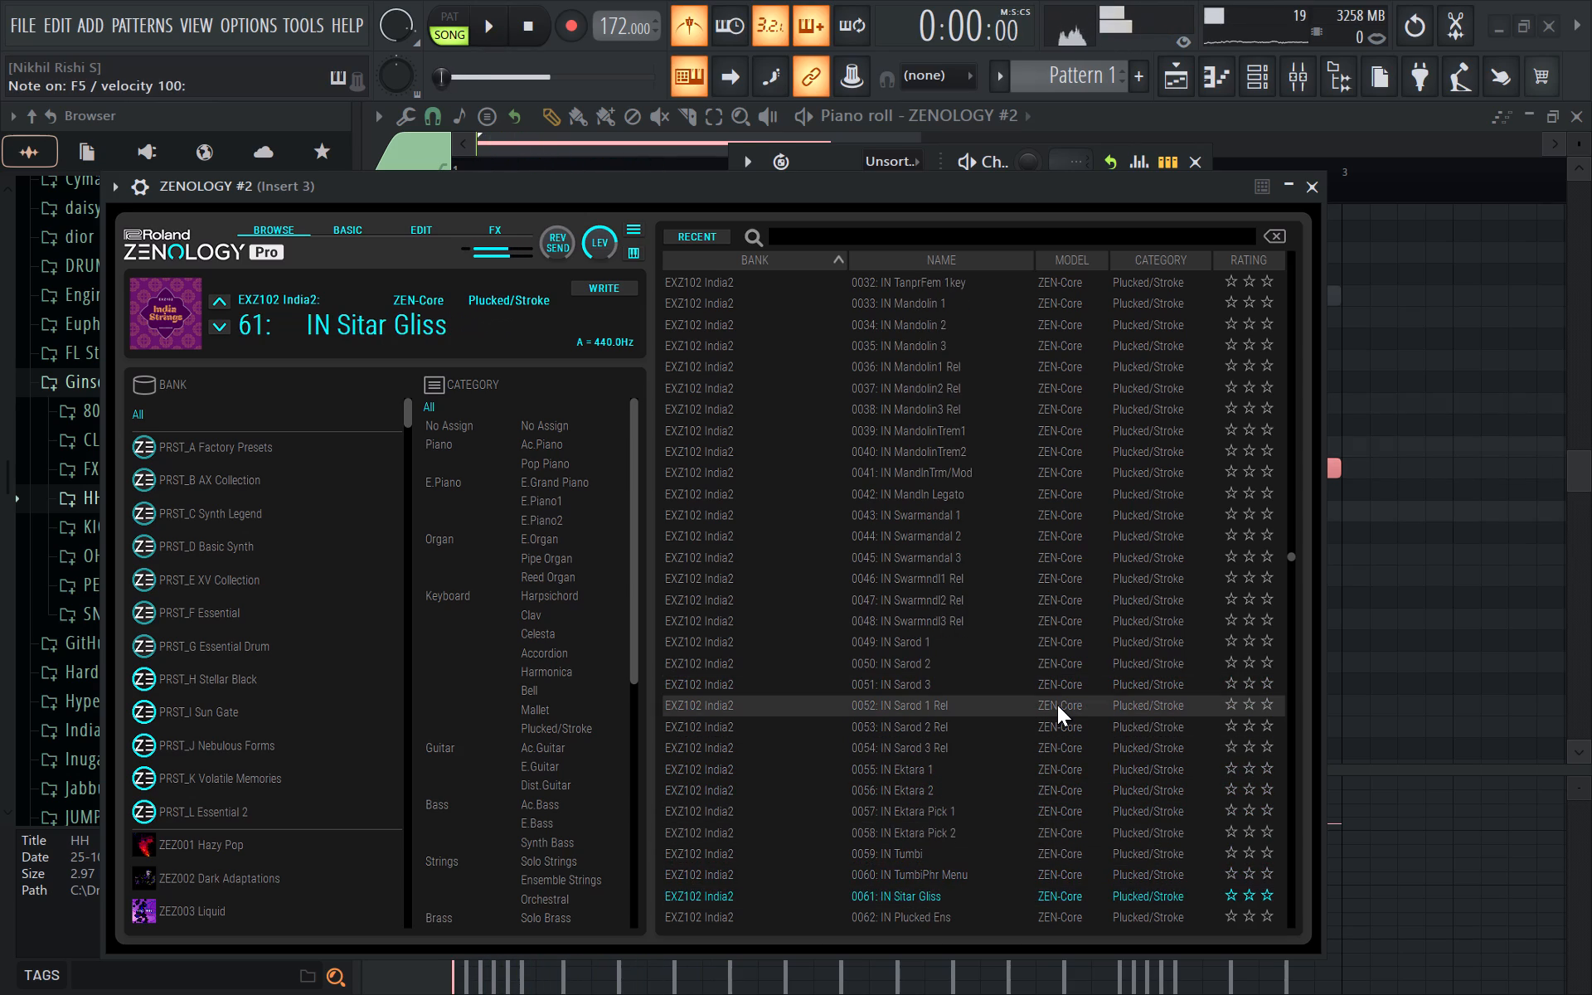
scroll(1057, 705, down, 6)
key(u)
click(1029, 885)
text(uwruwru)
click(1032, 919)
key(u)
text(wr)
scroll(1032, 919, down, 11)
text(ur)
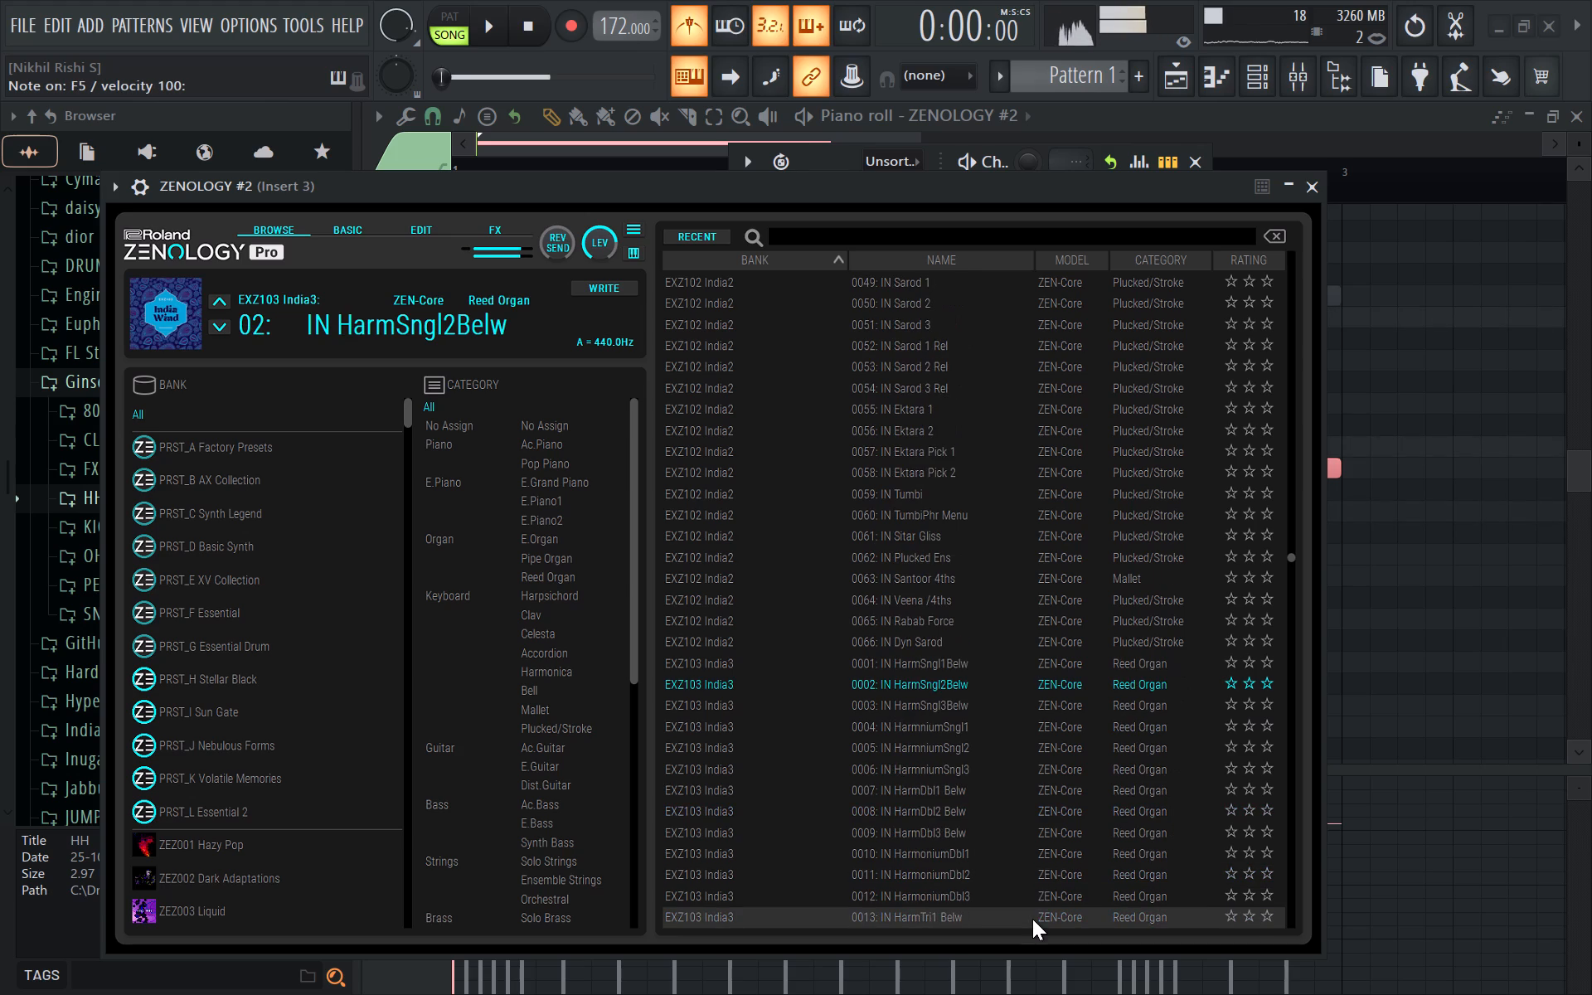
scroll(1007, 785, down, 5)
text(yr)
Load the EXZ103 India3 patch IN HarmoniumDbl2 and play test notes on it.
click(1007, 779)
text(ywru)
key(i)
key(o)
key(o)
key(o)
key(o)
key(o)
key(o)
key(o)
key(o)
key(o)
key(o)
key(o)
key(o)
key(o)
key(o)
key(o)
key(o)
Close the ZENOLOGY #2 plugin window and the channel rack, playing the song briefly.
click(1311, 185)
key(space)
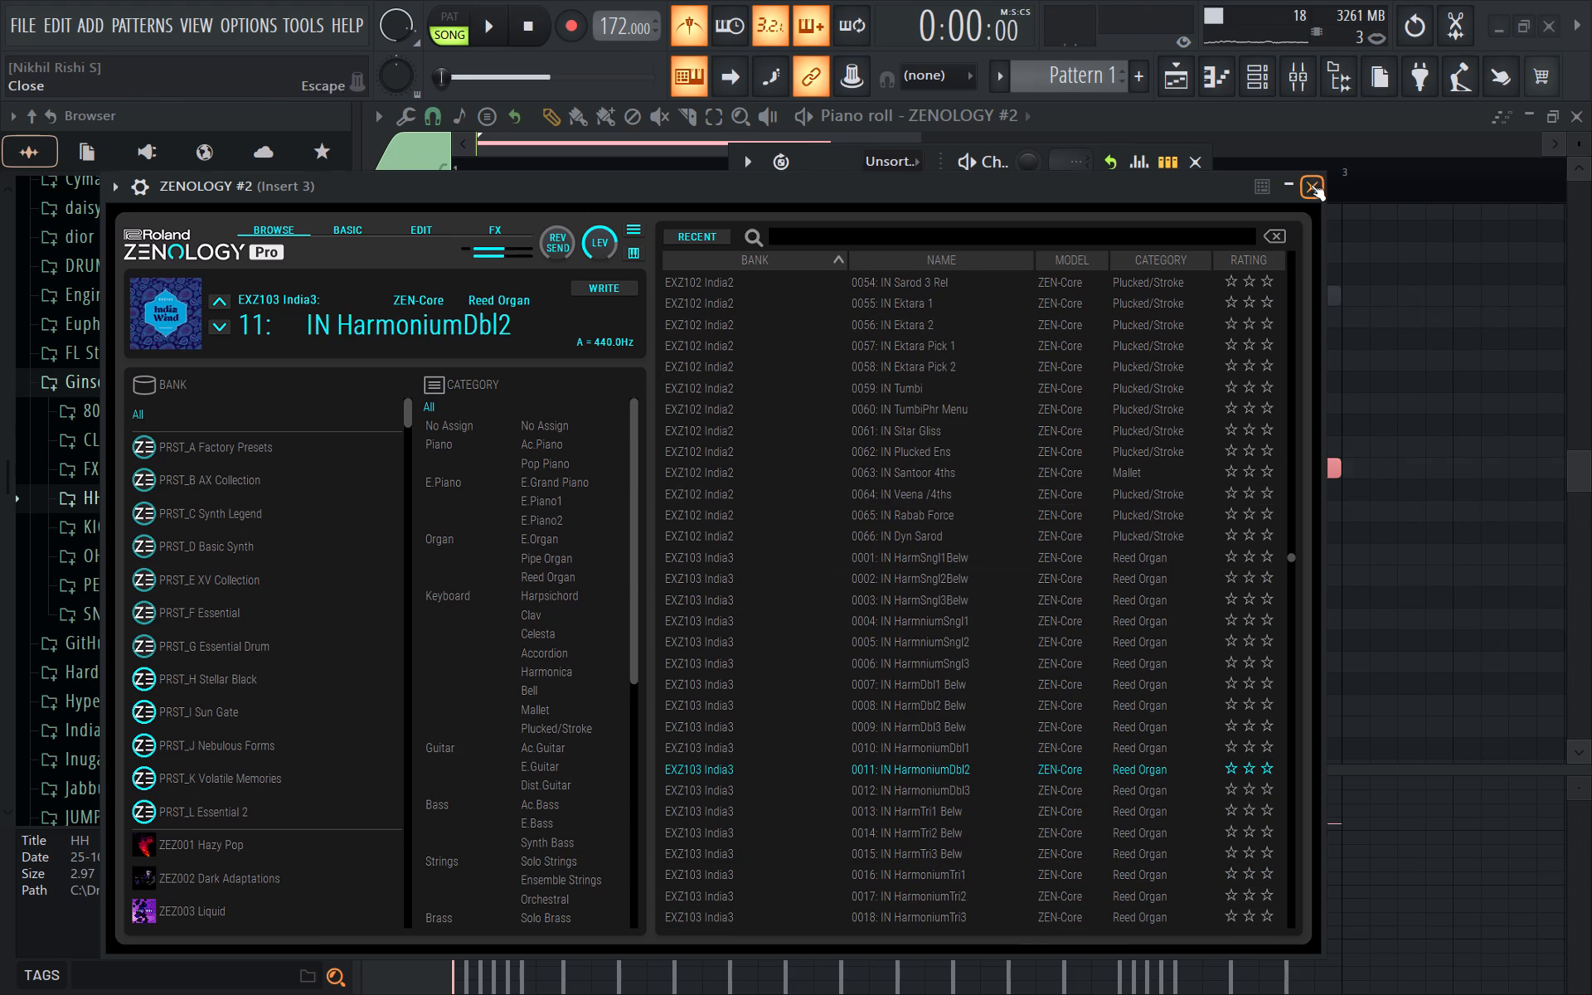
click(1194, 156)
key(space)
Shorten the E5 note to one bar and add a one-bar D5 note across bar 2 during playback.
drag(1342, 476, 902, 493)
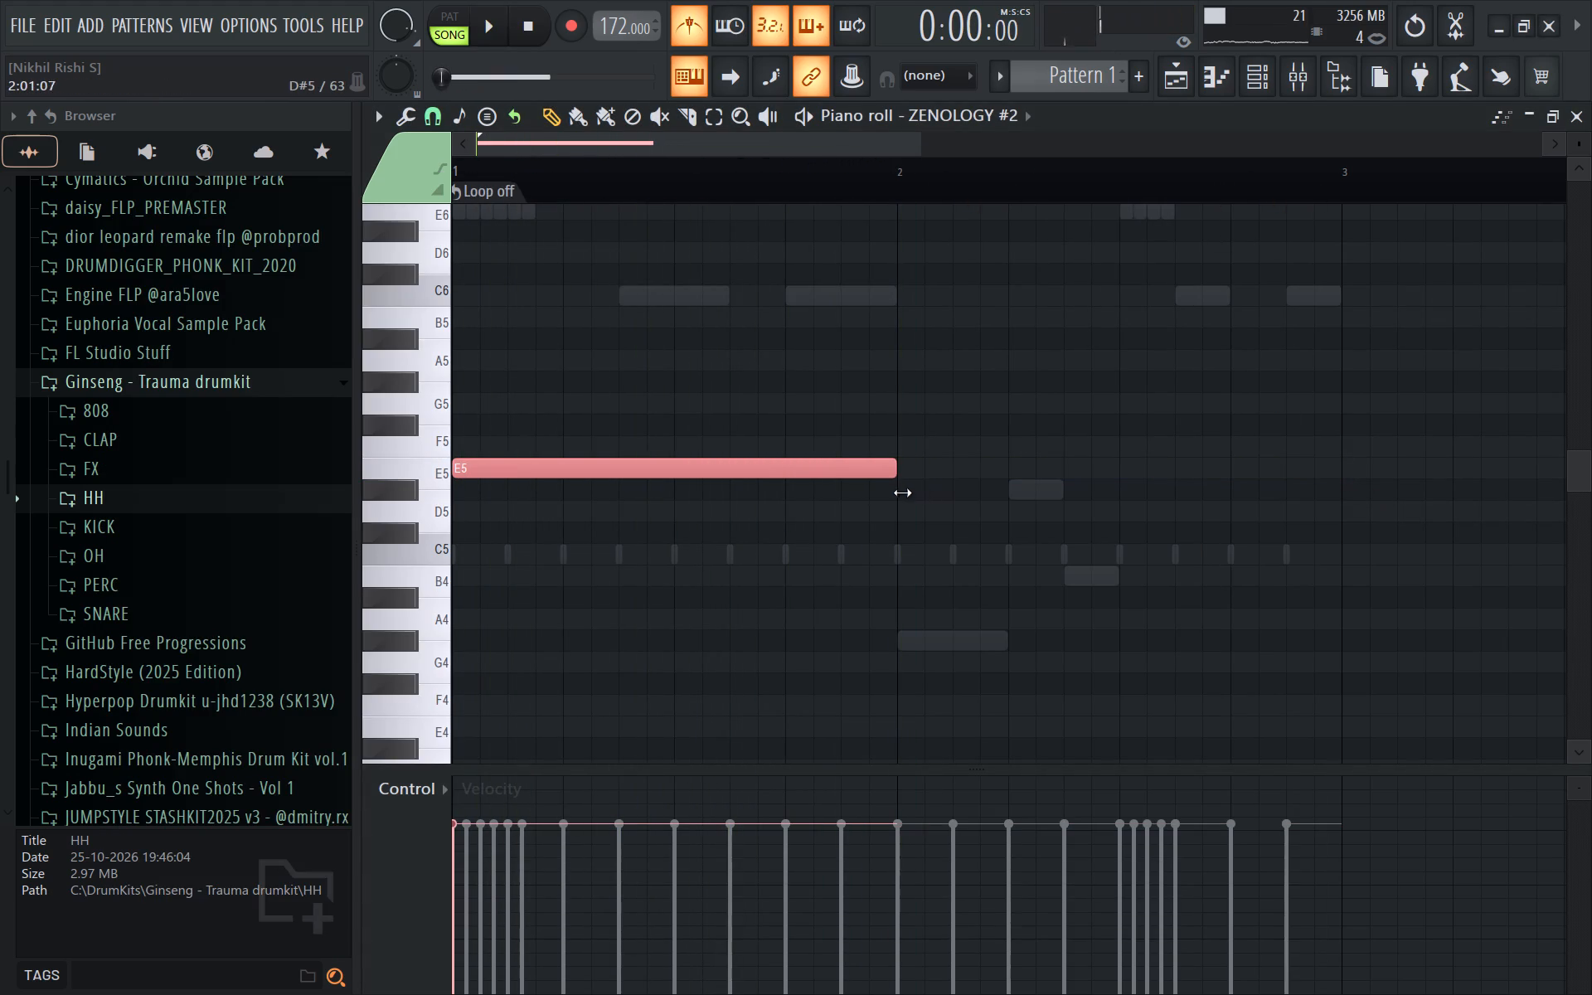
drag(902, 493, 900, 493)
key(space)
click(893, 526)
drag(900, 532, 927, 541)
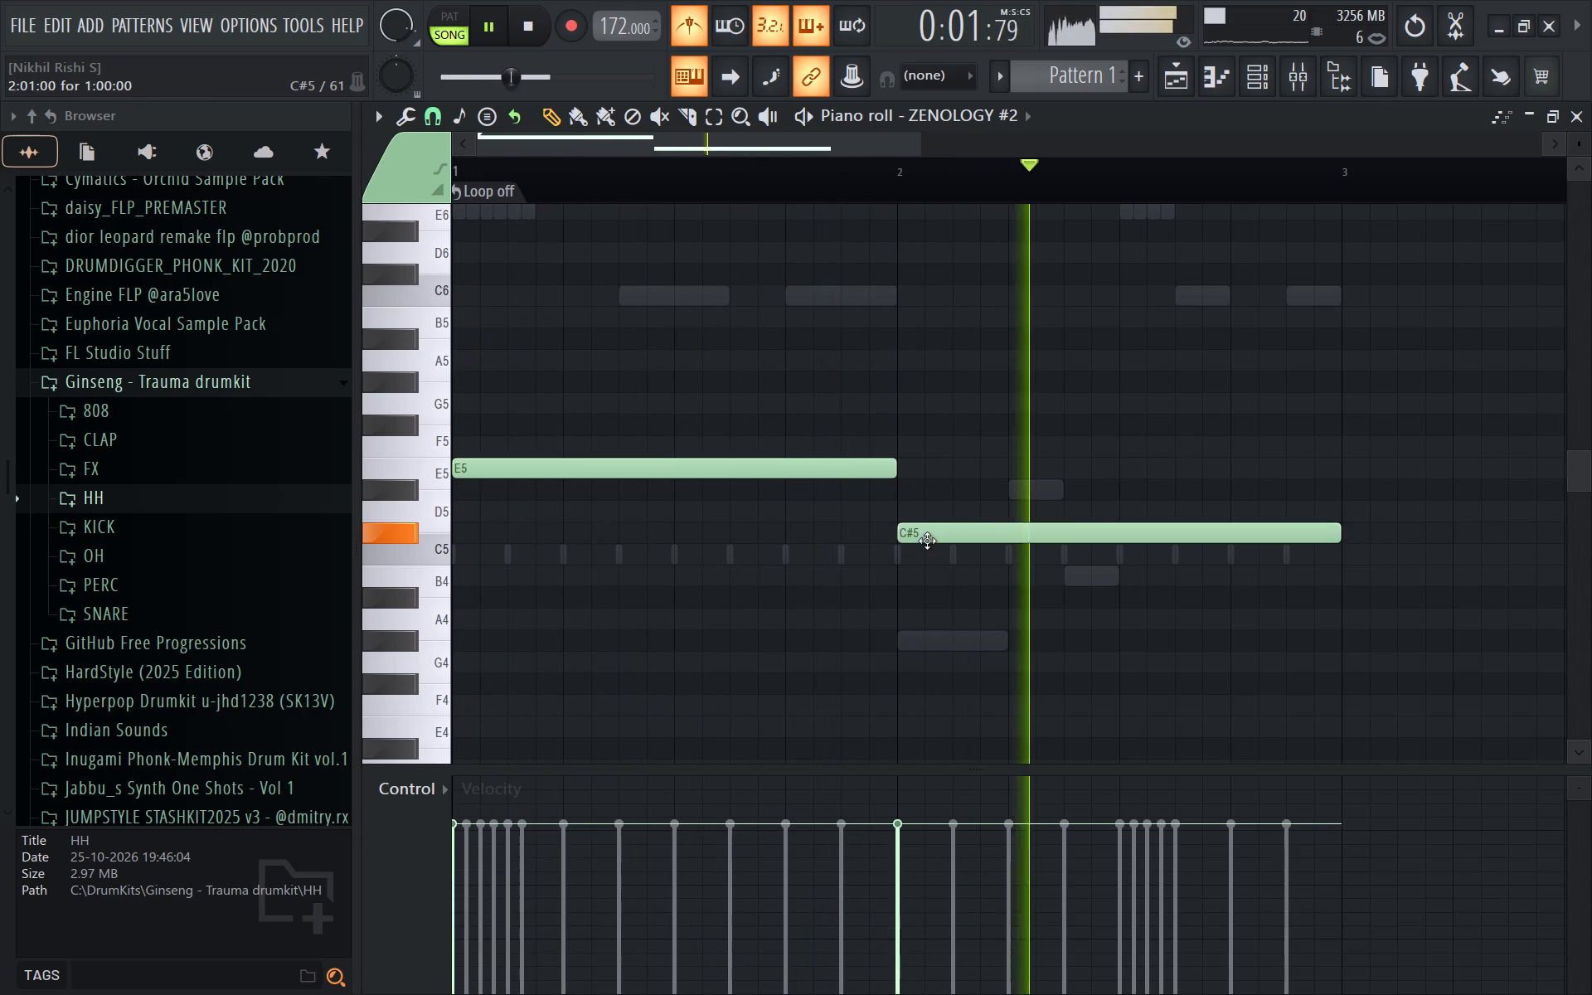
drag(925, 531, 916, 504)
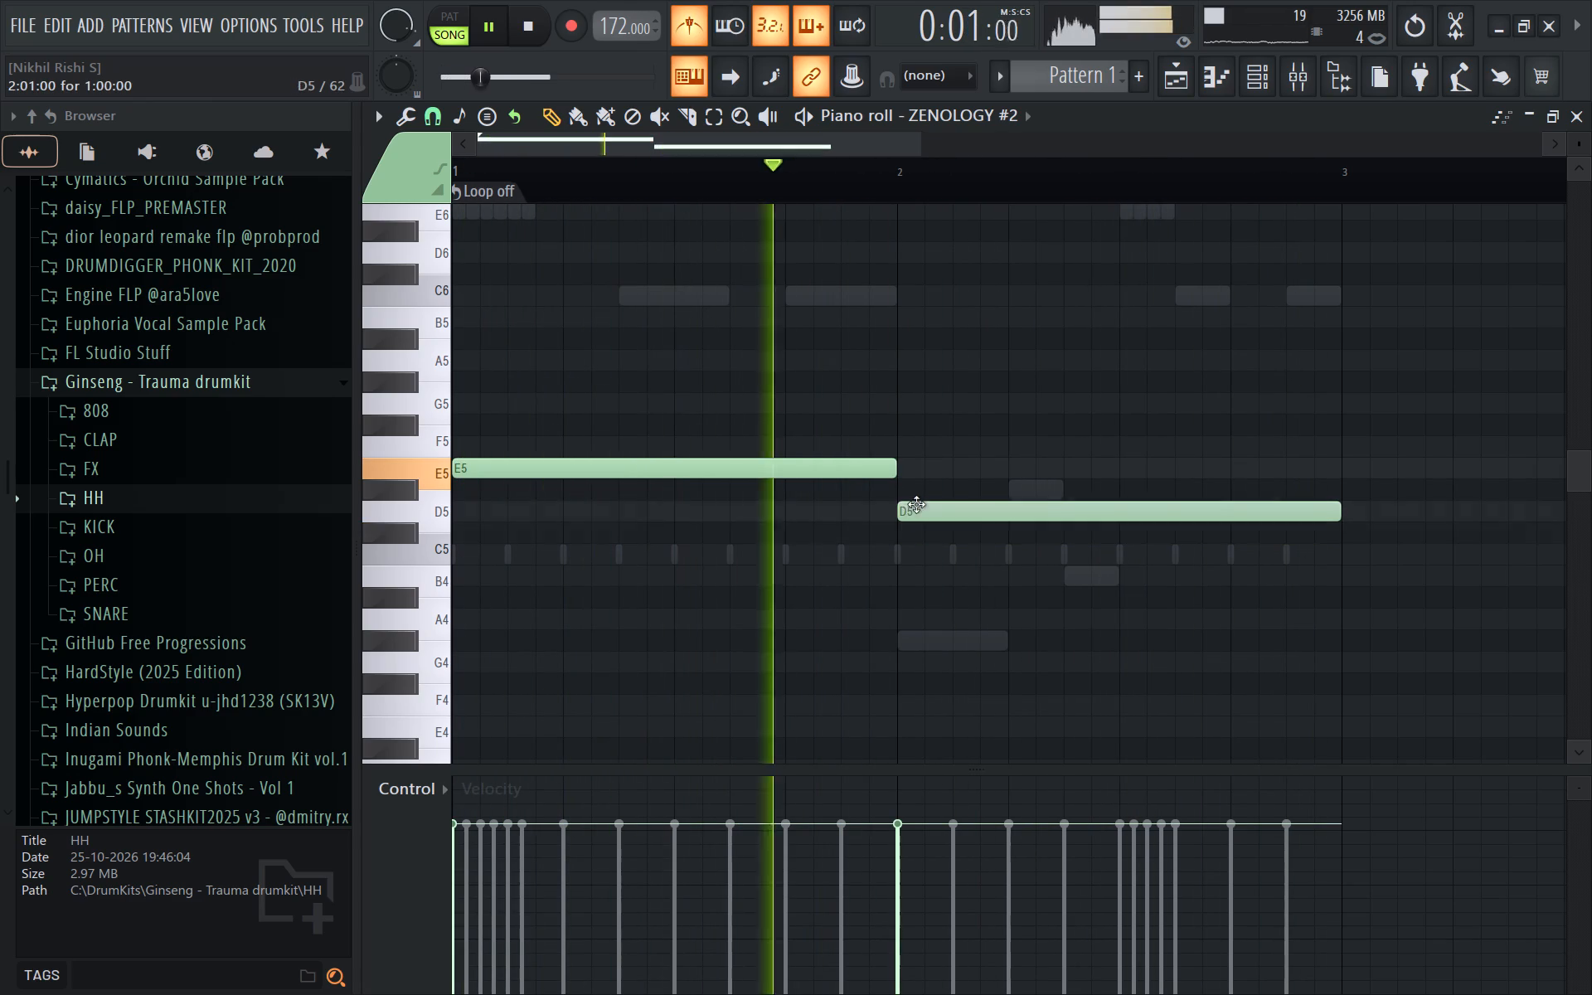
drag(916, 504, 920, 475)
drag(1143, 486, 1138, 518)
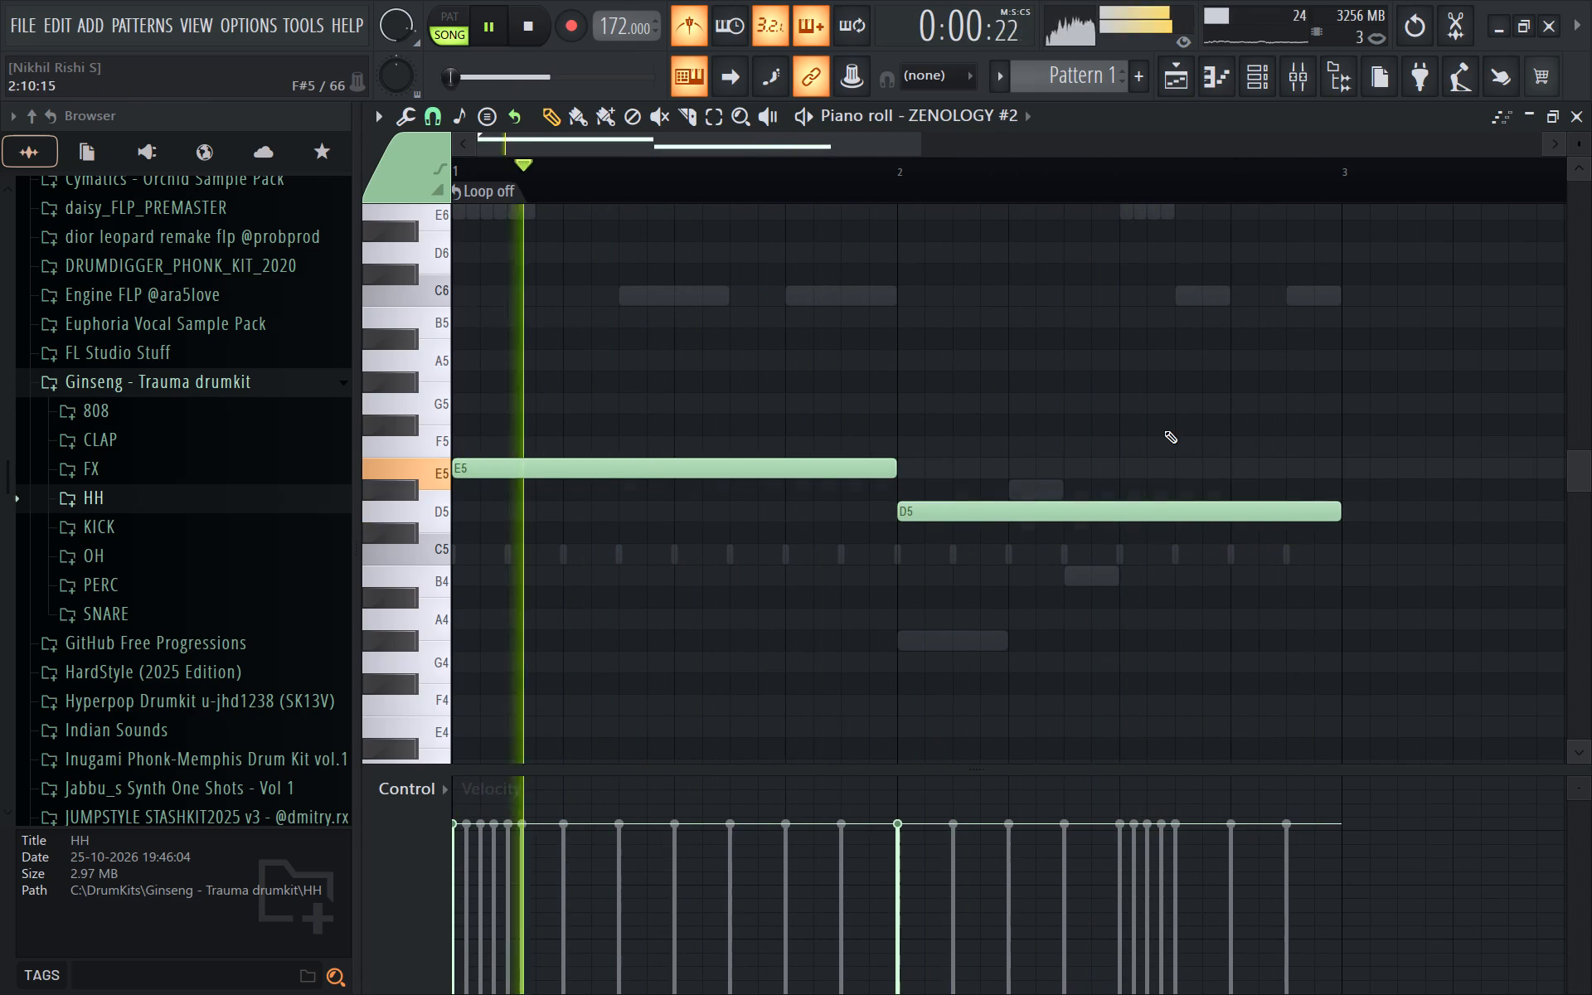
Shorten the D5 note to half a bar and add a half-bar B4 note in bar 2's second half.
drag(1335, 507, 1099, 519)
click(1131, 532)
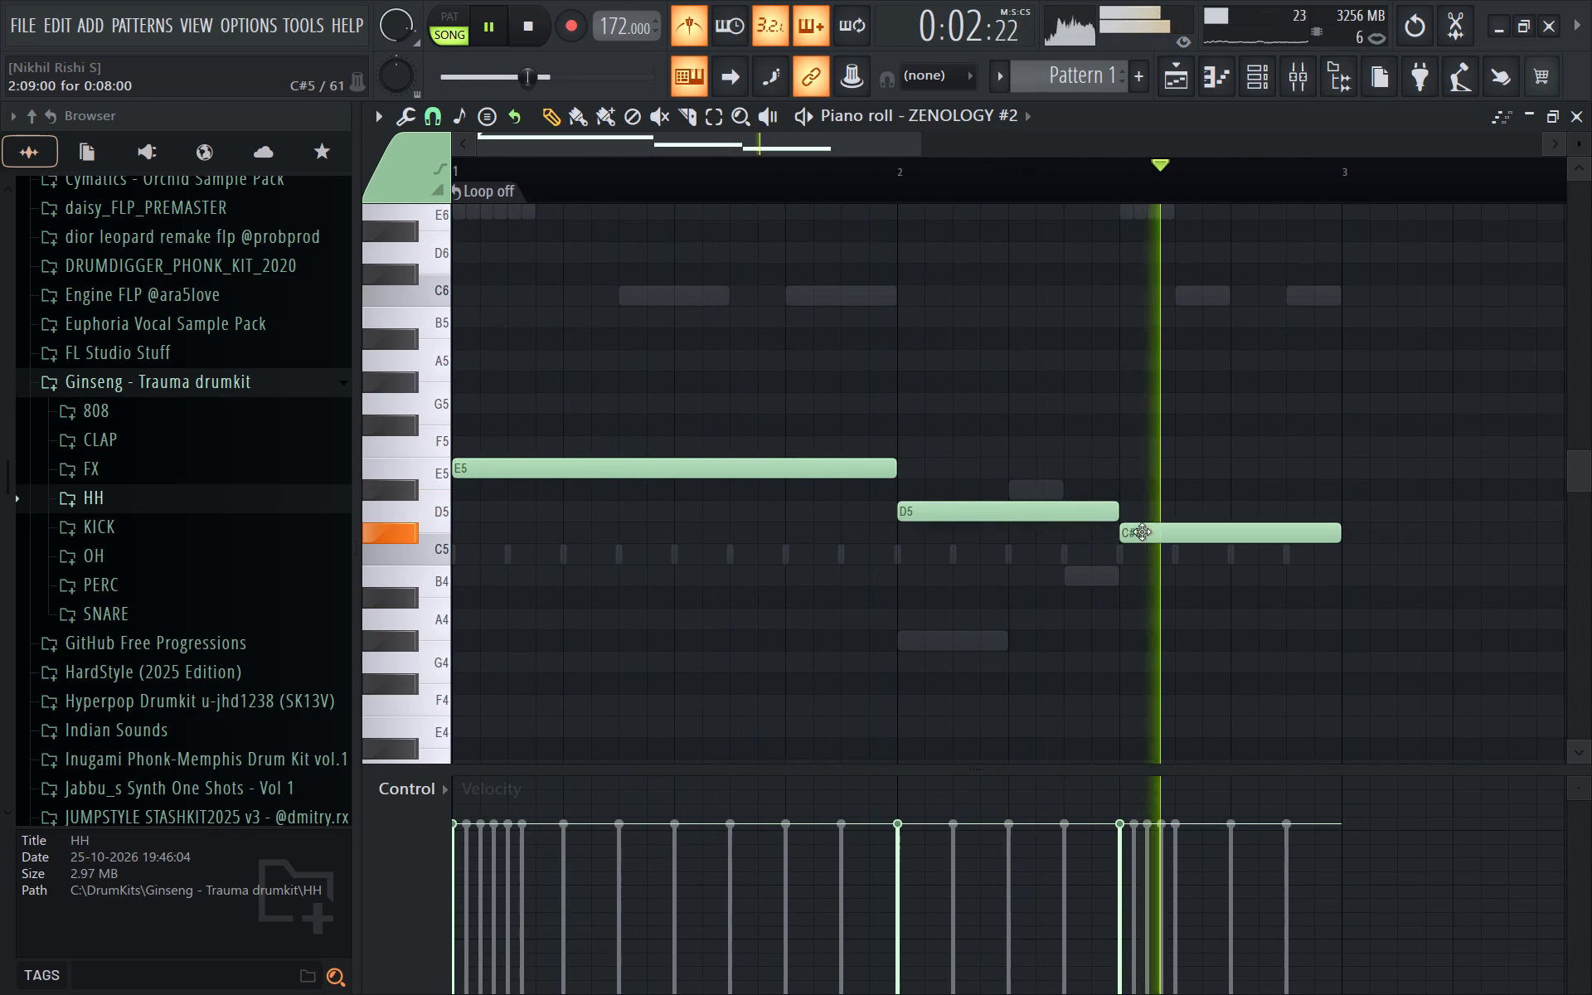
drag(1143, 532, 1144, 595)
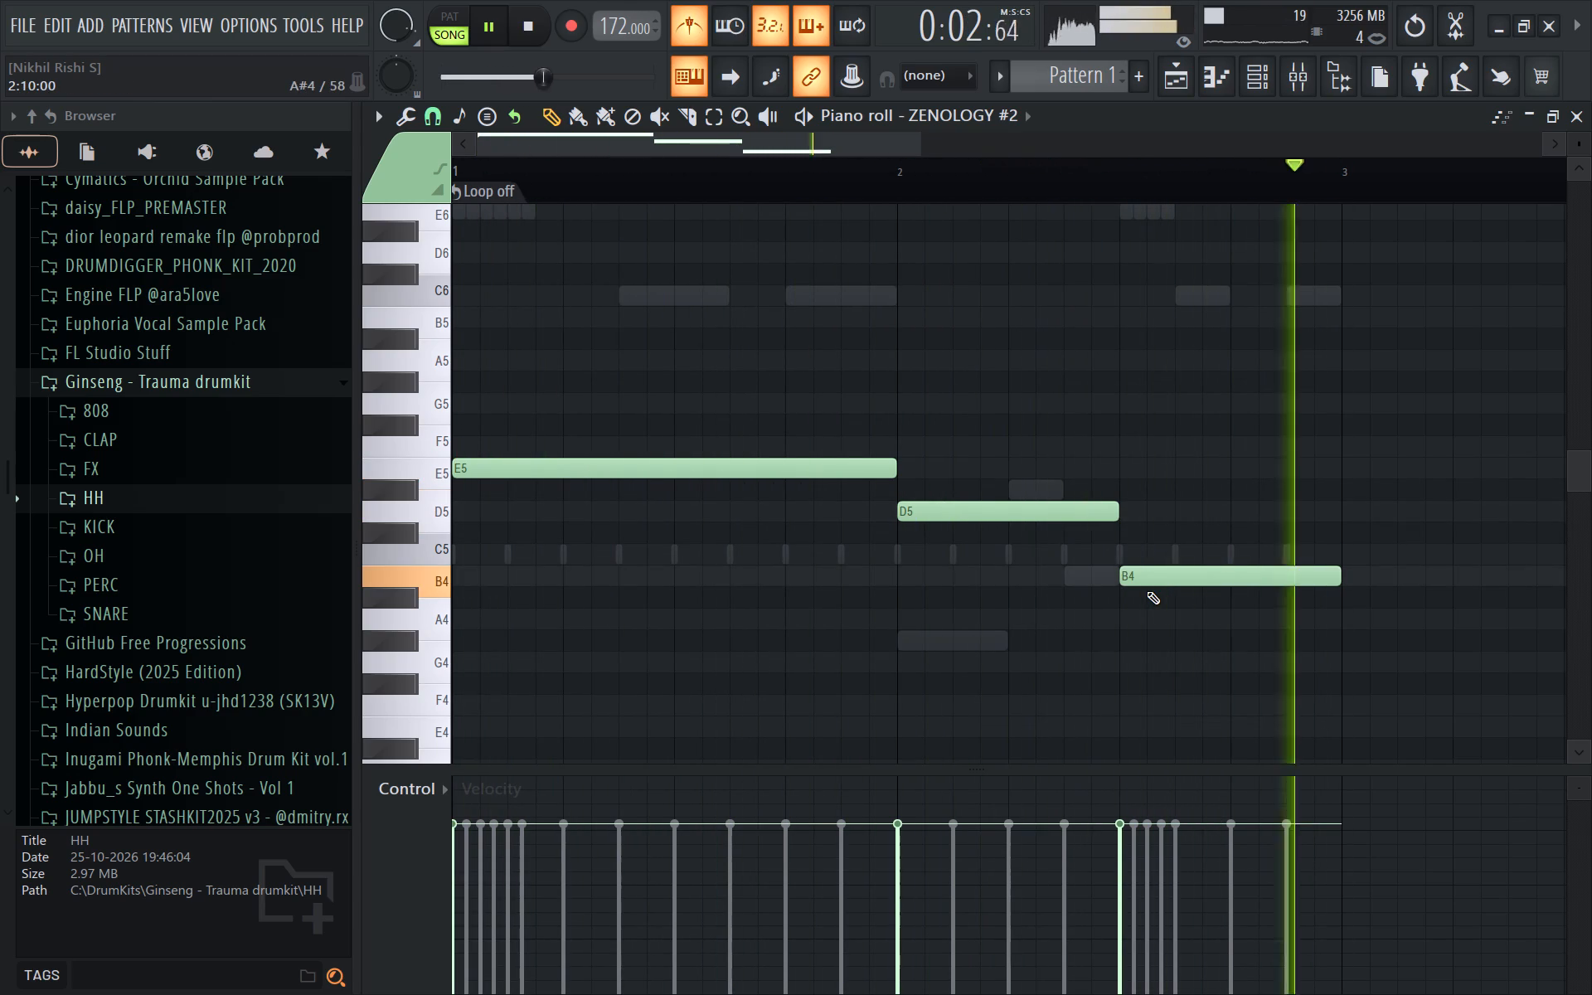
Move bar 2's first note to G#4 and its second note to A4, scrubbing the melody to compare pitches.
drag(1002, 517, 1003, 634)
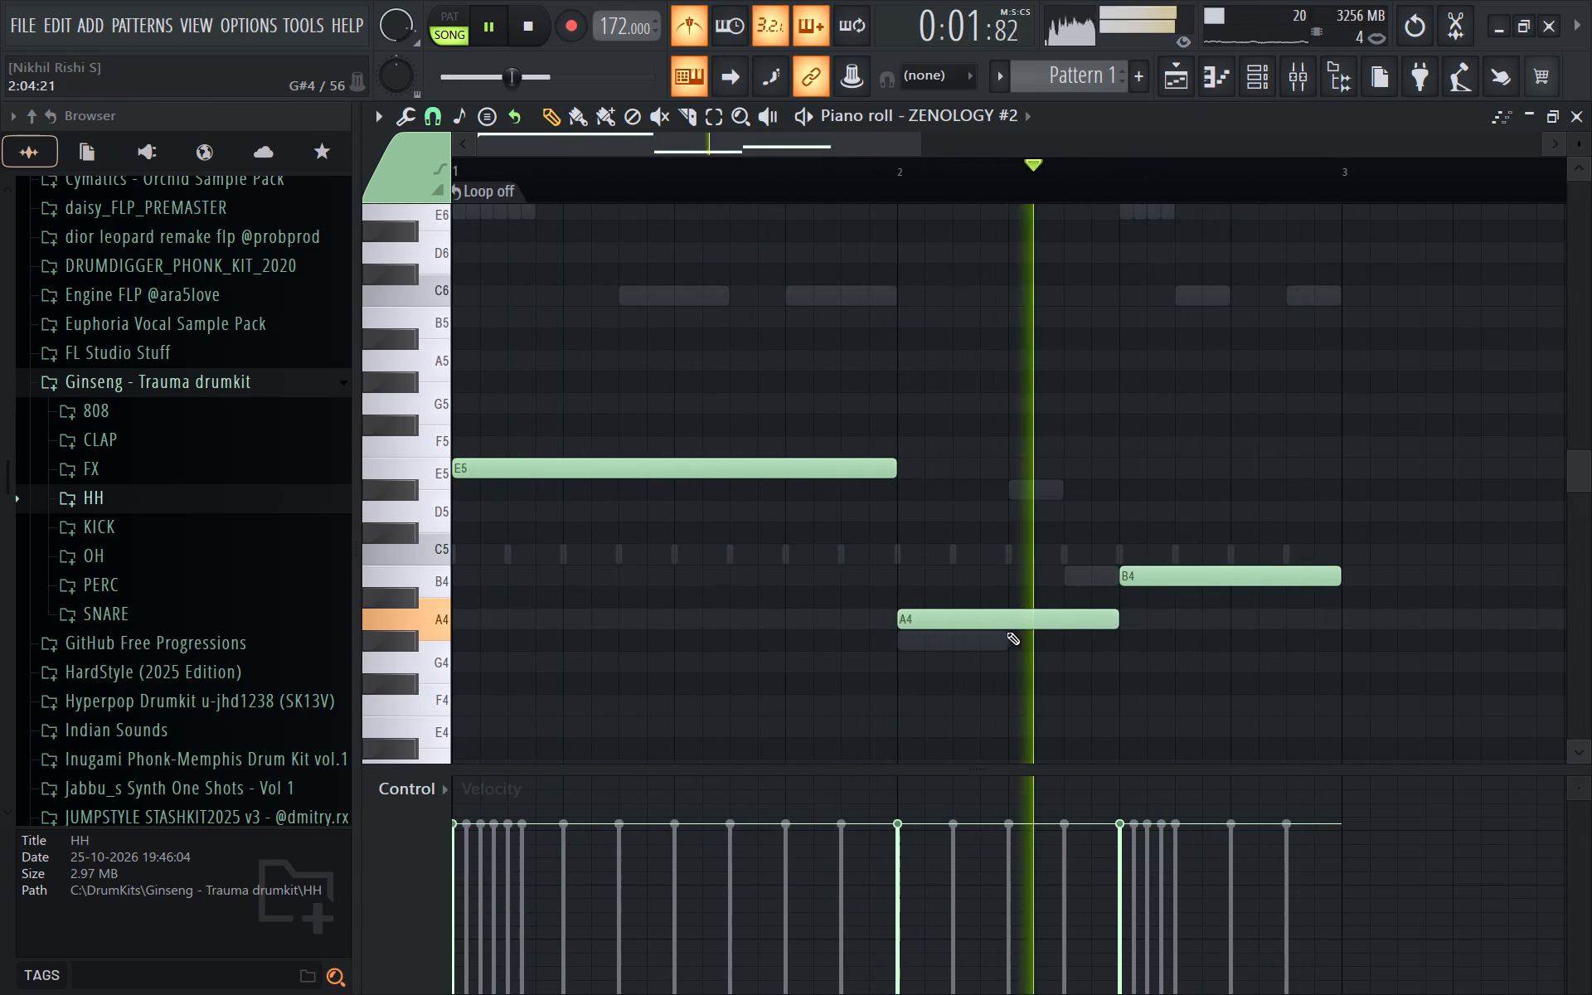
drag(1061, 624, 1057, 667)
key(space)
drag(1161, 581, 1164, 599)
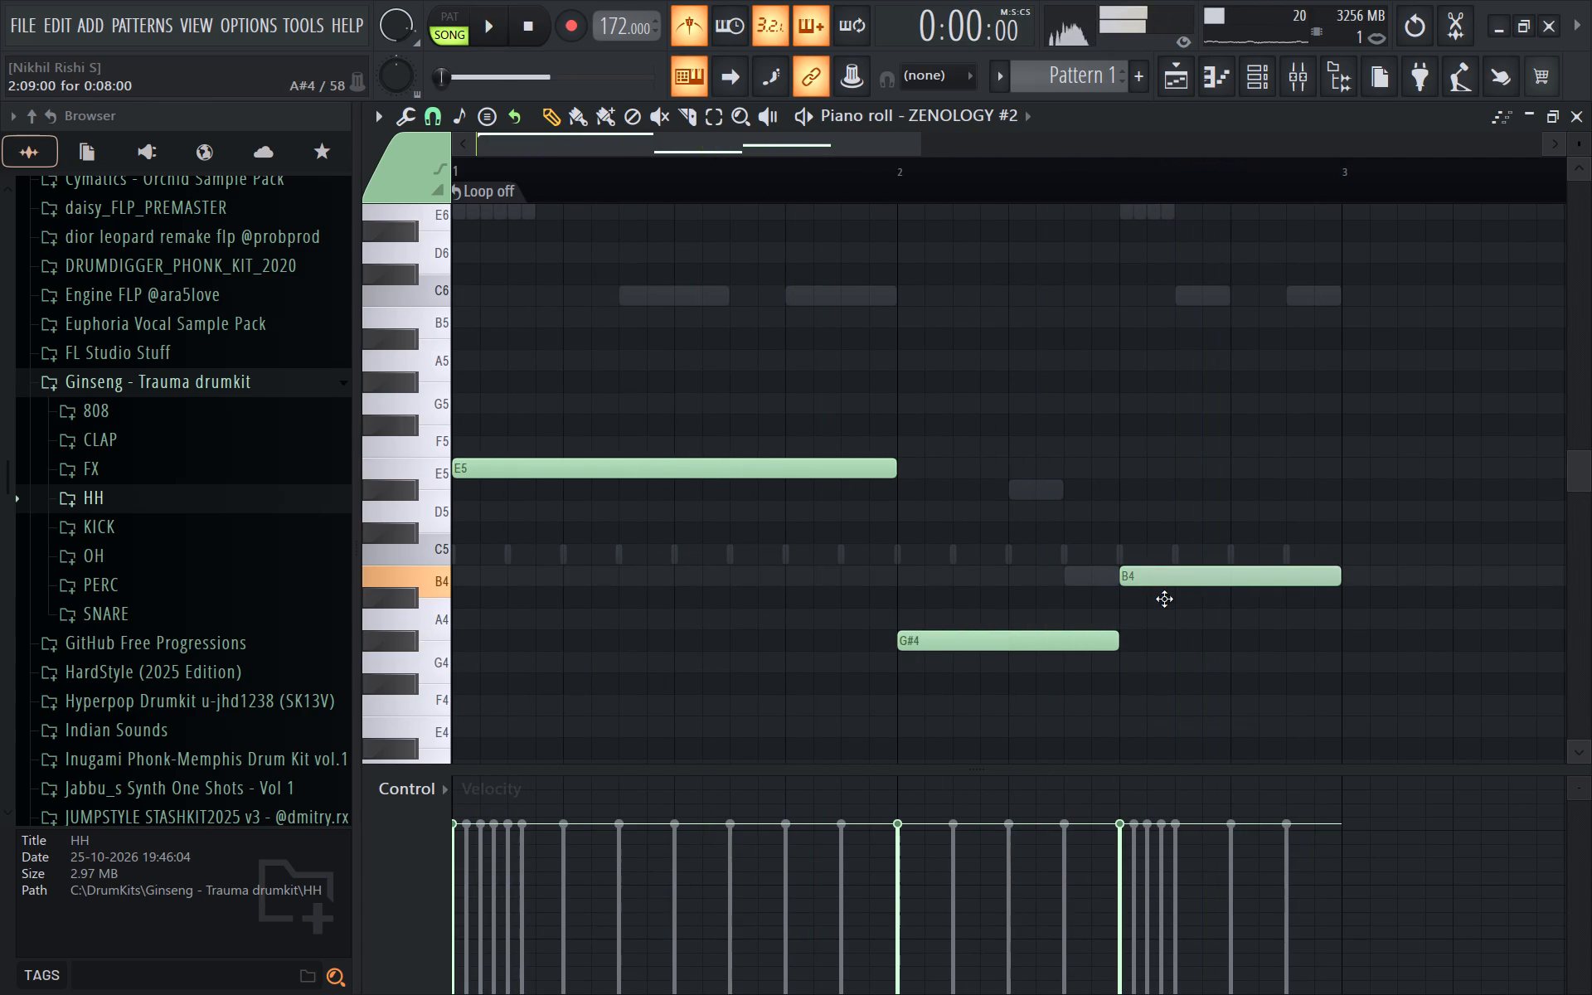
drag(1164, 599, 1160, 537)
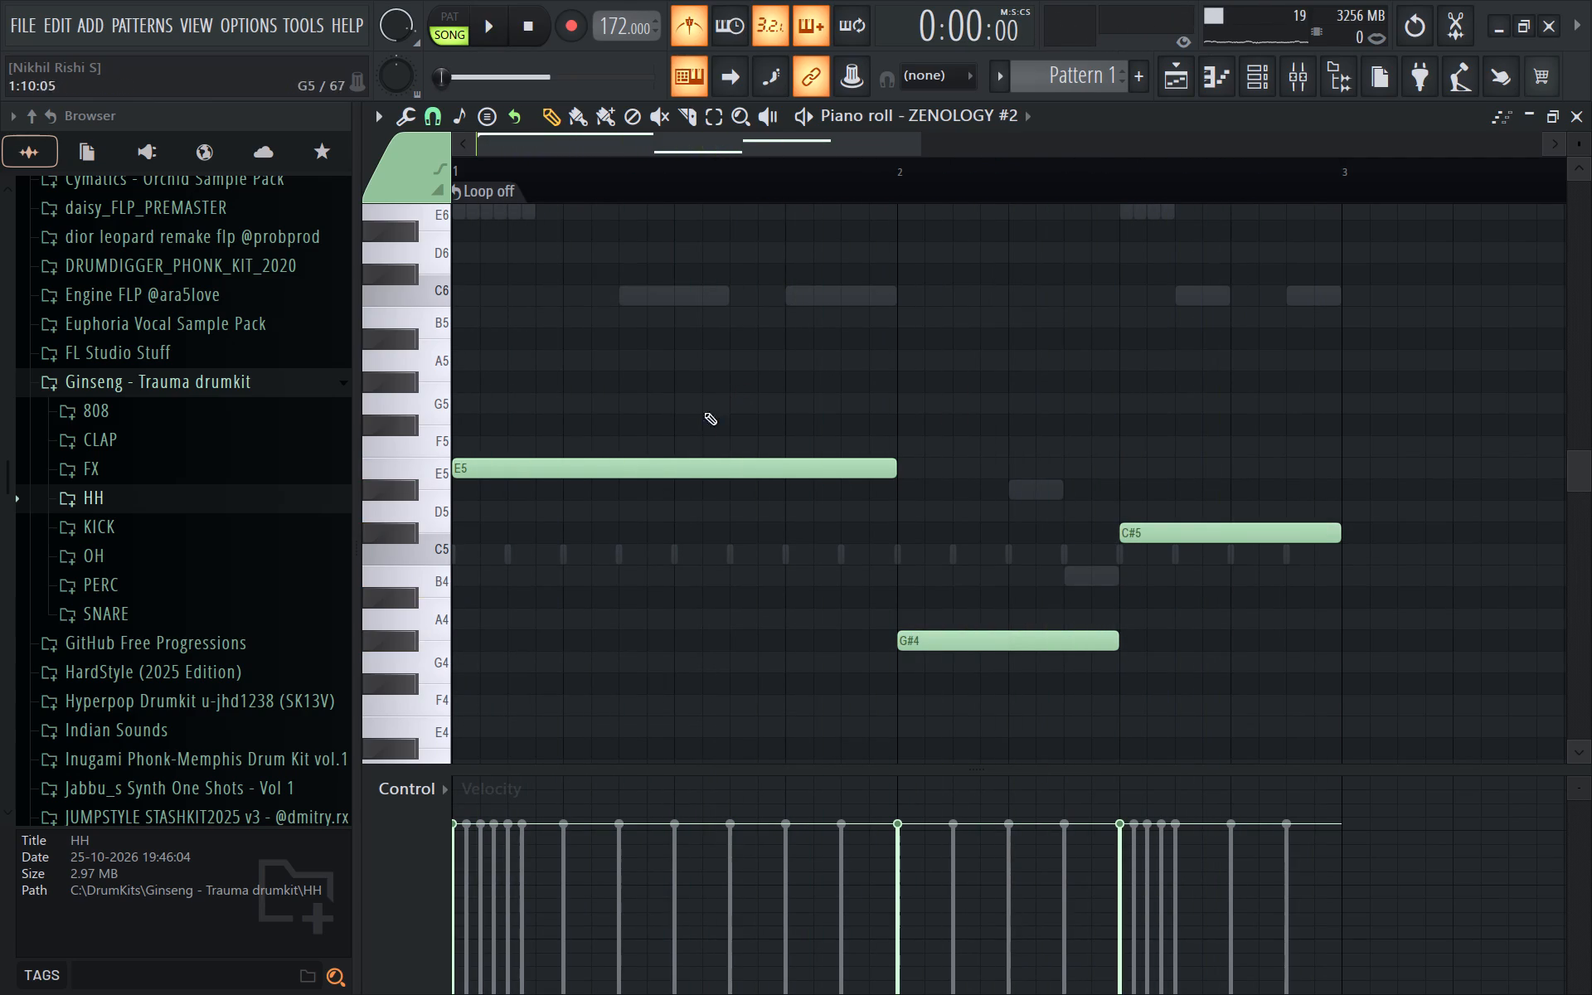
alt+right_click(702, 422)
alt+right_drag(959, 458, 1015, 459)
alt+right_click(1153, 435)
drag(1169, 539, 1167, 627)
Scrub through the two-bar E5, G#4, A4 melody and listen to it with the full song.
alt+right_click(763, 466)
alt+right_drag(1065, 487, 1055, 490)
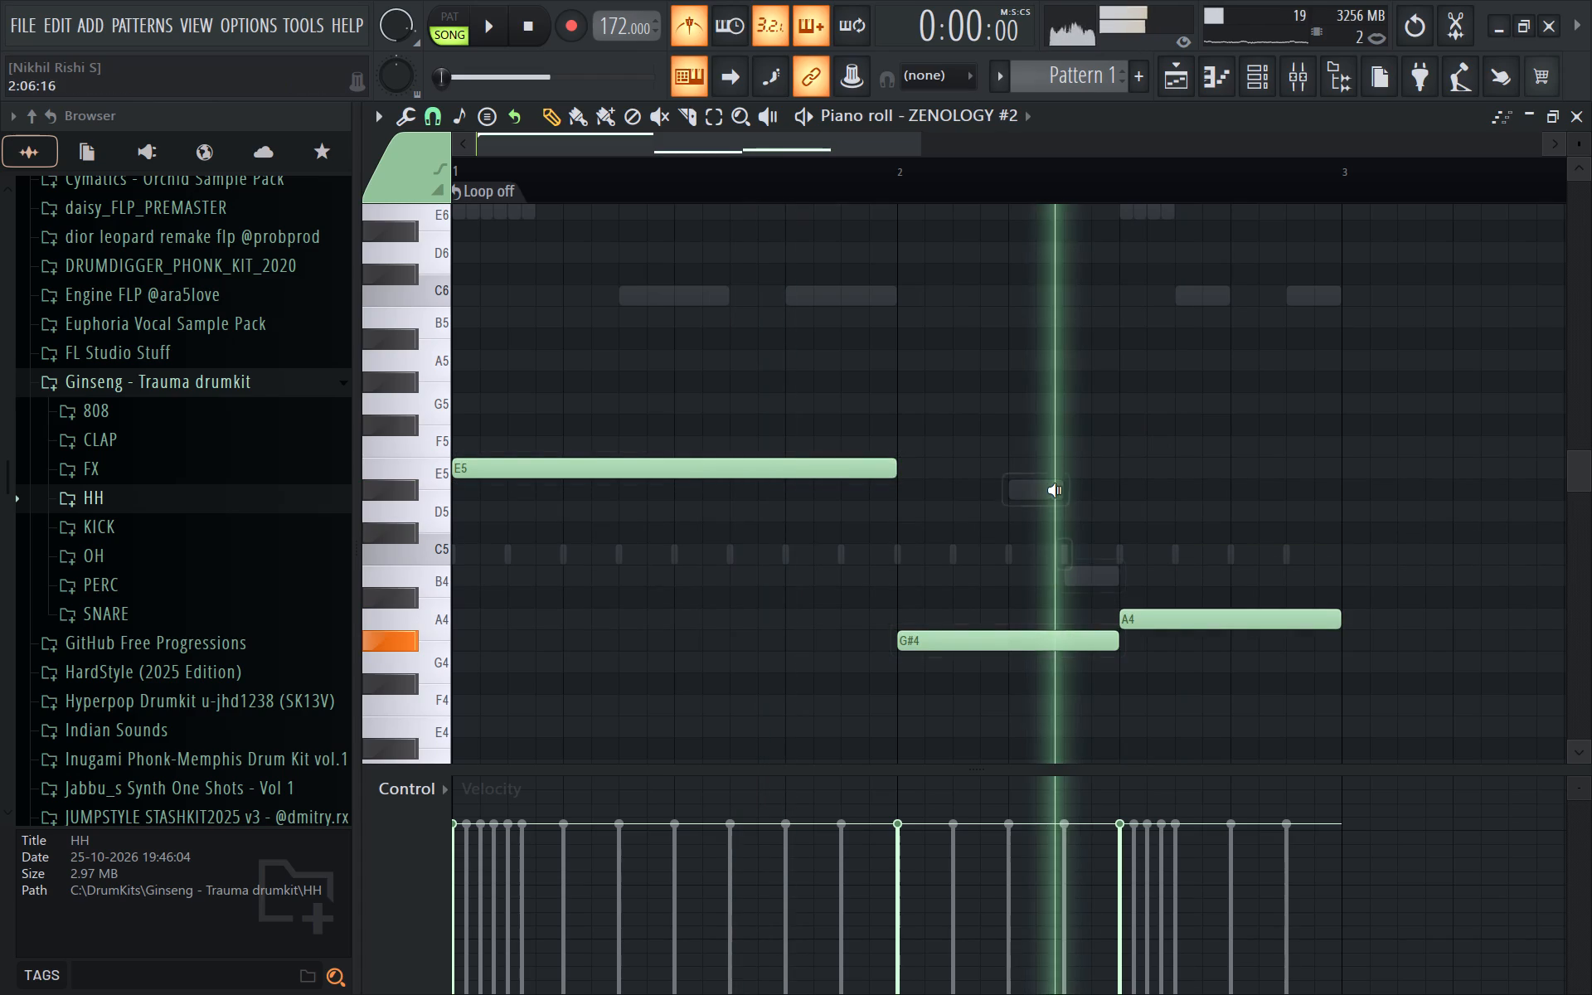
alt+right_drag(1055, 490, 1070, 494)
alt+right_click(1158, 496)
alt+right_drag(468, 325, 524, 342)
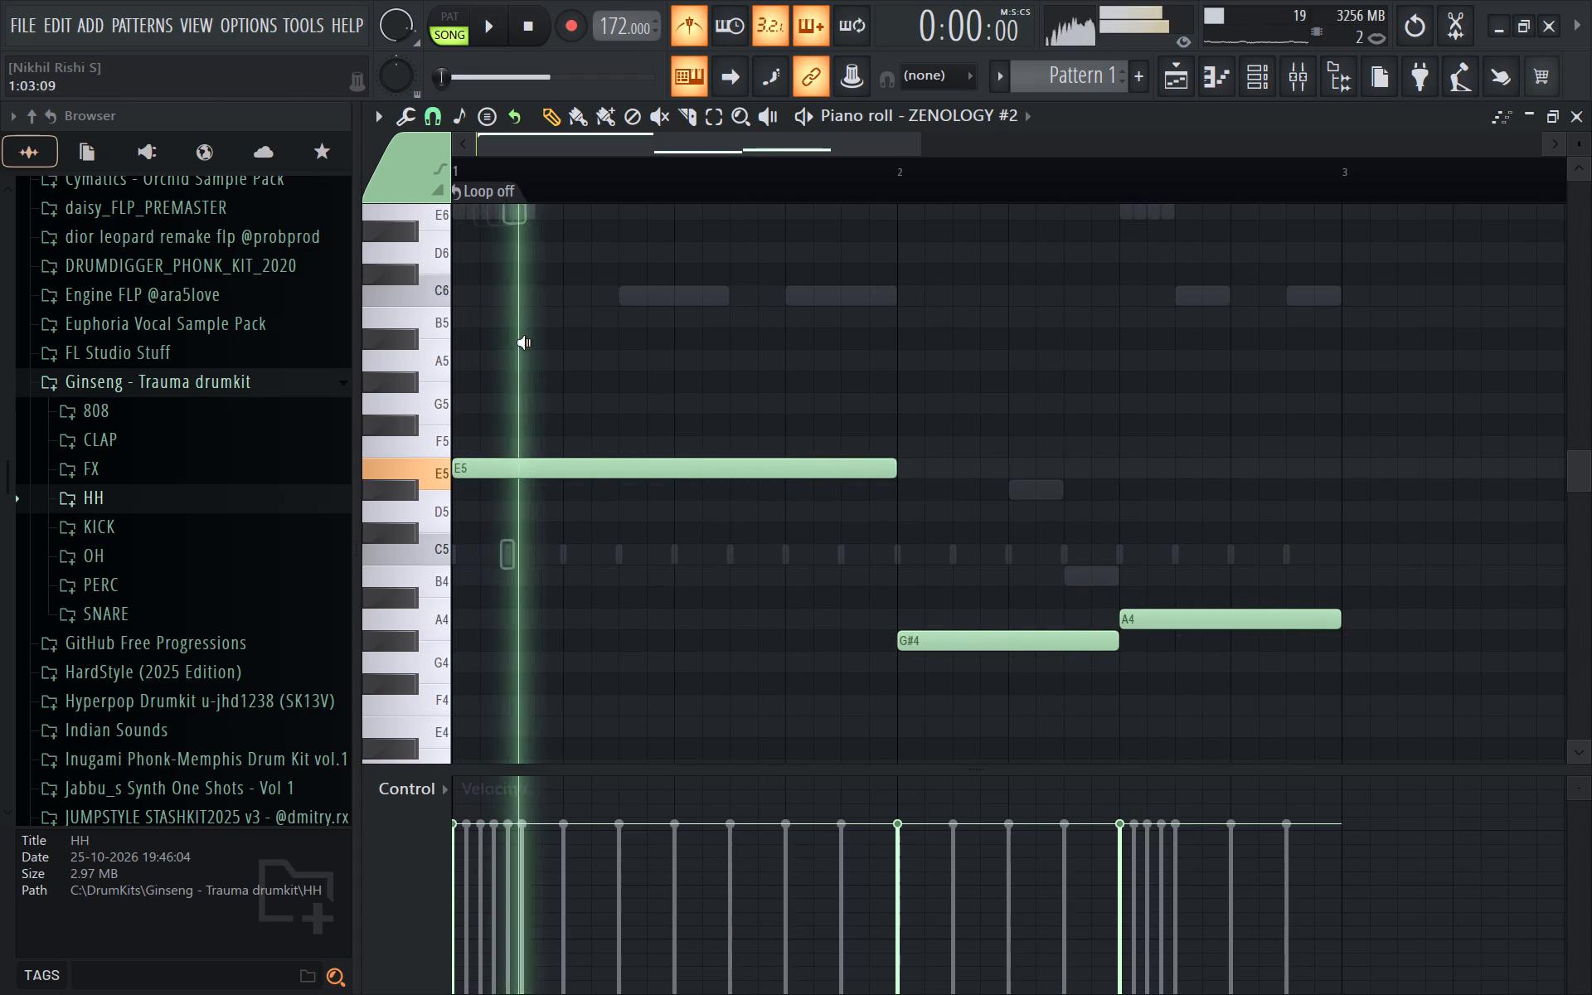
alt+right_drag(524, 342, 959, 420)
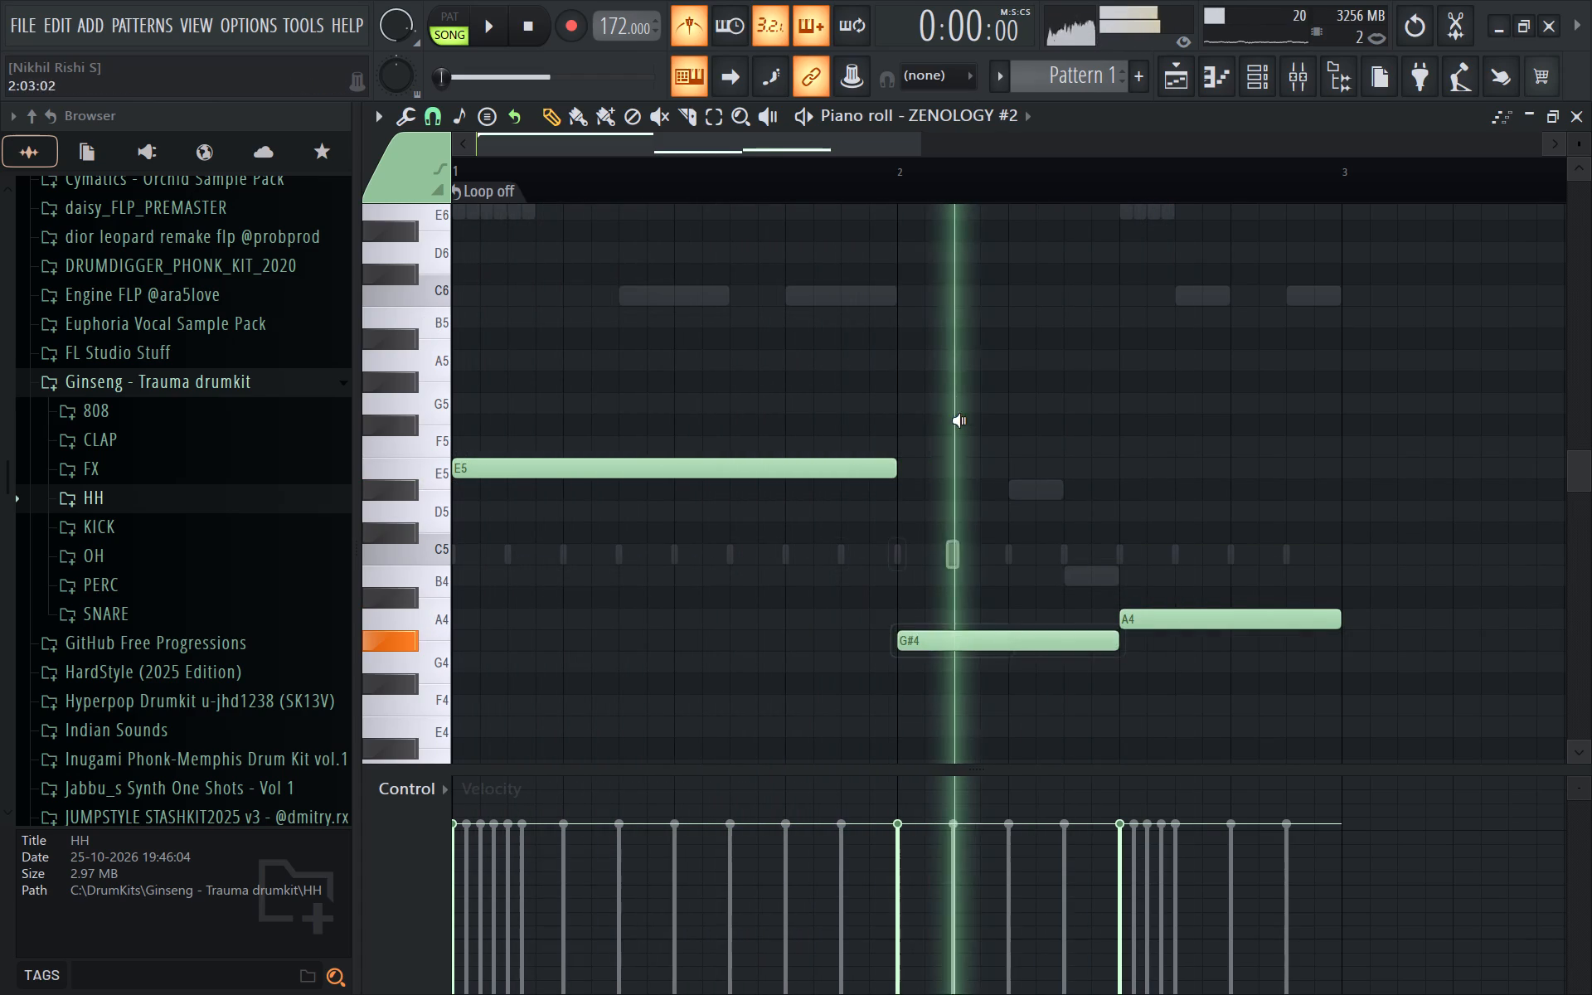
alt+right_drag(959, 420, 1305, 458)
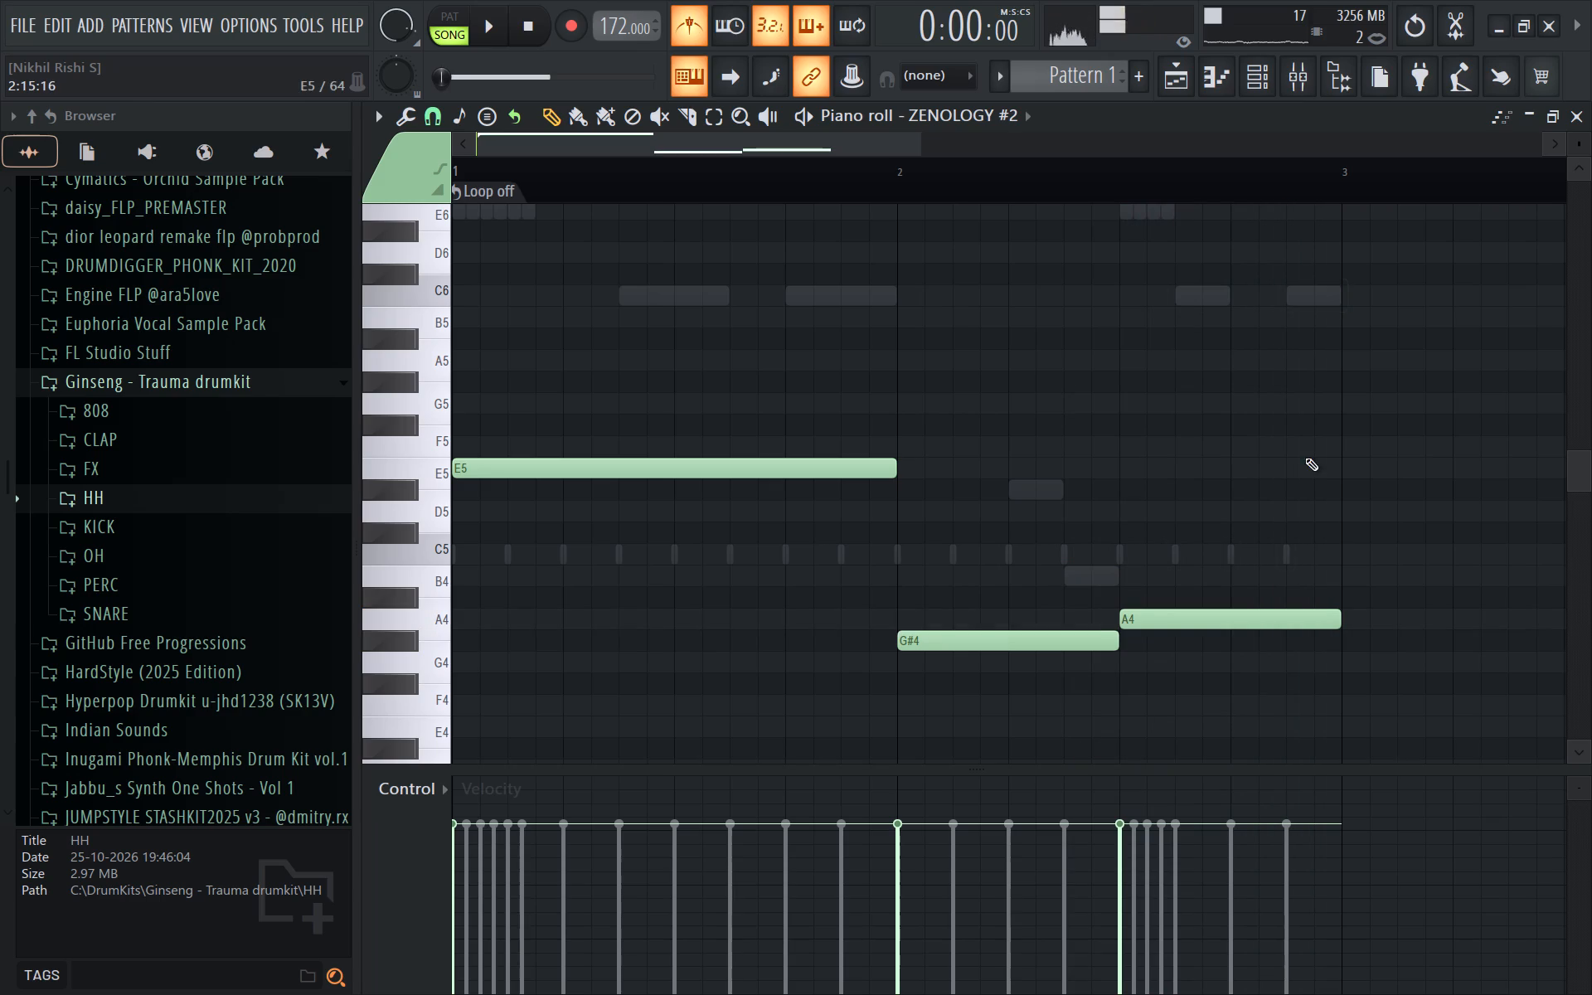
key(space)
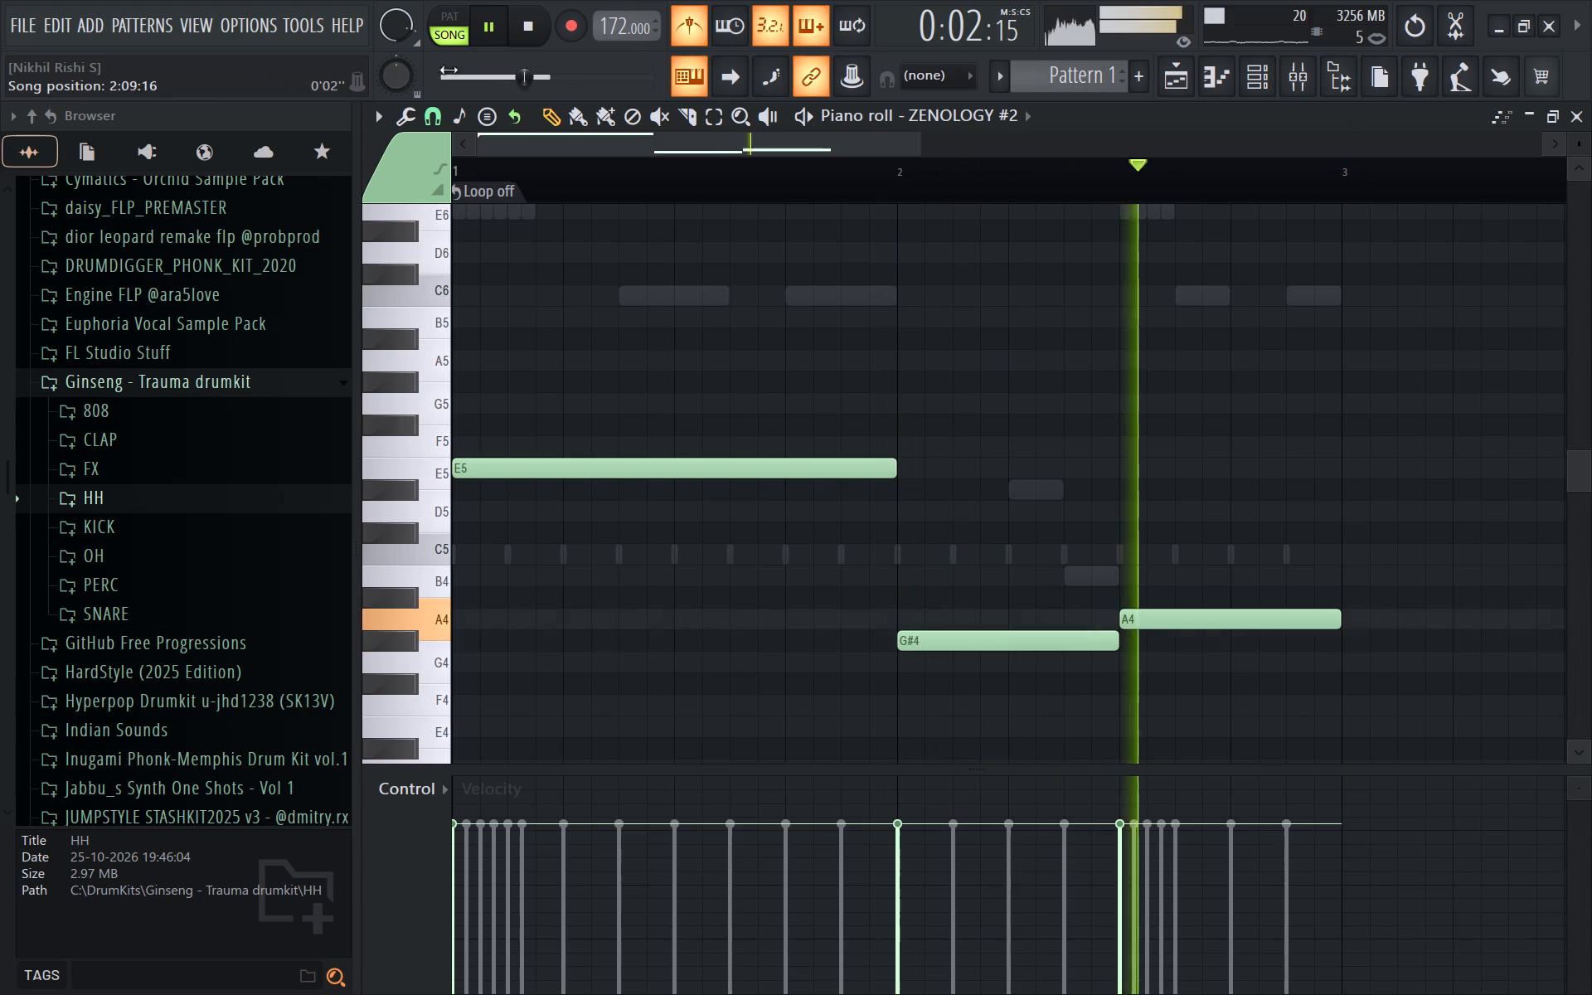
key(space)
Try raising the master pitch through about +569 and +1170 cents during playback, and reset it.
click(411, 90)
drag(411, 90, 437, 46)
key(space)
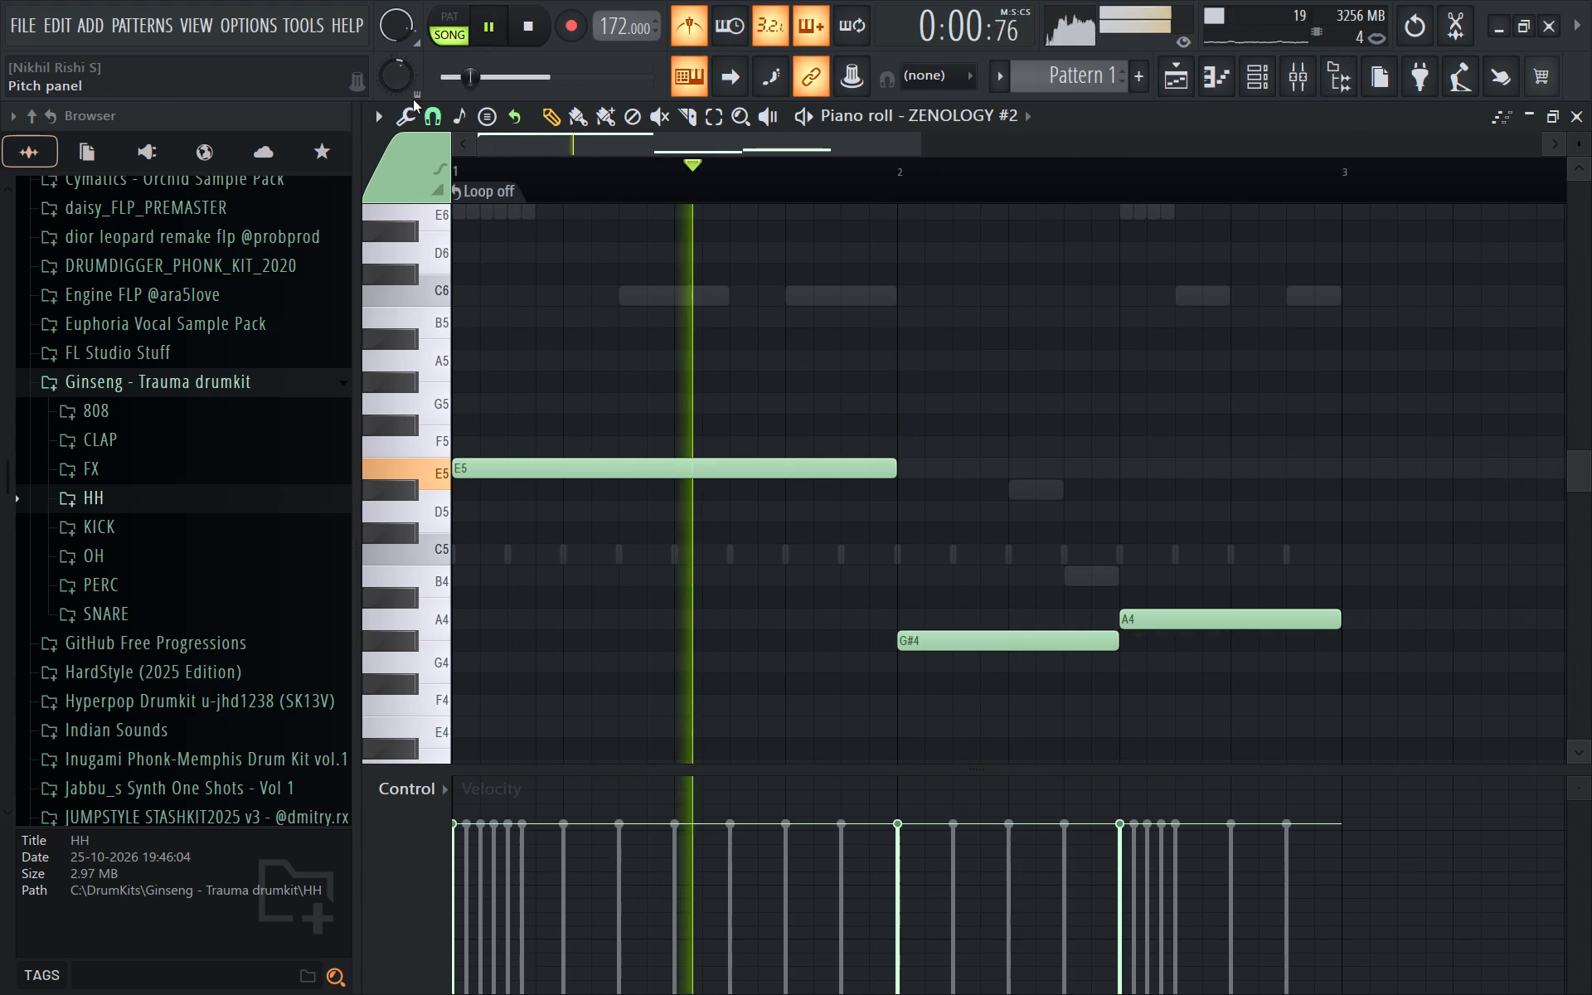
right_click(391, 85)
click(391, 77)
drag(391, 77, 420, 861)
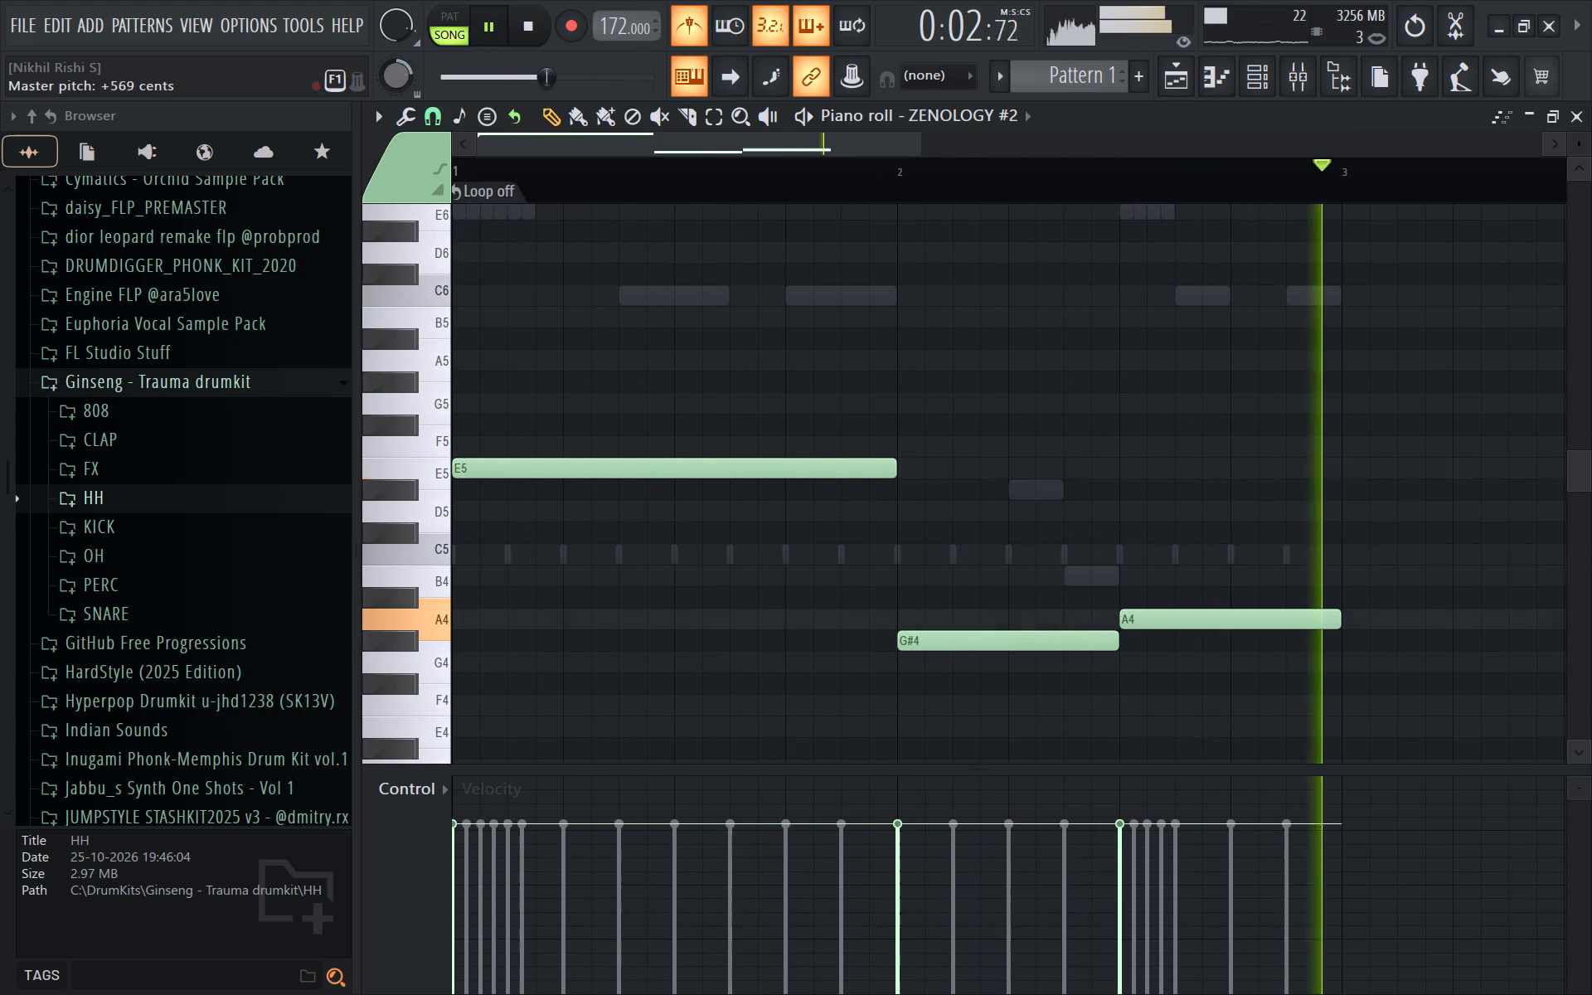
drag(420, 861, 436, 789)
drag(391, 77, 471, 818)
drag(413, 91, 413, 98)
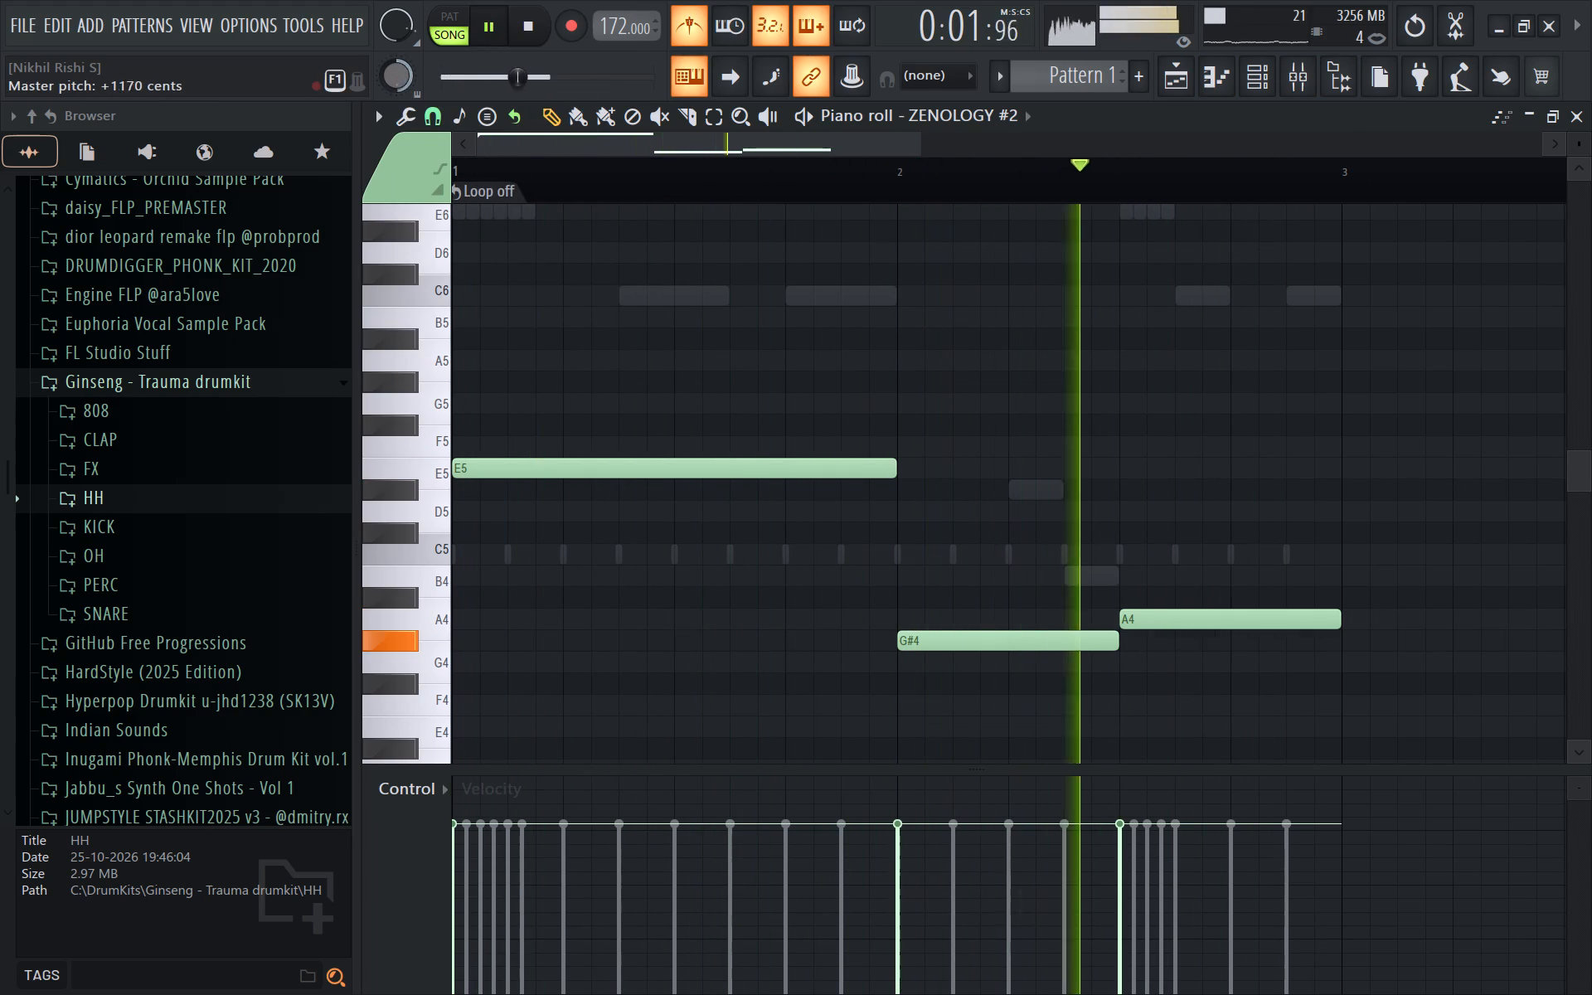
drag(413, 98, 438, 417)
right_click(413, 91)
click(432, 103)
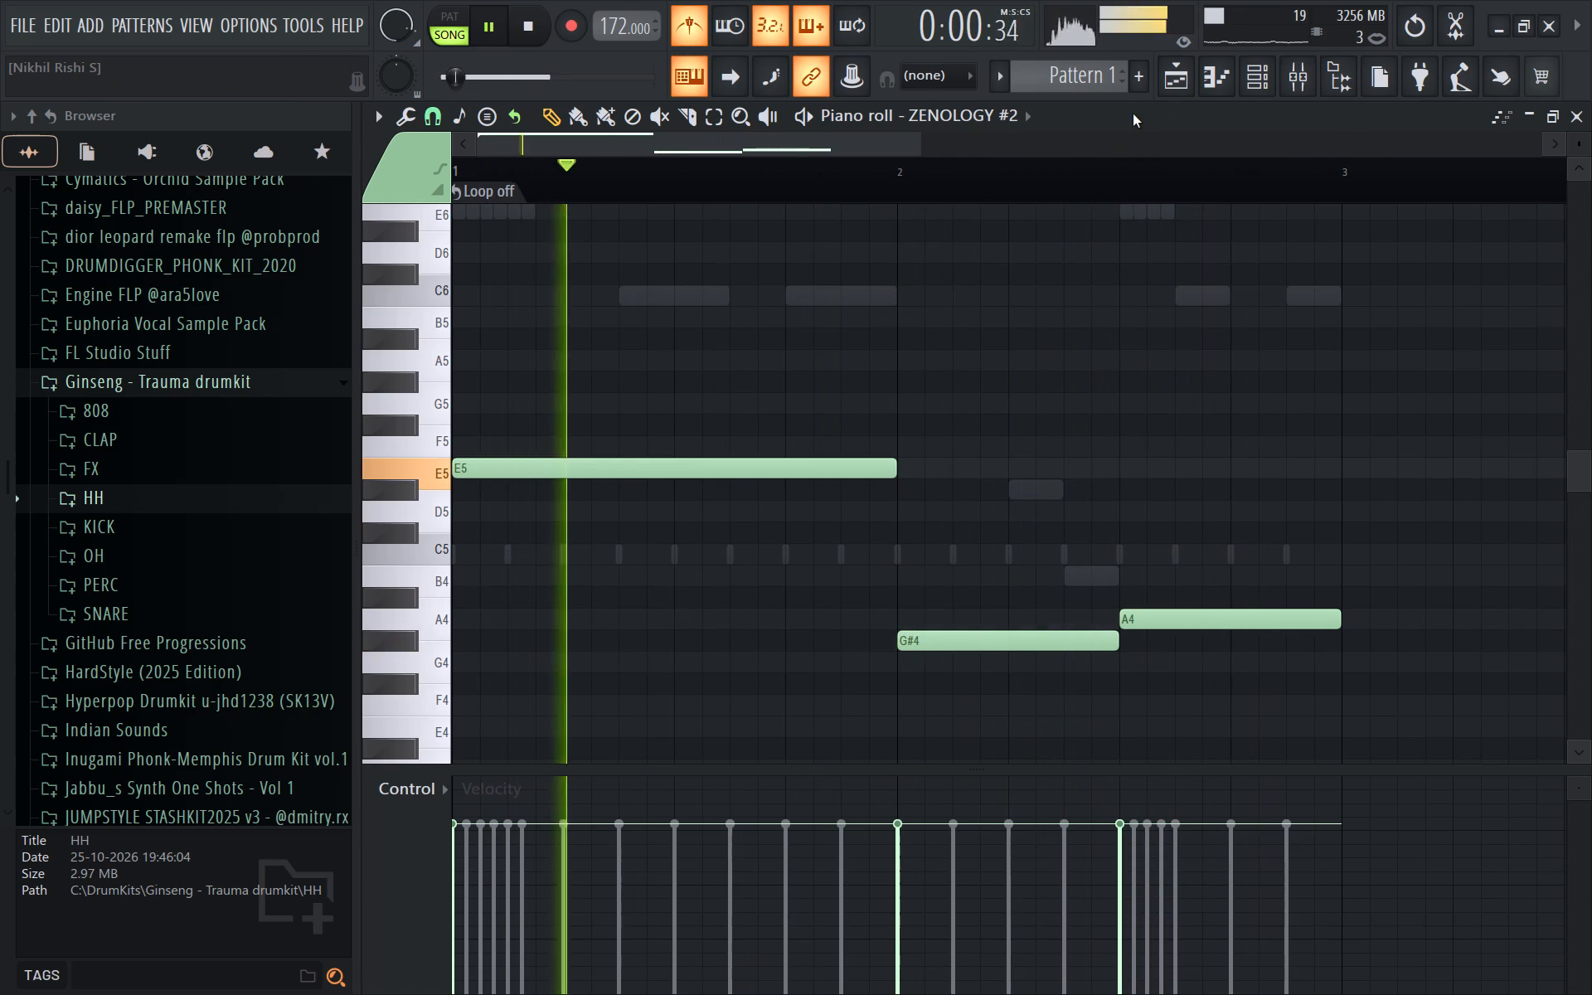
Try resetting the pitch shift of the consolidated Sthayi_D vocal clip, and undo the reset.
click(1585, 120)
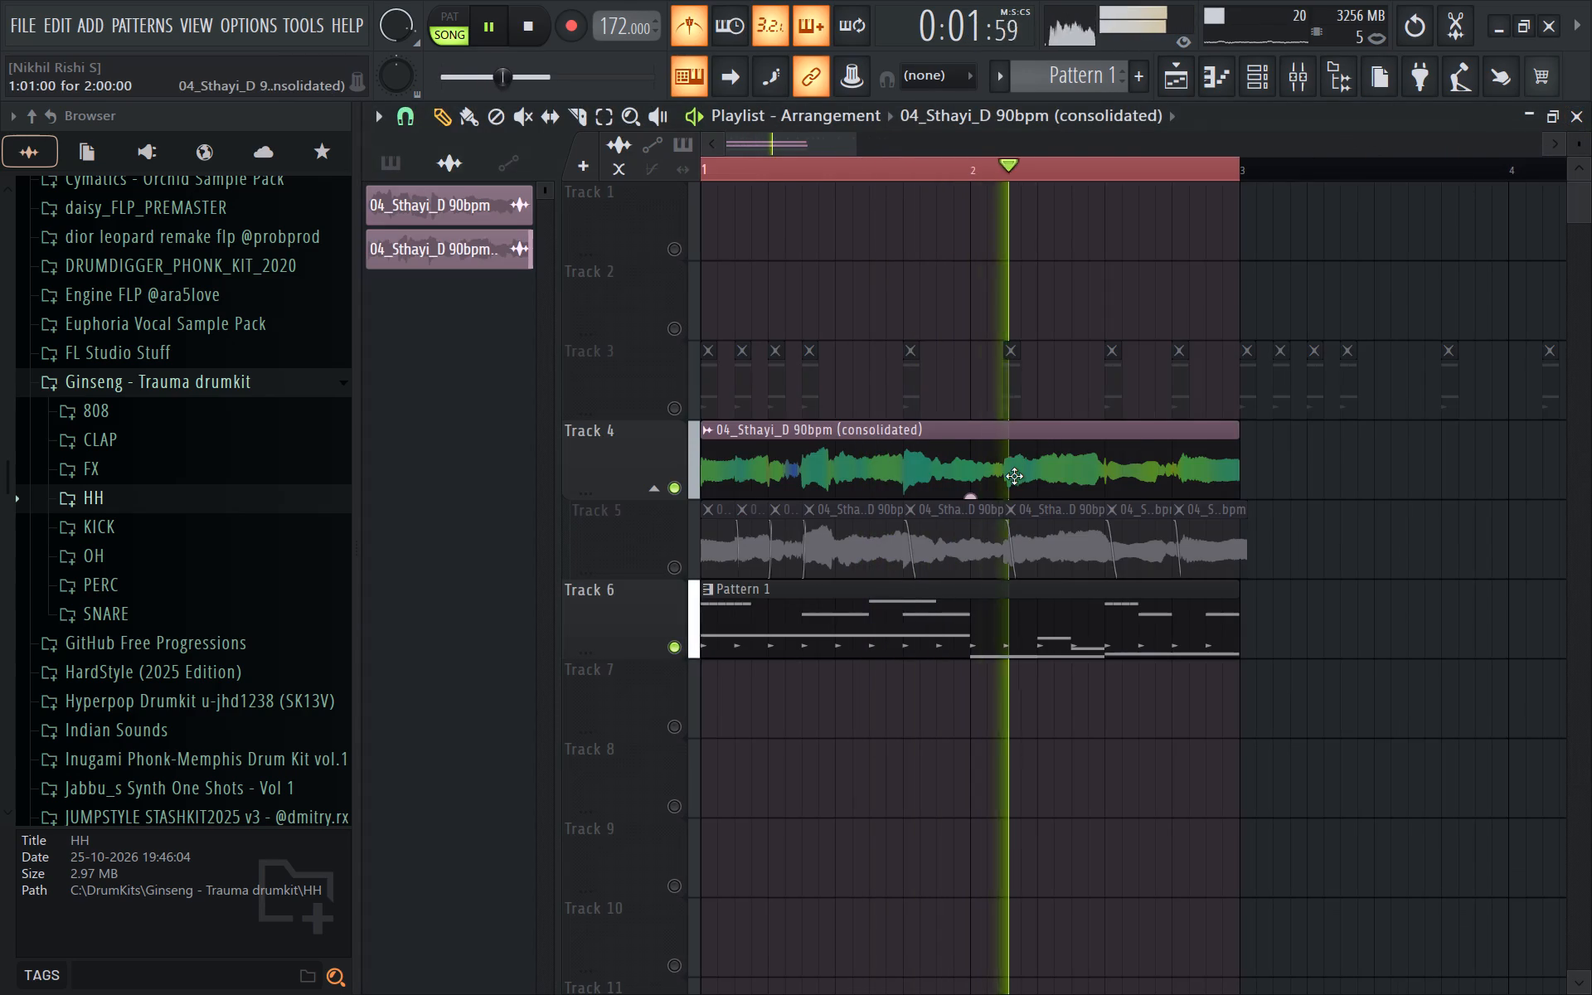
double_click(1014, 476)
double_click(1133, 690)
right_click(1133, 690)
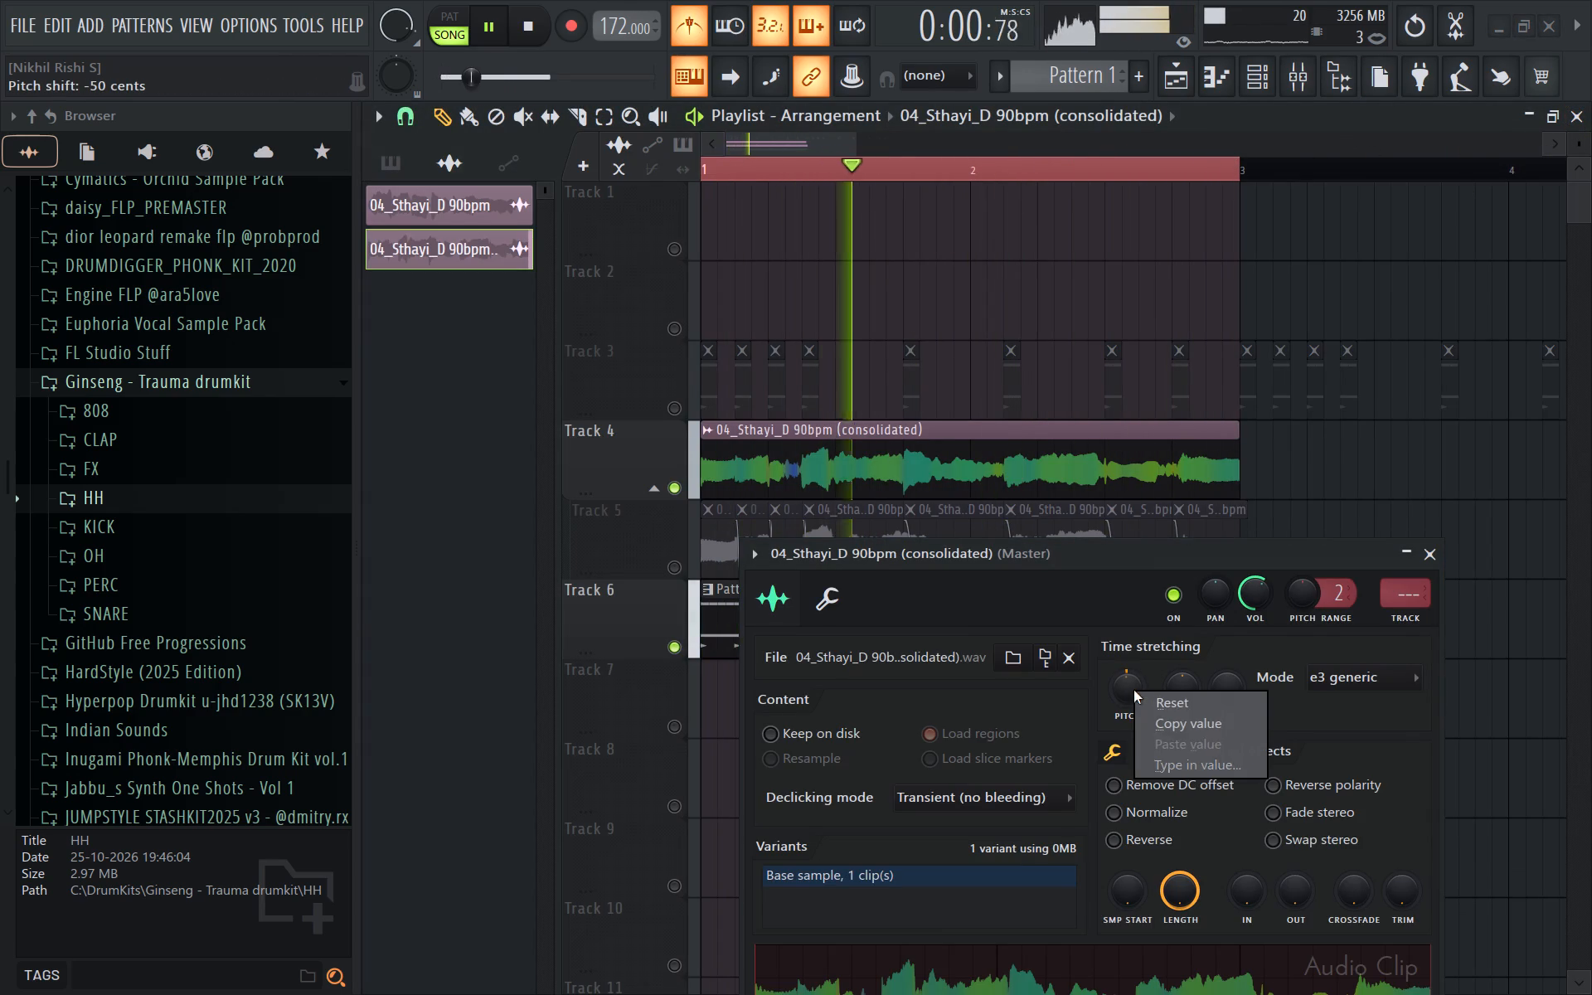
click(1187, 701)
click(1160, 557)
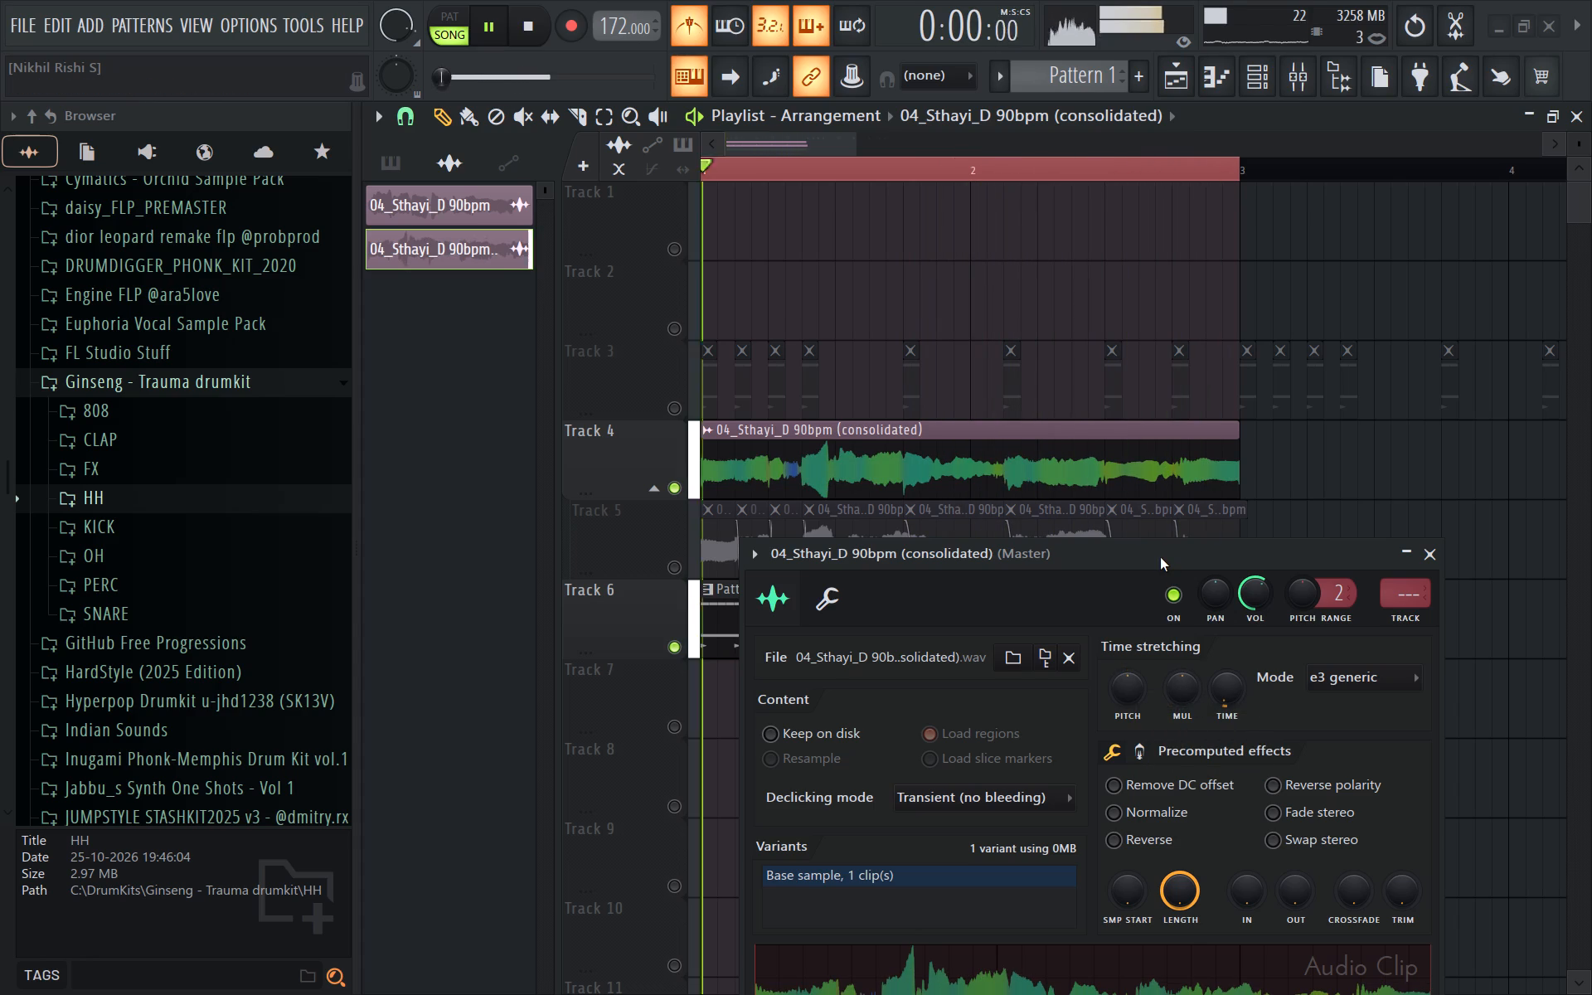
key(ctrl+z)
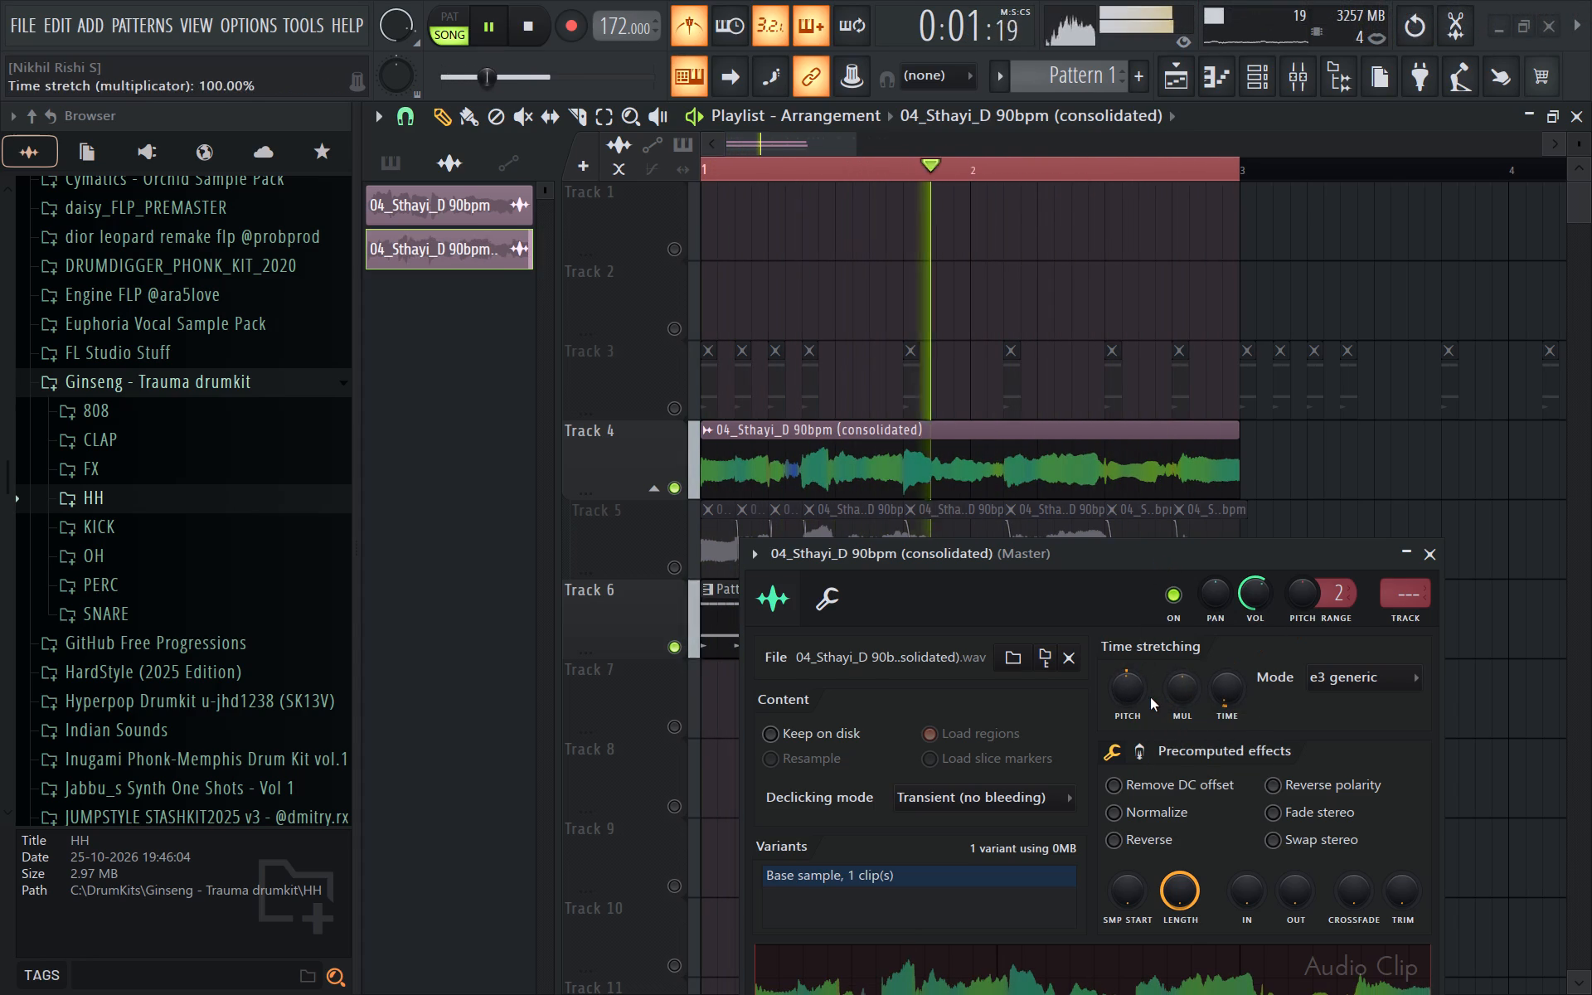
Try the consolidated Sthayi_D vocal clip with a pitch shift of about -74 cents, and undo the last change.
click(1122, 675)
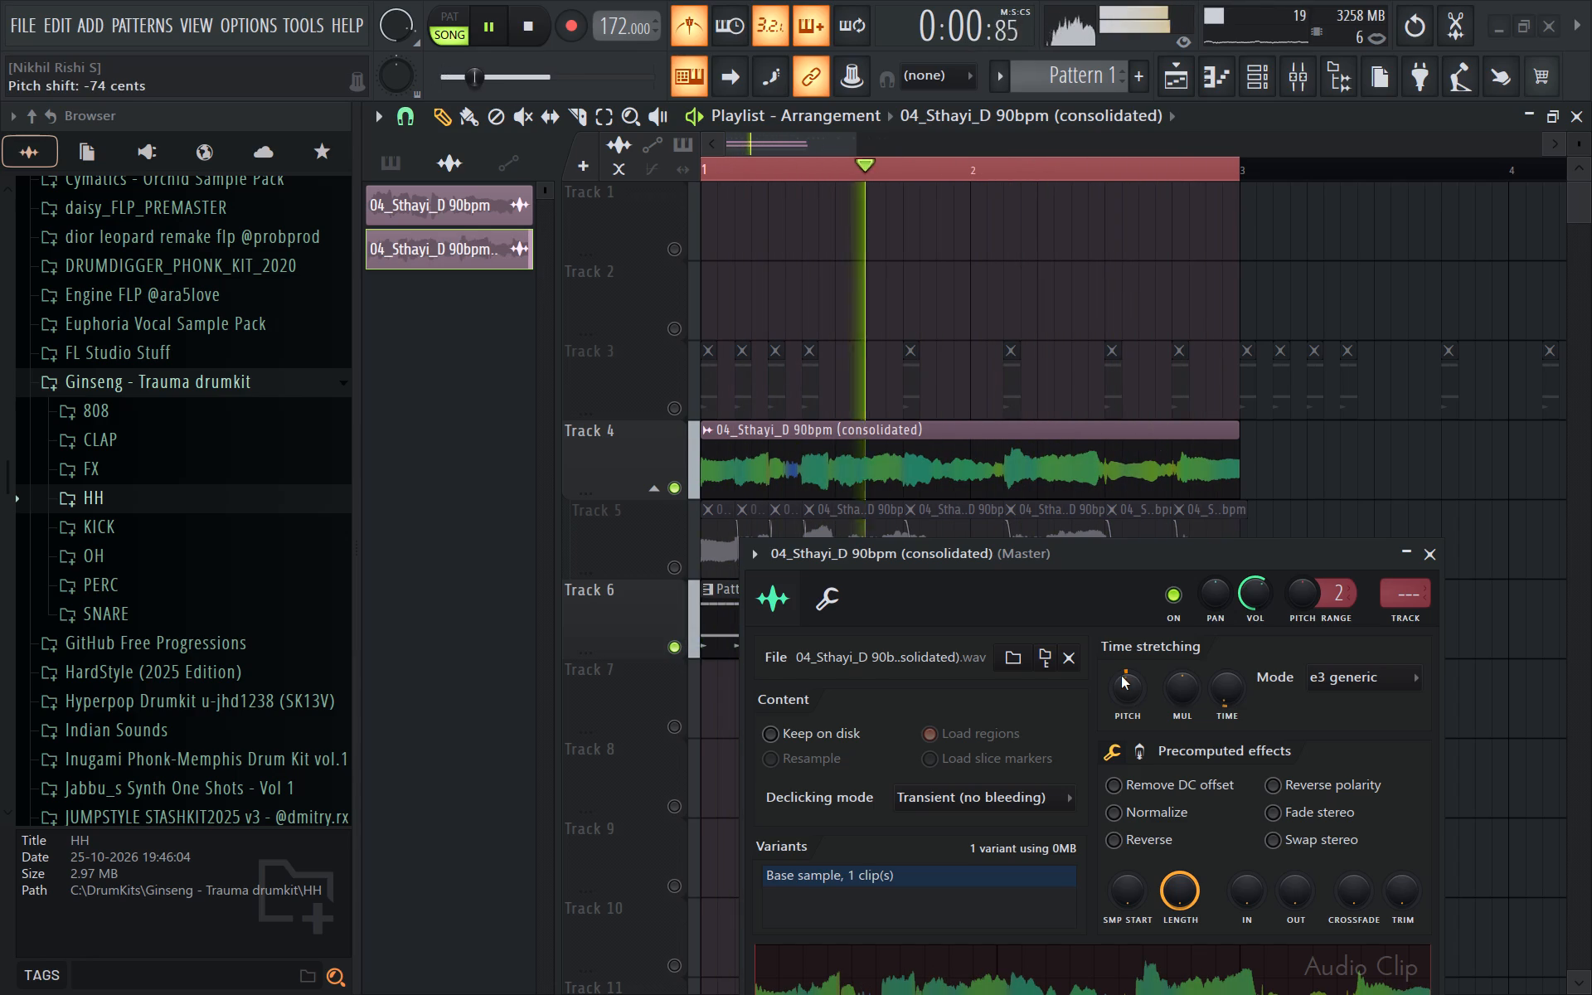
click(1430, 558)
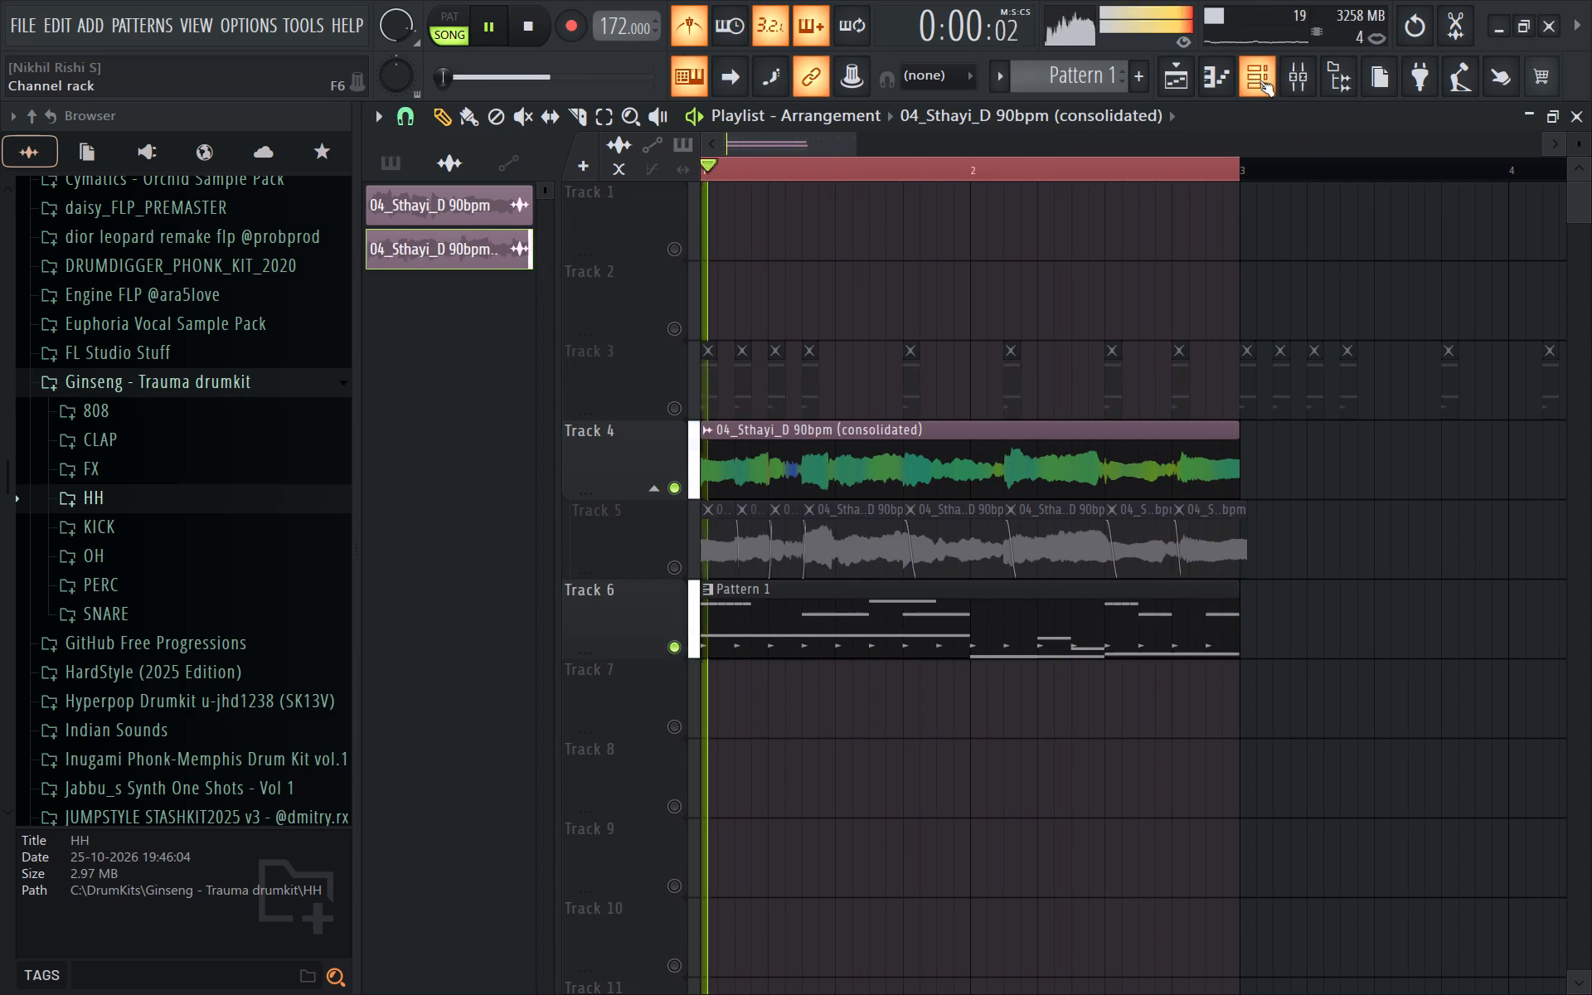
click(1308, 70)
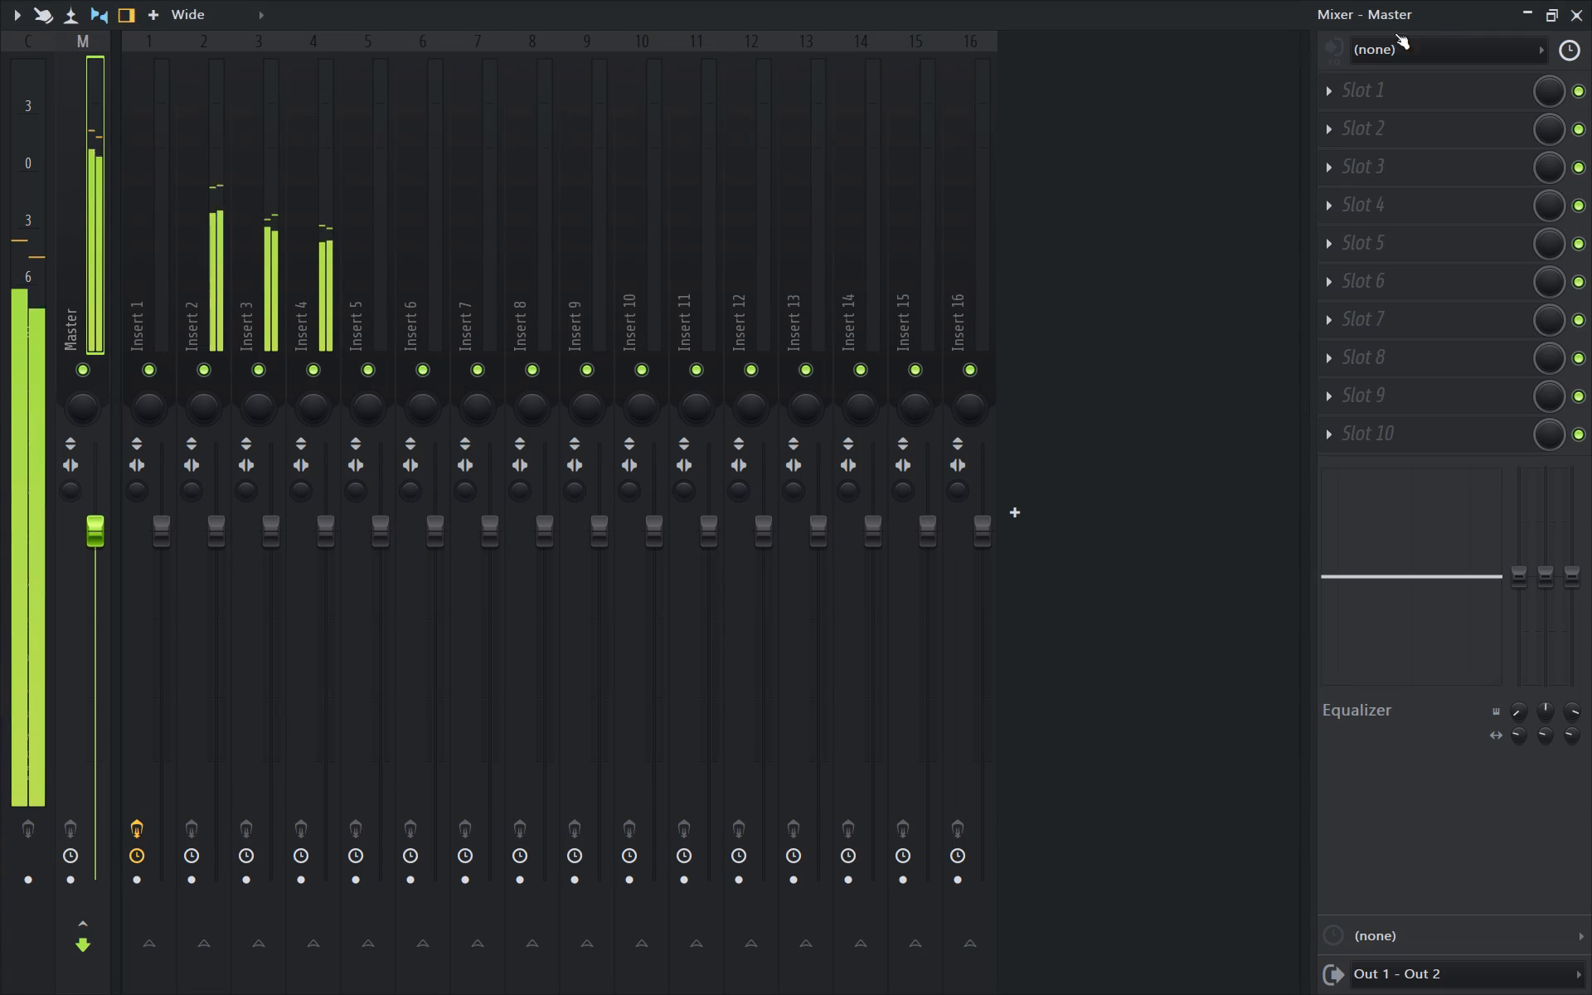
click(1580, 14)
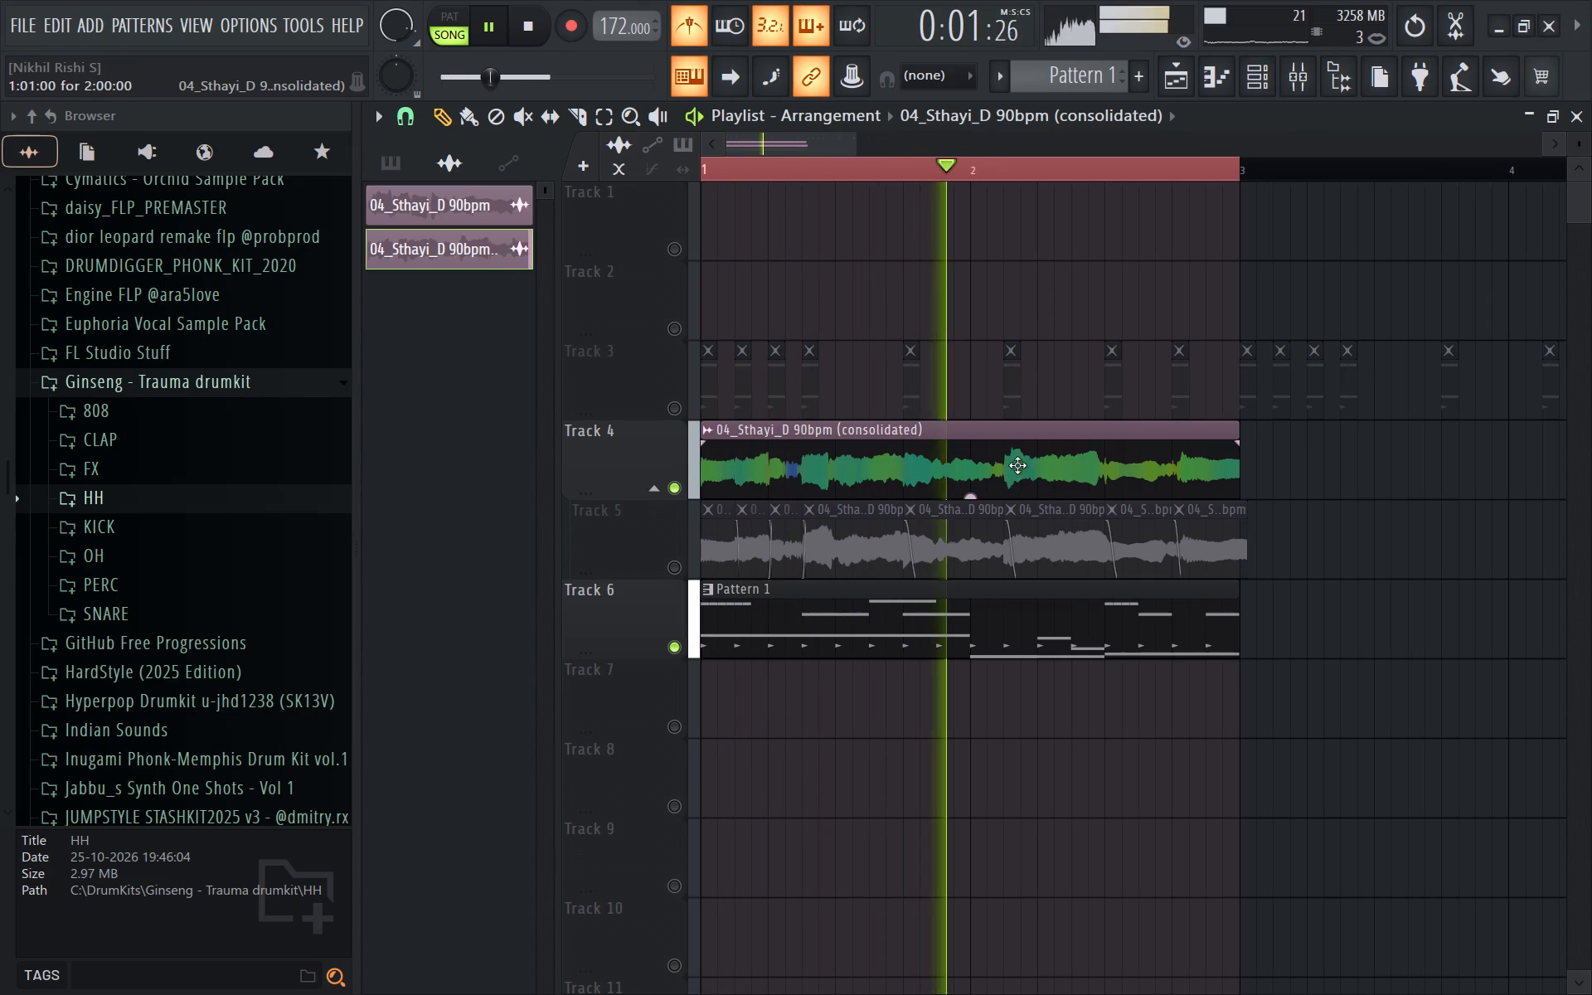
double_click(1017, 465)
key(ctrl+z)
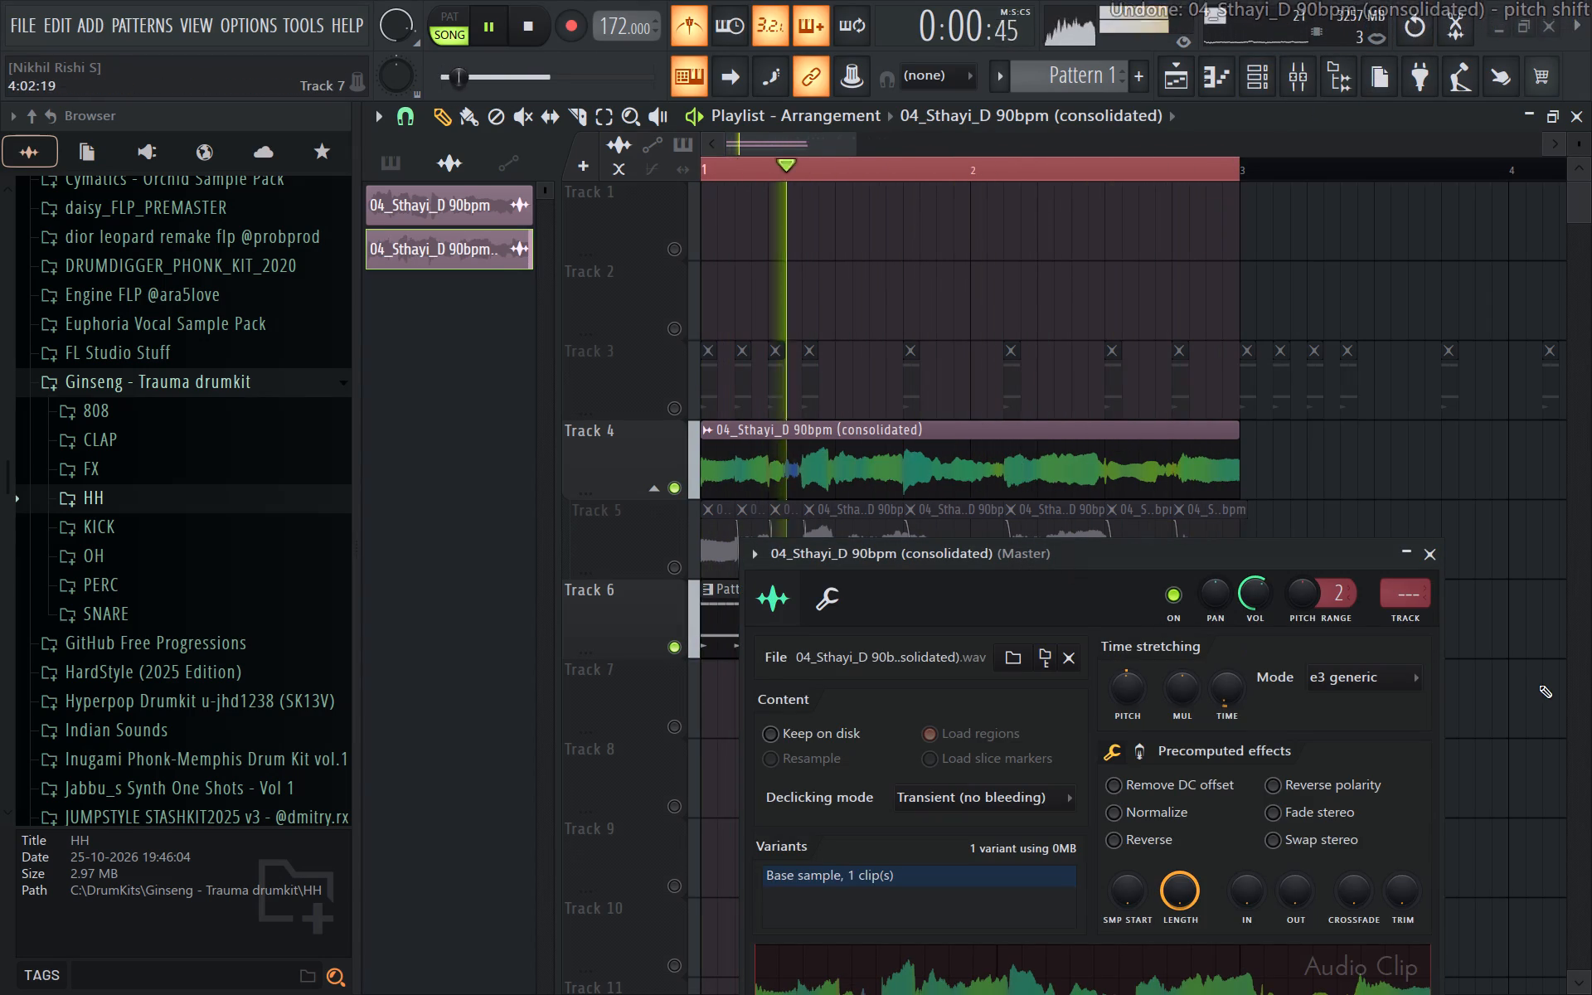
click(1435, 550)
Show the Unsorted channels and open the ZENOLOGY #2 channel's notes for editing.
click(1260, 86)
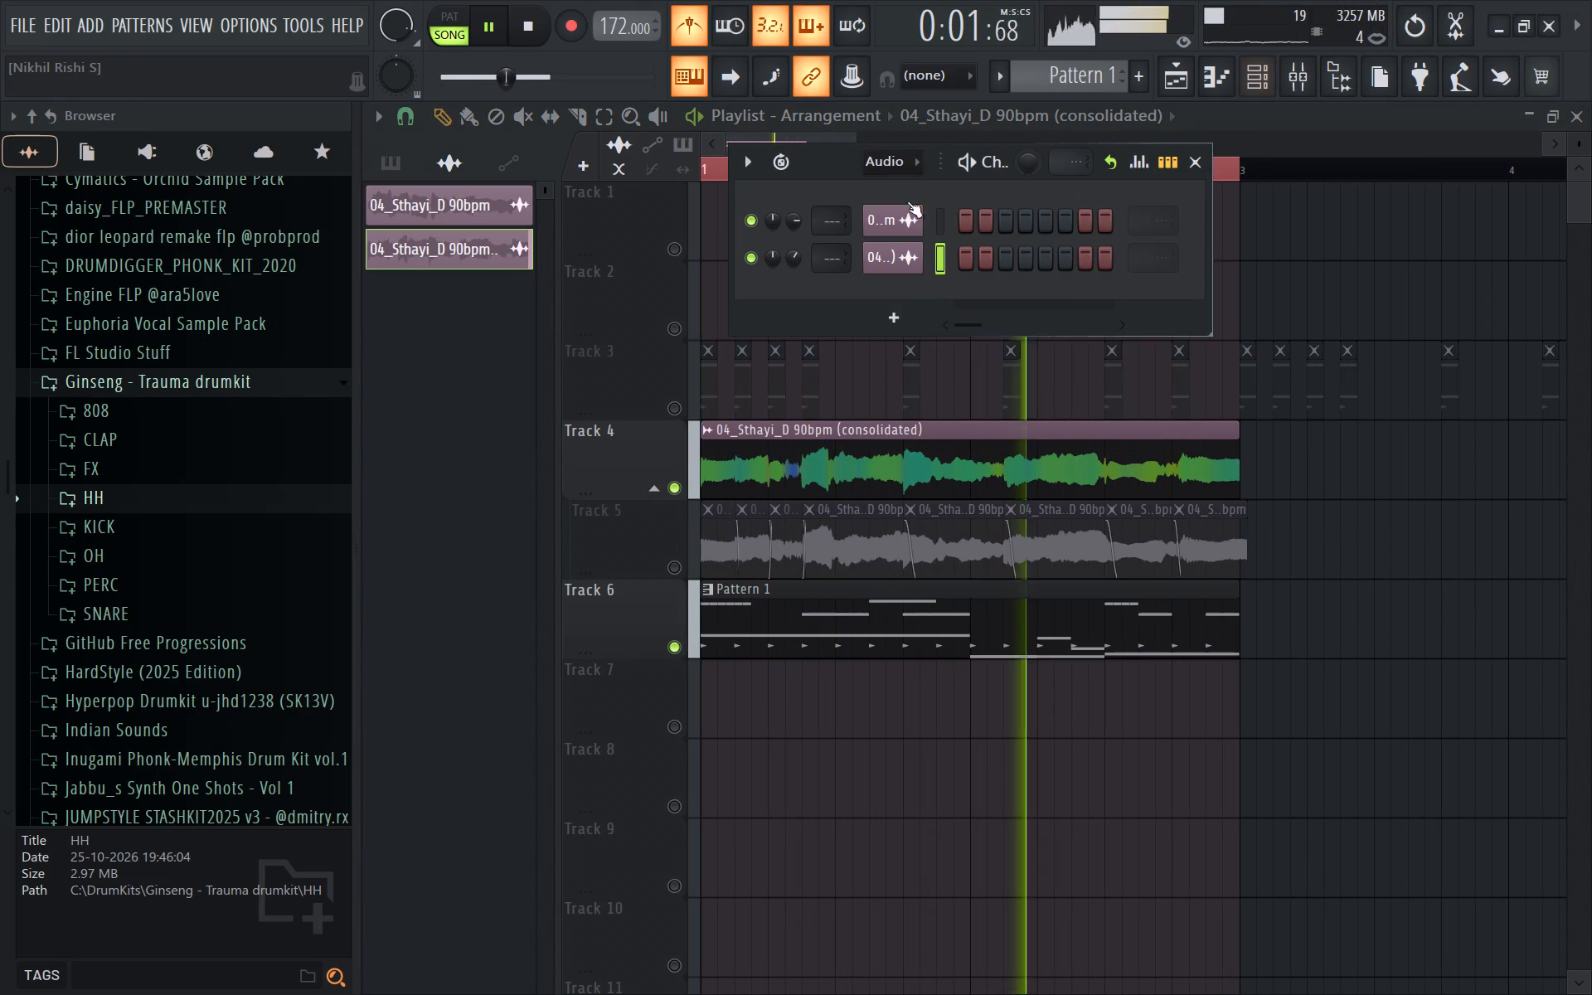
click(891, 175)
click(892, 226)
key(space)
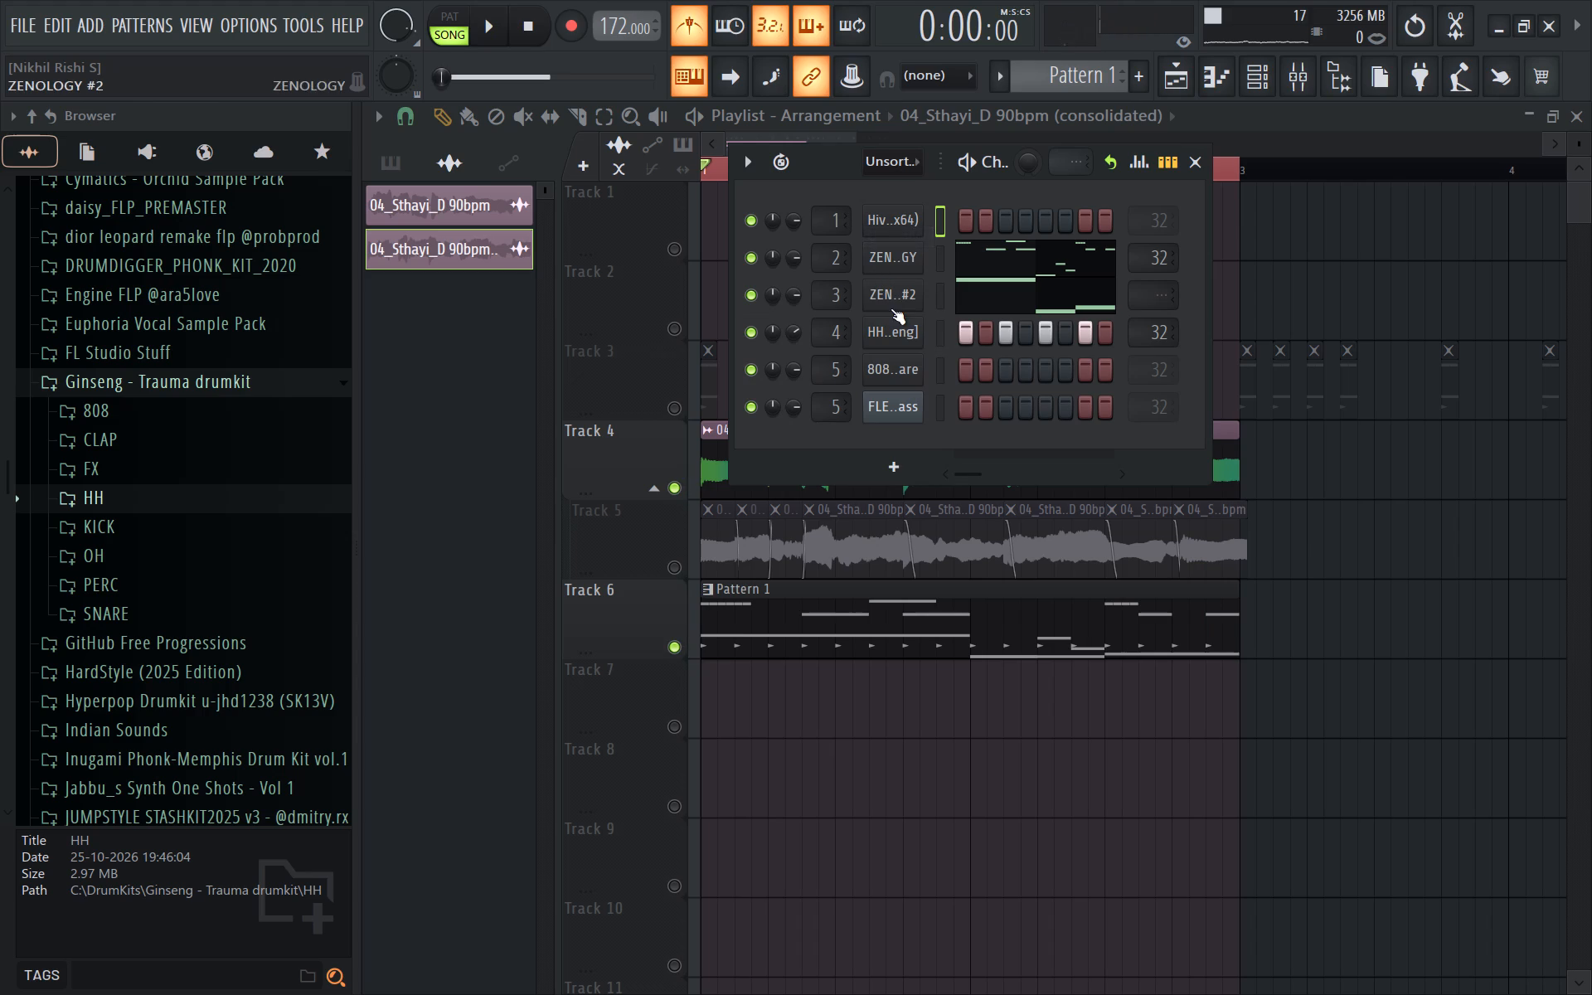
right_click(891, 308)
click(976, 294)
key(space)
key(space)
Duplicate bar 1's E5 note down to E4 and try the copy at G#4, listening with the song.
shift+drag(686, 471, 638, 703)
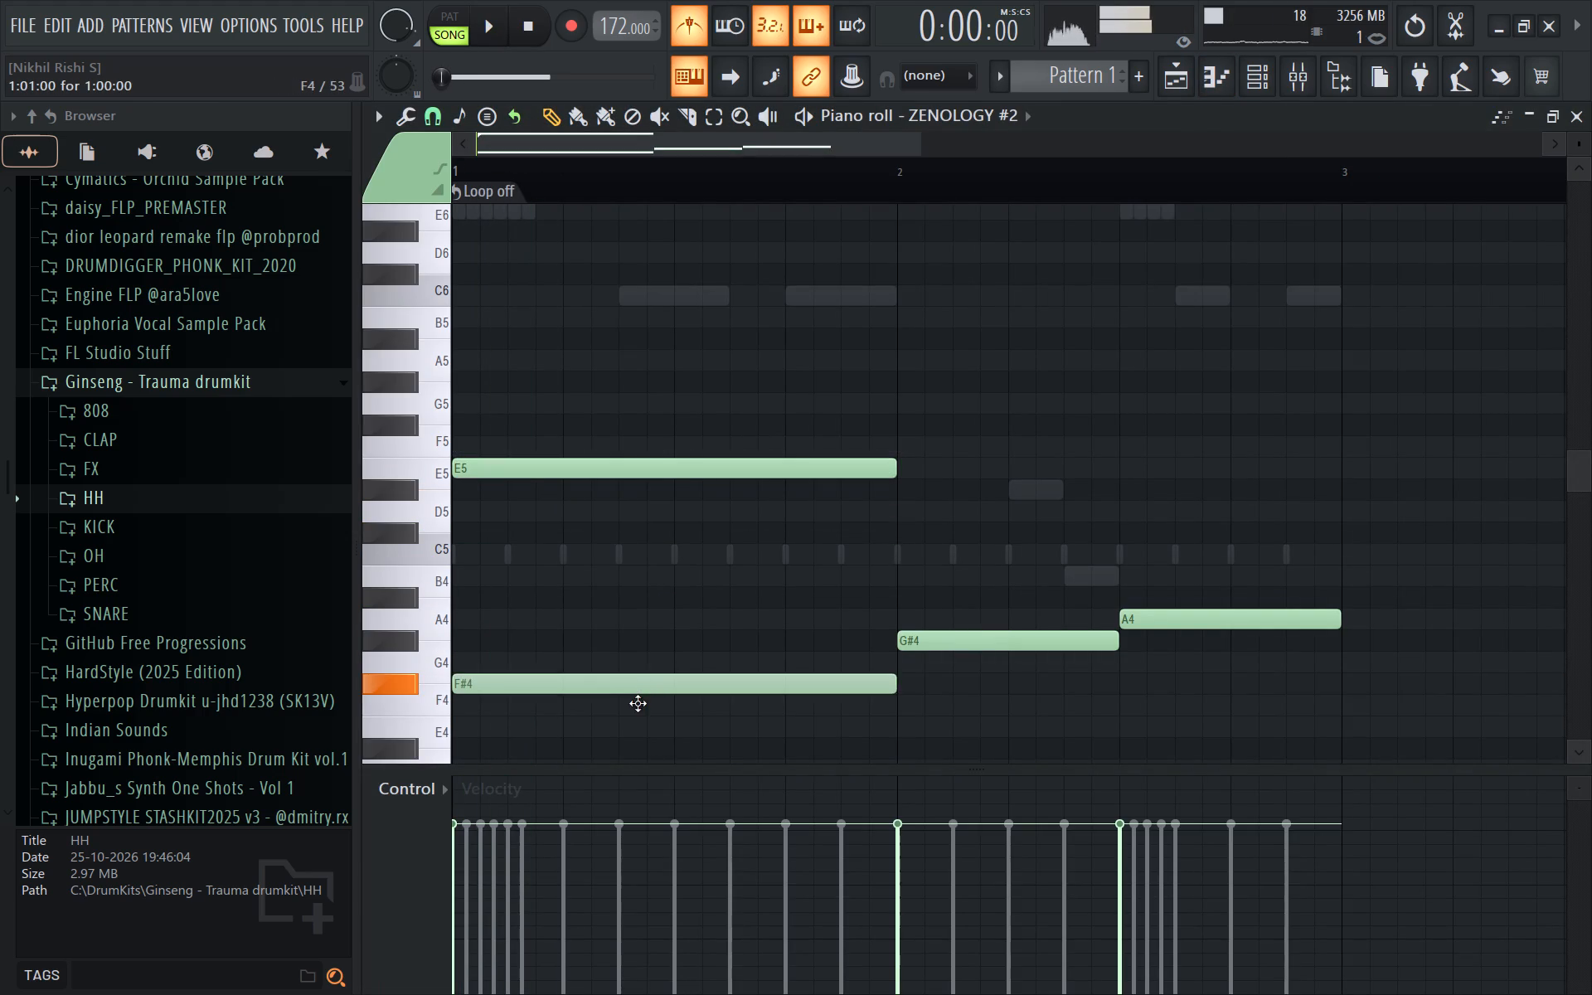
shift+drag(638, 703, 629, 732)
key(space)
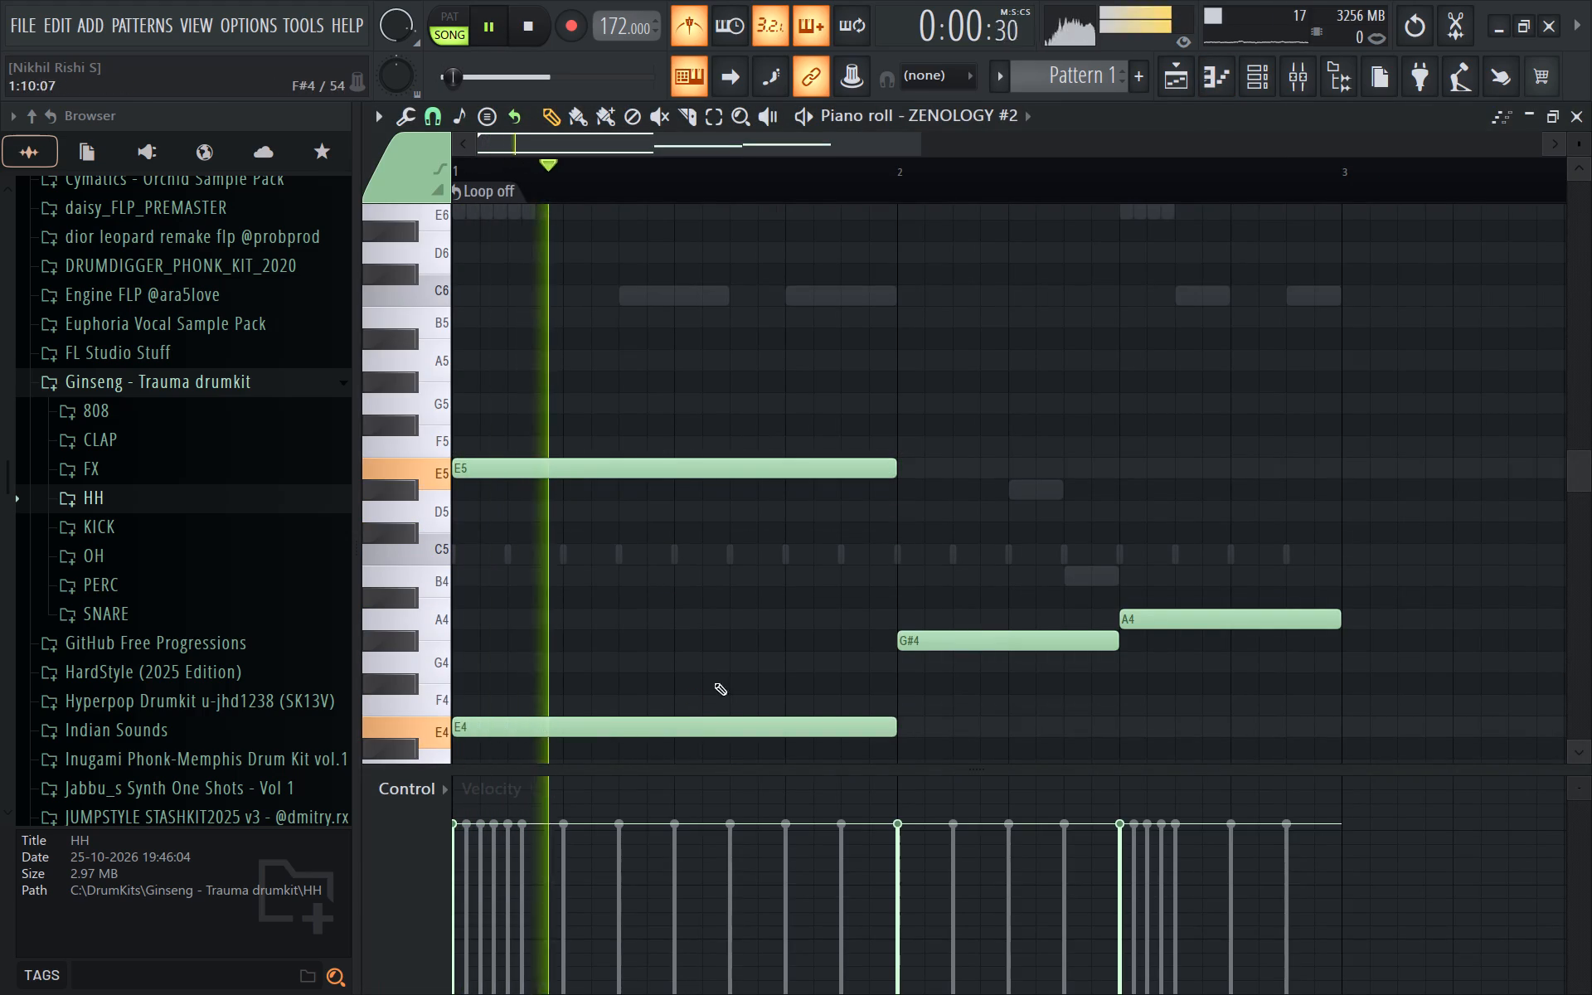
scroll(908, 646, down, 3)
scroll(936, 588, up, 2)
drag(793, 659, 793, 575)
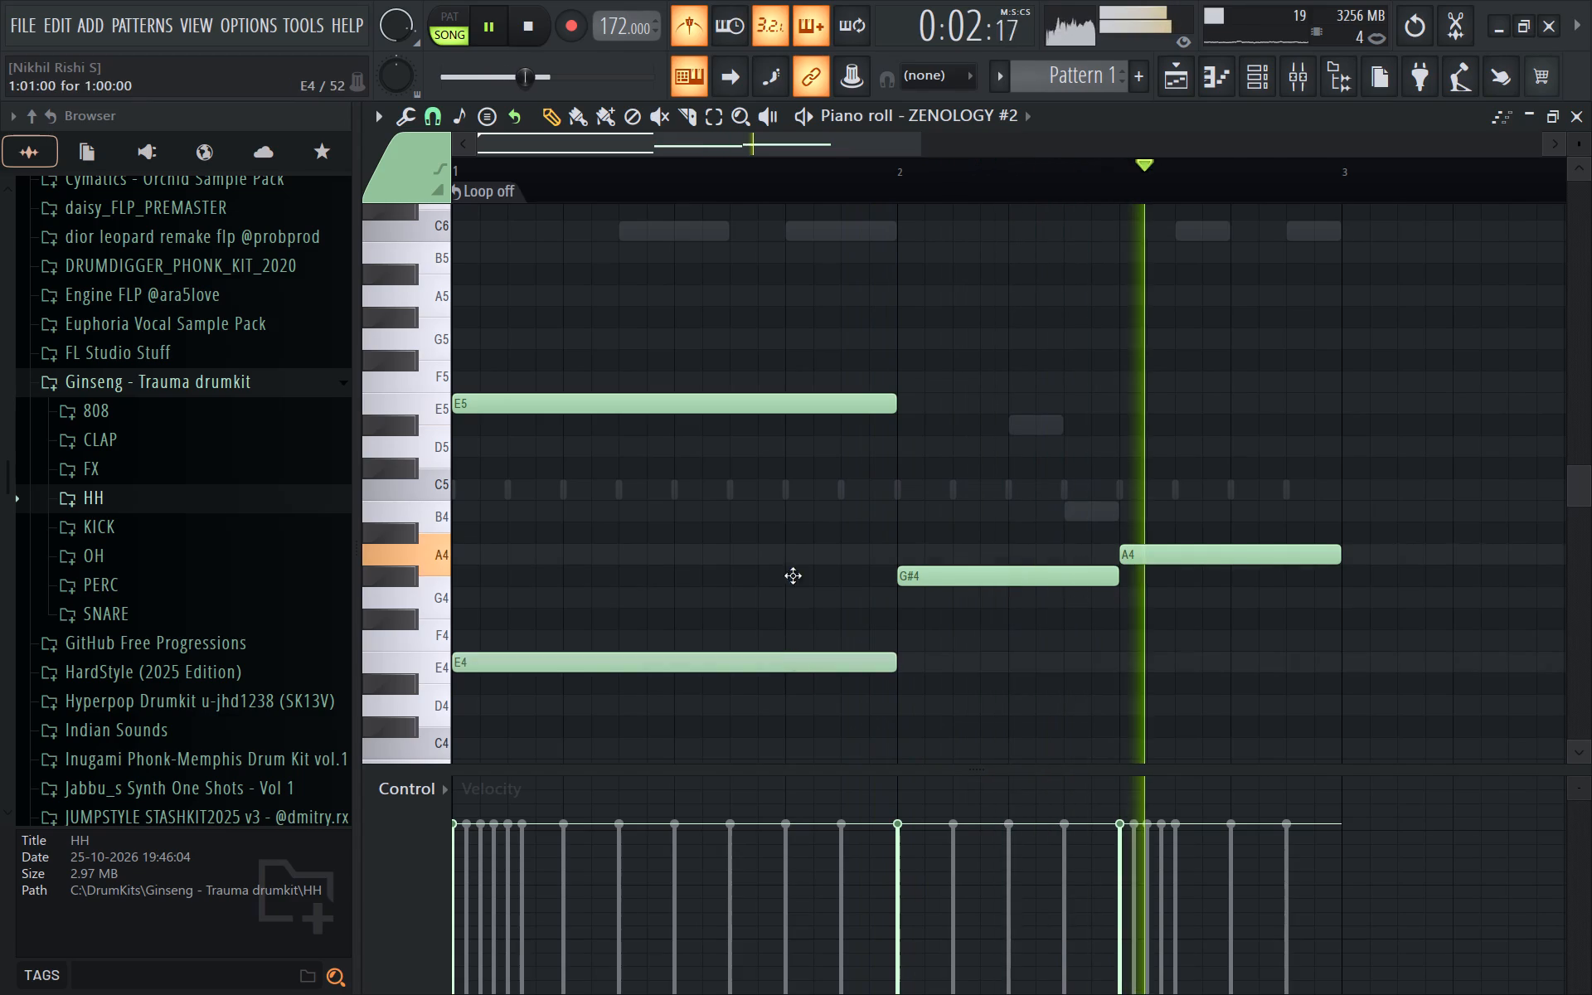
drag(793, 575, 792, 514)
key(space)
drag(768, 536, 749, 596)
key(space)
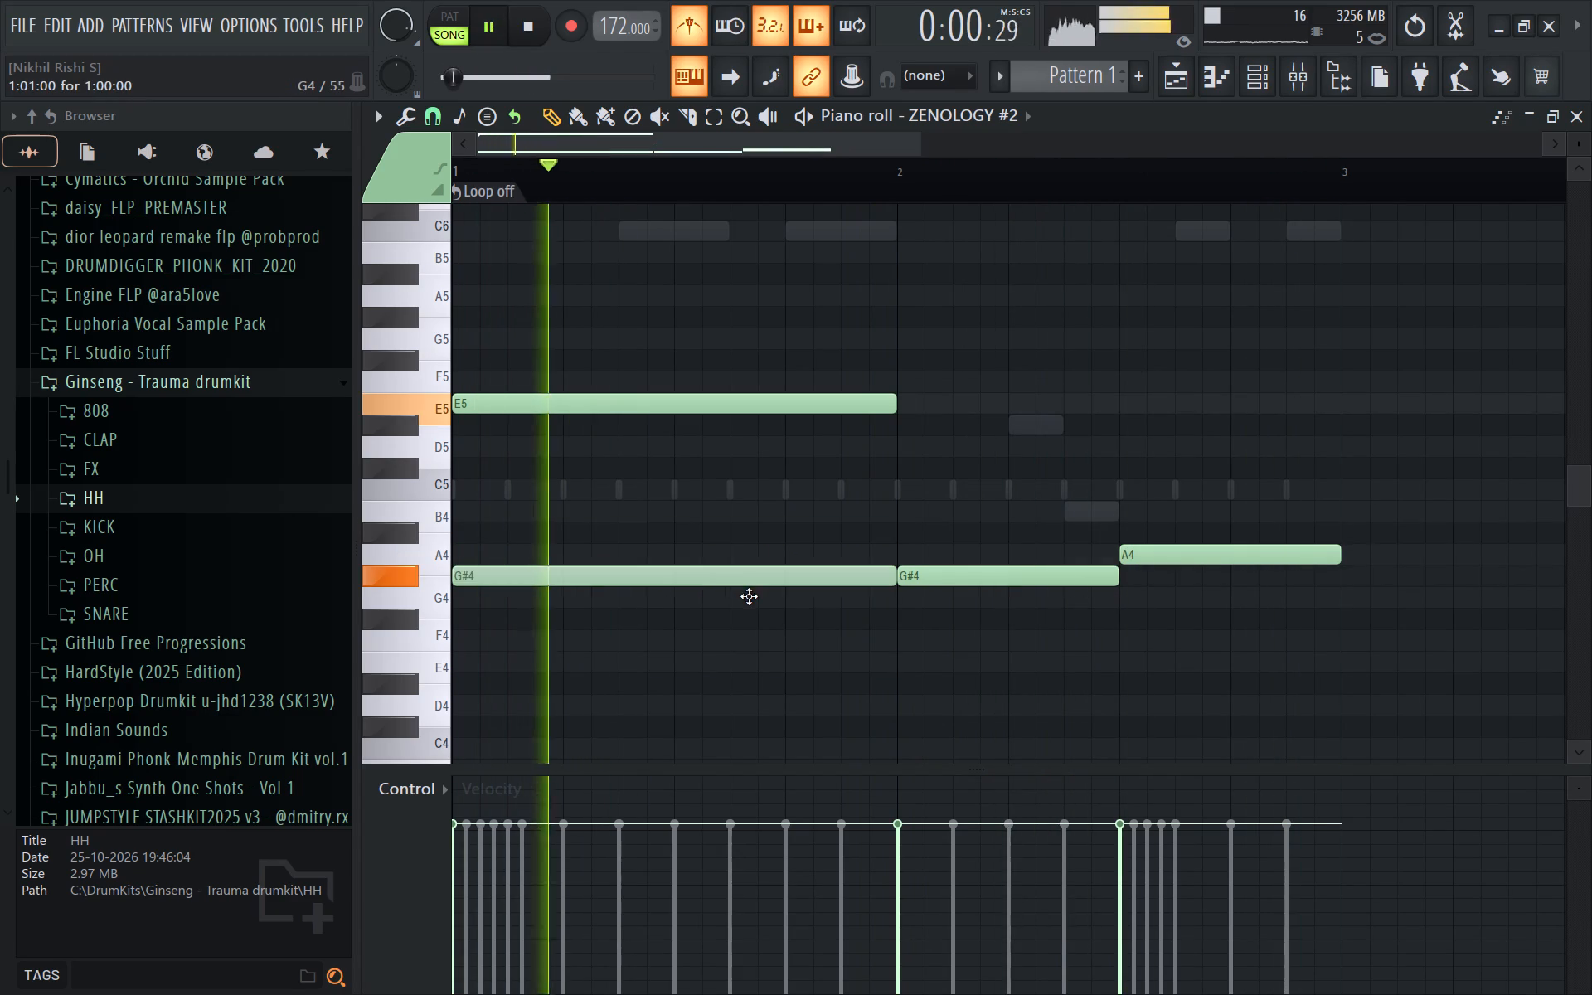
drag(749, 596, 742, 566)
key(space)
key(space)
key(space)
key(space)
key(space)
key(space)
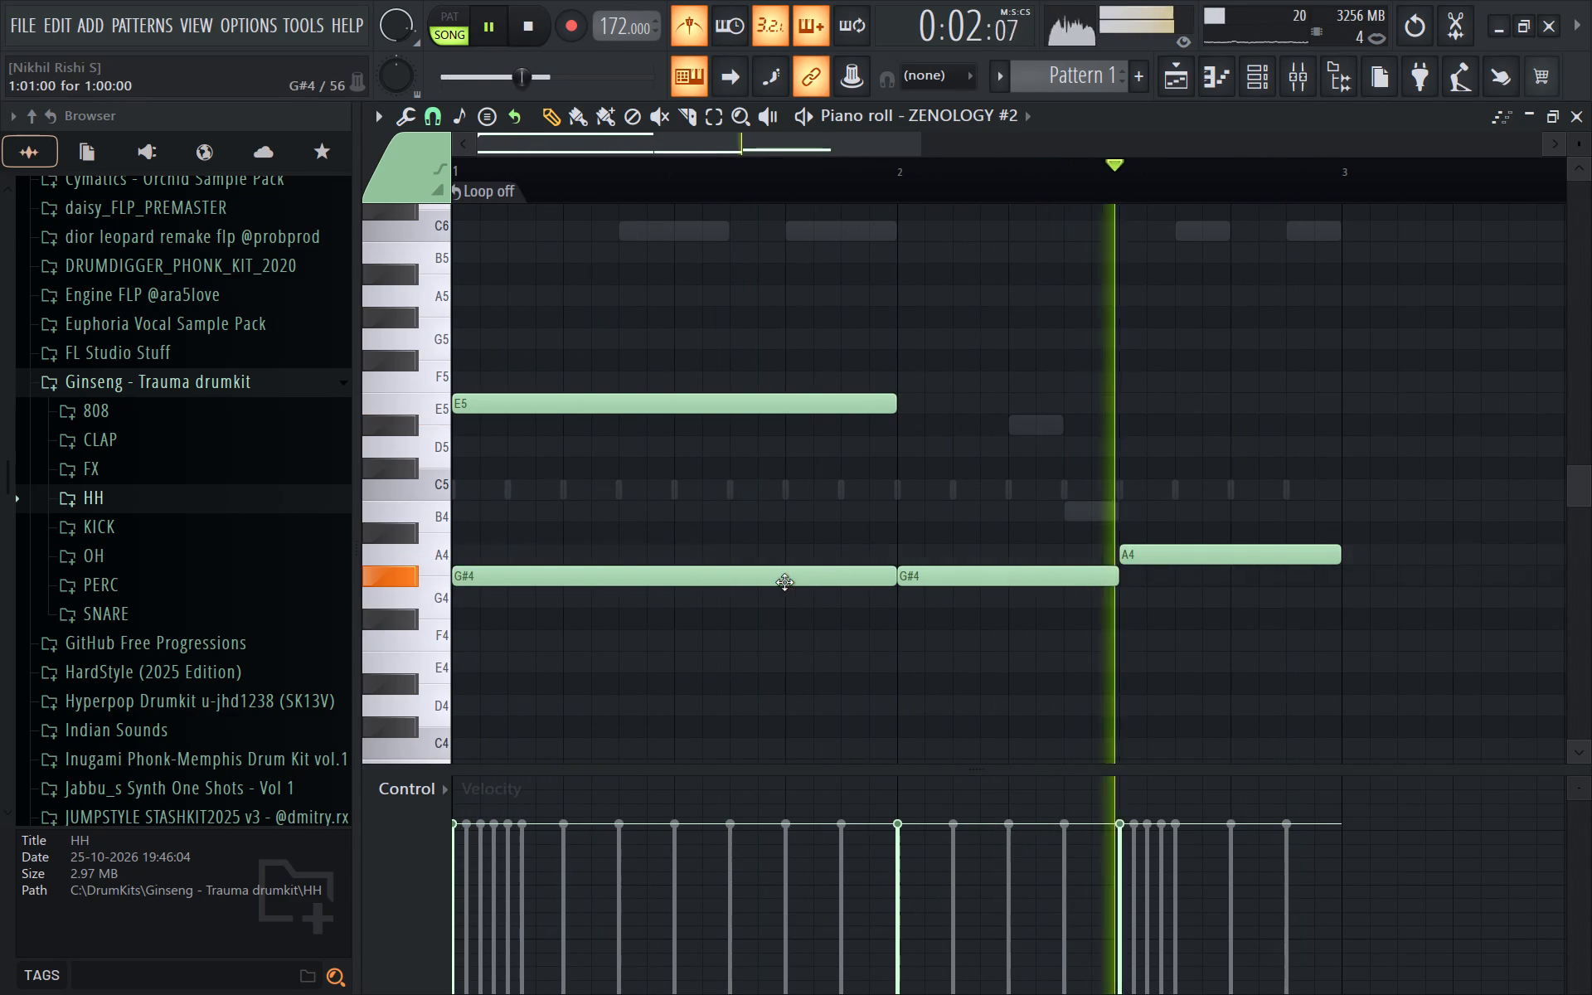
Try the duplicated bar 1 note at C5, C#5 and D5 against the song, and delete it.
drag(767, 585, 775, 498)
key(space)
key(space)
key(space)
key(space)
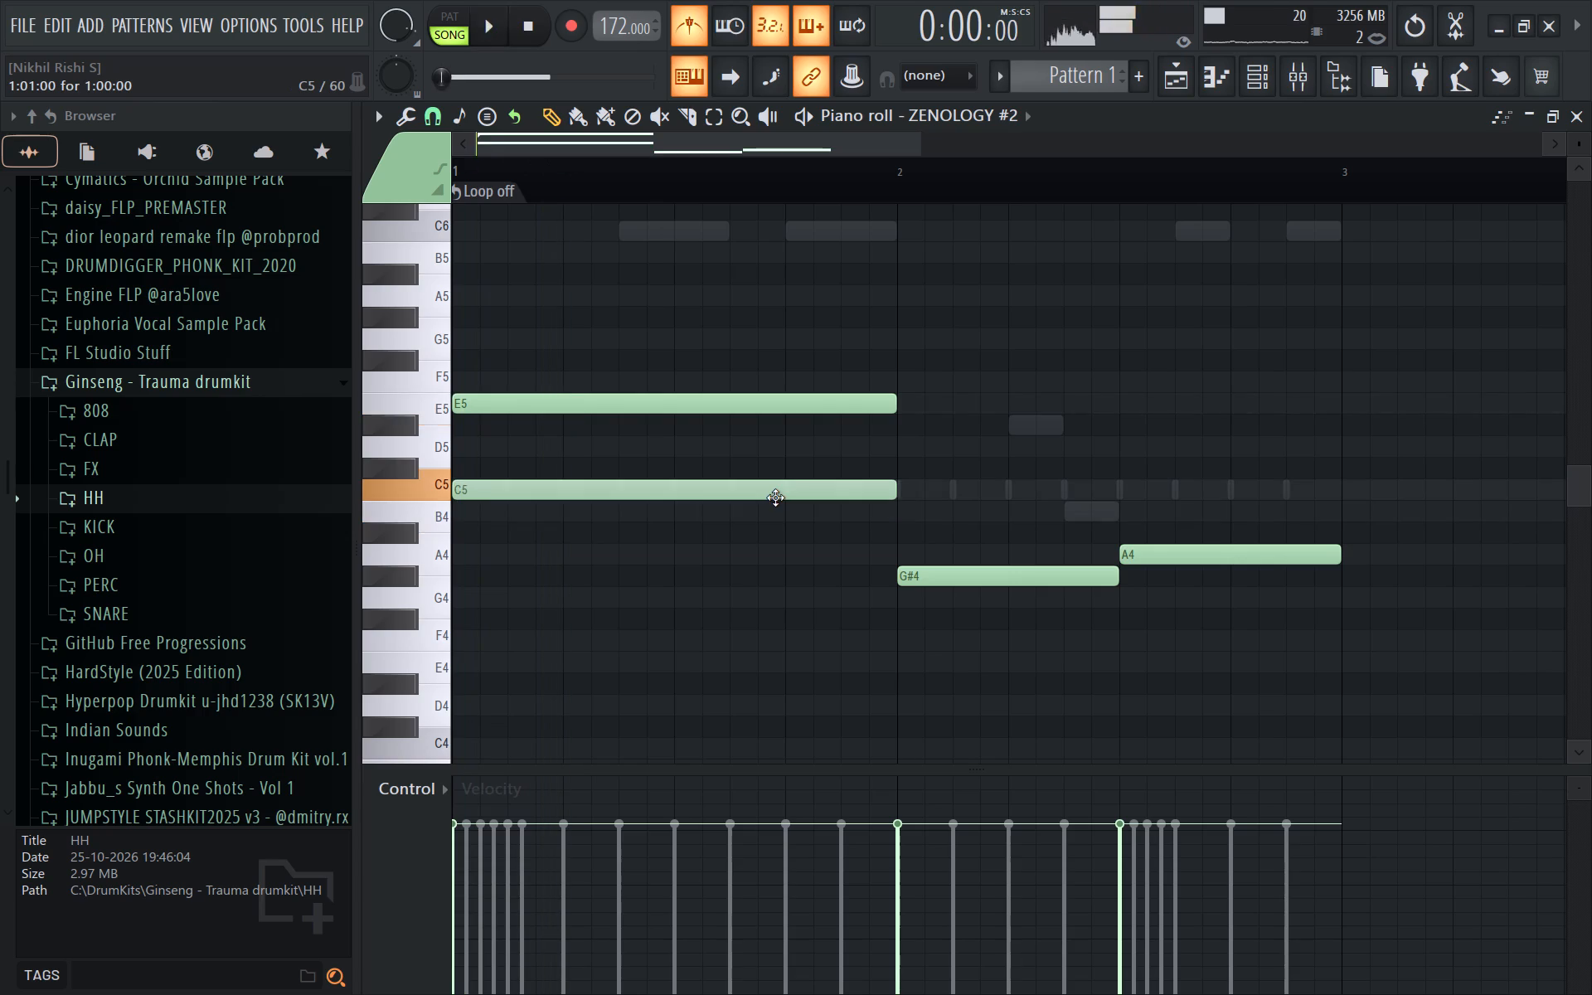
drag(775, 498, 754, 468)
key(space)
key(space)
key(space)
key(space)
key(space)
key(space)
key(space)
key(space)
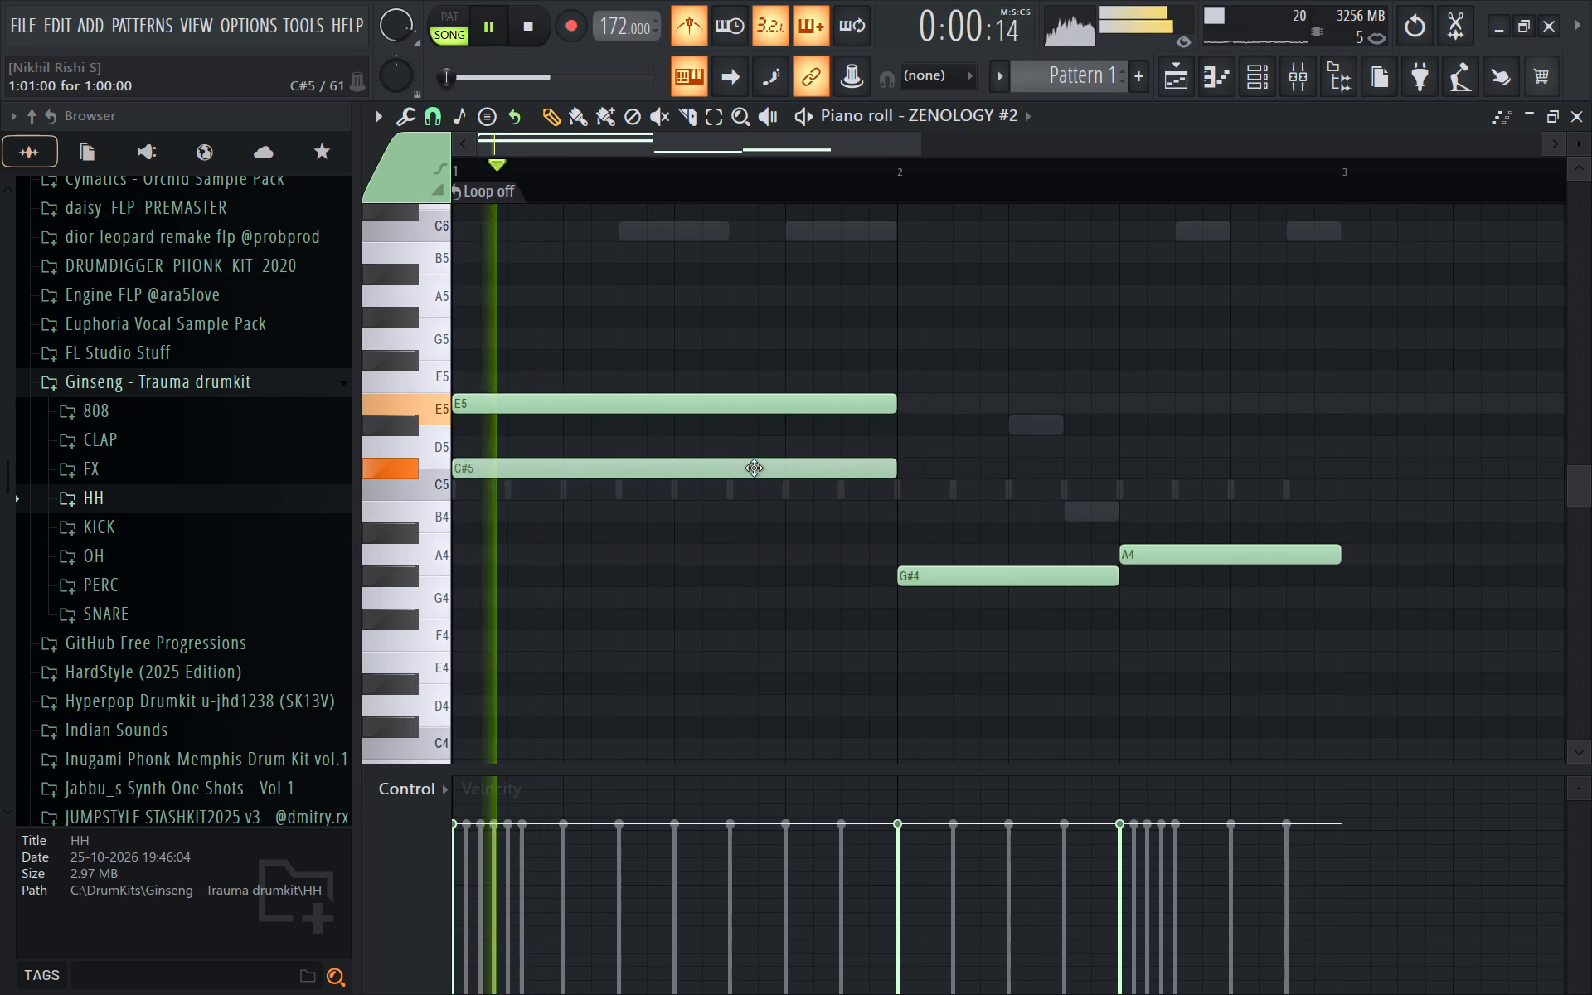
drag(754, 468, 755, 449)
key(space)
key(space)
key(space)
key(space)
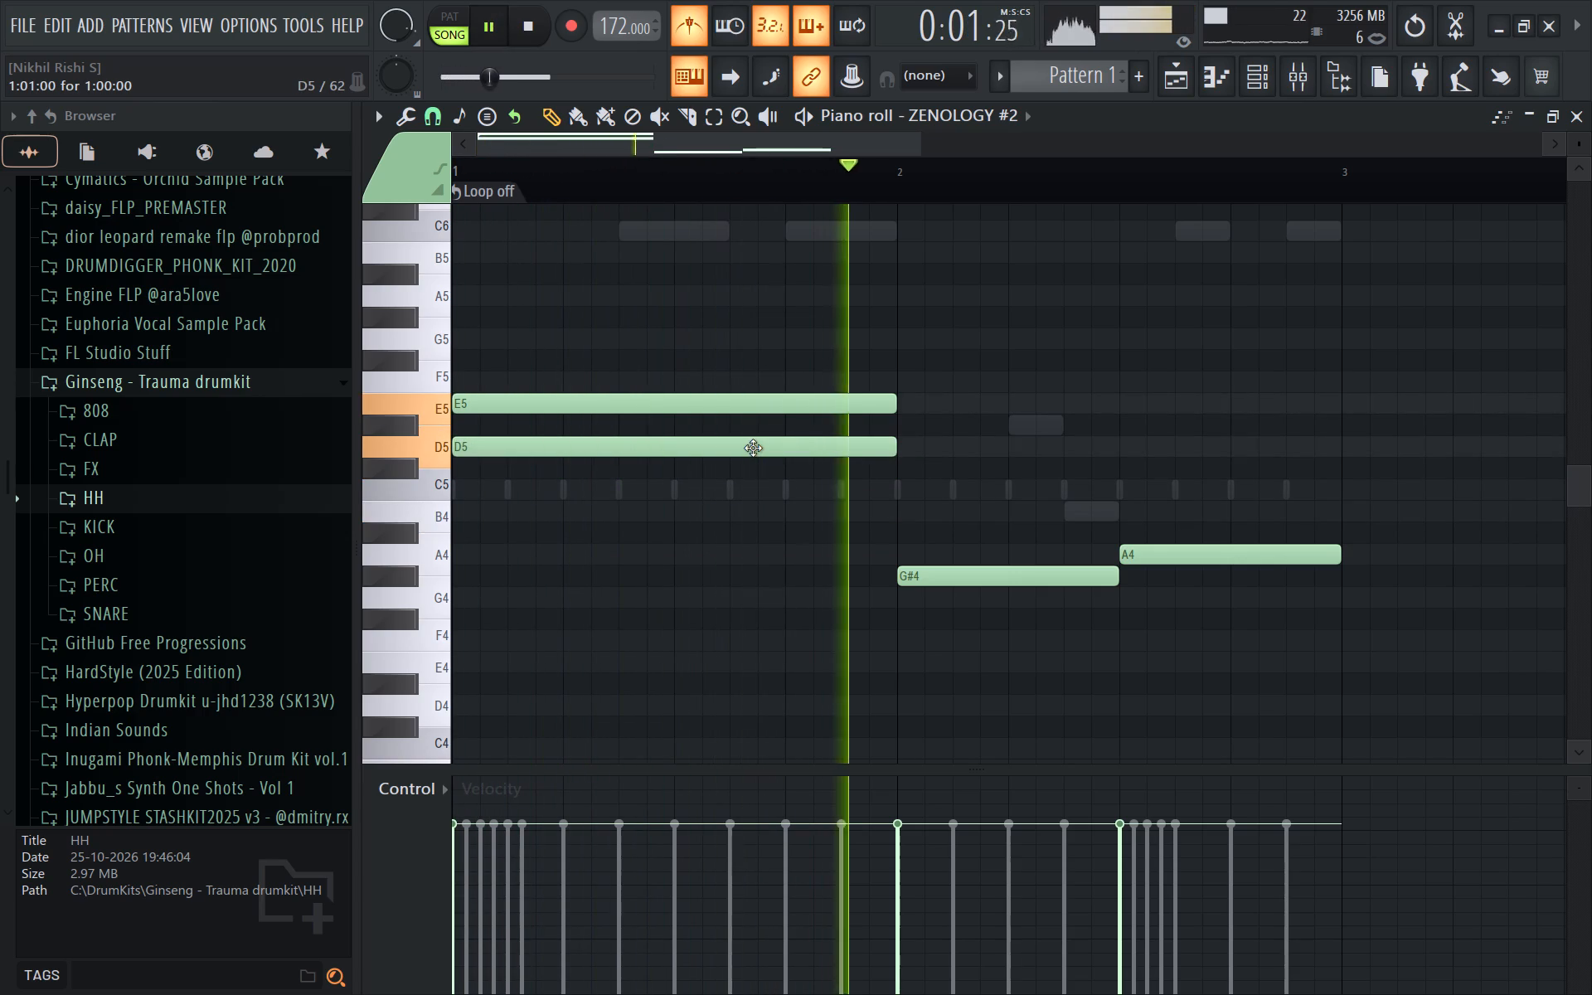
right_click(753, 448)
Double the ZENOLOGY #2 melody an octave lower with a one-bar E4 note and half-bar G#3 and A3 notes.
shift+drag(734, 400, 692, 694)
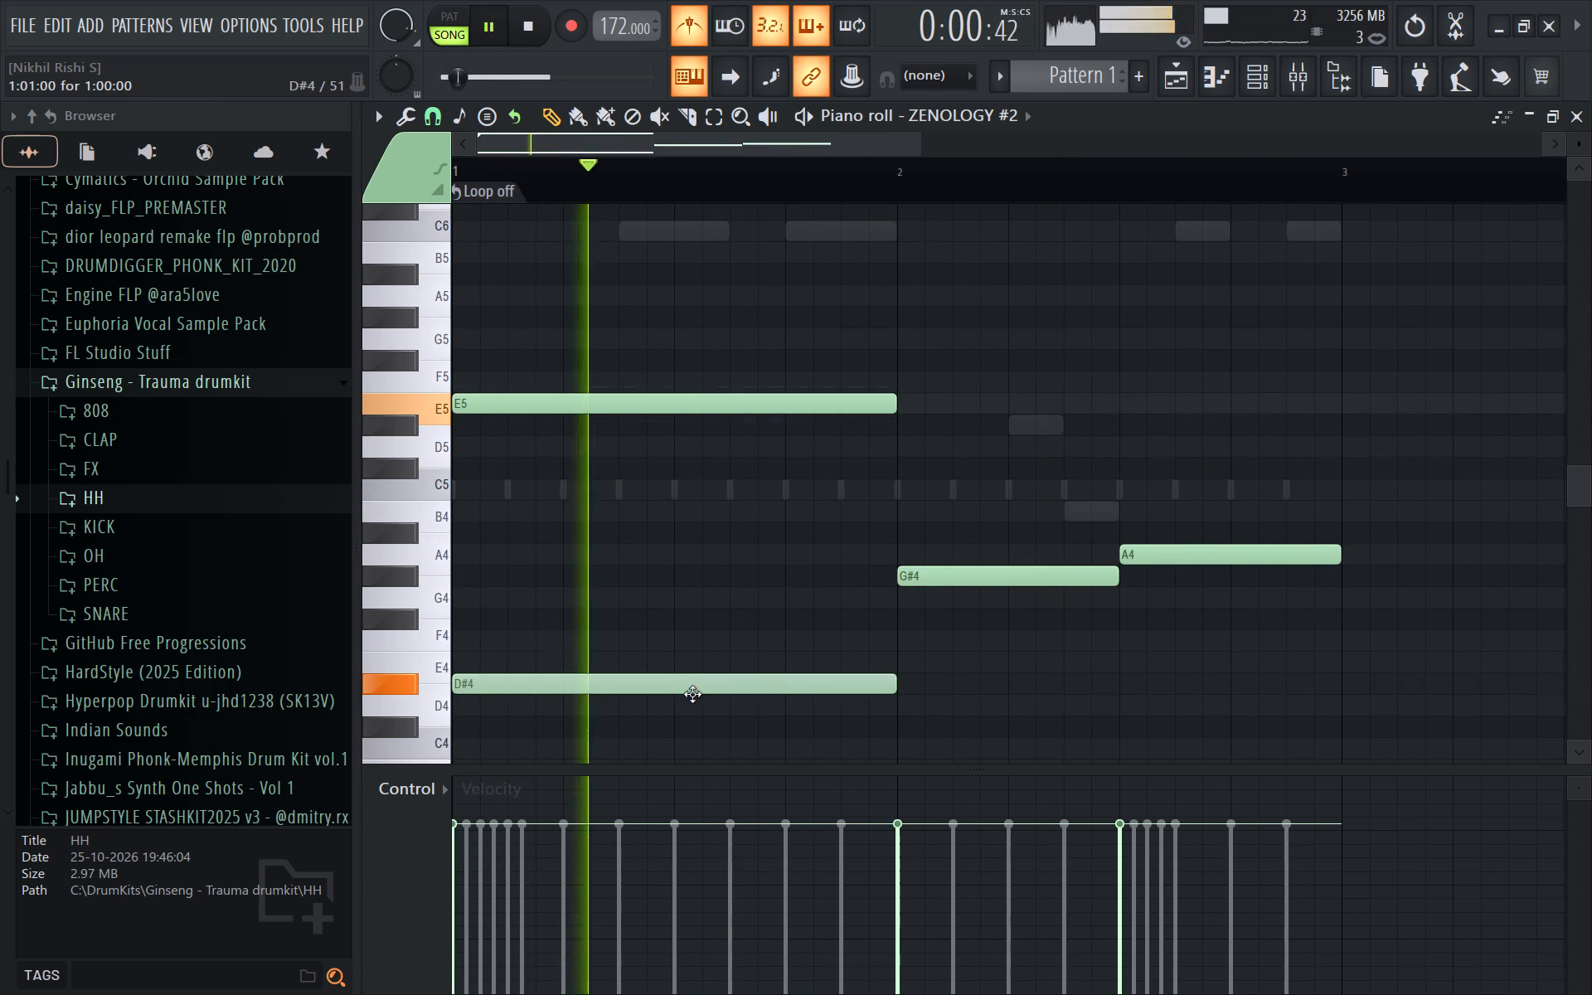
shift+drag(692, 694, 688, 657)
key(space)
key(space)
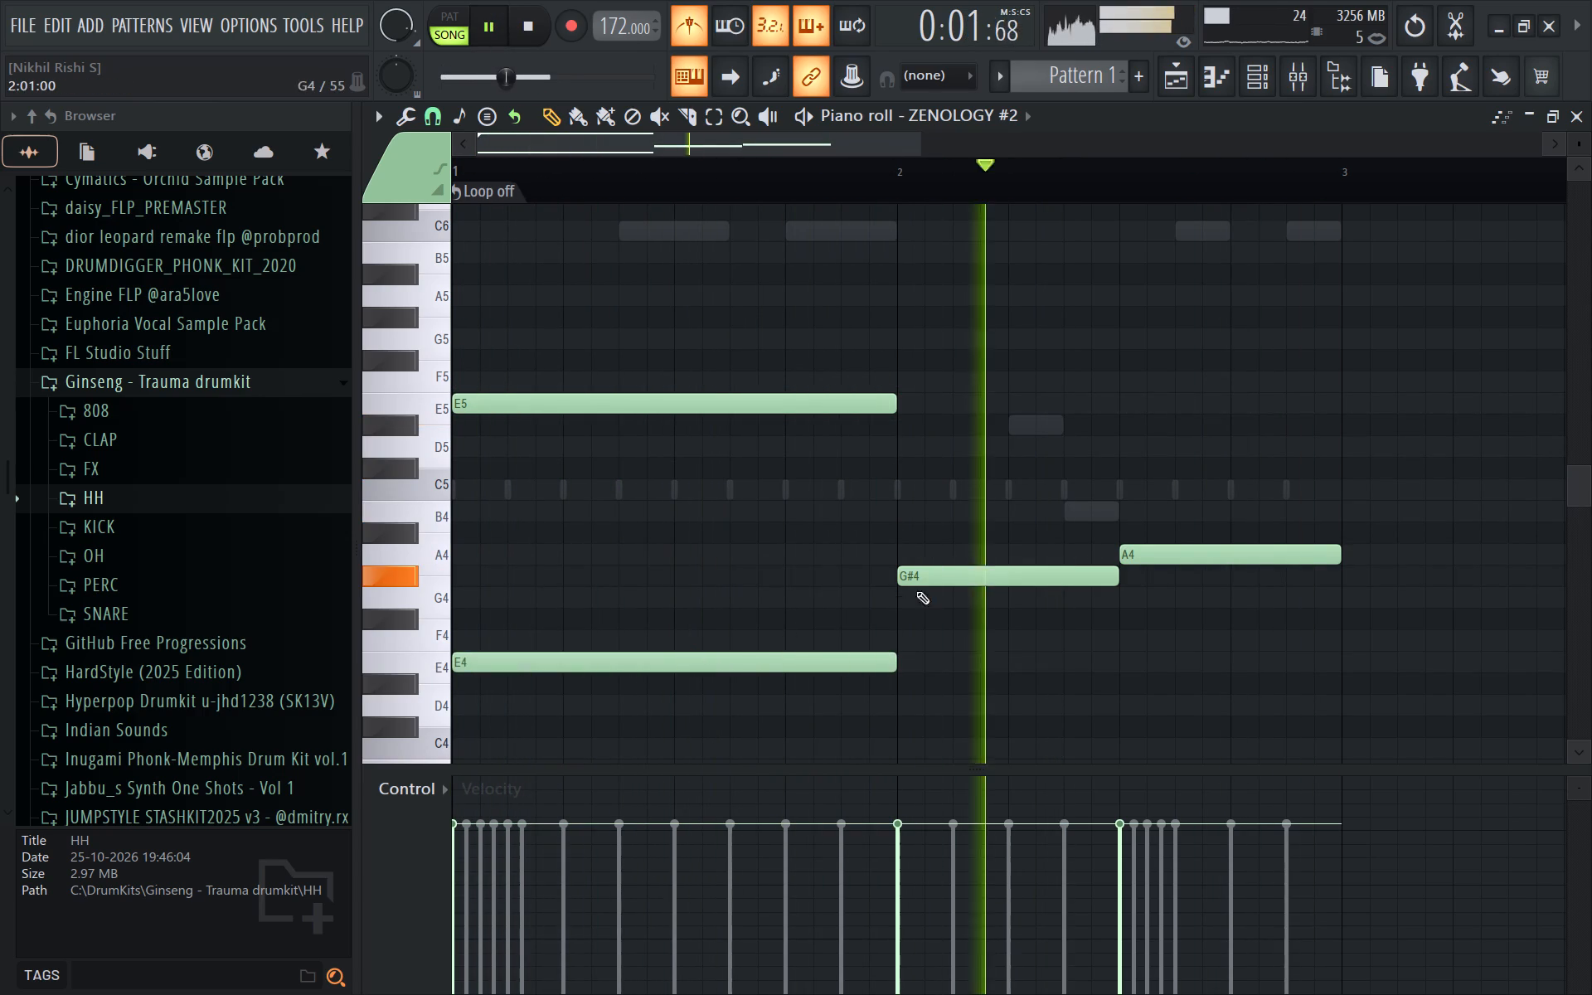
shift+drag(934, 585, 935, 732)
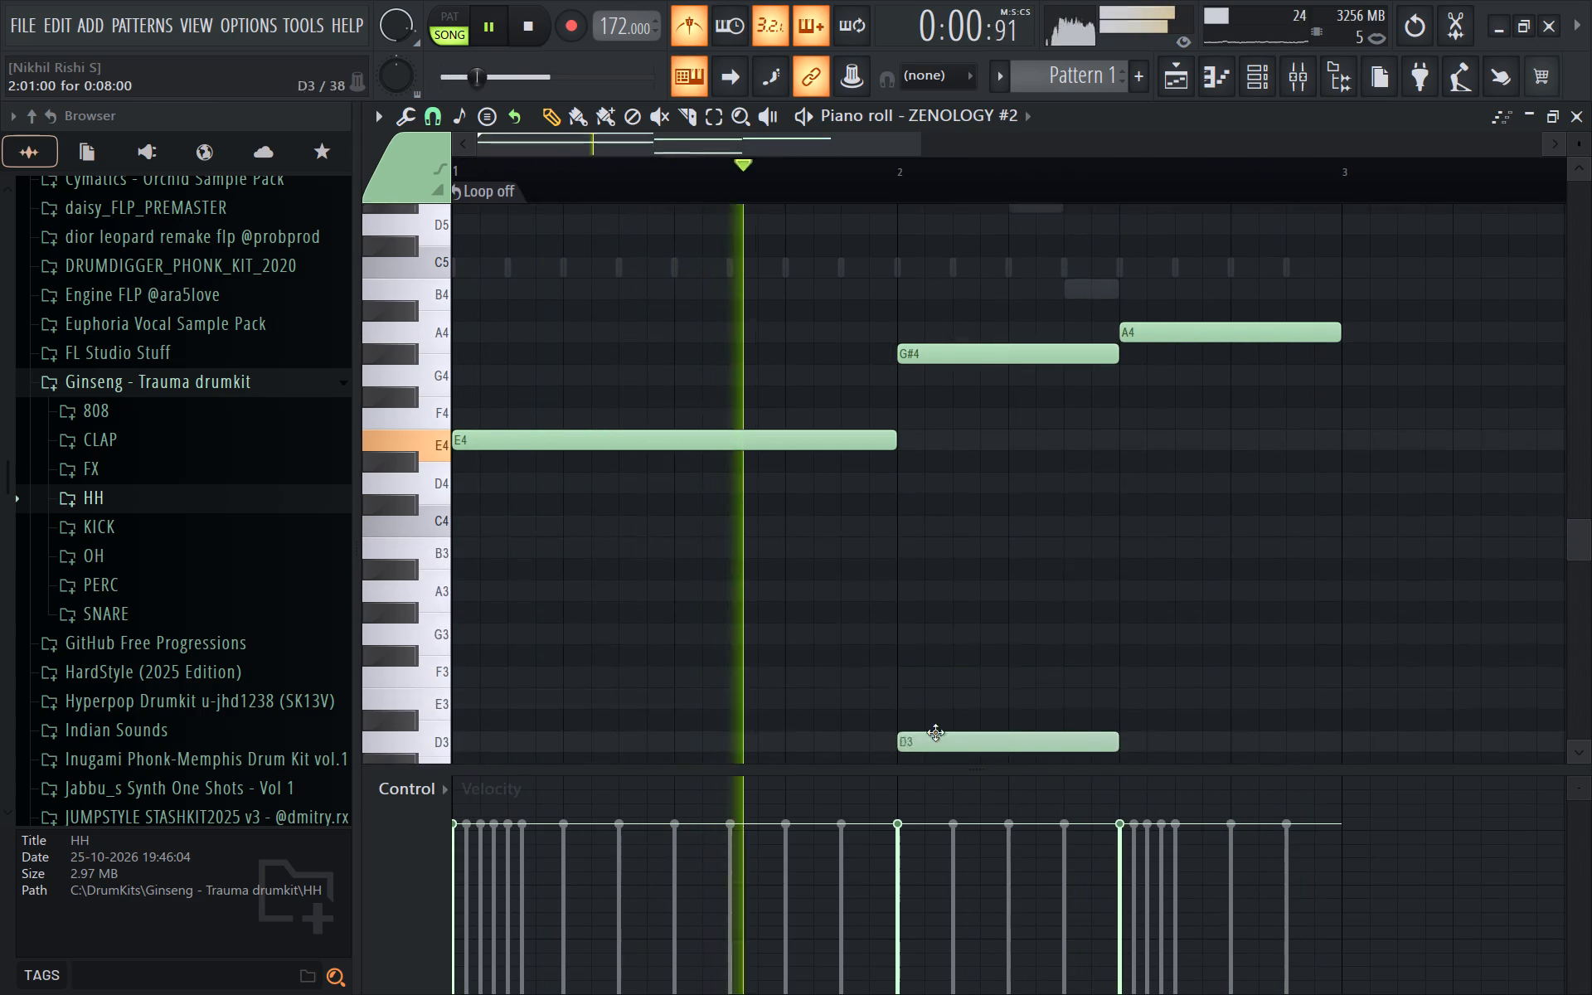
shift+drag(935, 732, 936, 603)
key(space)
key(space)
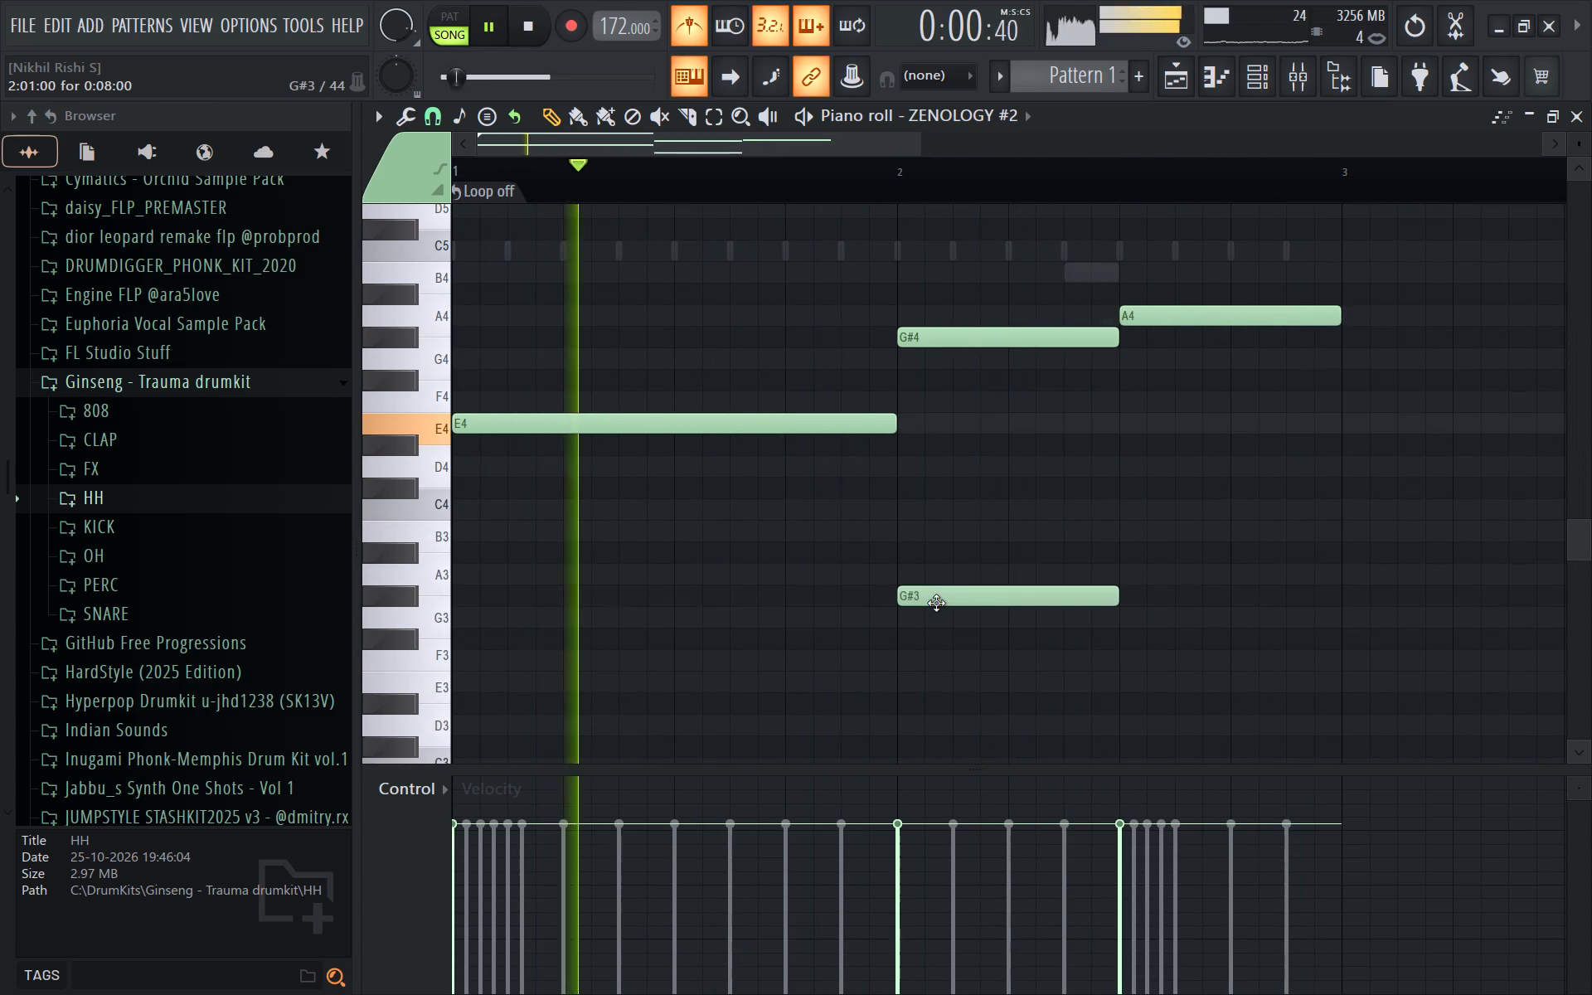
shift+drag(936, 603, 1156, 488)
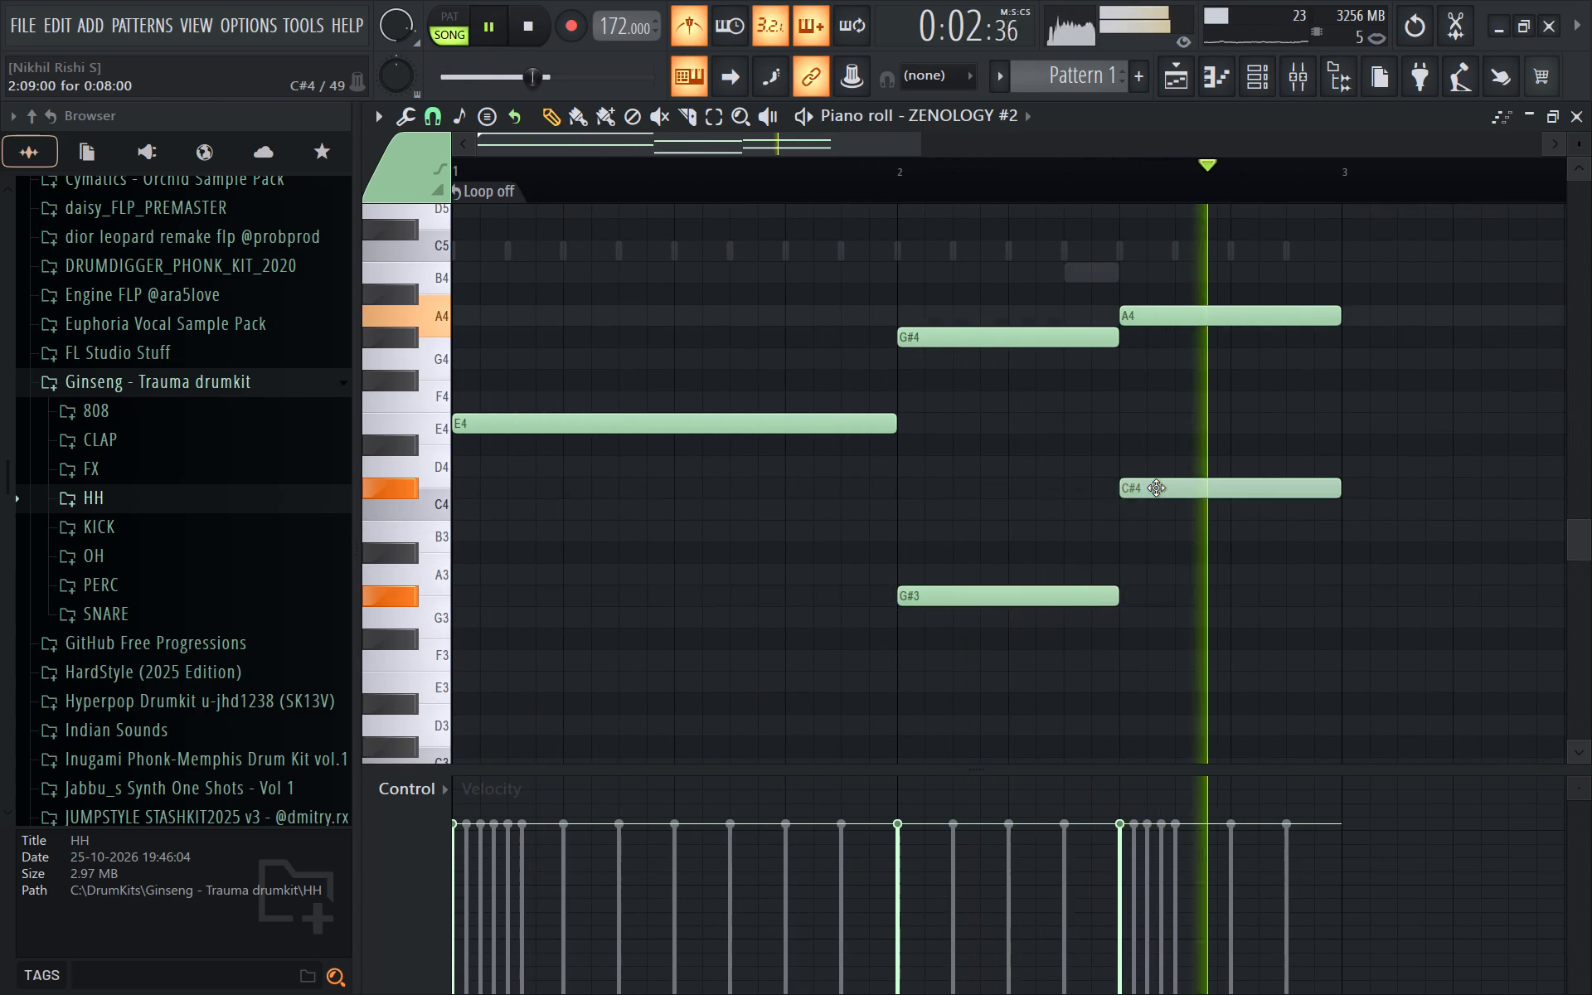
shift+drag(1156, 488, 1156, 581)
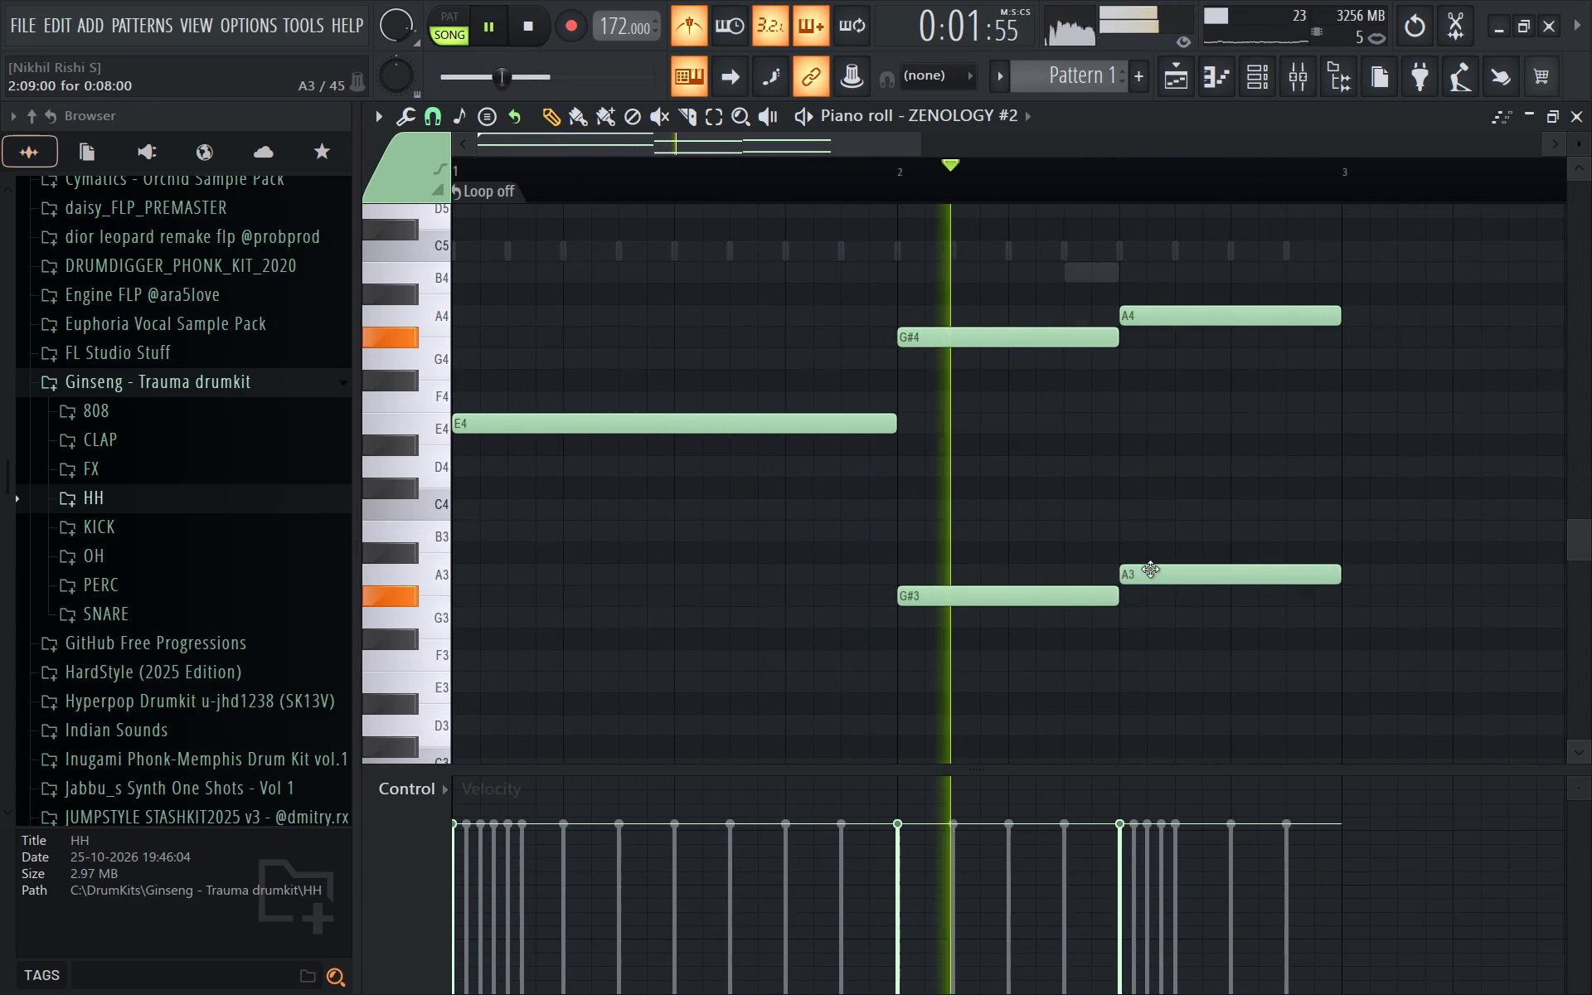
ctrl+scroll(1150, 569, down, 3)
scroll(1167, 482, up, 3)
right_click(1198, 620)
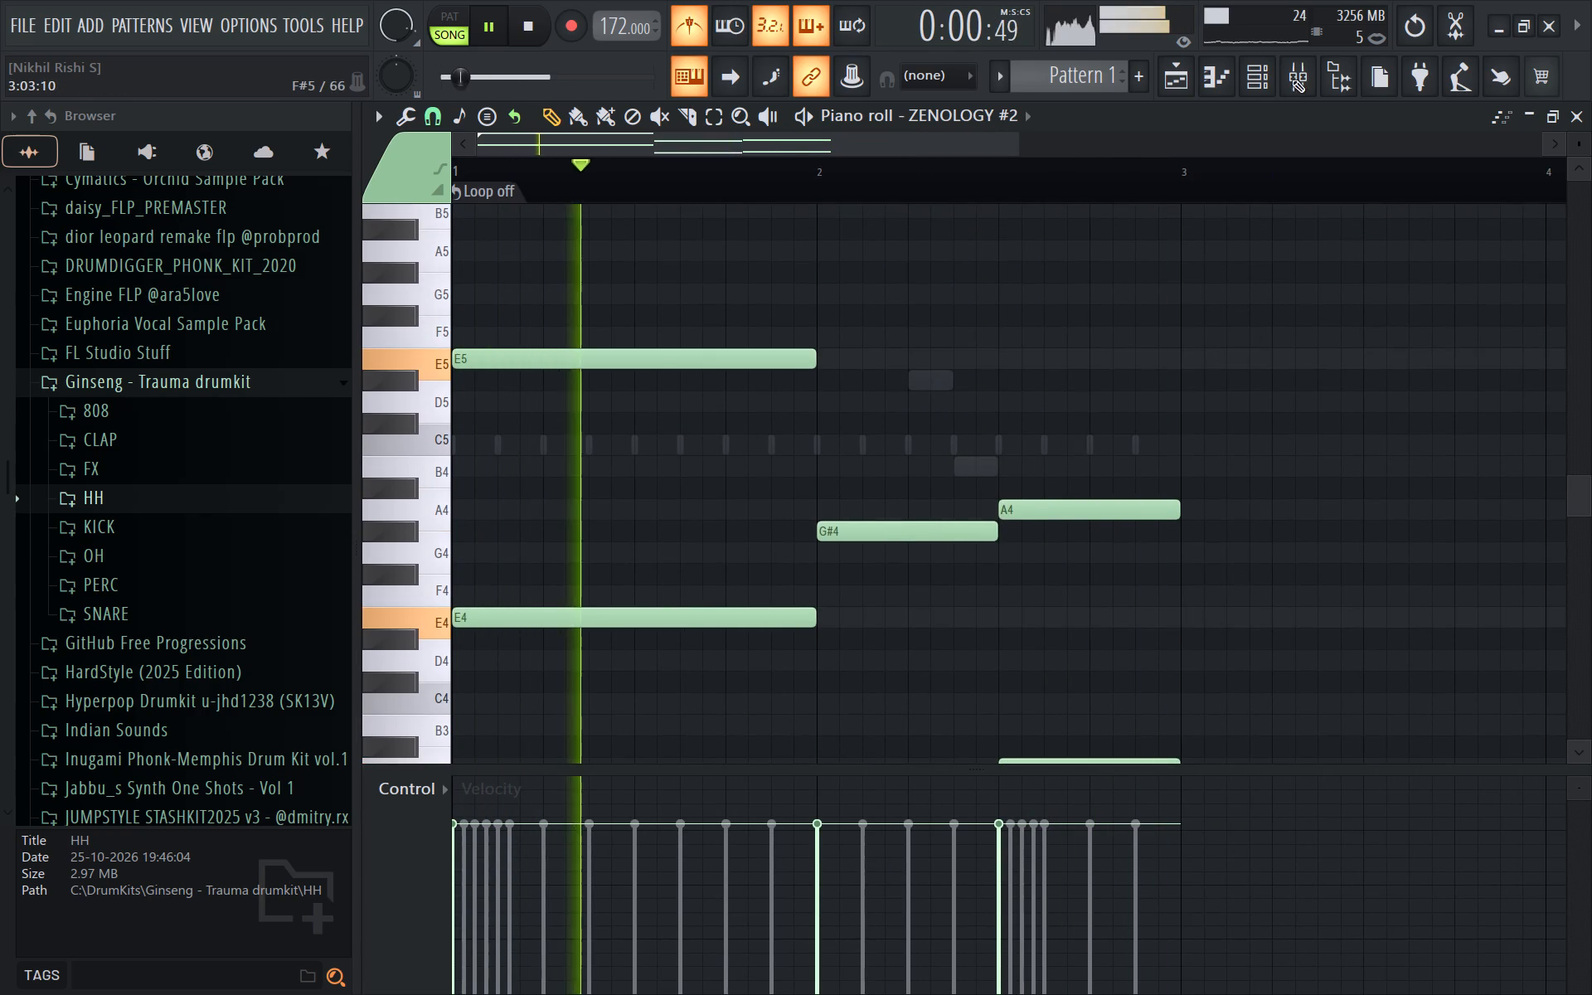
Solo the ZENOLOGY #2 channel to hear the doubled melody alone, and turn all channels back on.
click(1251, 85)
ctrl+click(740, 298)
ctrl+click(751, 298)
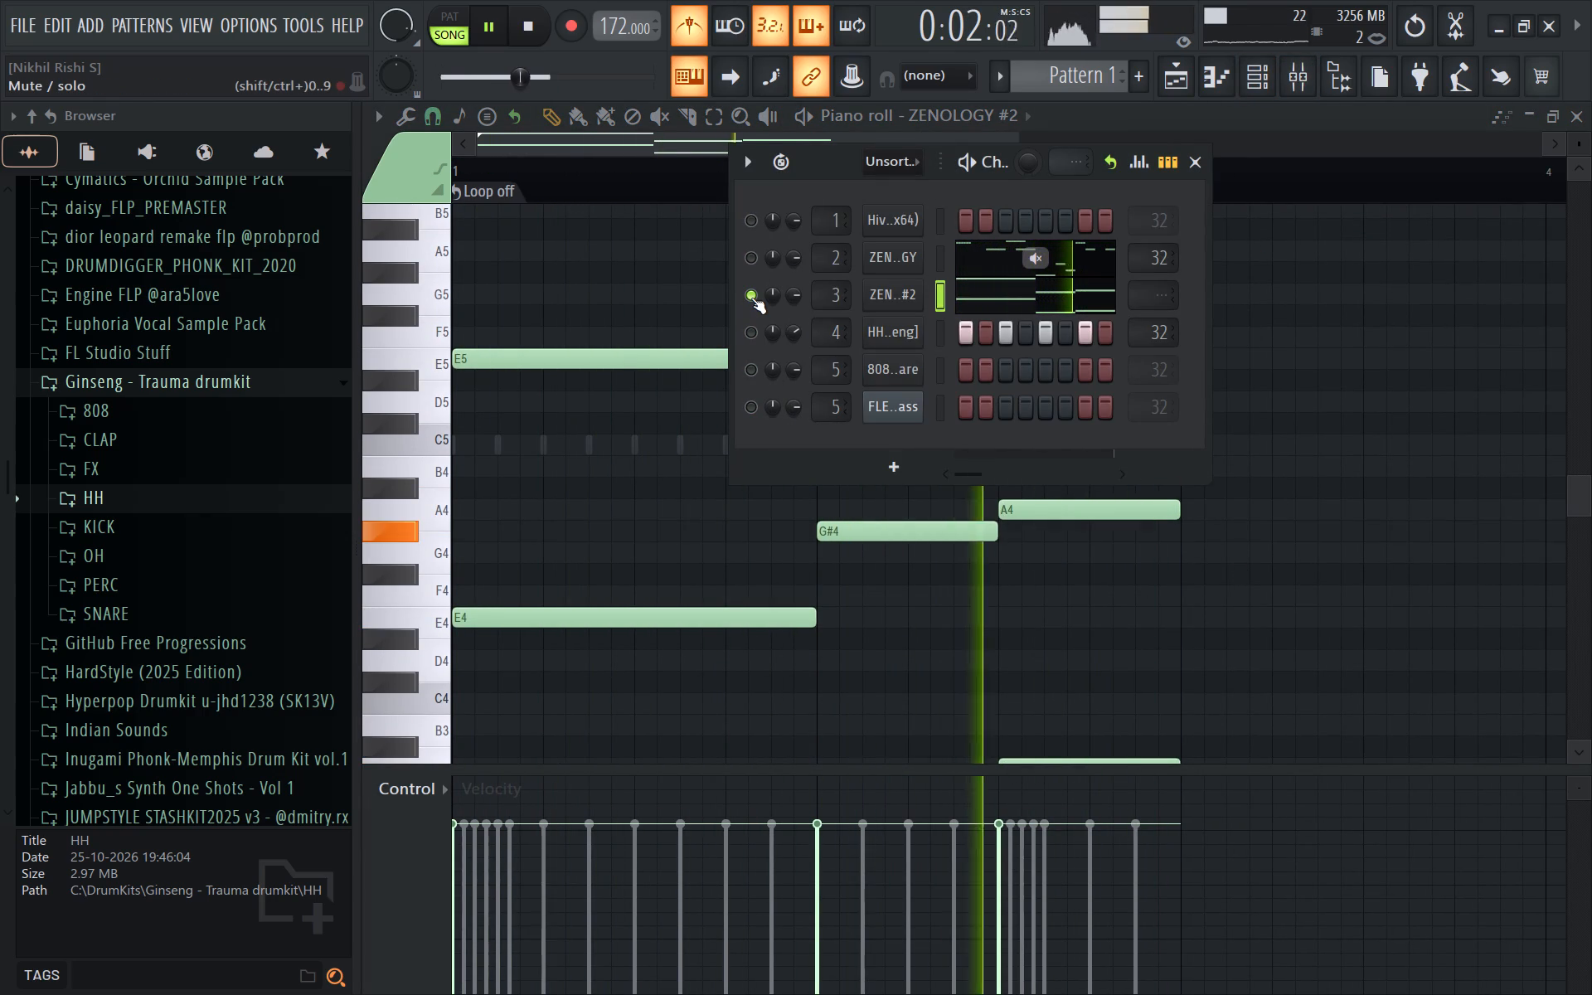
ctrl+click(751, 298)
Clone the ZENOLOGY #2 channel and bring up the clone's preset browser in full view.
right_click(881, 286)
click(1008, 548)
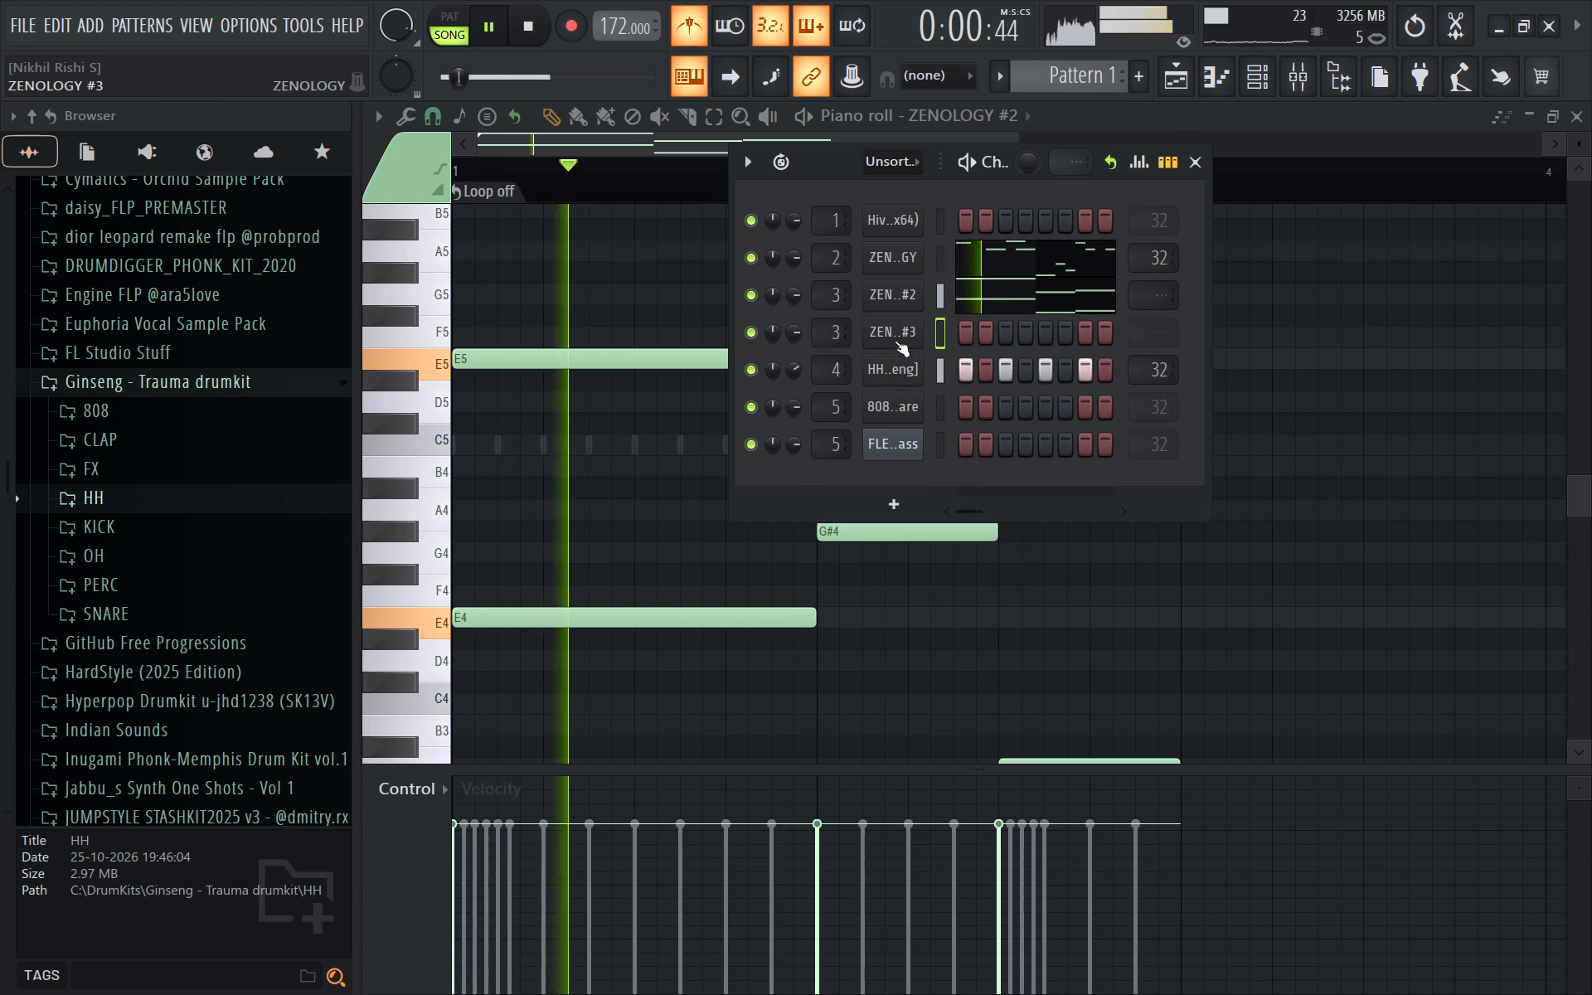
click(895, 328)
click(657, 221)
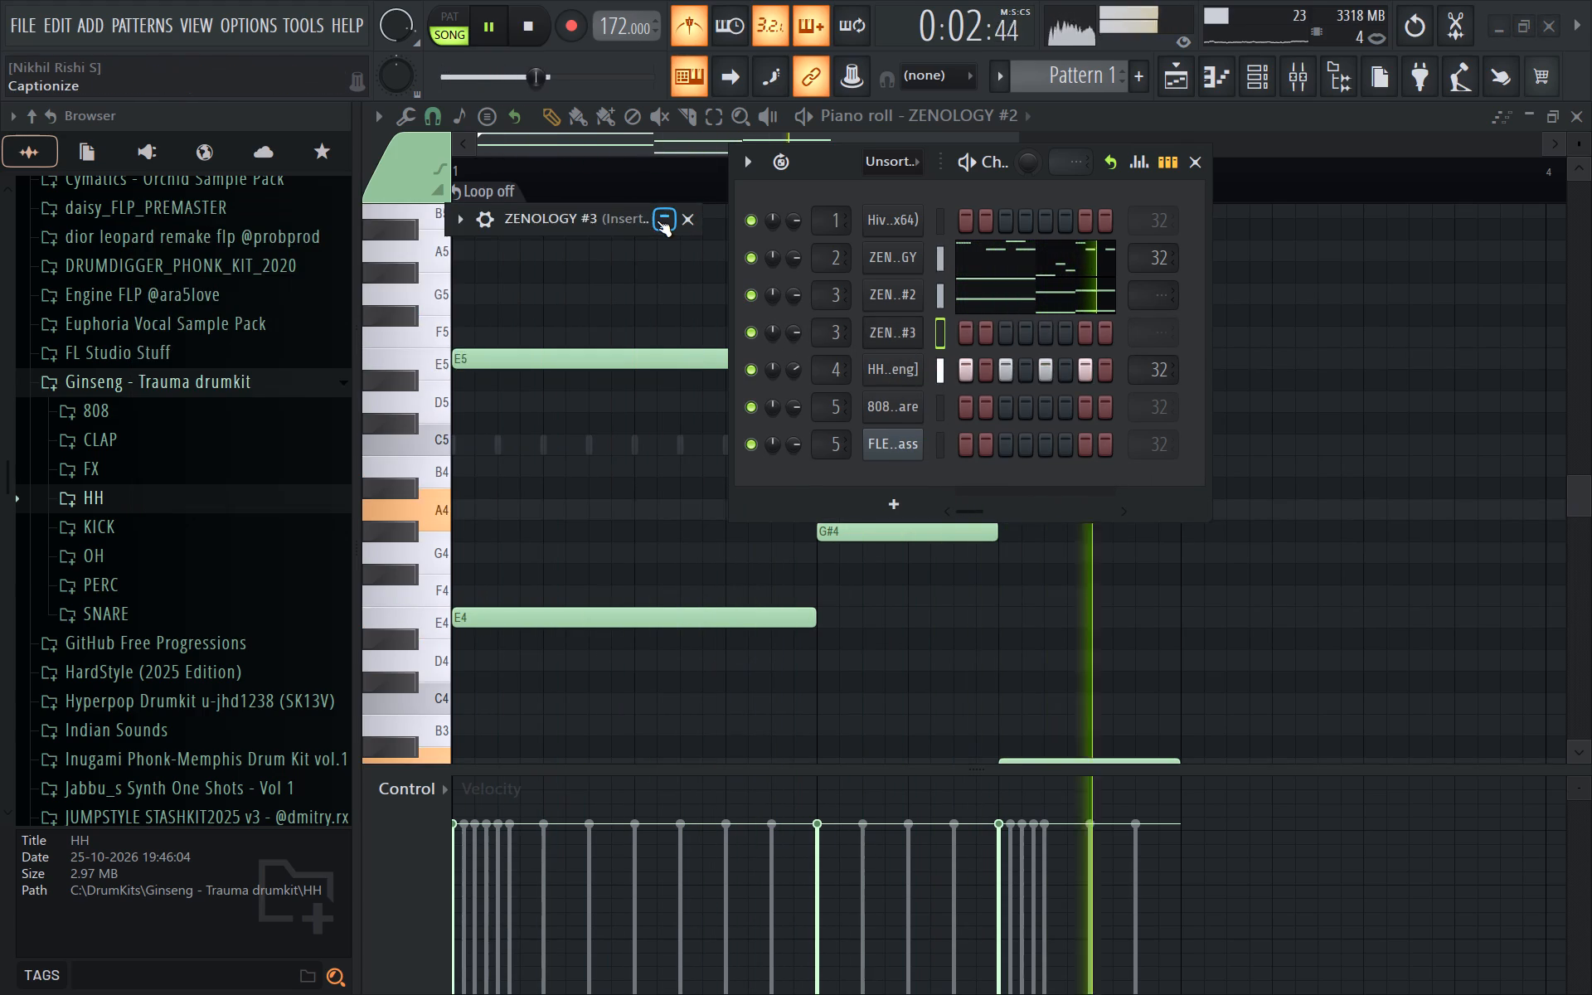
click(657, 221)
drag(420, 242, 506, 242)
click(311, 265)
drag(350, 209, 483, 206)
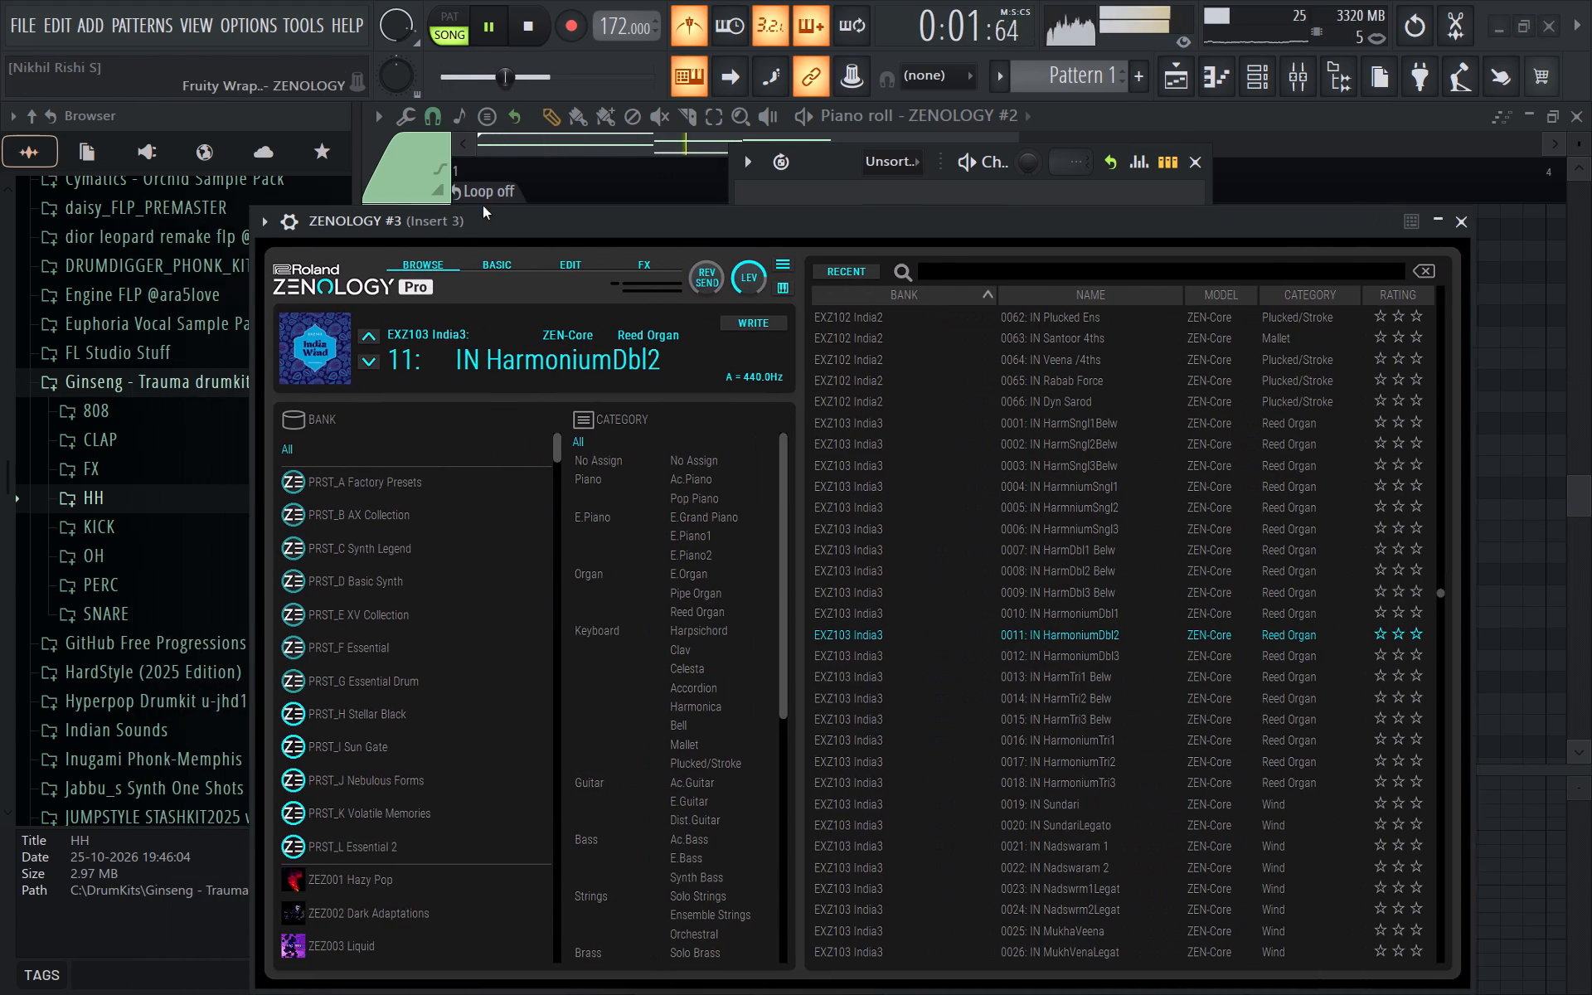
drag(483, 206, 491, 203)
Audition EXZ103 India3 reed organ and wind presets, from IN HarmTri2 Belw through IN Tutti 2, by playing short phrases.
scroll(741, 721, down, 5)
click(973, 694)
scroll(973, 694, down, 6)
key(space)
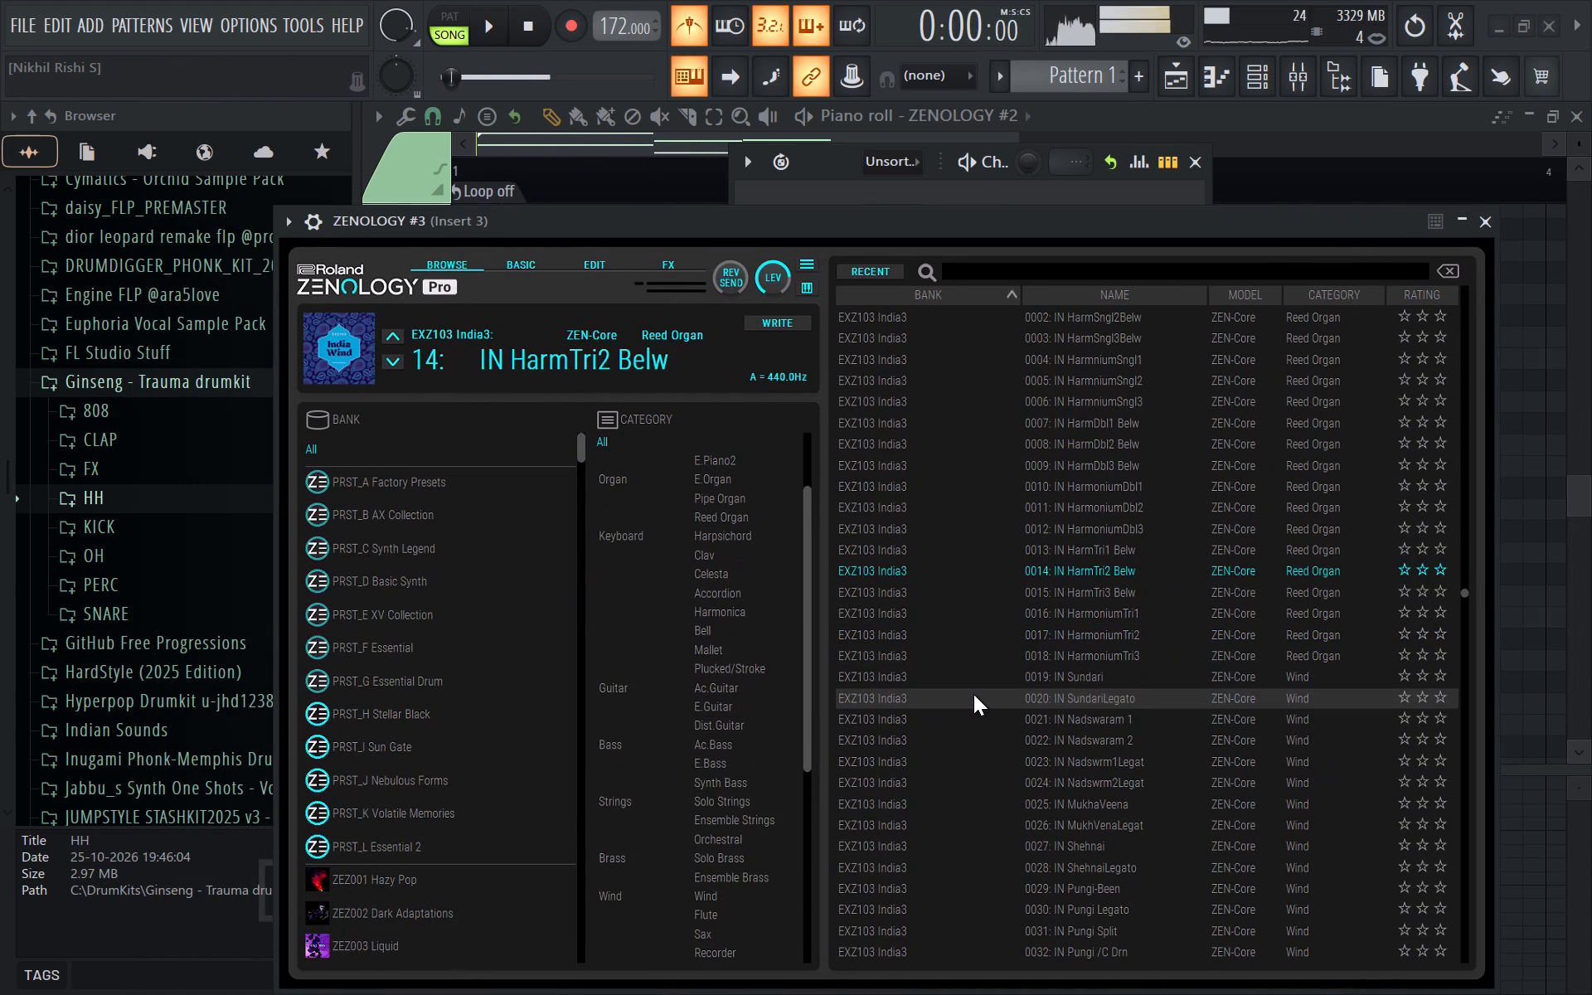
text(twe)
click(1061, 832)
key(y)
scroll(1061, 832, down, 4)
text(ywe)
scroll(1065, 835, down, 4)
click(1065, 835)
text(wey)
scroll(1065, 835, down, 5)
click(1065, 835)
text(ywe)
scroll(1065, 835, down, 5)
click(1065, 835)
text(wey)
scroll(1065, 835, down, 5)
click(1065, 835)
text(yew)
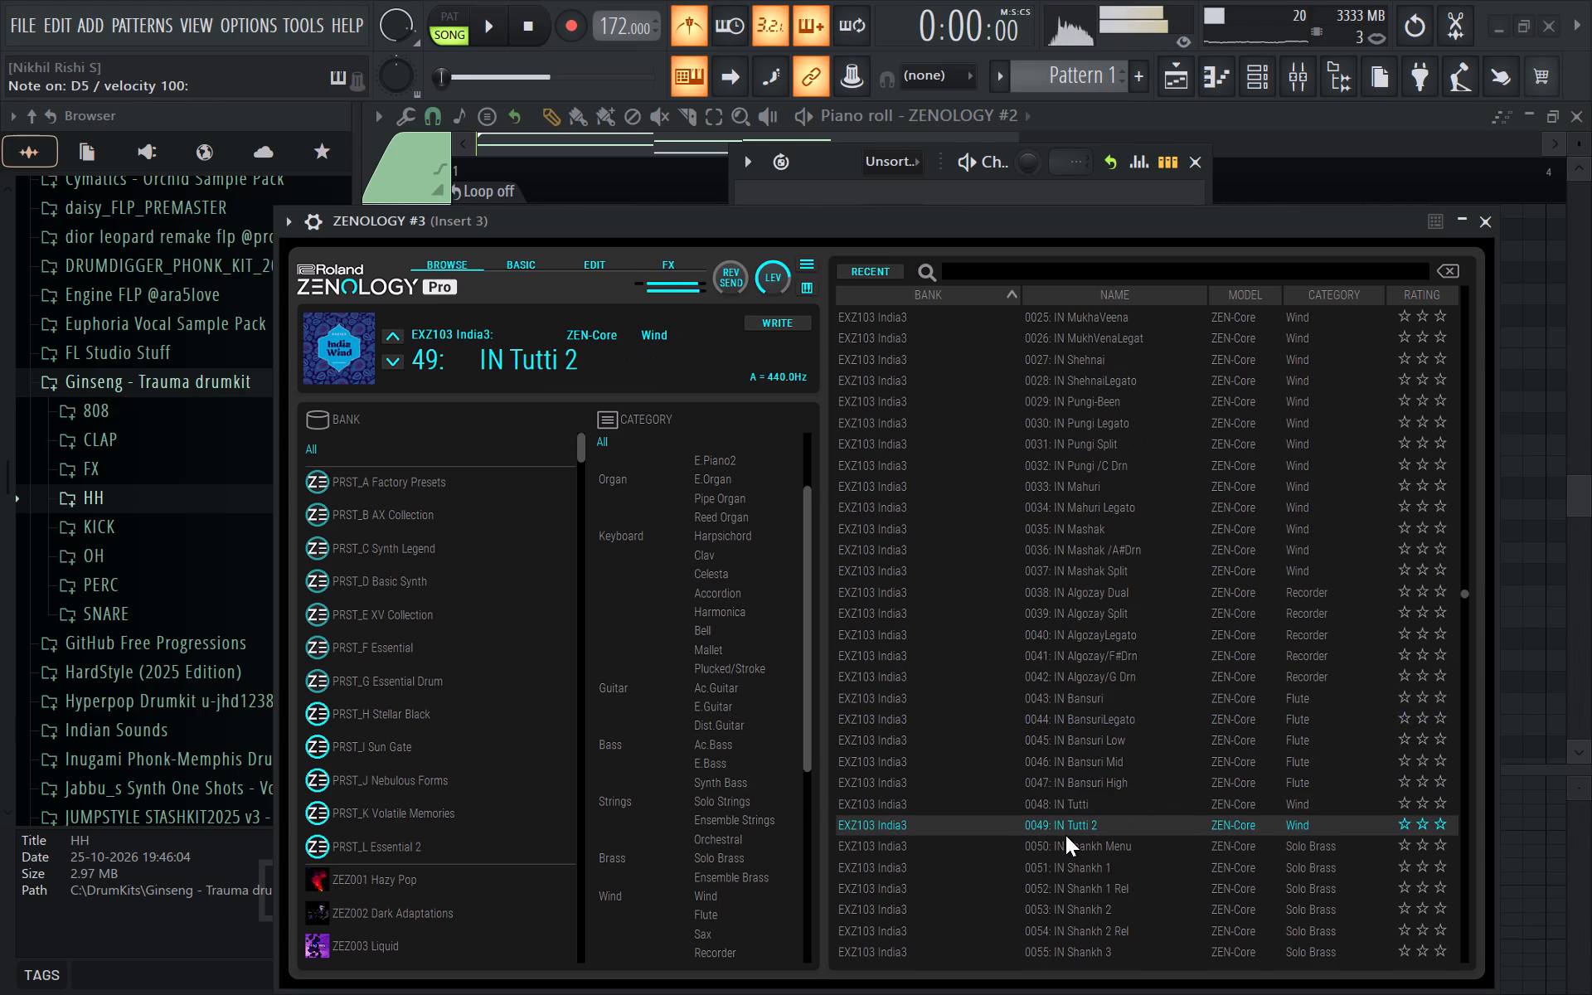
Audition the EXZ103 India3 solo brass and solo string presets, including IN Dirluba Vib and IN Ravanhatha.
click(1070, 883)
text(ywe)
scroll(1070, 883, down, 10)
click(1070, 883)
text(yew)
scroll(1070, 883, down, 5)
click(1070, 883)
text(wye)
scroll(1070, 883, down, 5)
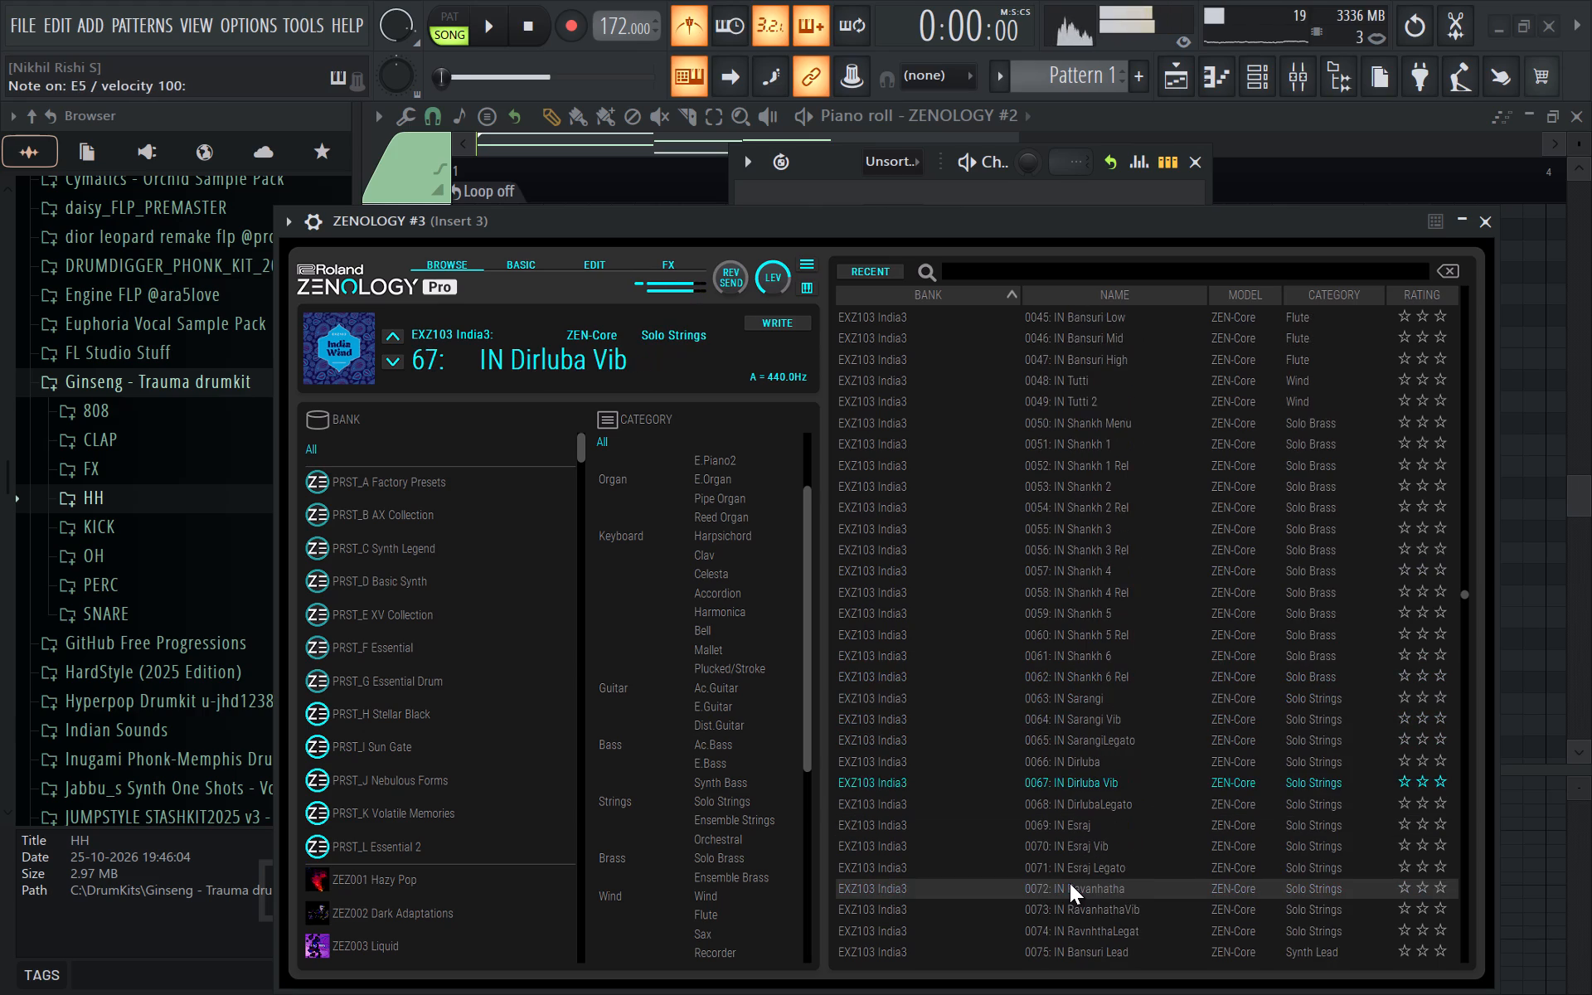
click(1070, 883)
text(wey)
scroll(1070, 883, down, 11)
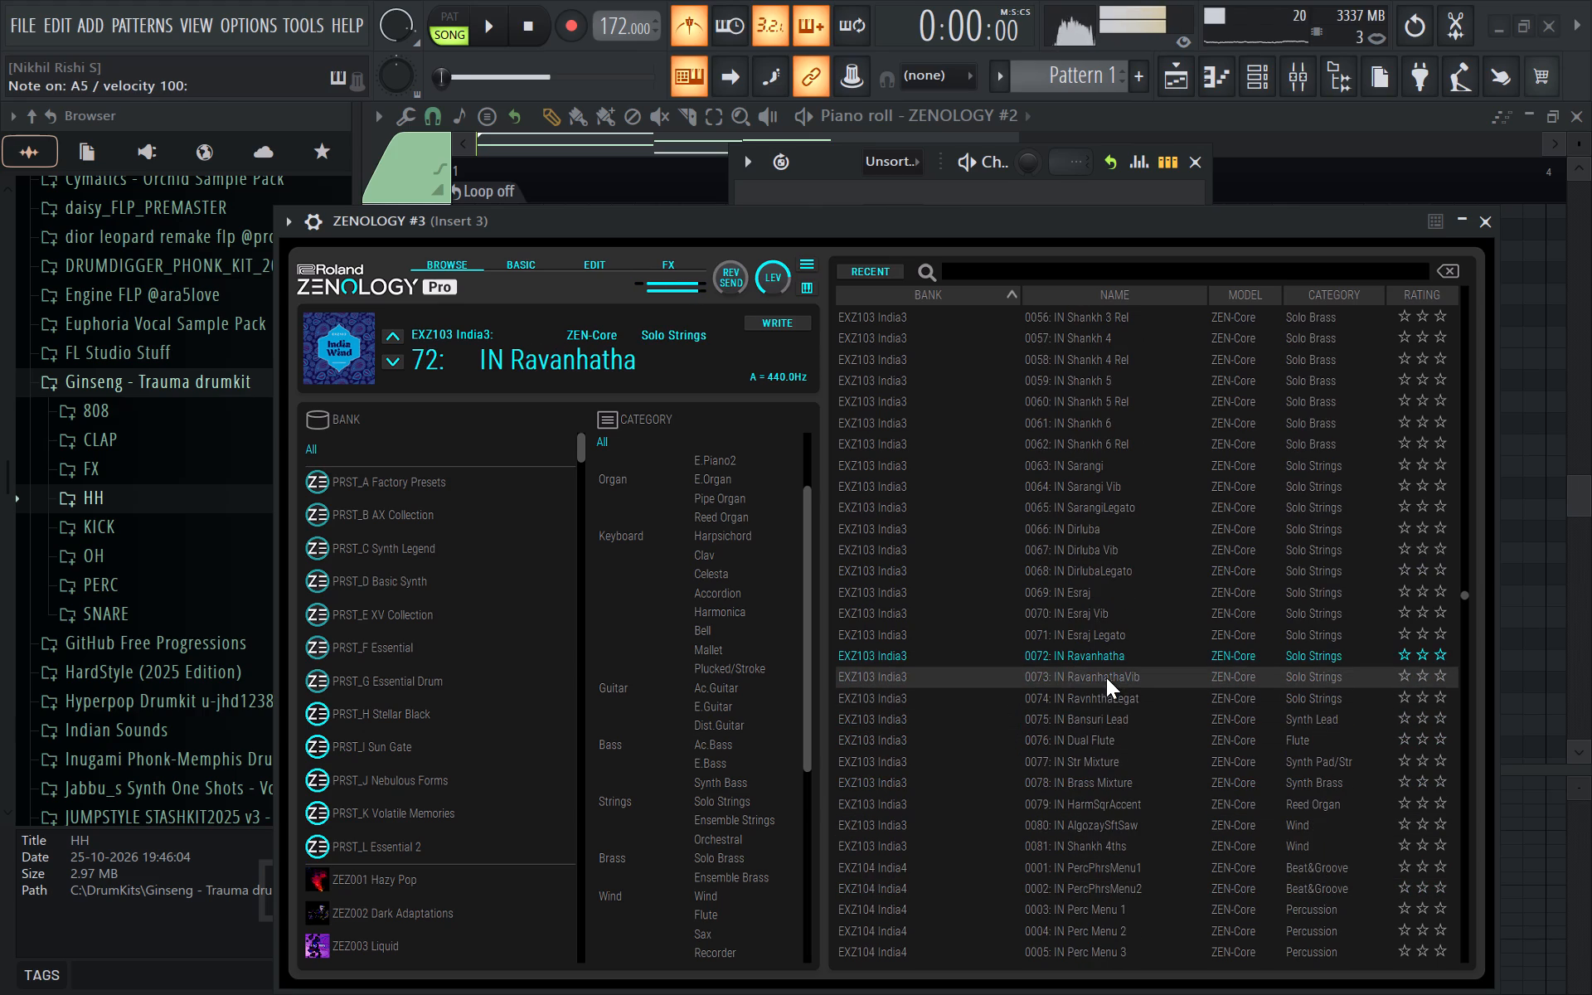
Audition the EXZ103 India3 presets IN RavanhathaVib, IN Dual Flute, IN Str Mixture and IN AlgozaySftSaw with short phrases.
click(1106, 677)
text(yew)
click(1135, 736)
text(ywe)
click(1157, 767)
text(wey)
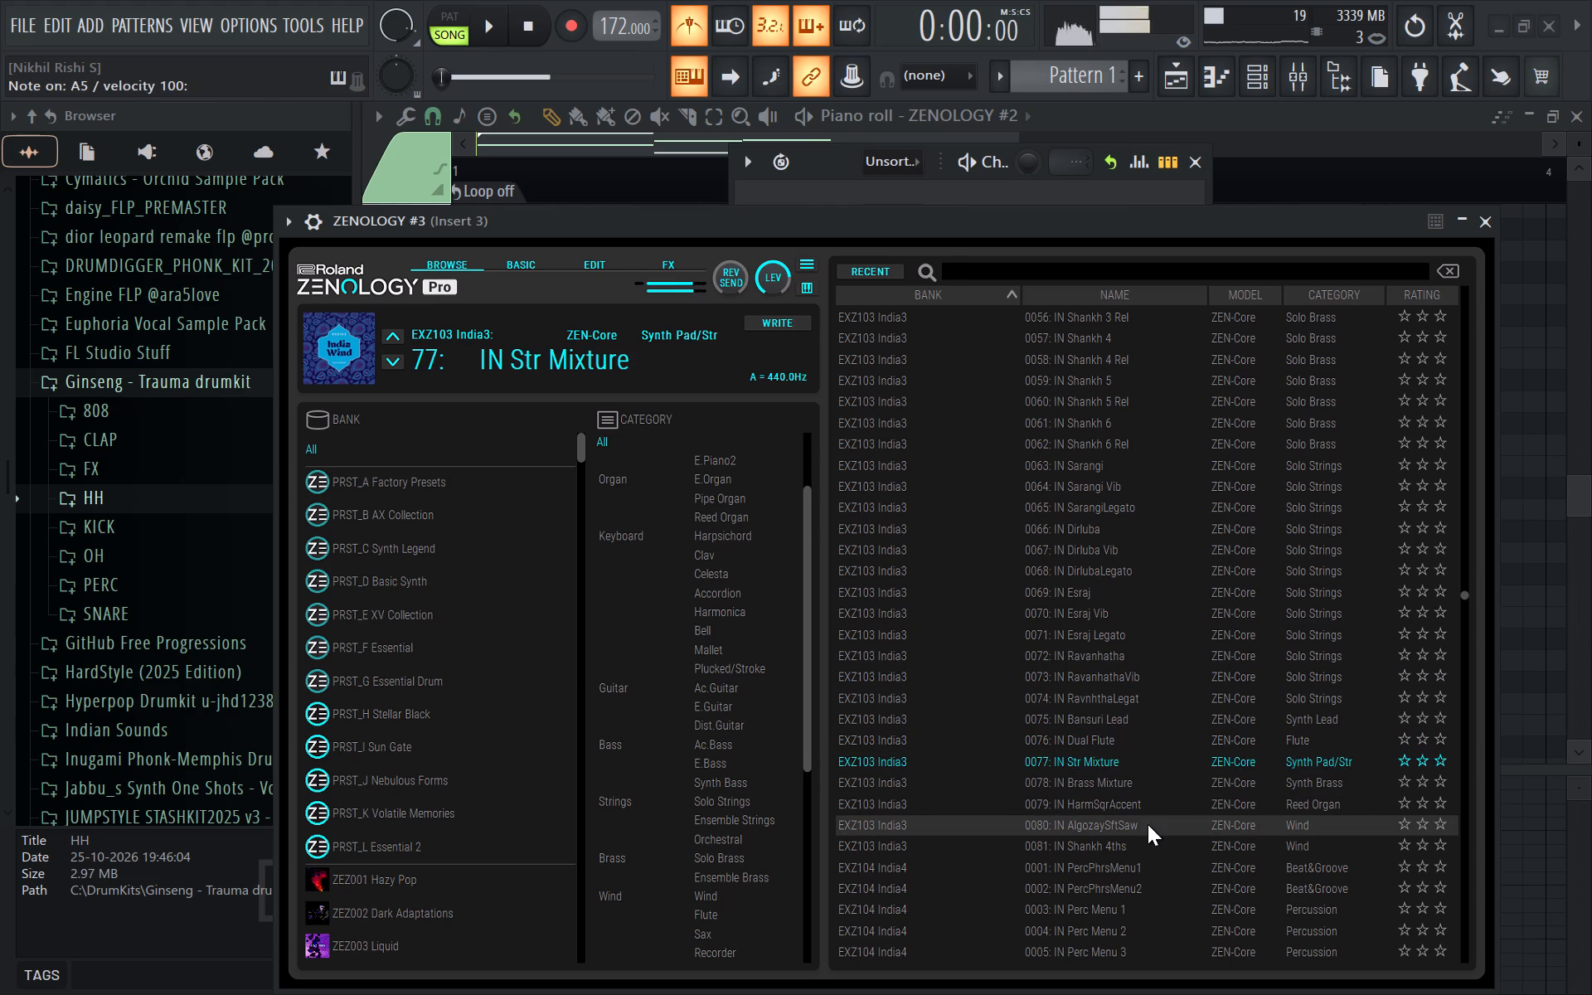
click(1148, 824)
text(wey)
Audition the EXZ104 India4 presets IN PercPhrsMenu1 and IN Perc Menu 2 with short phrases and a sustained note.
click(1141, 878)
key(y)
key(w)
key(w)
key(w)
scroll(1138, 875, down, 3)
text(wey)
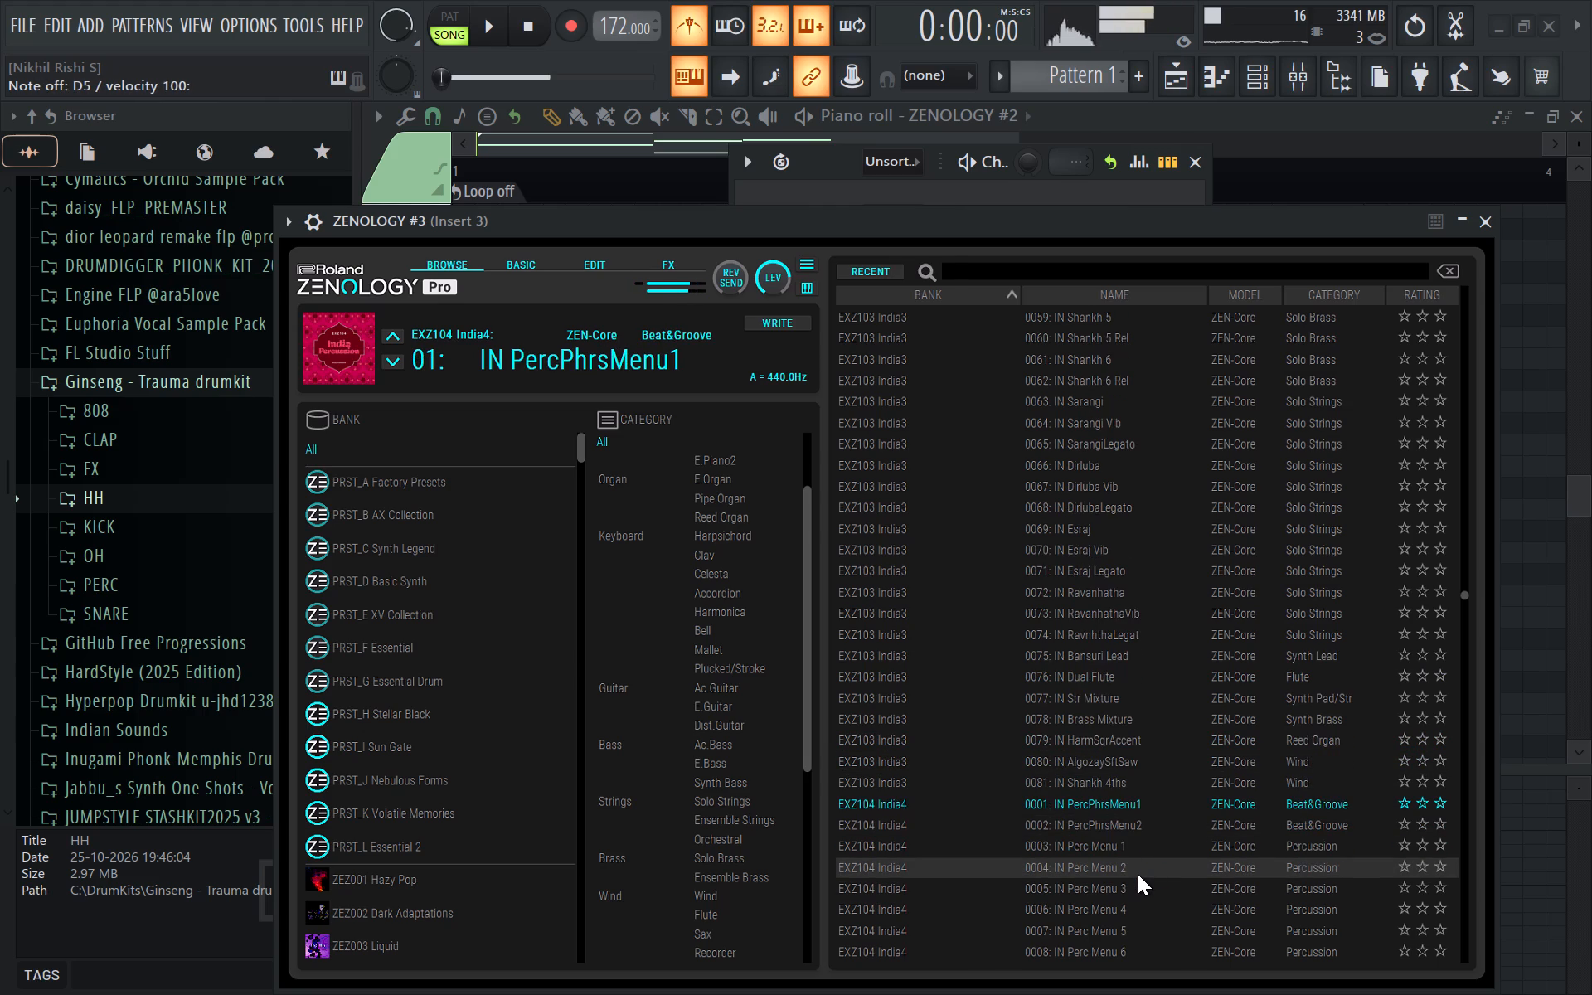
click(1137, 872)
text(wy)
scroll(1137, 872, down, 20)
scroll(1137, 872, down, 5)
key(y)
key(r)
key(r)
key(r)
key(r)
key(r)
key(r)
key(r)
key(r)
key(r)
key(r)
key(r)
key(r)
key(r)
key(r)
key(r)
key(r)
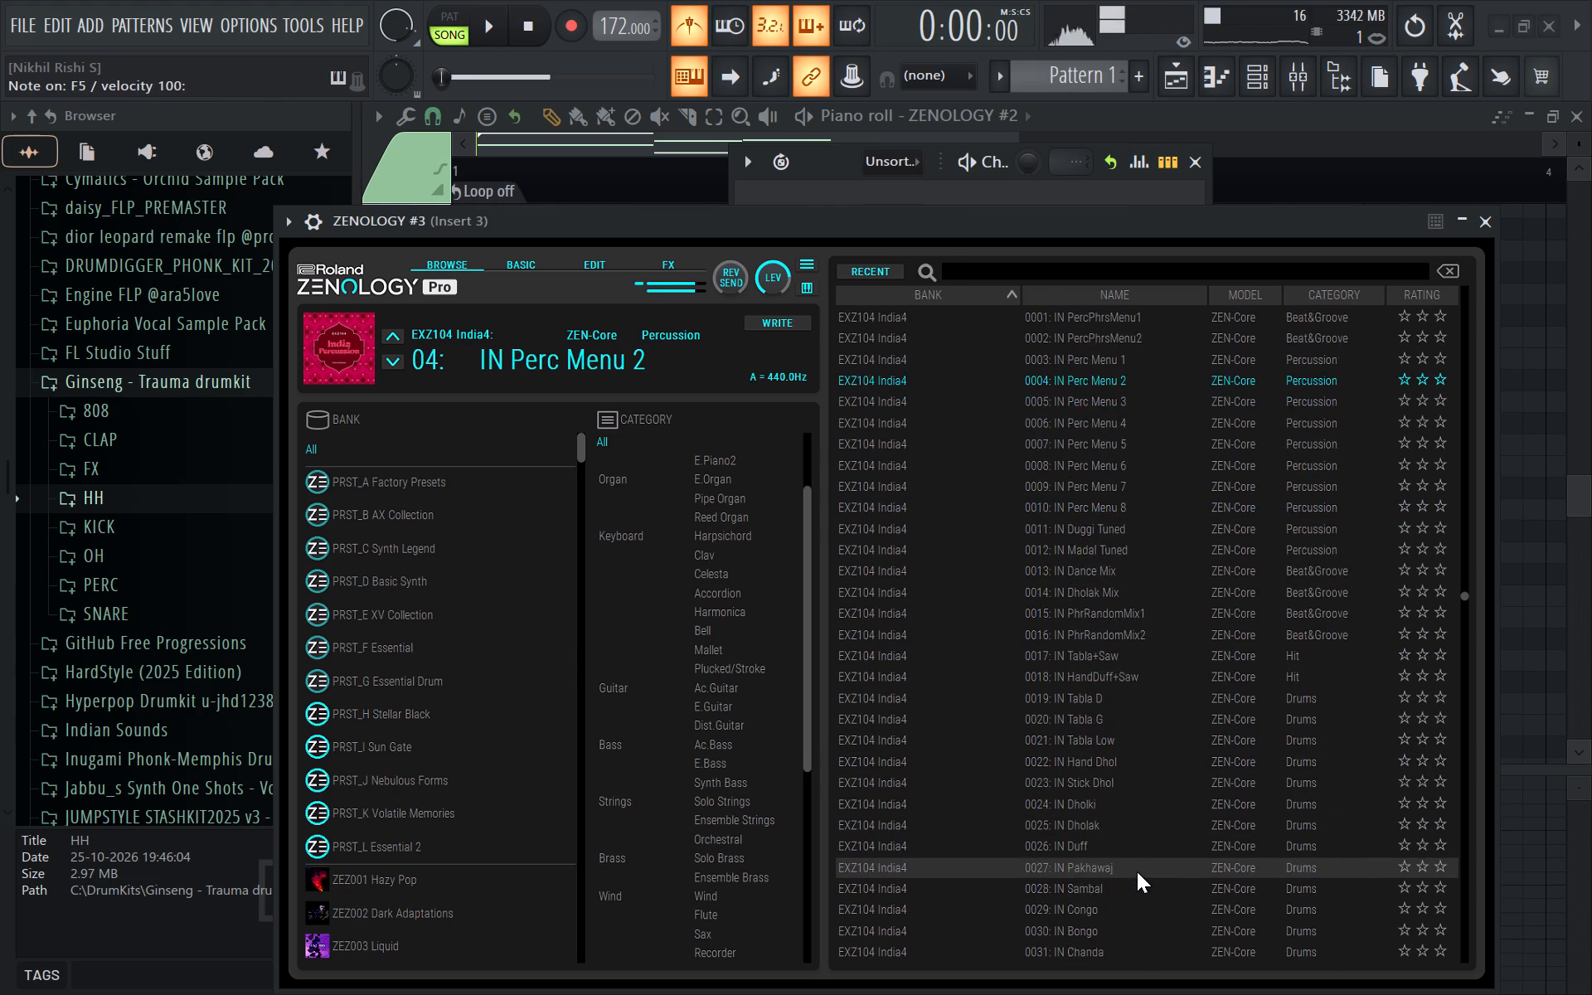
Look through the remaining EXZ104 India4 presets and on into EXZ105 Europe1 while playing phrases with IN Perc Menu 2.
scroll(1137, 871, down, 20)
scroll(1137, 871, down, 20)
scroll(1137, 871, down, 5)
text(ywr)
key(w)
key(y)
key(r)
key(r)
key(r)
key(r)
key(r)
key(r)
key(r)
key(r)
key(r)
key(r)
key(r)
key(r)
key(r)
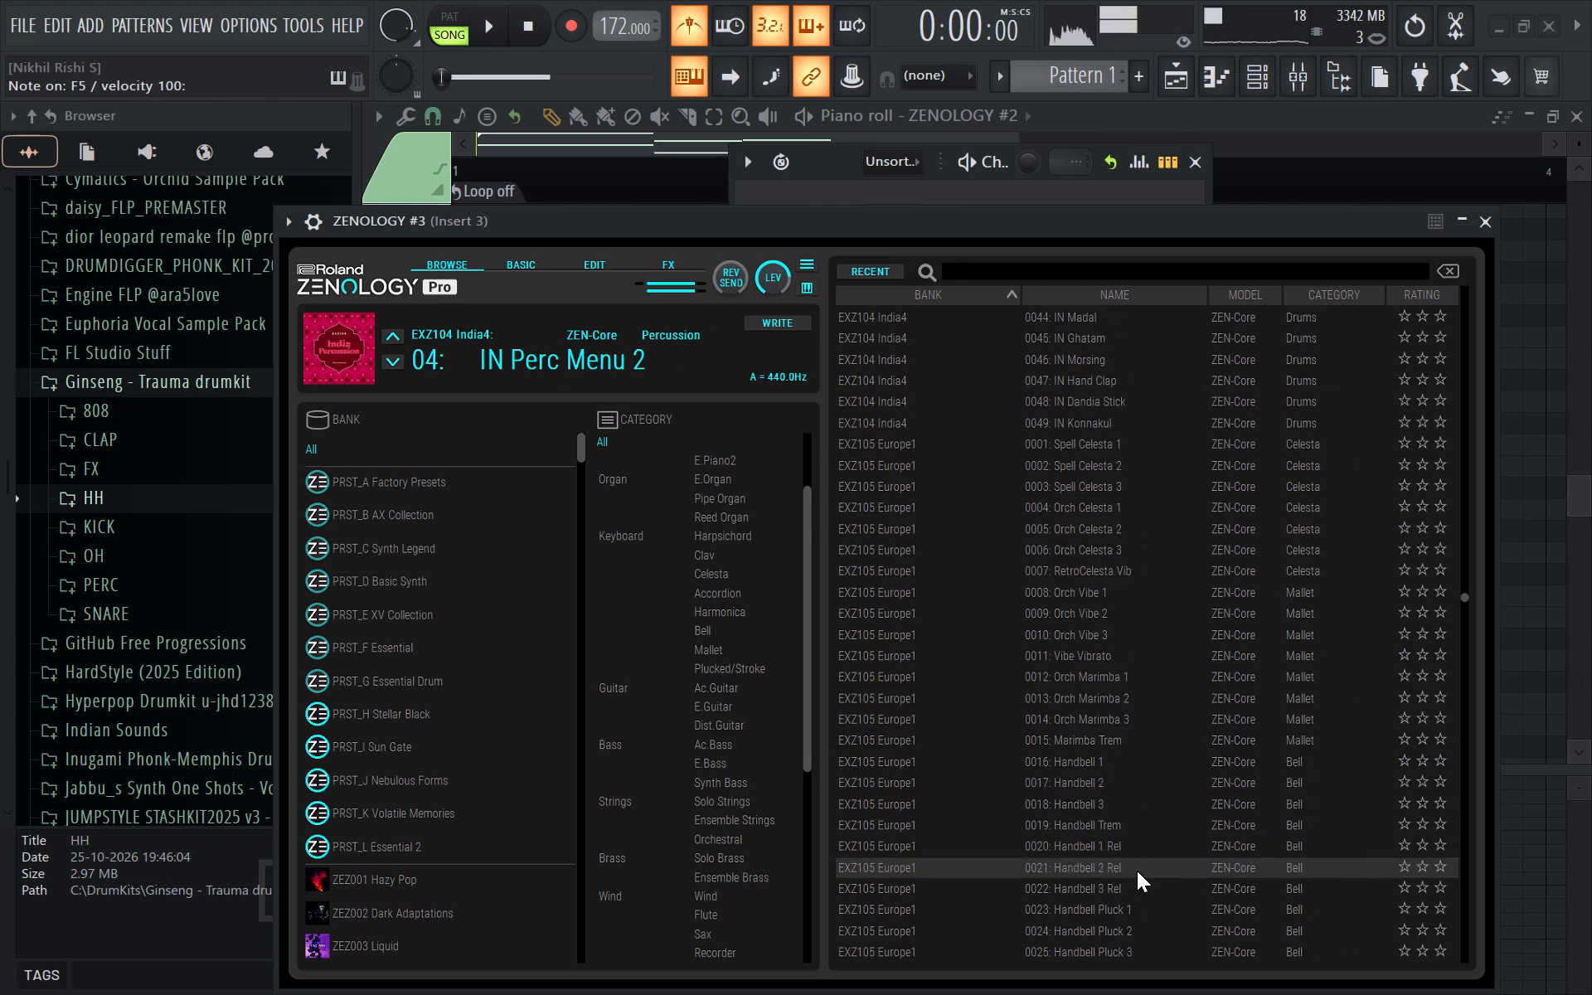
scroll(1137, 871, down, 3)
scroll(1137, 870, down, 20)
scroll(1137, 870, down, 17)
text(wy)
key(r)
key(r)
key(r)
key(r)
key(r)
key(r)
key(r)
key(r)
key(r)
key(r)
key(r)
key(r)
key(r)
key(r)
key(r)
text(wyr)
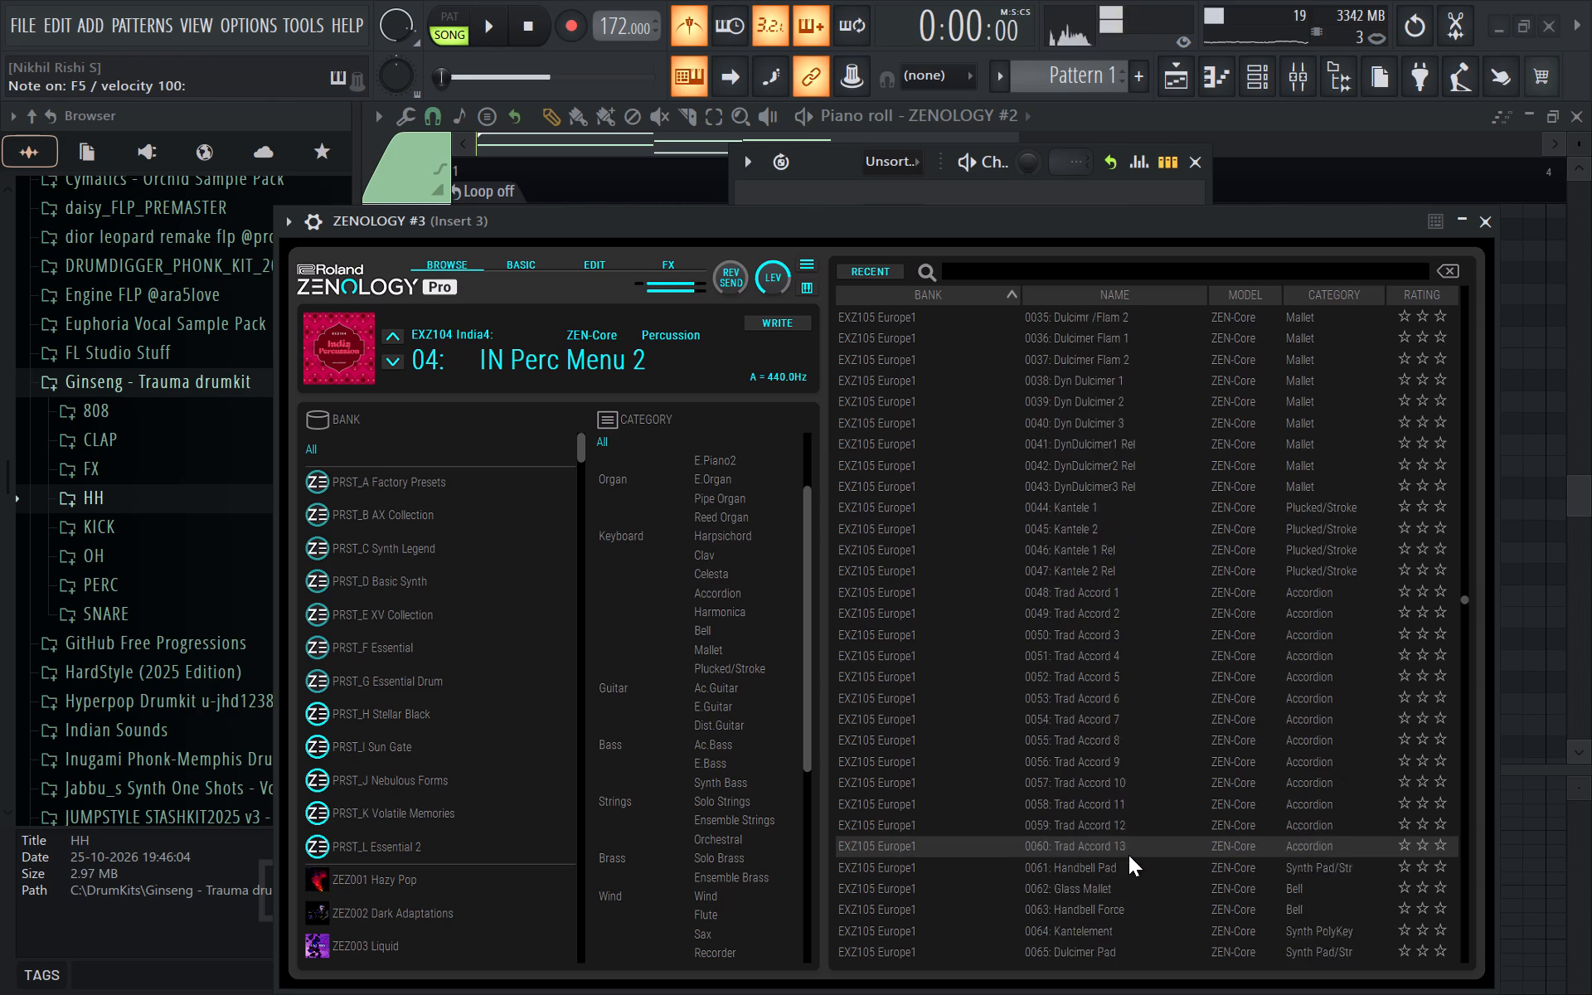
Audition several EXZ105 Europe1 presets, including Dyn Dulcimer 1, by playing short phrases.
scroll(1128, 855, down, 7)
click(1128, 855)
text(wyr)
scroll(1128, 855, up, 12)
text(wyr)
key(y)
key(w)
key(r)
click(1076, 681)
text(ywr)
scroll(1076, 681, up, 7)
key(w)
key(y)
key(r)
click(1012, 542)
text(yw)
scroll(1011, 541, up, 11)
key(r)
Filter the presets to the EXZ104 India4 bank and audition IN Tabla Low.
scroll(362, 704, down, 11)
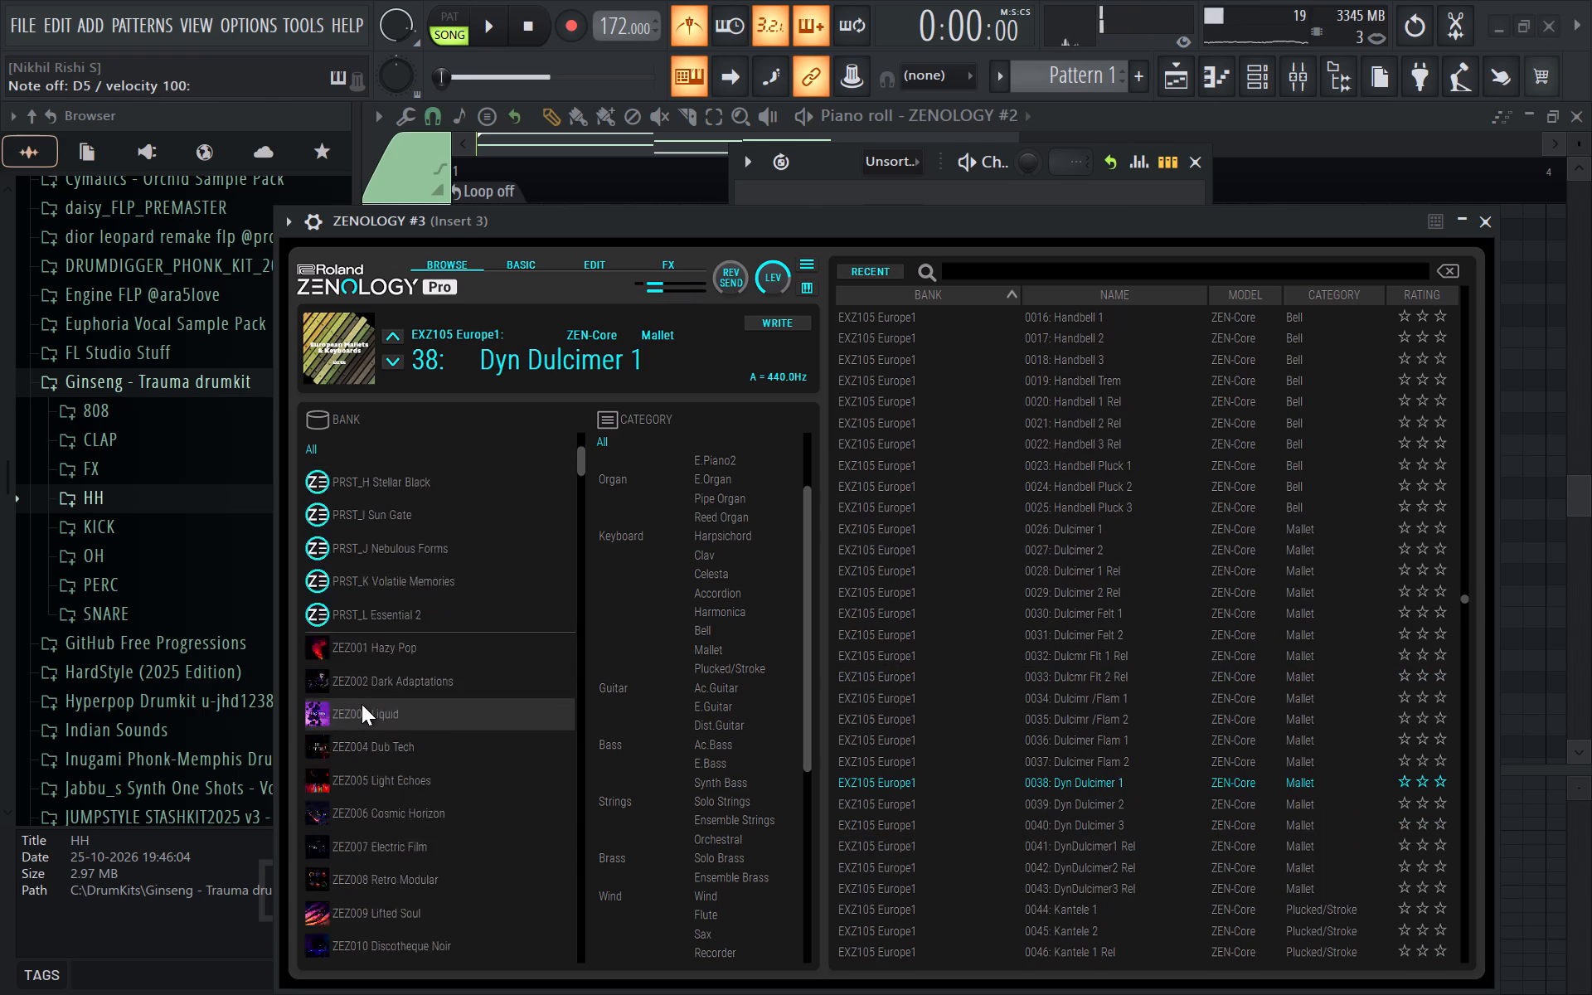
scroll(362, 704, down, 16)
scroll(362, 704, down, 19)
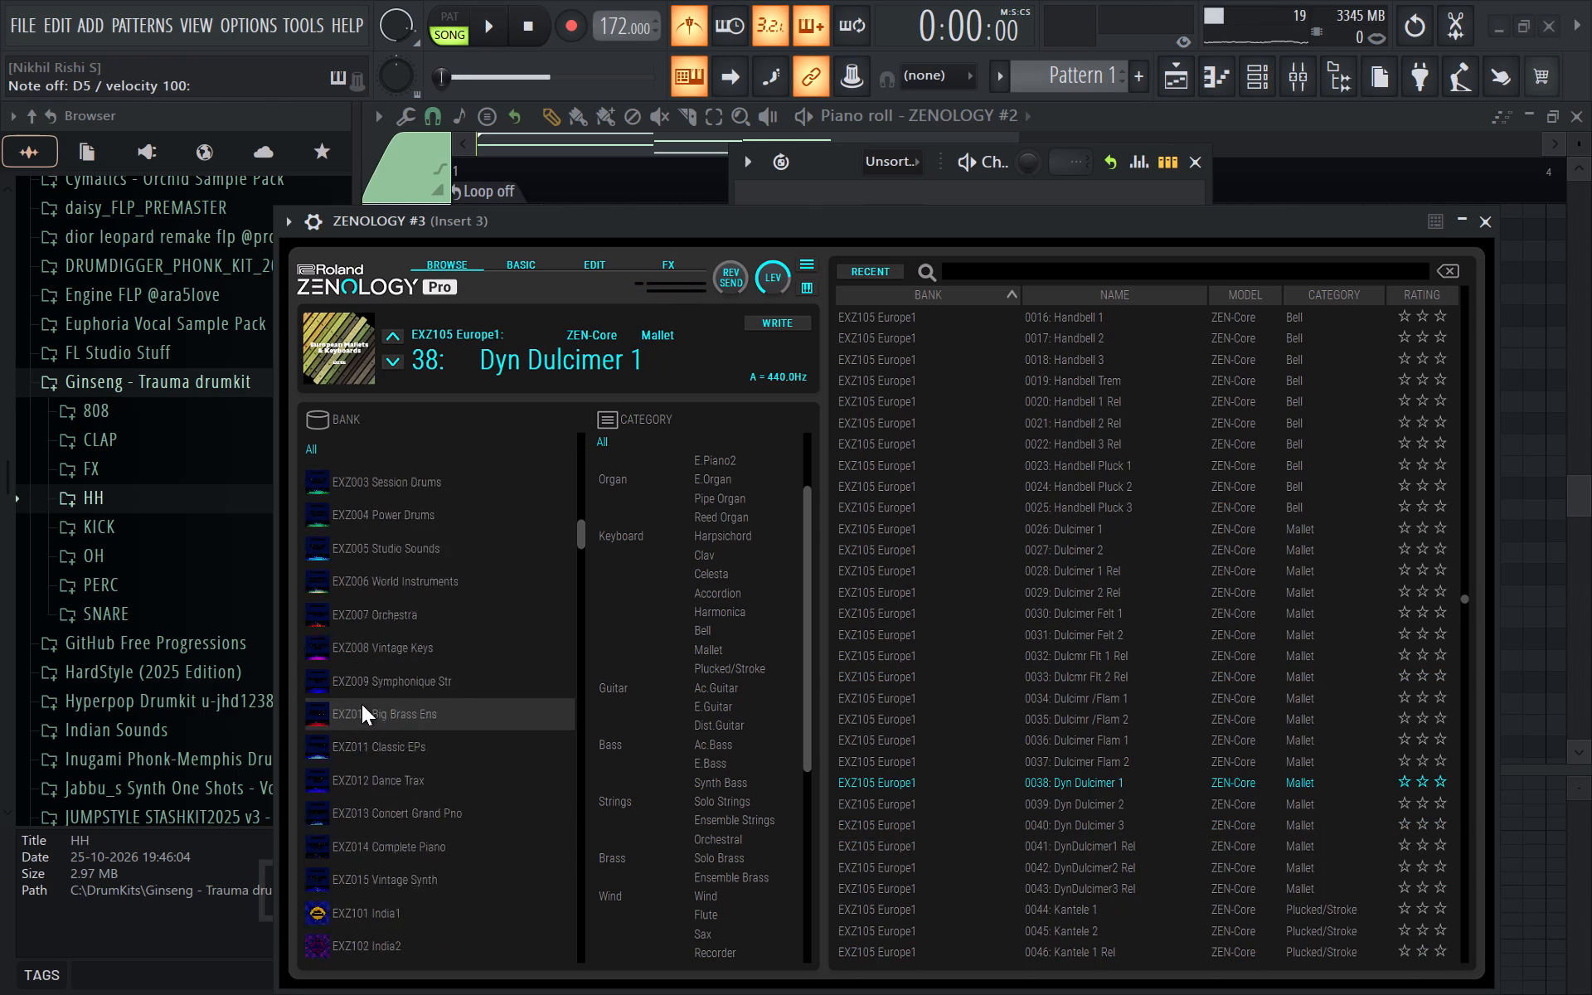
scroll(362, 704, down, 6)
click(488, 740)
click(1167, 751)
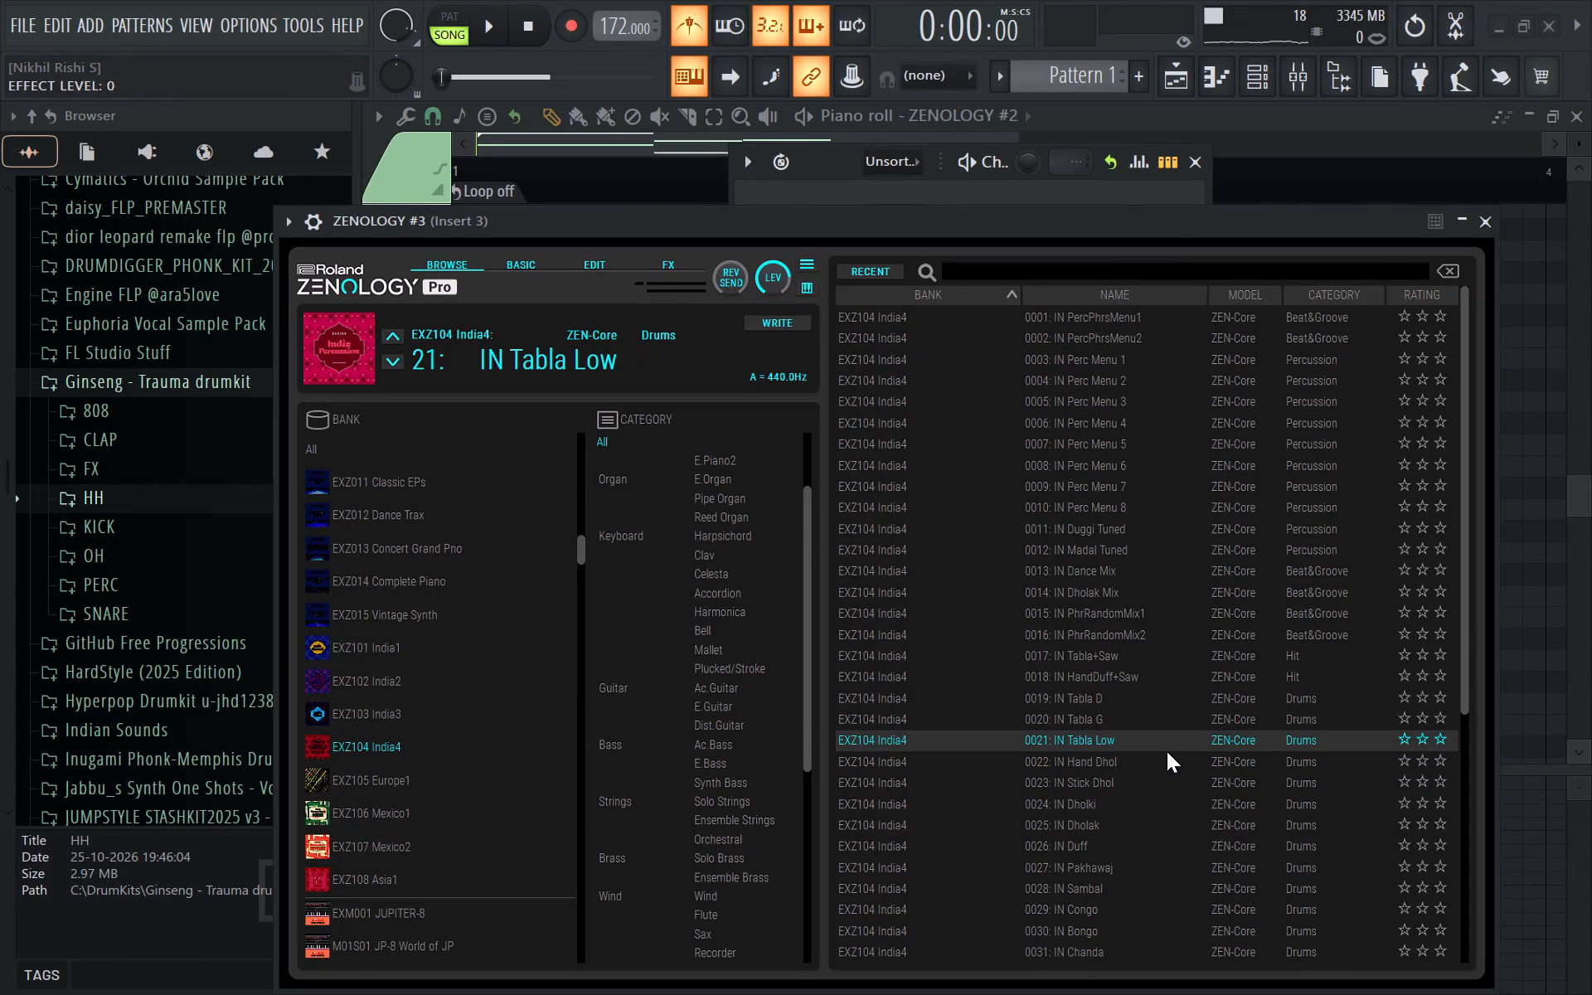
text(sdhywr)
Audition the EXZ104 India4 percussion and groove presets between IN Perc Menu 6 and IN Dholak Mix with short phrases.
click(1115, 473)
text(wur)
click(1103, 531)
text(uwr)
text(uwr)
click(1094, 561)
text(uwr)
click(1099, 585)
text(uw)
key(r)
text(uwr)
Look over the EXZ104 India4 drum presets while playing notes and a sustained tone with IN Dholak Mix.
scroll(1115, 595, down, 2)
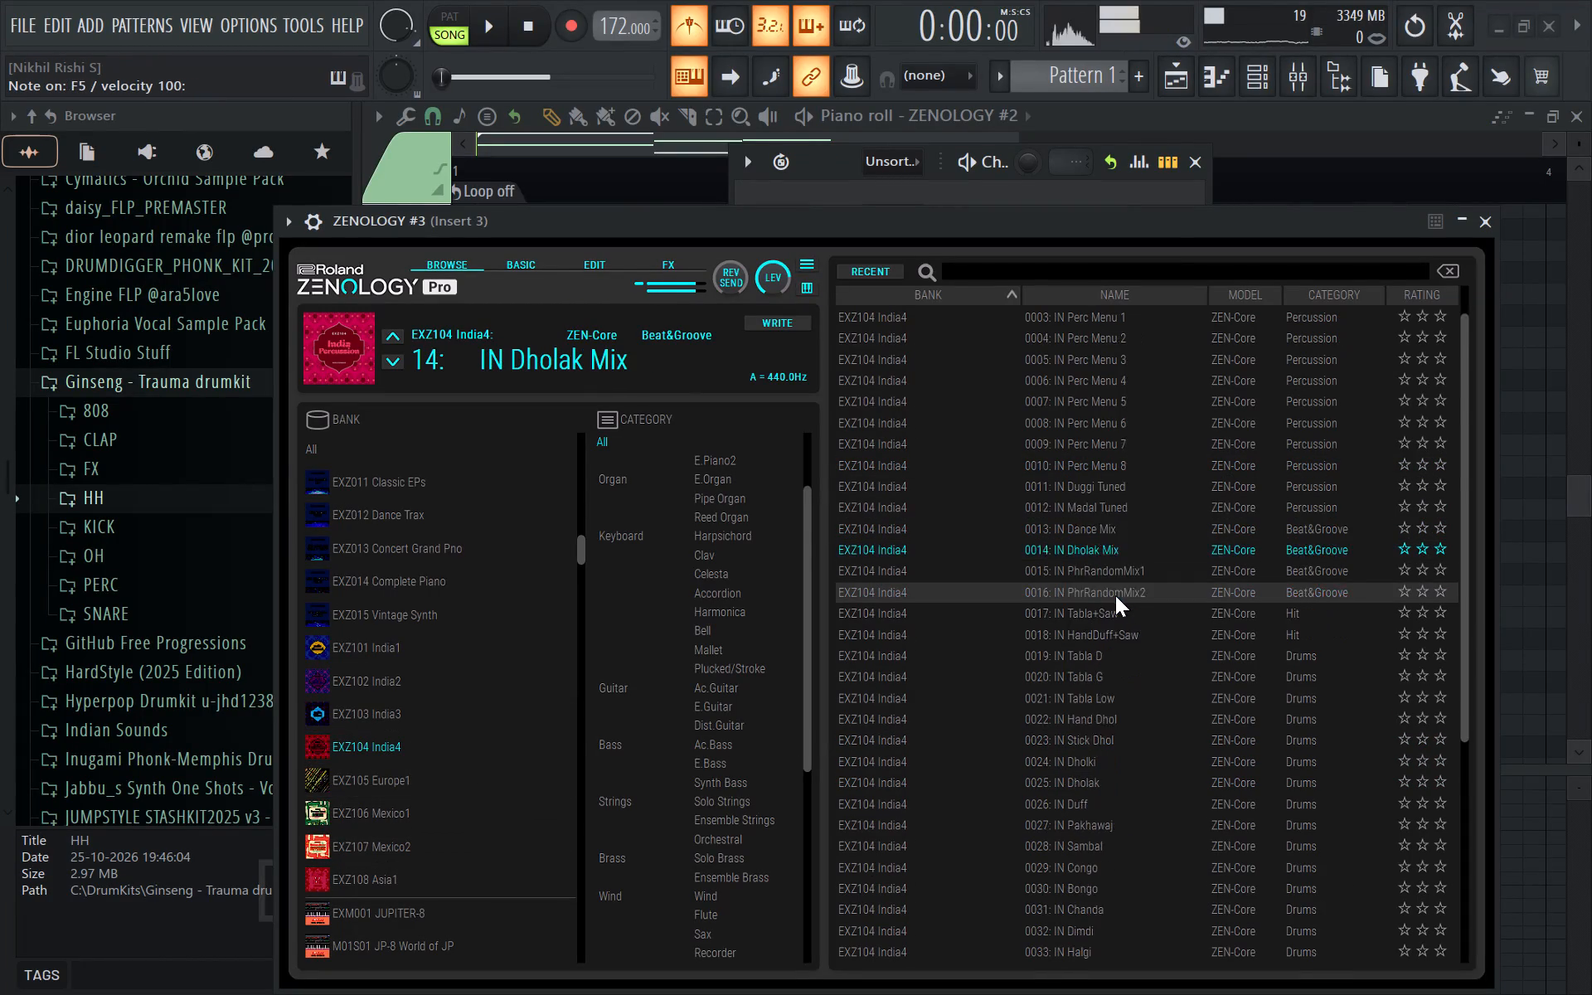
scroll(1115, 595, down, 12)
scroll(1115, 595, up, 6)
text(ur)
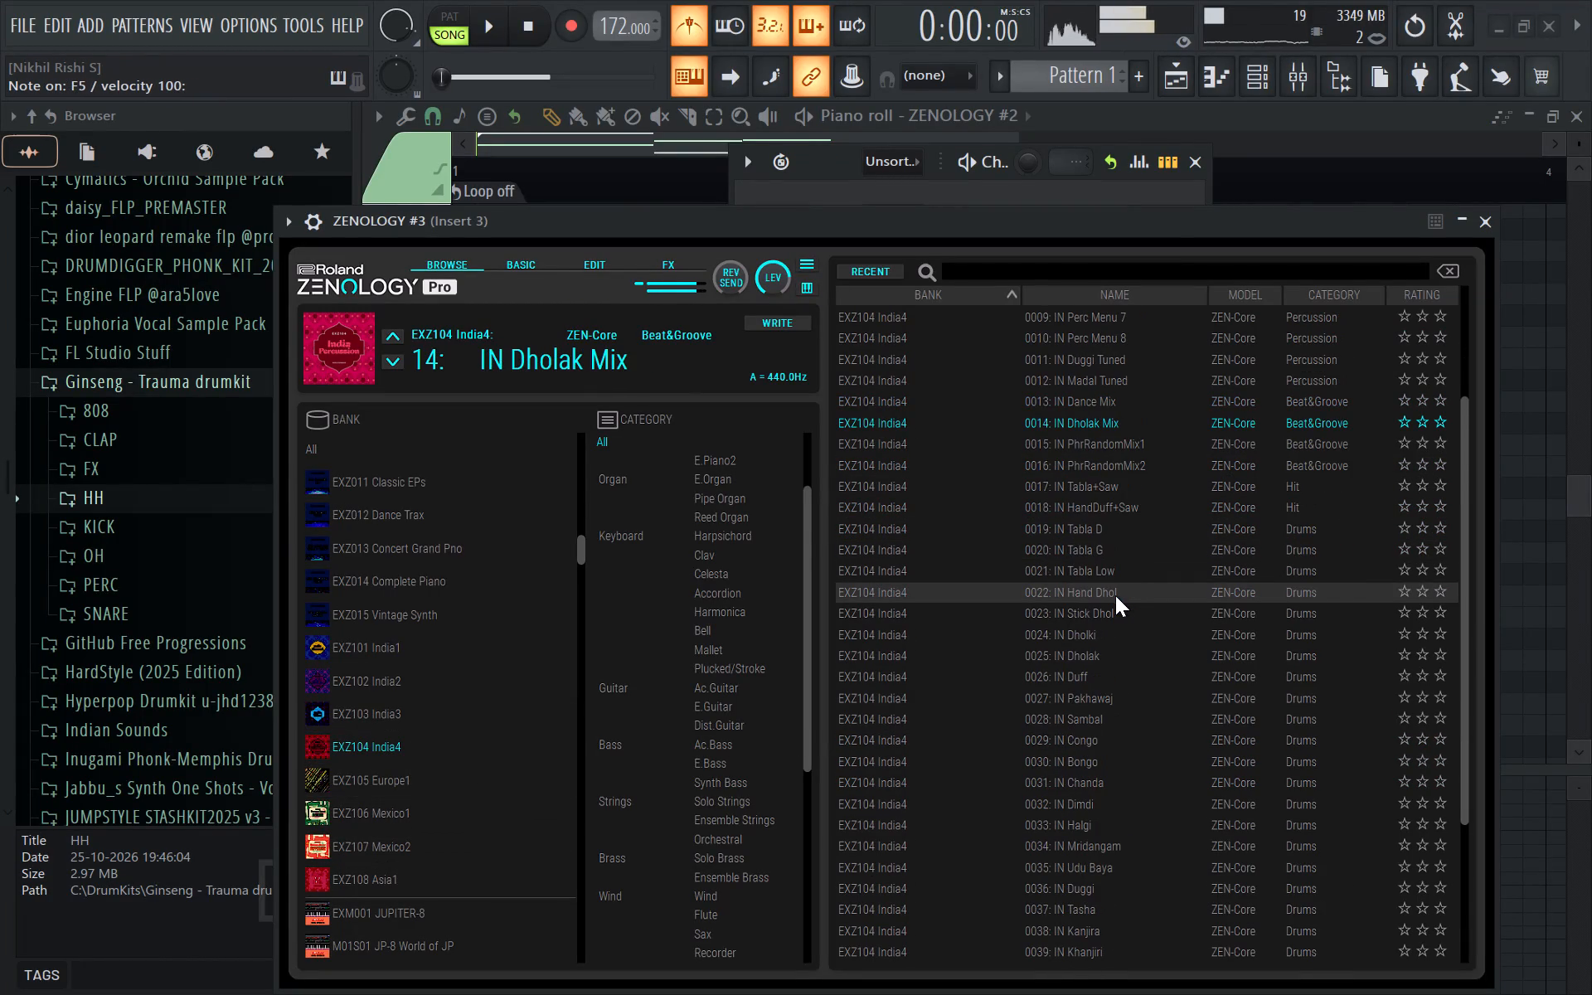
key(u)
key(u)
key(u)
key(u)
key(u)
key(u)
key(u)
key(u)
key(u)
key(u)
key(u)
key(u)
key(u)
key(u)
key(u)
key(u)
key(u)
key(u)
key(u)
key(u)
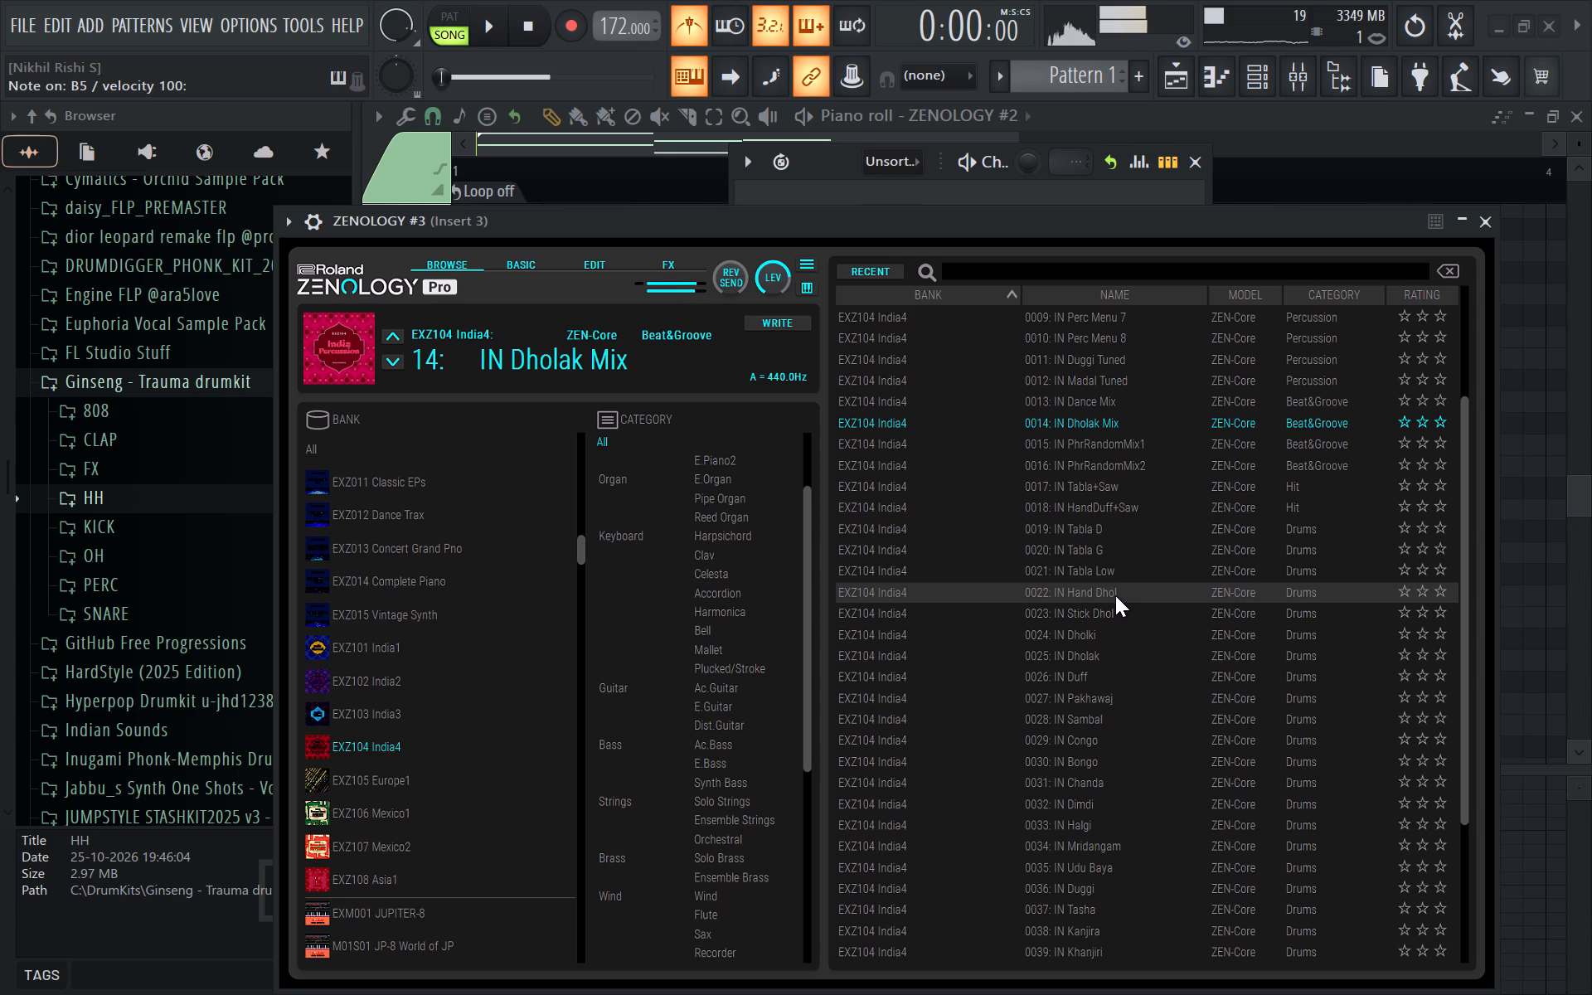
Audition IN Dholak Mix with a sustained low note.
key(w)
key(w)
key(w)
key(w)
key(w)
key(w)
key(w)
key(w)
key(w)
key(w)
key(w)
key(w)
key(w)
key(w)
key(w)
key(w)
key(w)
key(w)
Audition several EXZ104 India4 drum presets, including IN Chanda and IN Udu Baya, with short phrases.
click(1124, 644)
text(urwur)
key(u)
key(u)
text(ru)
key(u)
click(1106, 775)
key(u)
key(u)
key(u)
key(u)
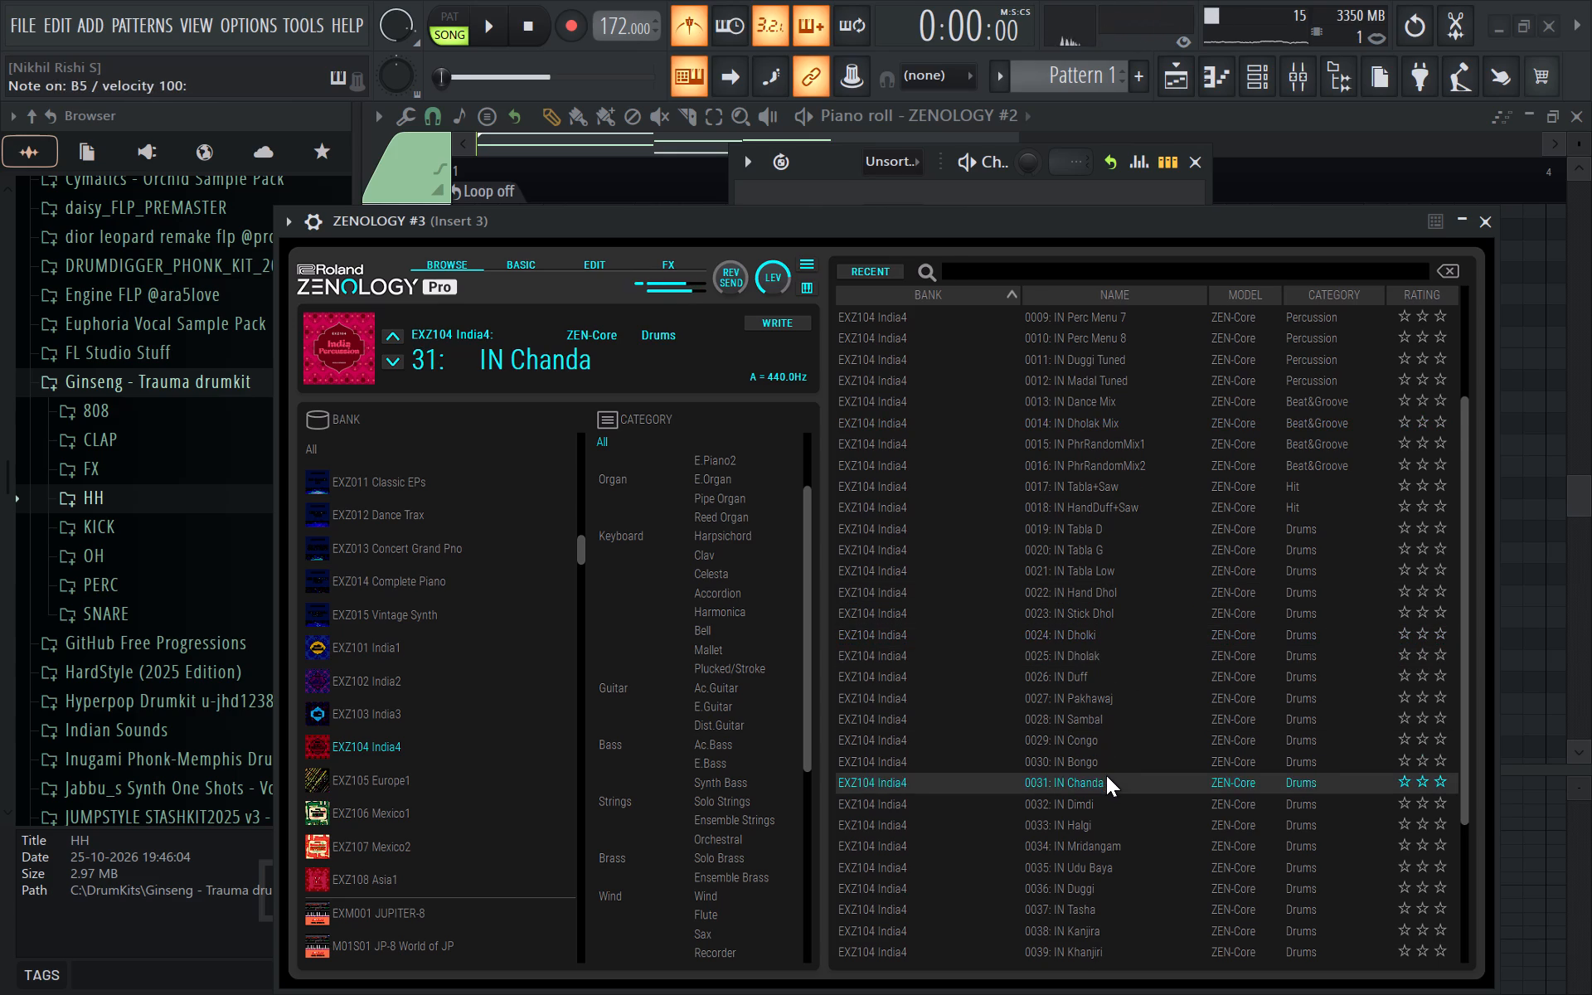
scroll(1106, 775, down, 3)
text(ruur)
scroll(1106, 766, down, 2)
click(1106, 766)
key(u)
text(ure)
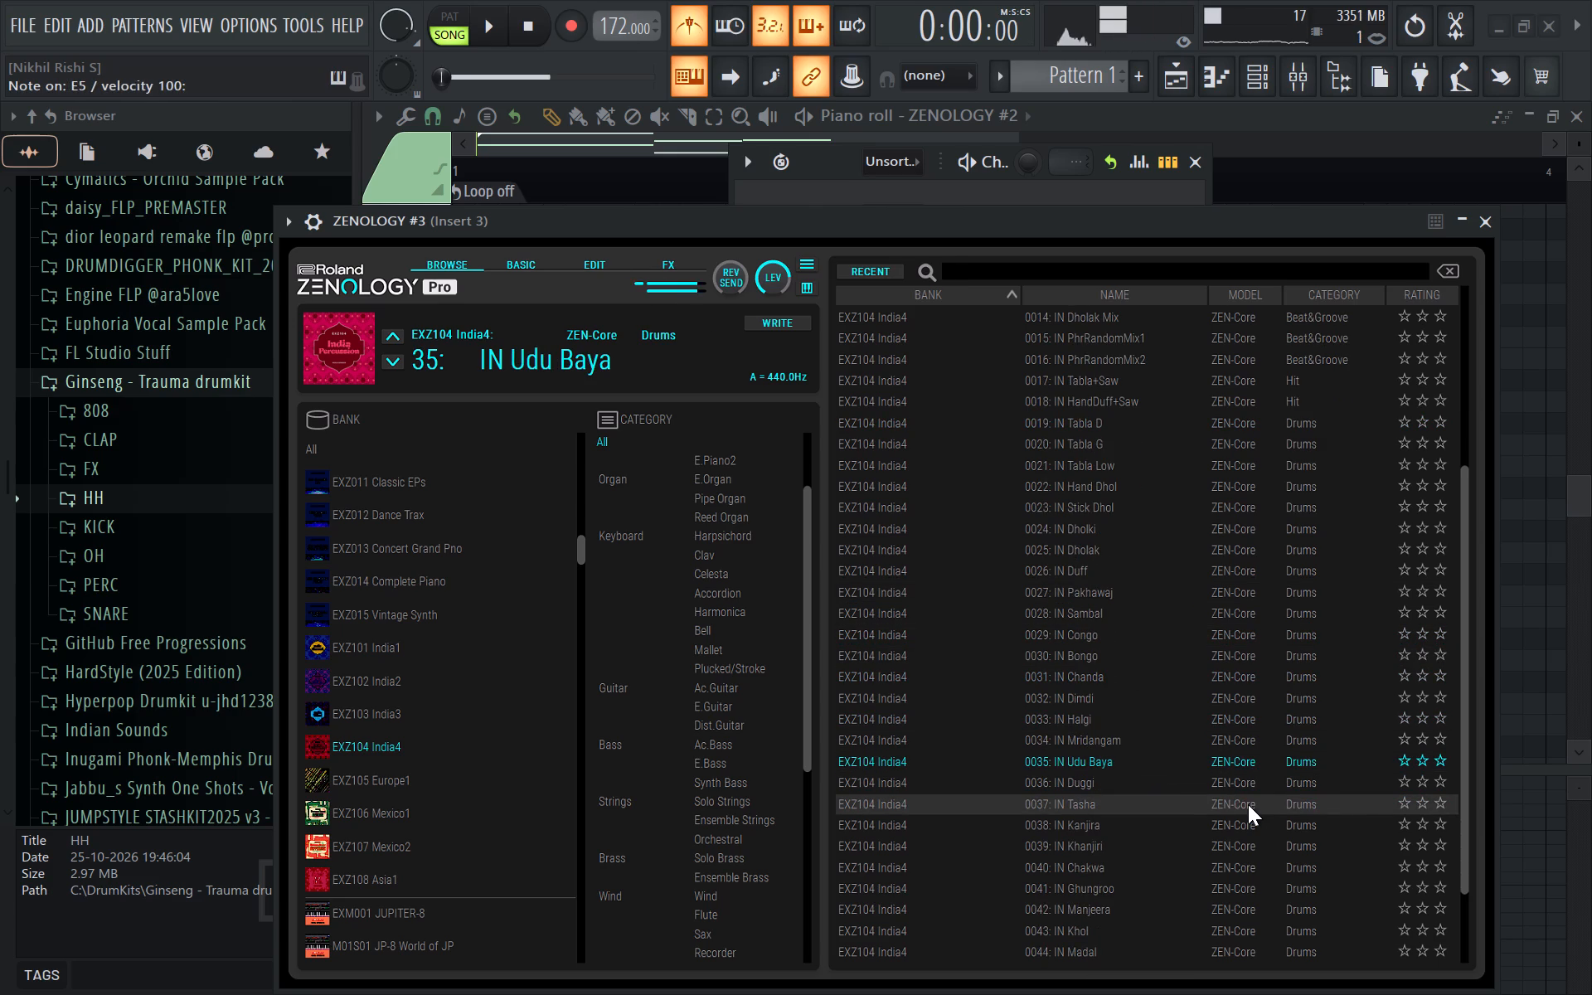
Audition IN Tasha and IN Ghungroo from the EXZ104 India4 drums with short phrases.
click(1248, 805)
text(wur)
scroll(1248, 805, down, 4)
text(uwr)
click(1248, 805)
text(uwr)
scroll(1248, 805, down, 8)
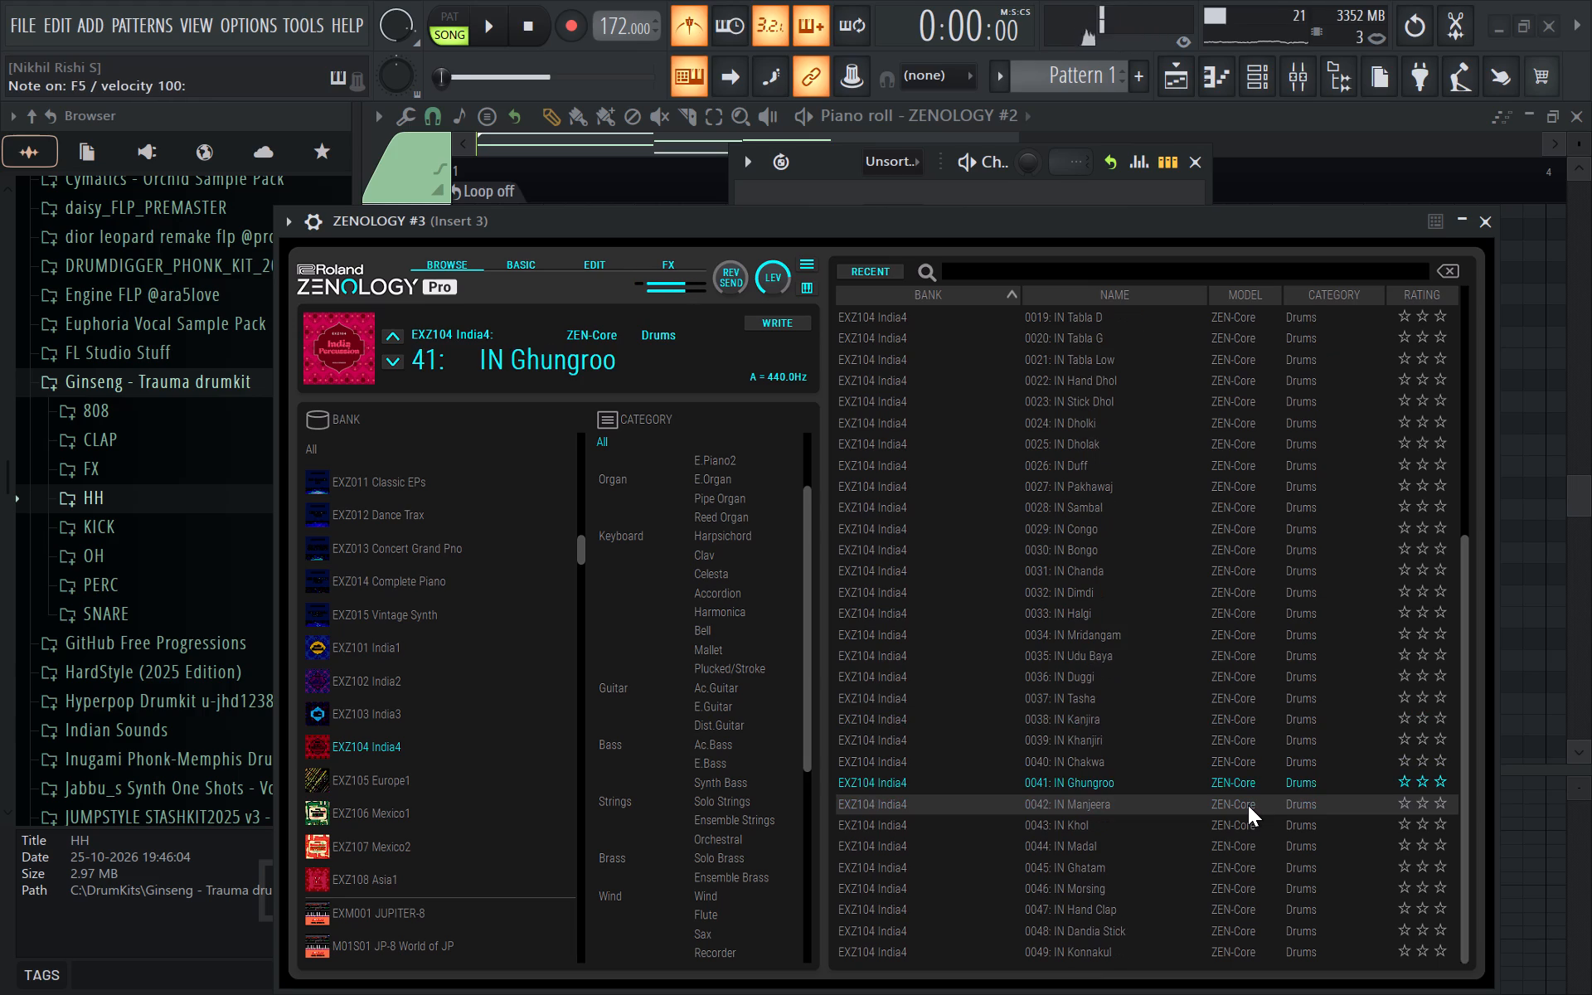
scroll(1248, 805, down, 7)
text(ur)
key(u)
key(r)
key(t)
key(r)
key(t)
click(1131, 226)
text(rtruutut)
key(space)
key(space)
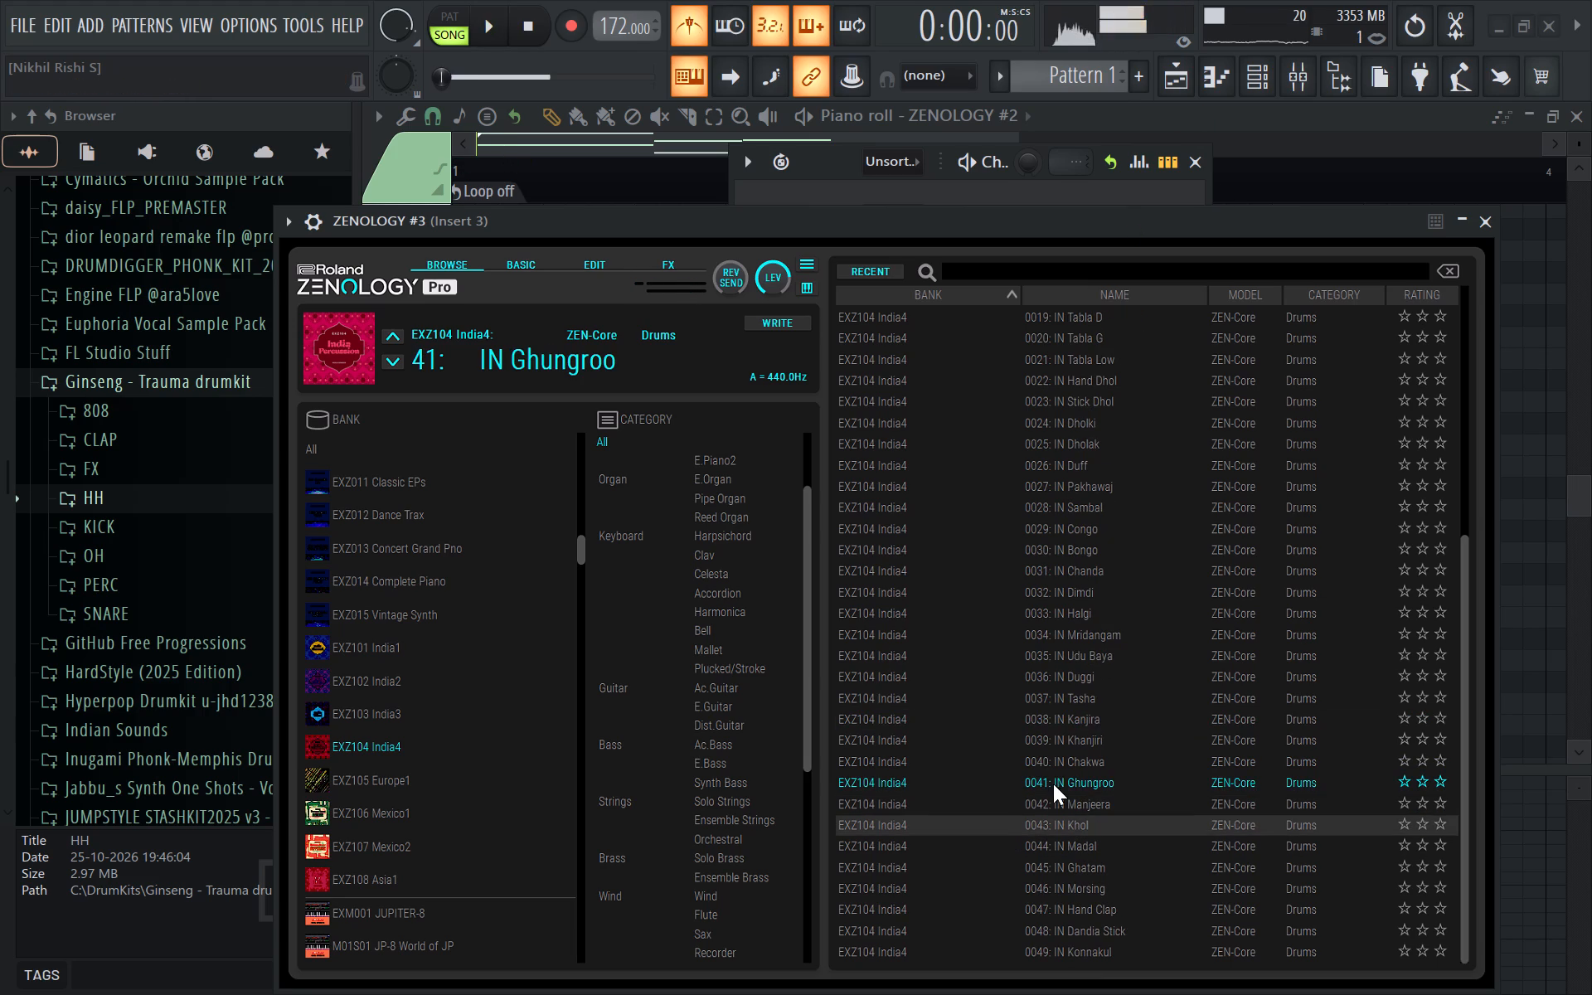
text(ertyjy)
Audition the IN Khanjiri and IN Chakwa drum presets with short phrases and repeated notes.
click(1078, 731)
text(teuututree)
key(e)
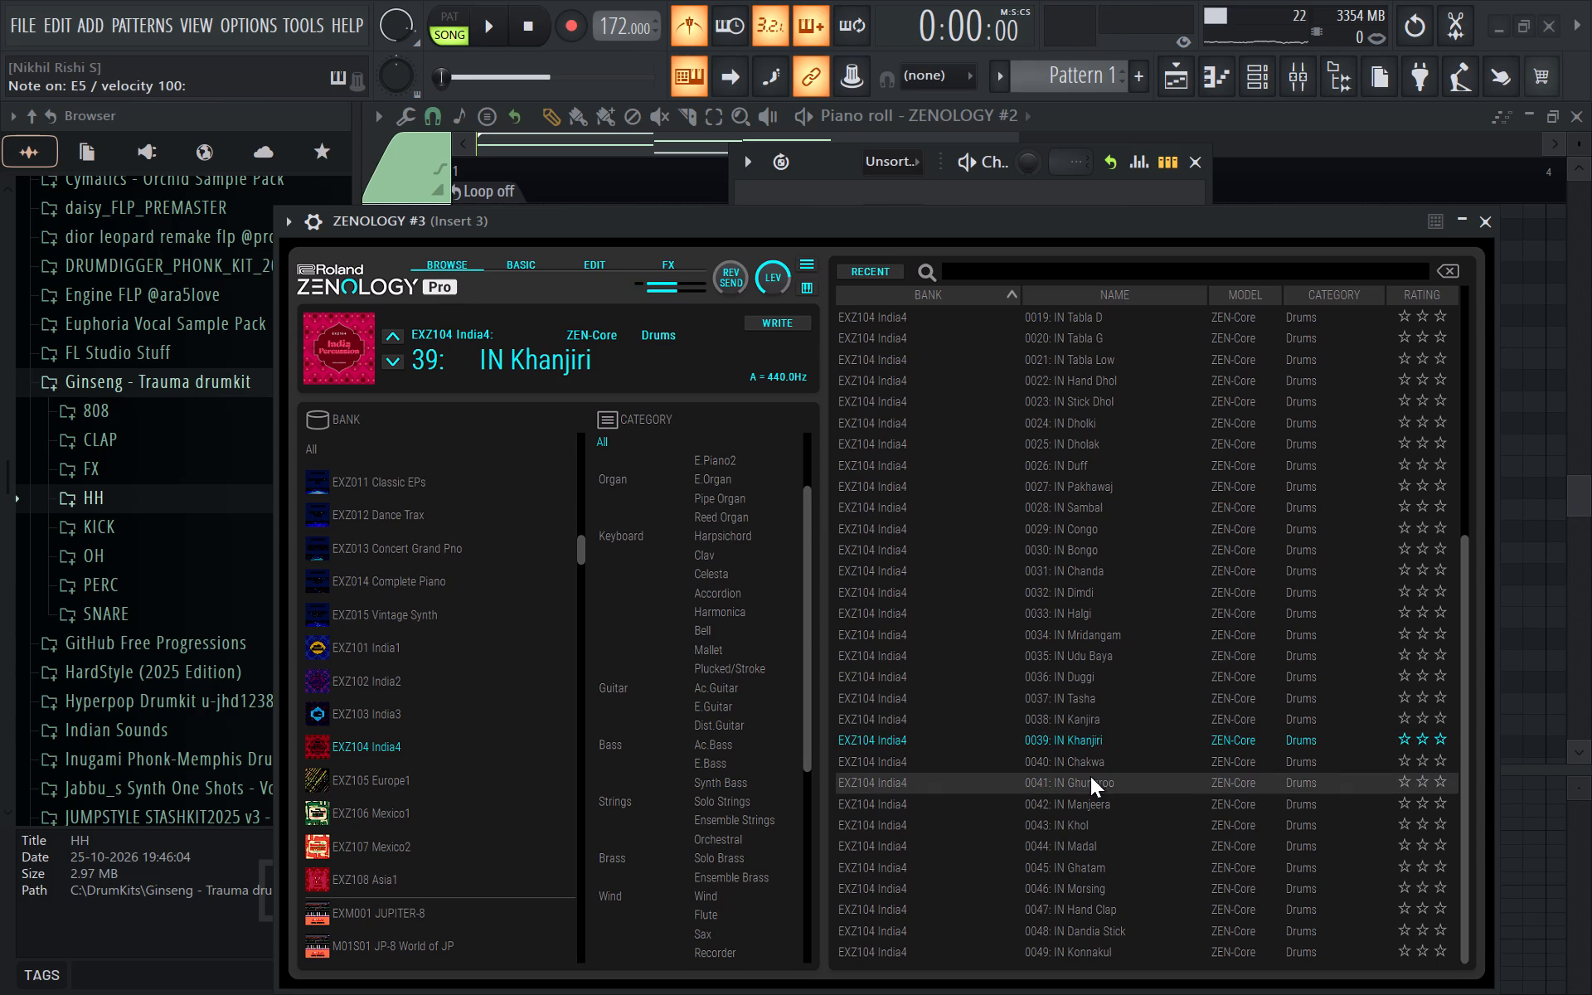
key(r)
key(r)
key(r)
key(r)
click(1111, 769)
text(rrr)
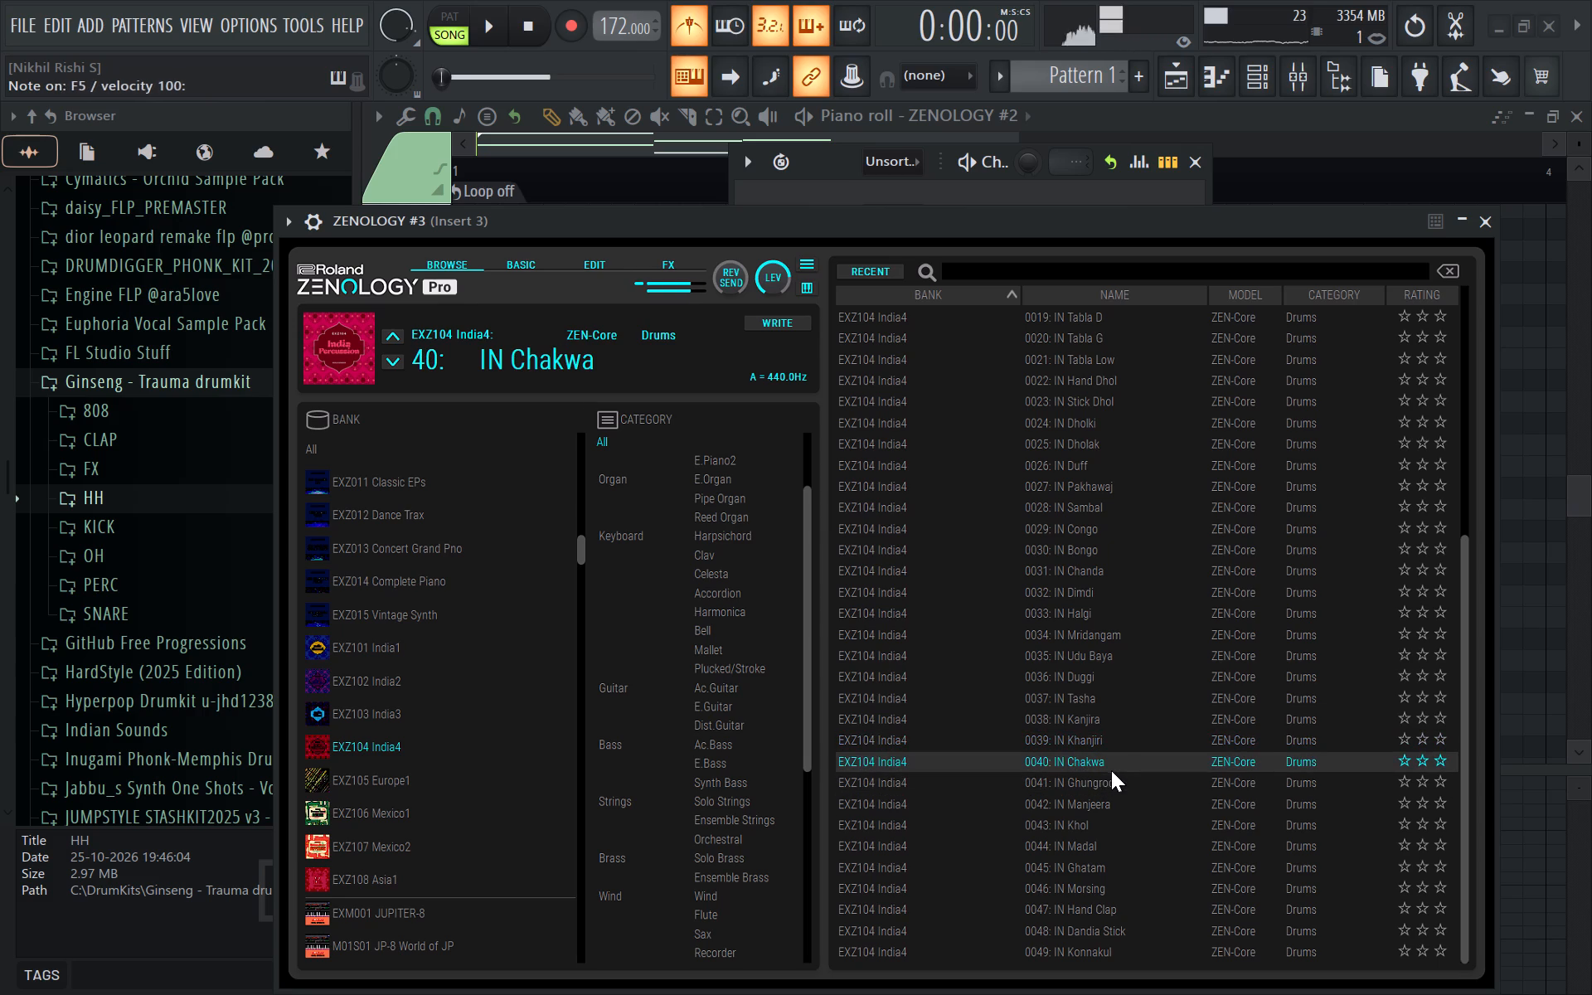
Audition the EXZ104 India4 drum presets from IN Ghungroo to IN Hand Clap, including IN Khol, with repeated notes.
click(1112, 774)
key(r)
text(rre)
click(1104, 822)
text(rre)
click(1112, 897)
text(erer)
key(r)
key(r)
key(r)
key(r)
key(r)
click(1116, 915)
key(r)
key(r)
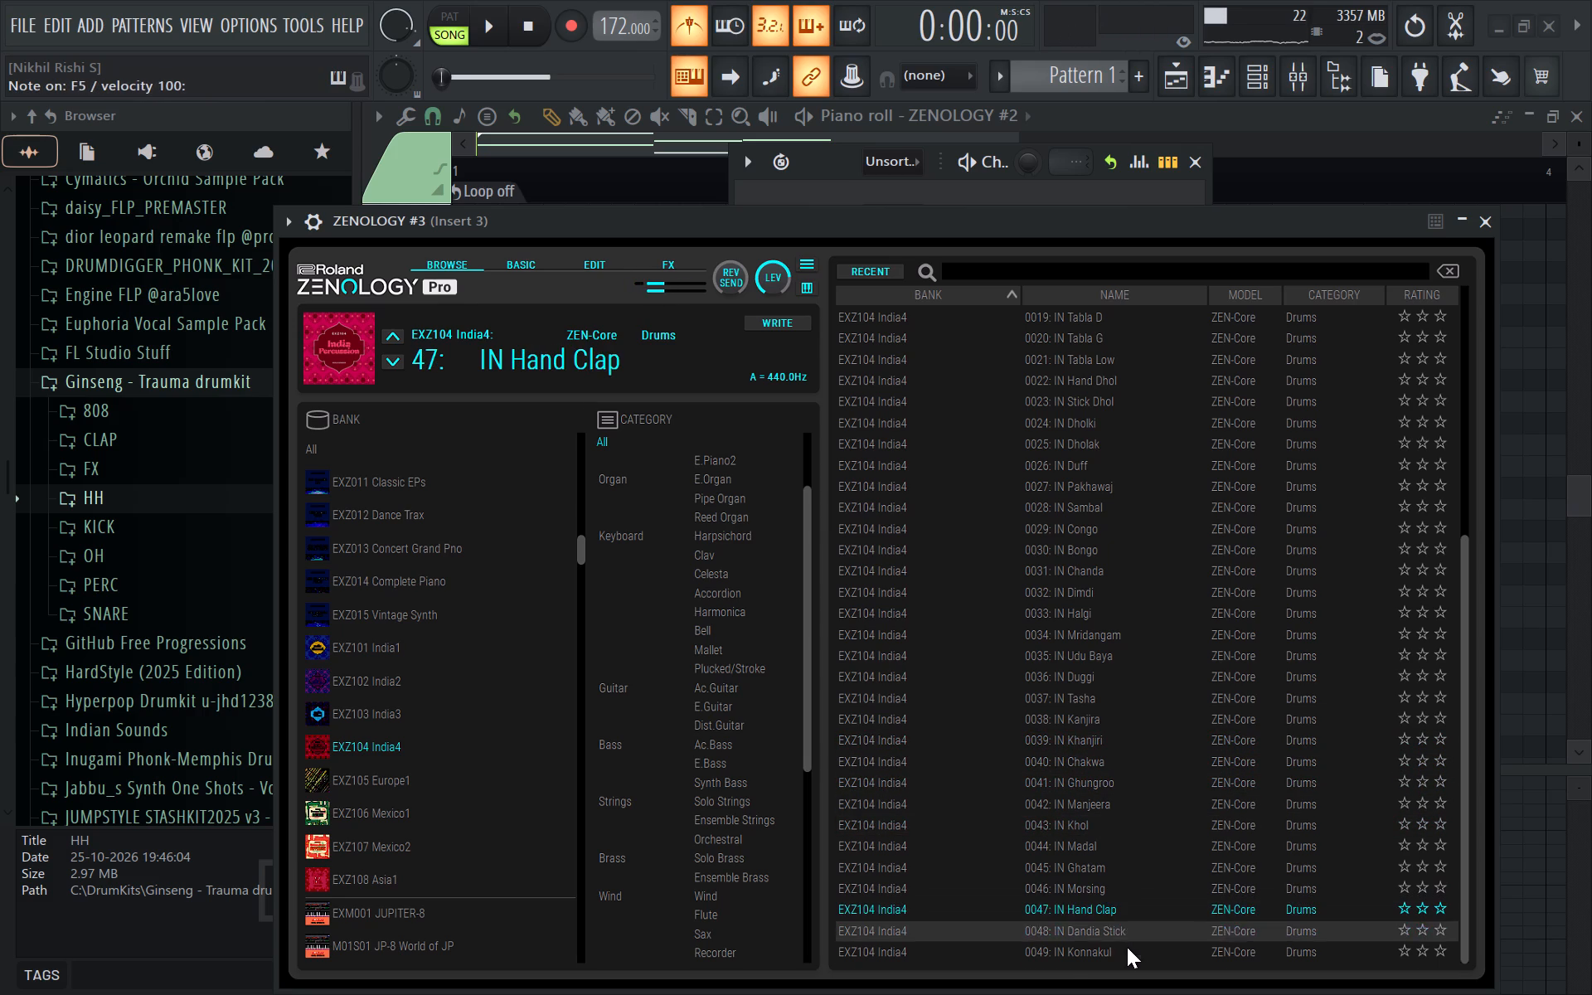
key(e)
key(e)
key(e)
key(e)
key(e)
Audition the IN Konnakul preset with a longer melodic phrase.
click(1127, 947)
key(u)
scroll(1126, 821, down, 7)
text(reuuw)
key(w)
text(wyuit)
key(t)
text(ty)
key(t)
key(t)
text(rtytrtttytrty)
key(t)
key(y)
Load IN Tabla Low again and audition it with a held note and rhythmic phrases.
click(1020, 362)
key(t)
key(r)
key(r)
key(r)
key(r)
key(r)
key(r)
key(r)
key(r)
key(r)
key(r)
key(r)
scroll(1033, 390, up, 12)
key(t)
text(ty)
scroll(1034, 391, up, 4)
key(u)
text(ttyy)
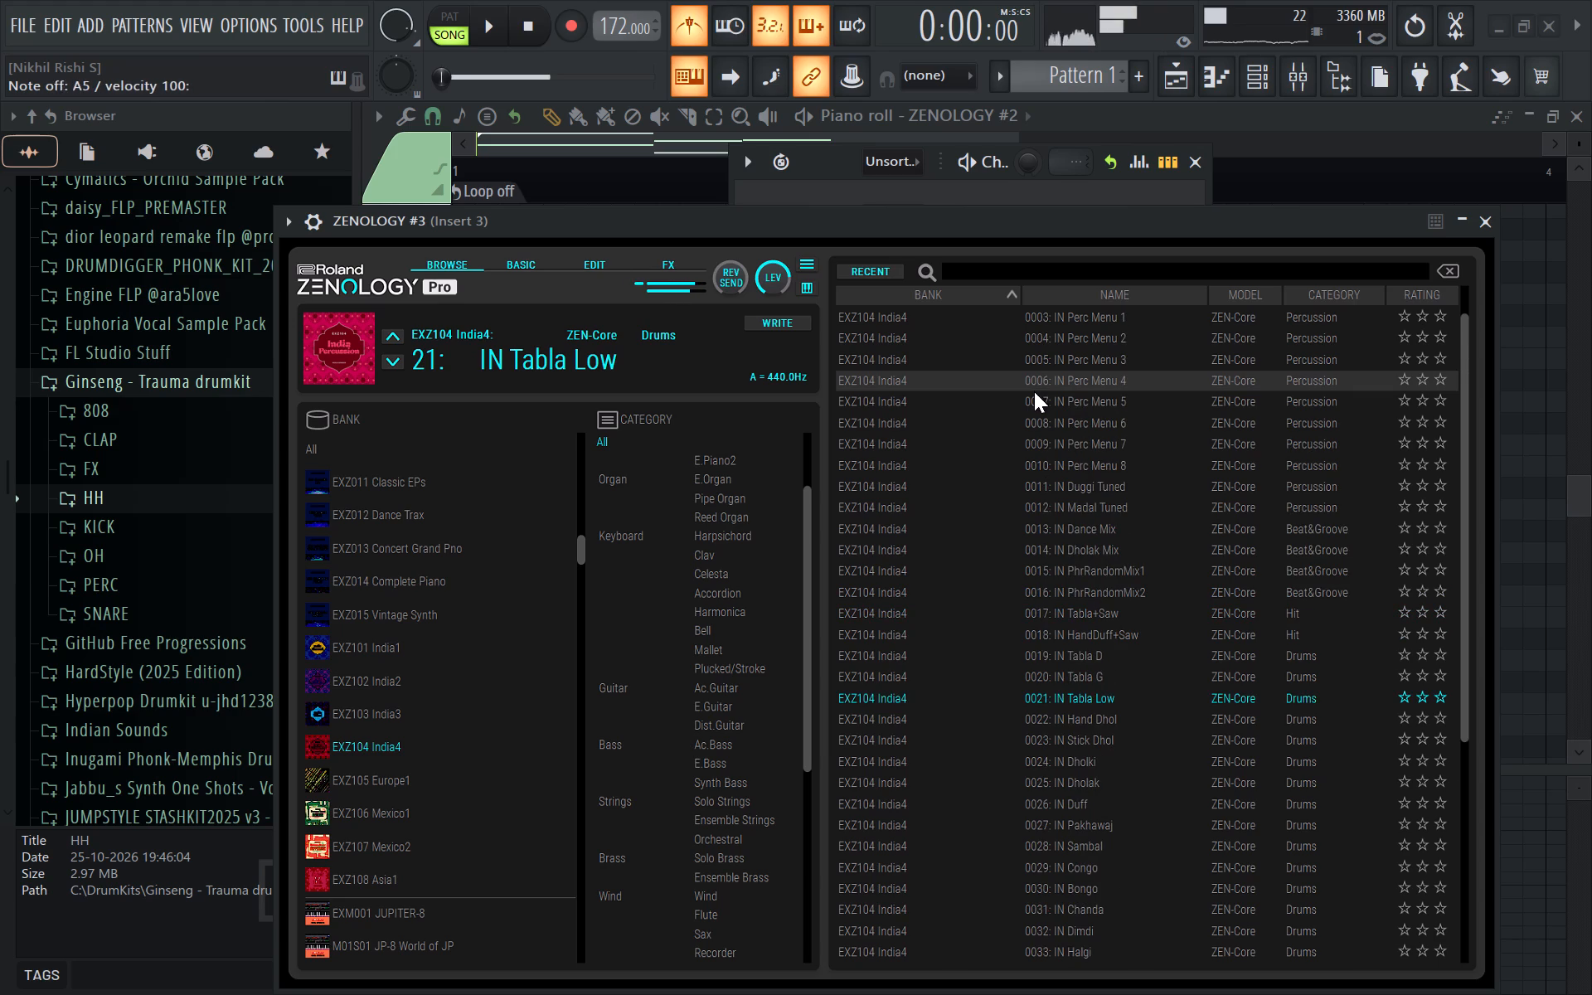
key(y)
text(tttrtyt)
scroll(1030, 401, up, 8)
text(ttyy)
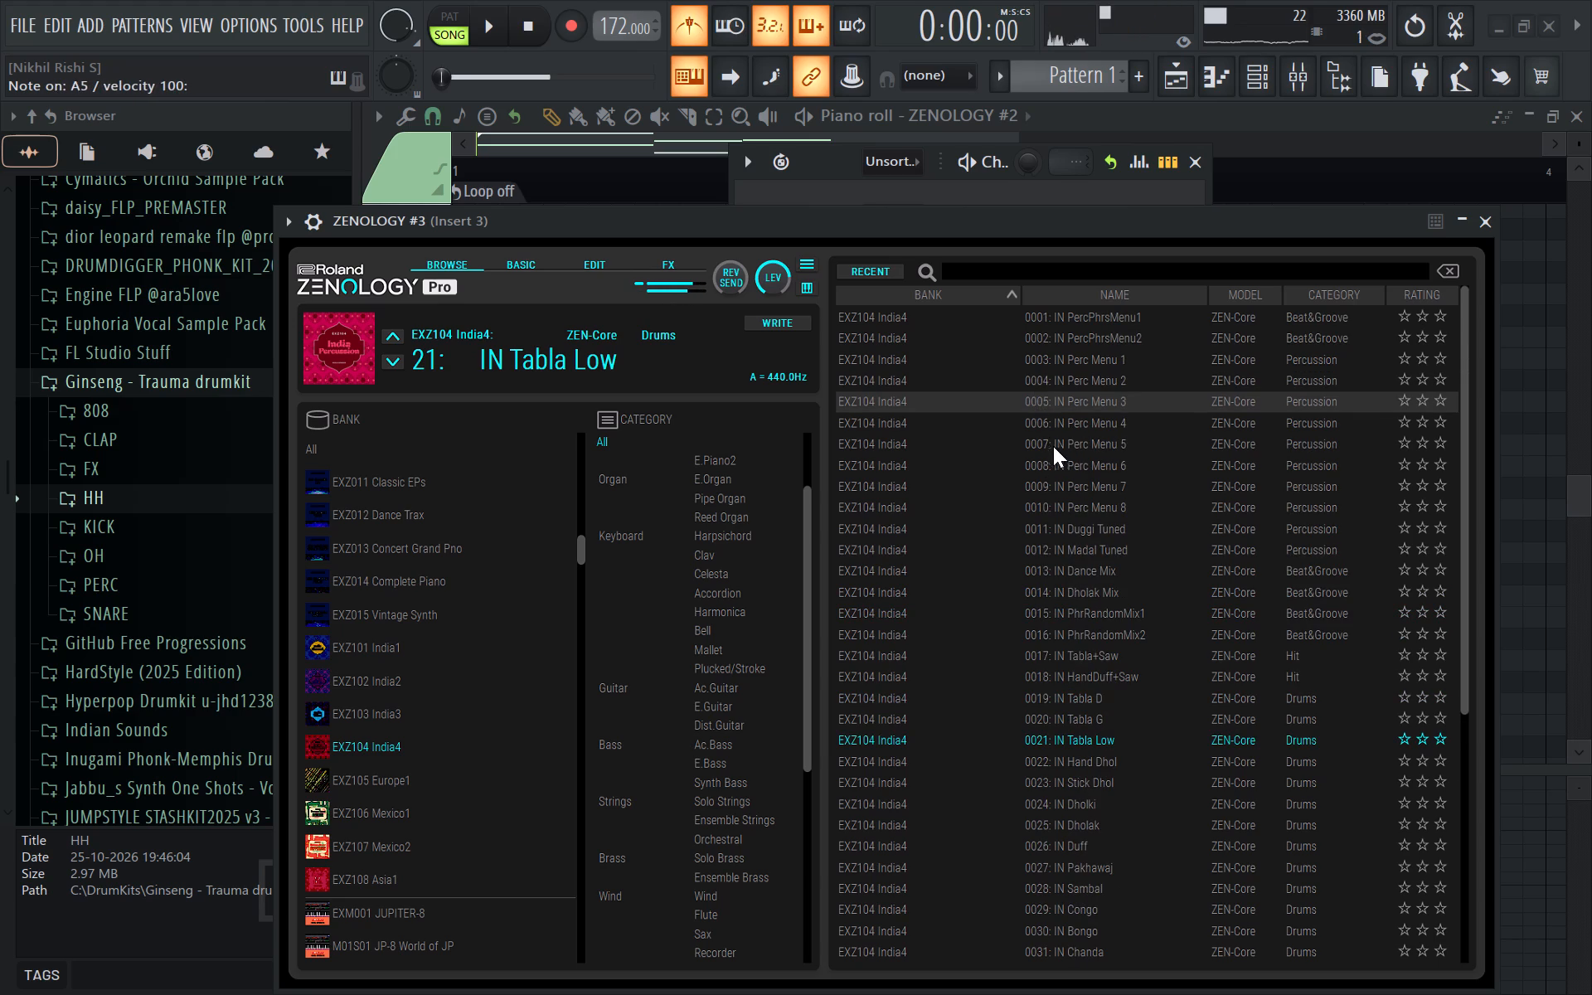
Audition the IN Perc Menu 5 percussion preset with a short phrase.
click(1054, 448)
text(yre)
scroll(1054, 448, up, 16)
key(y)
key(y)
Audition the IN PercPhrsMenu2 and IN PercPhrsMenu1 groove presets with sustained notes.
click(1070, 347)
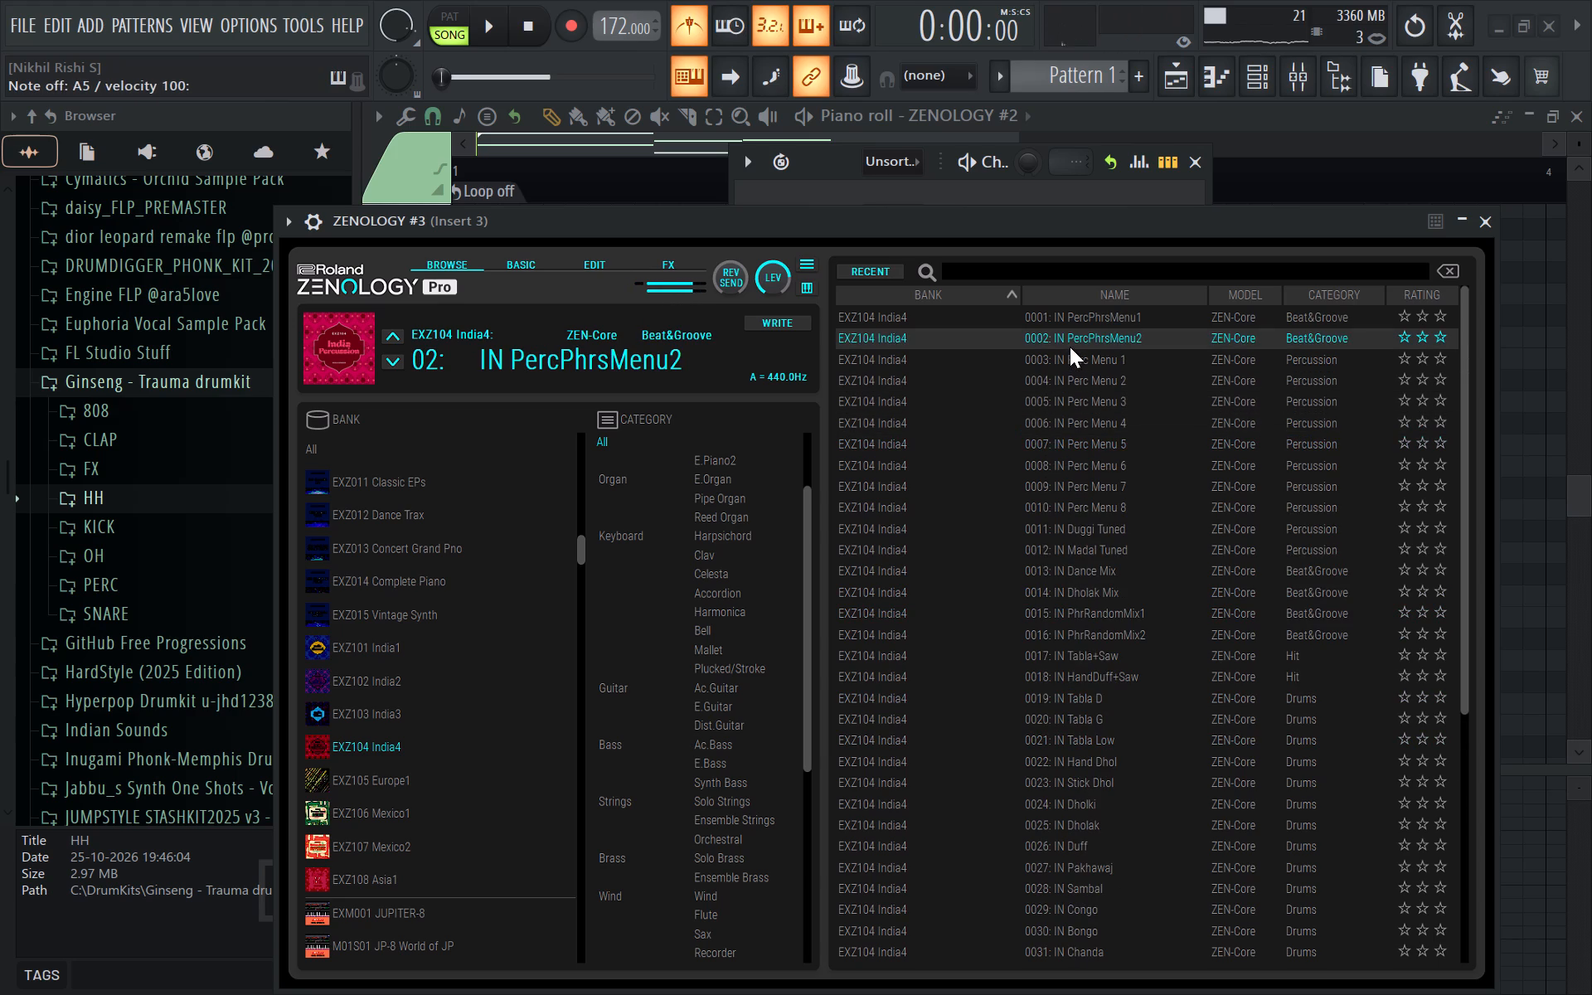
key(y)
key(y)
key(y)
key(y)
key(y)
key(y)
key(y)
key(y)
key(y)
key(y)
key(y)
key(y)
key(y)
click(1076, 323)
key(y)
key(y)
key(y)
key(y)
key(y)
key(y)
key(y)
key(y)
key(y)
key(y)
key(y)
key(y)
key(y)
key(y)
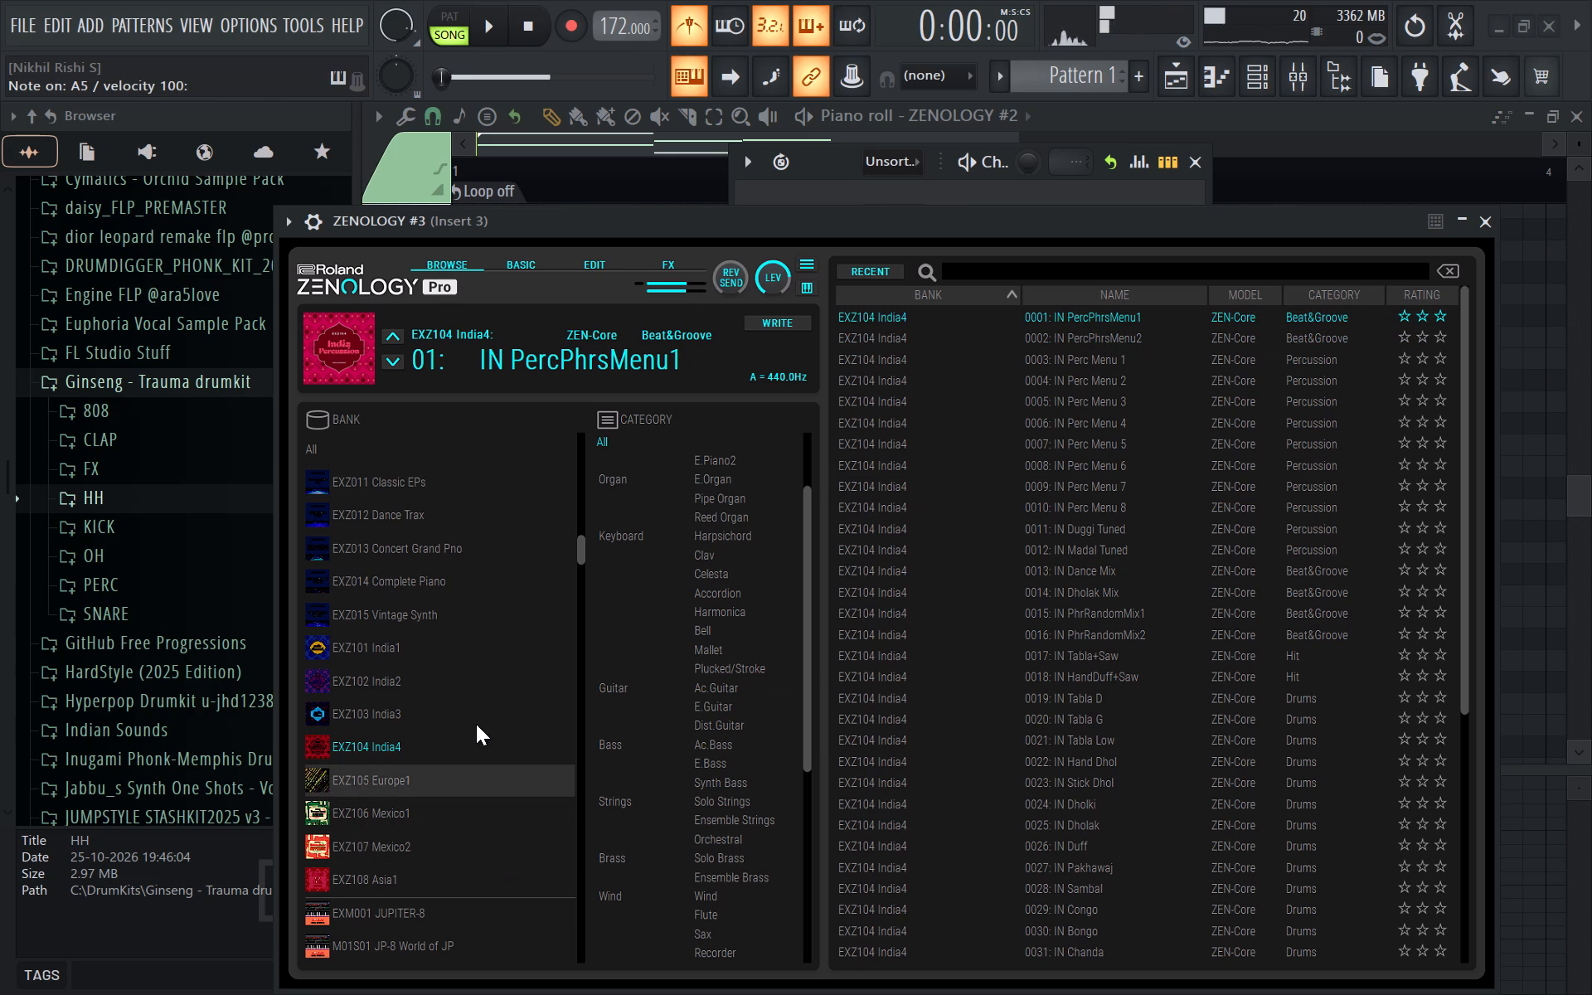
Filter the presets to the EXZ102 India2 bank and audition IN Veena 3 with a short phrase.
click(475, 686)
click(1107, 663)
text(yrwuieo)
scroll(1123, 716, down, 16)
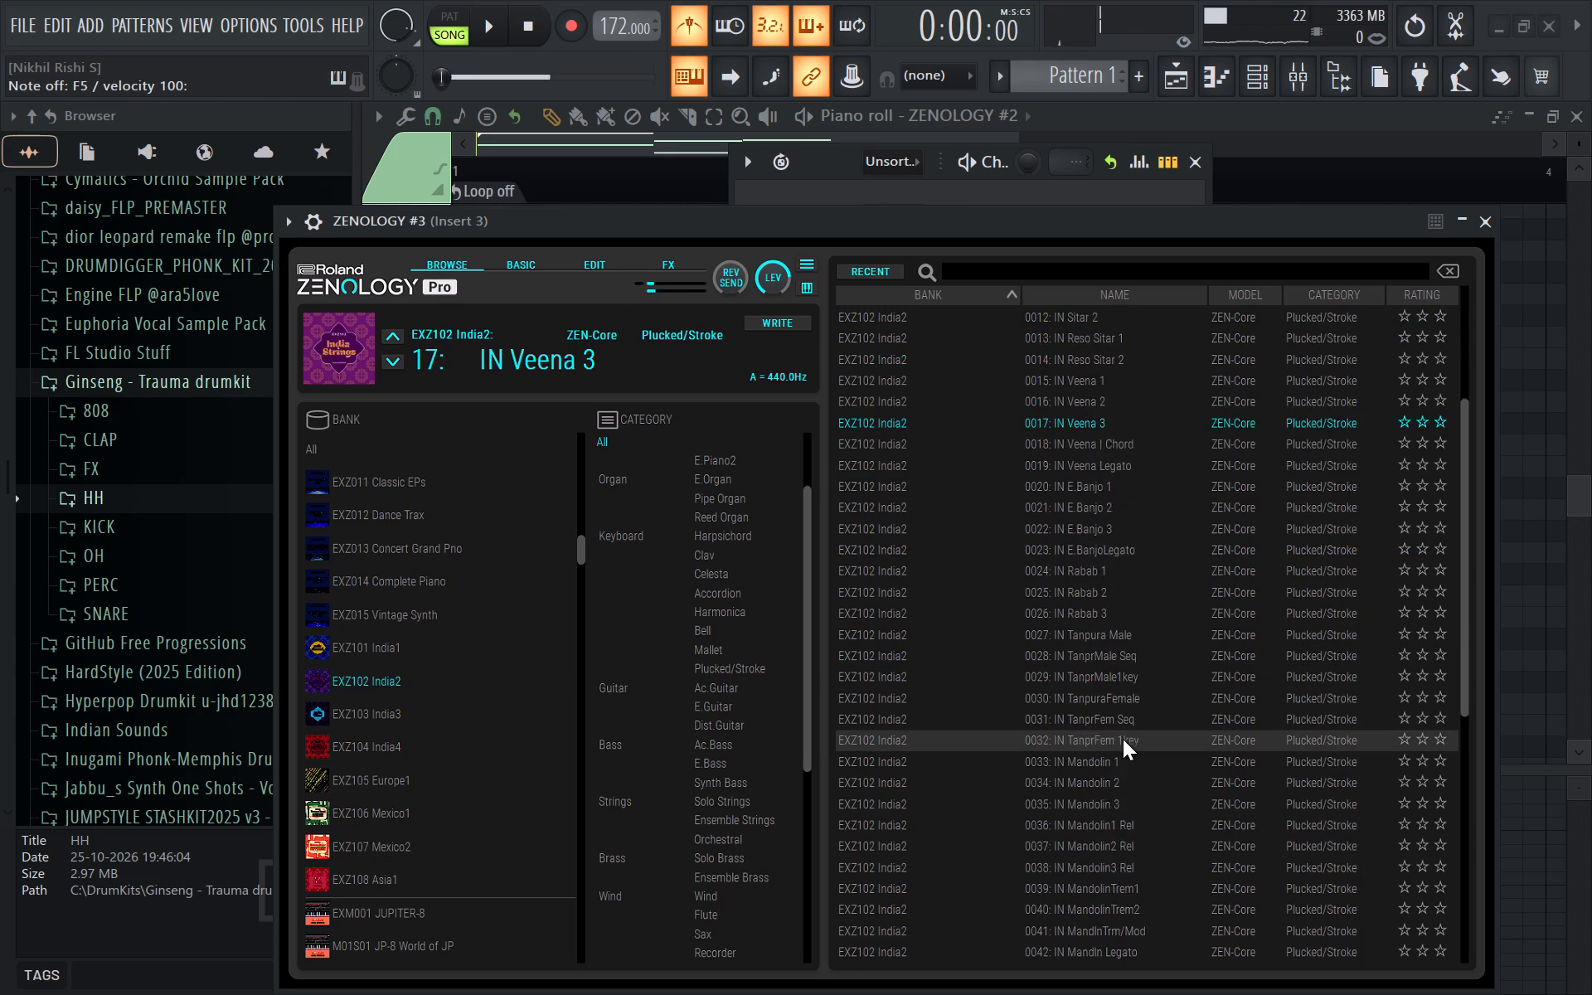
Filter the presets to the EXZ101 India1 bank and audition IN HarmoniumTri3 with a short phrase.
scroll(1123, 739, down, 7)
click(369, 640)
click(1302, 683)
text(rwy)
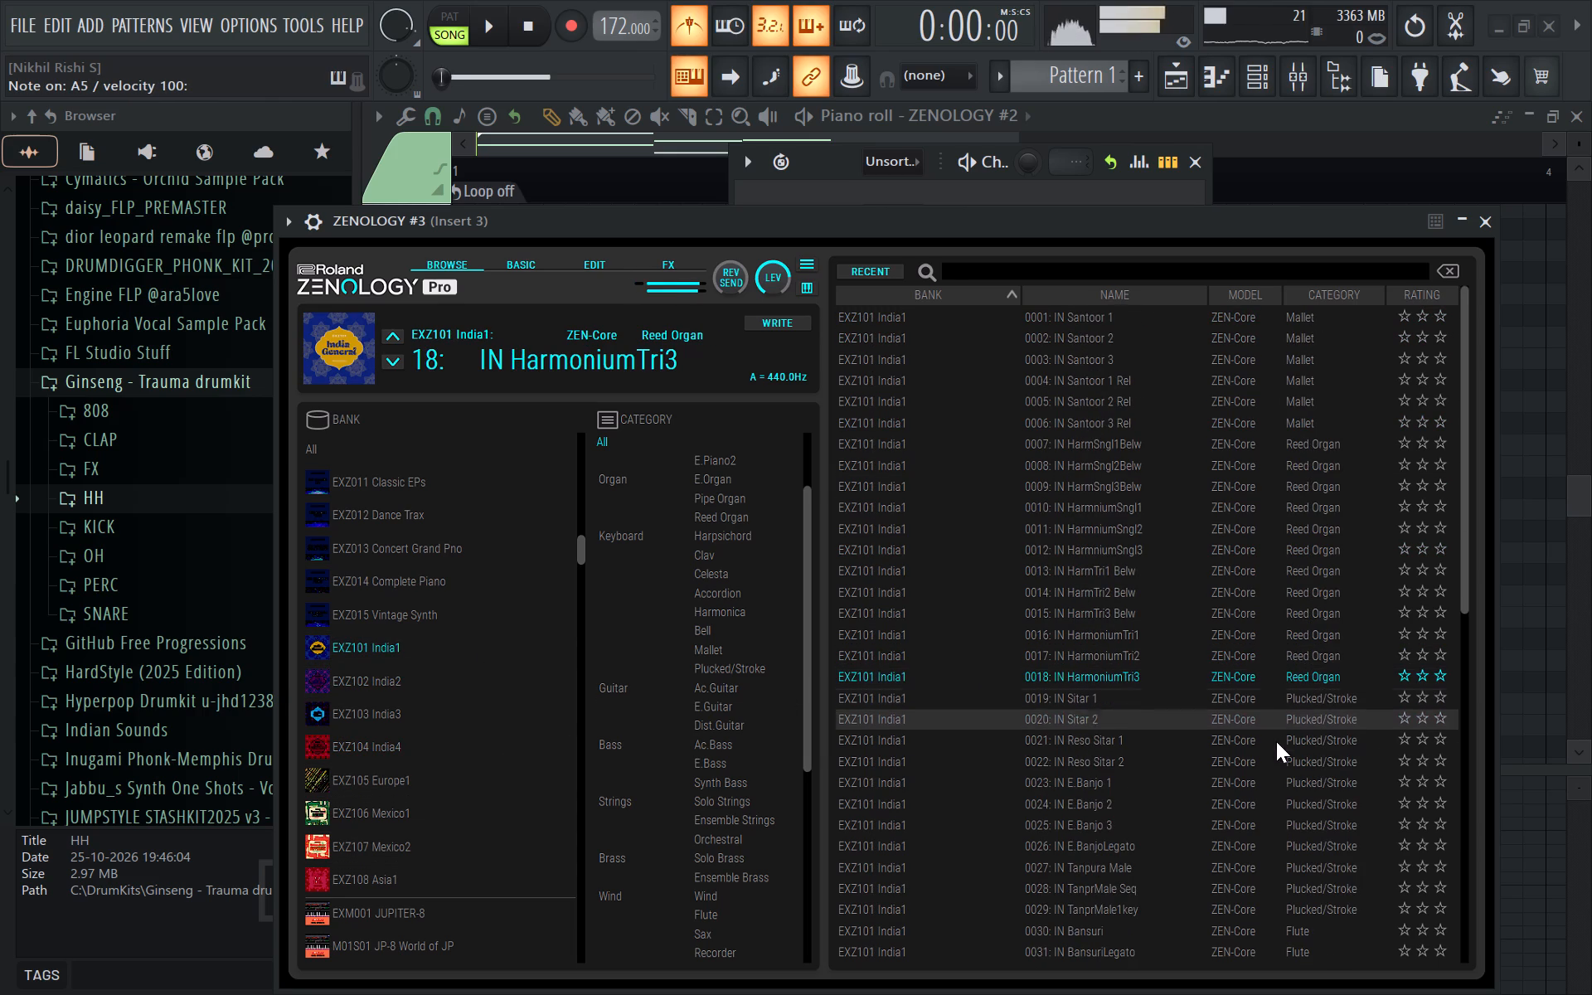
Start playback and audition the IN MukhaVeena preset over the beat with a short phrase.
key(space)
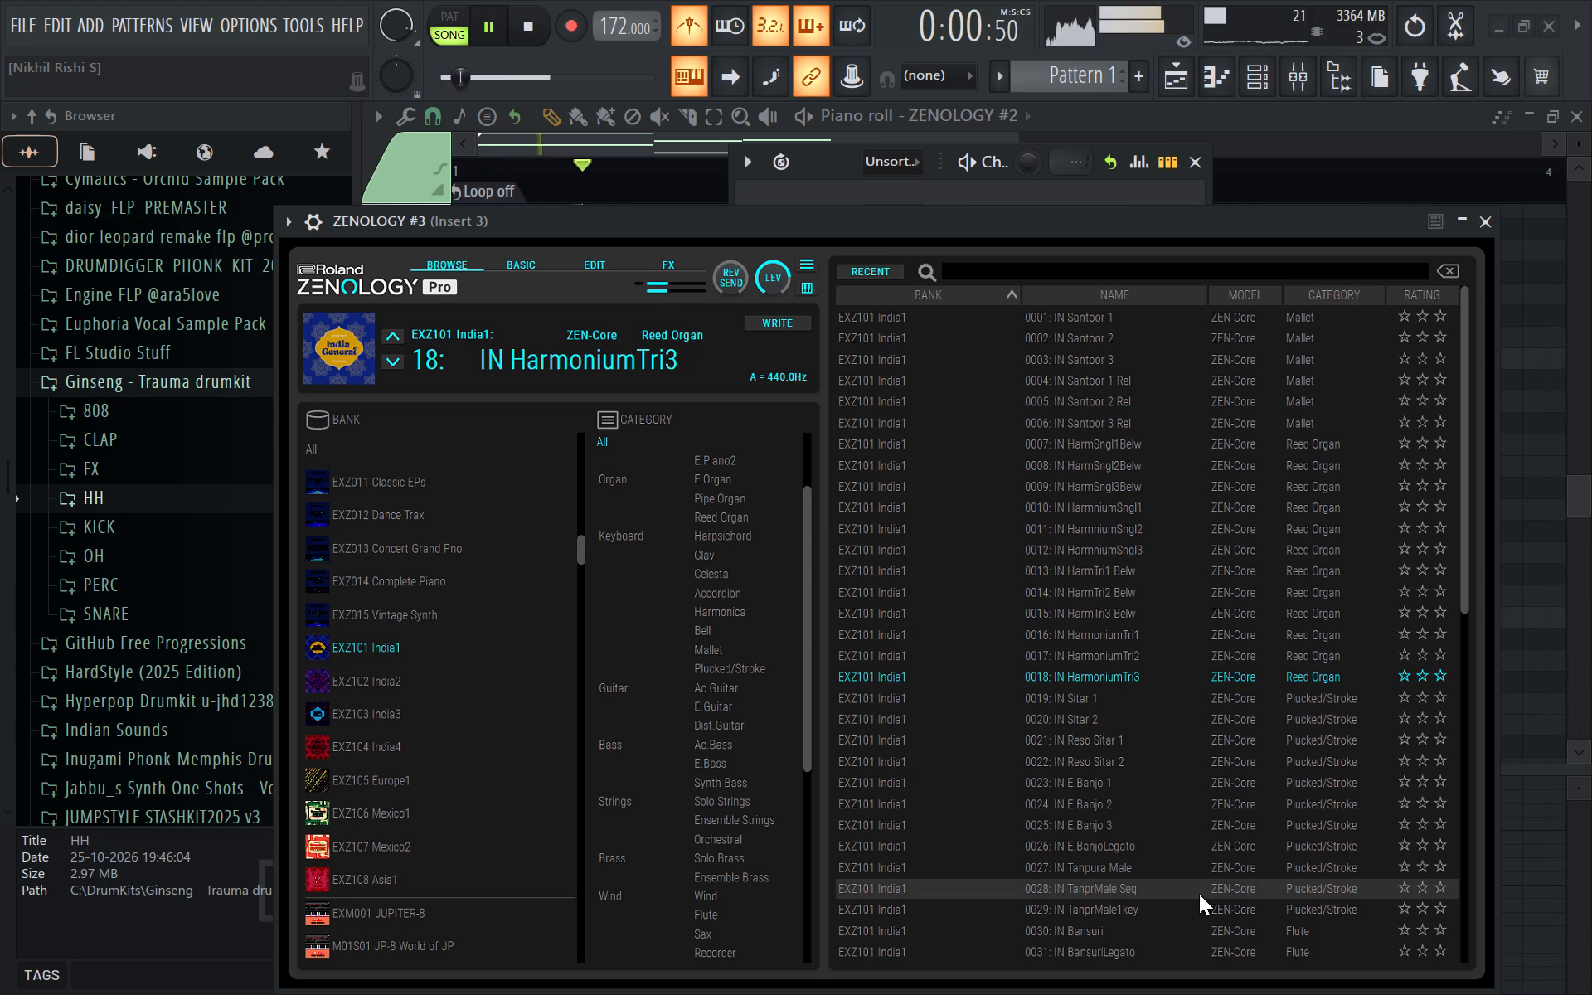
scroll(1067, 771, down, 14)
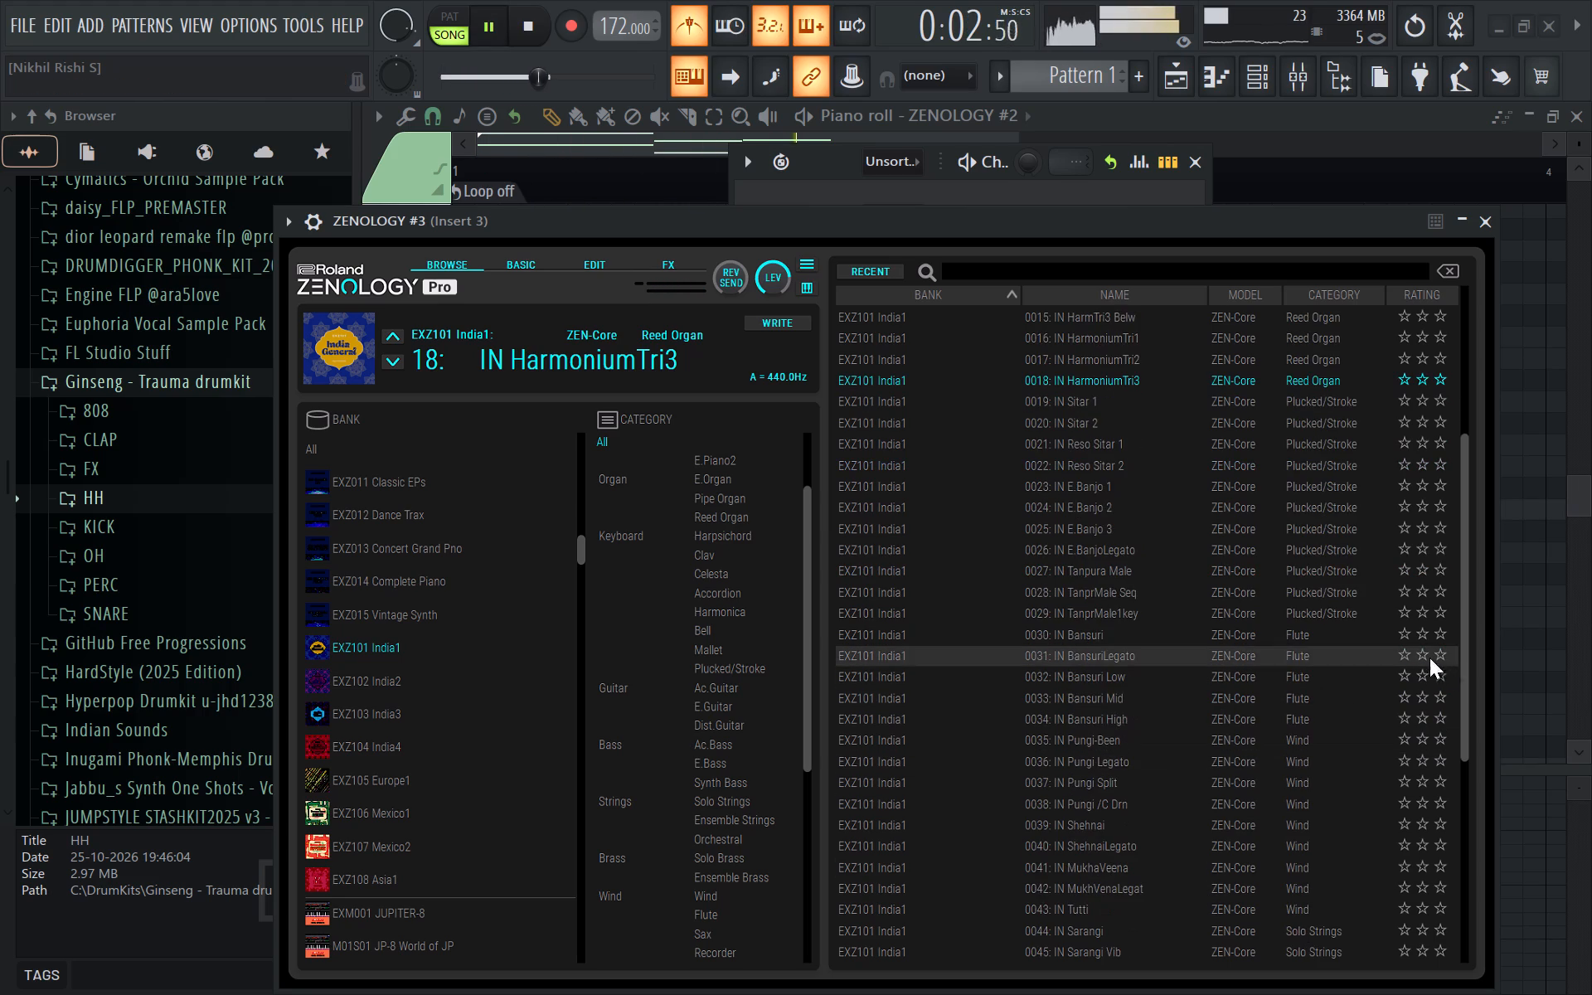
click(1121, 858)
text(ywr)
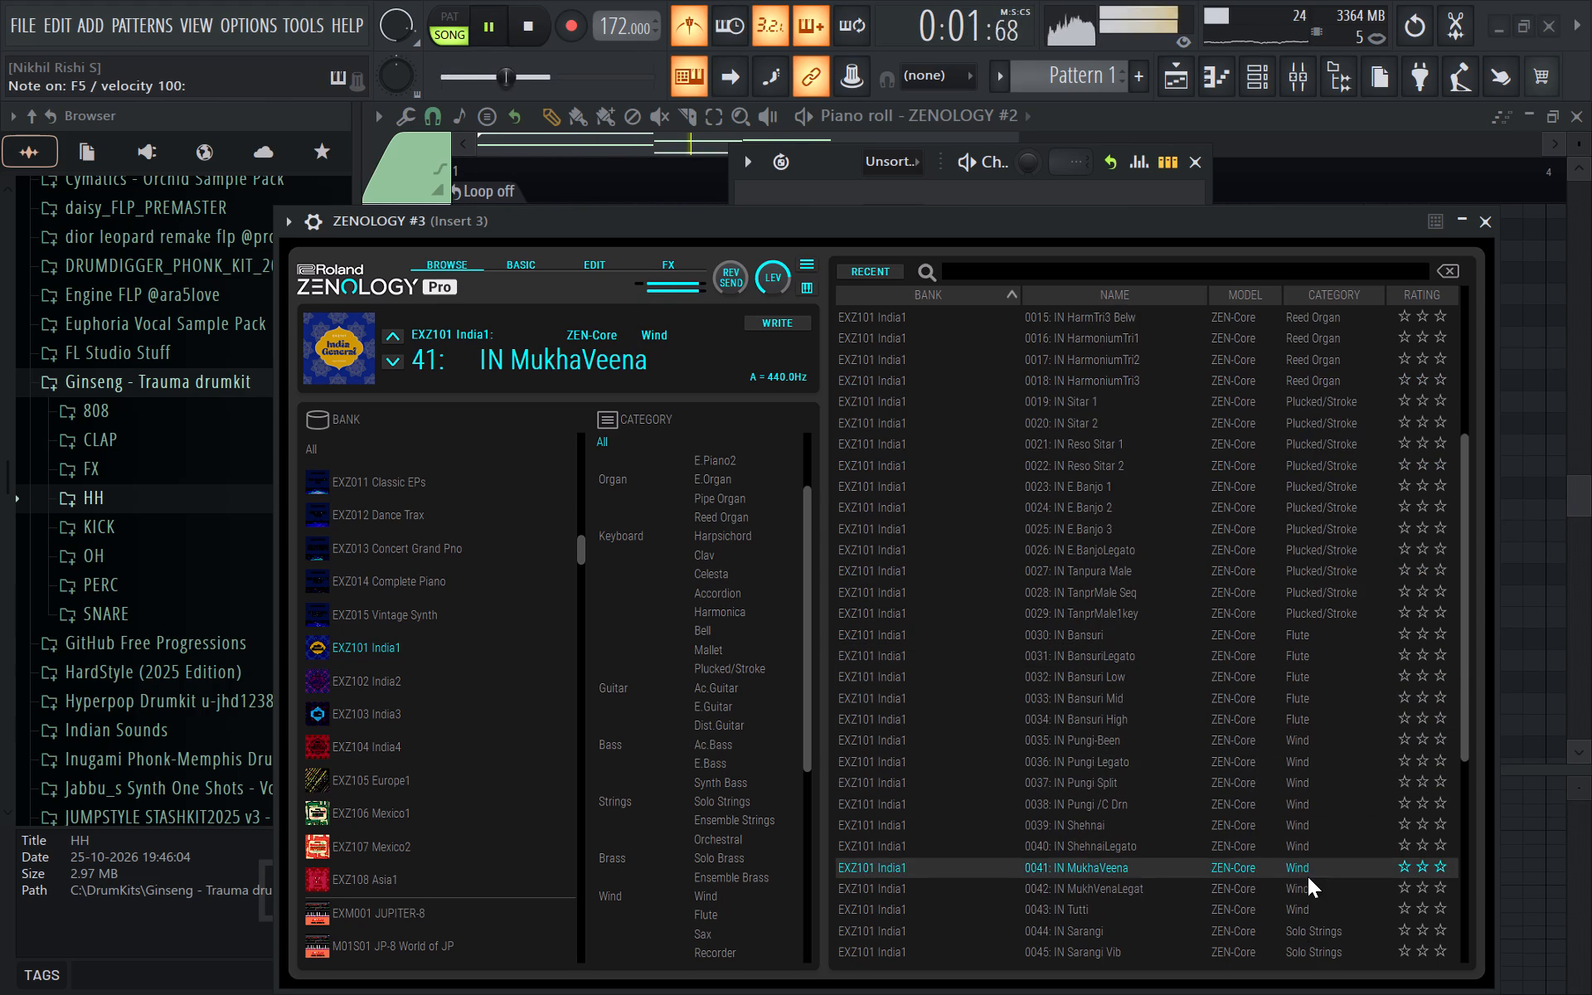
Audition the IN Pungi Split preset over the beat with a short phrase and a held note.
click(1254, 777)
text(uwr)
key(w)
key(r)
key(u)
key(u)
key(u)
key(u)
key(u)
key(u)
key(u)
key(u)
key(u)
key(u)
key(u)
key(u)
Load the IN Esraj Vib preset and play melodic phrases with it over the beat.
scroll(1241, 734, down, 11)
click(1240, 779)
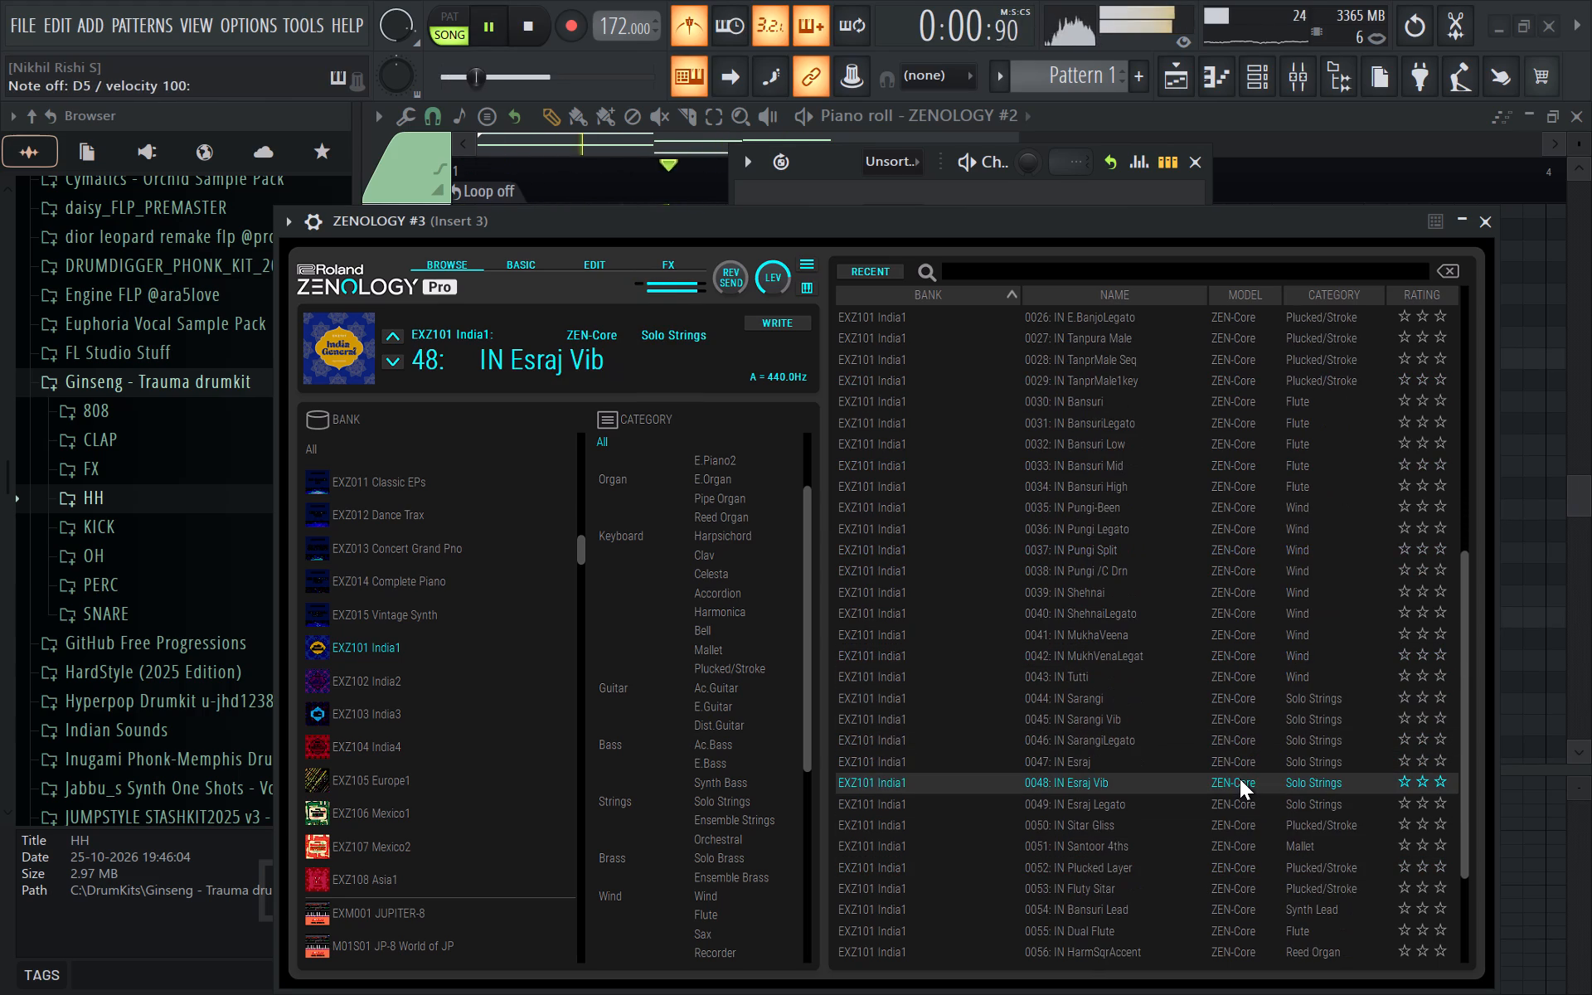
text(uwrrwyrtywr)
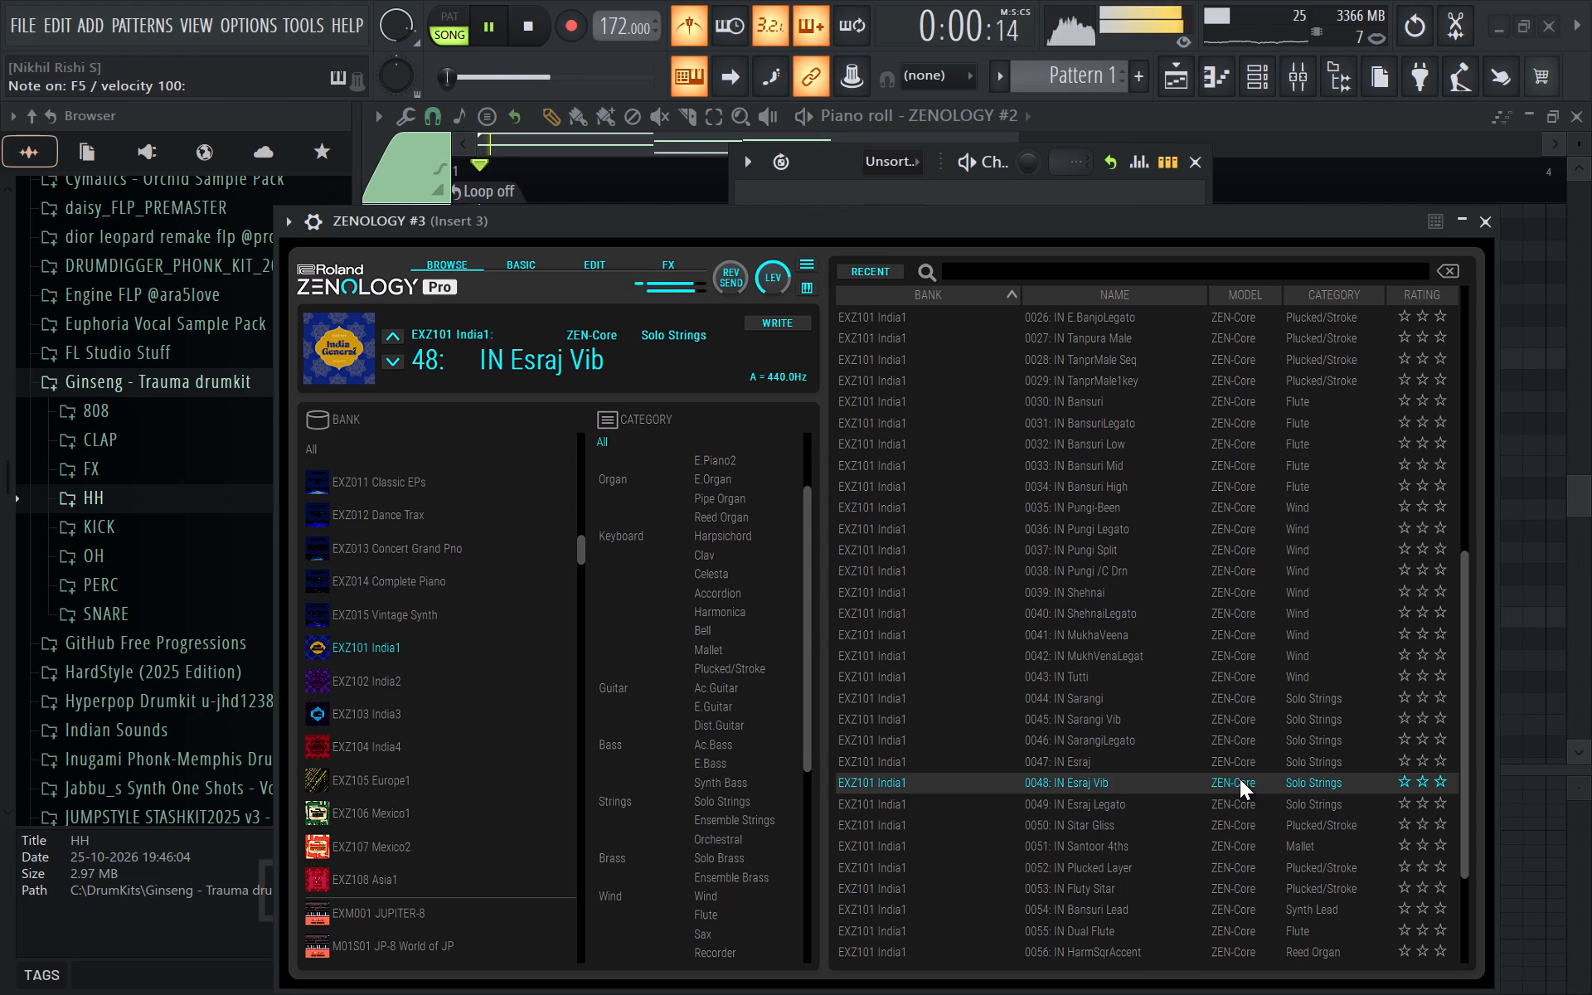
Close the ZENOLOGY #3 synth window and open that channel's piano roll.
click(1483, 229)
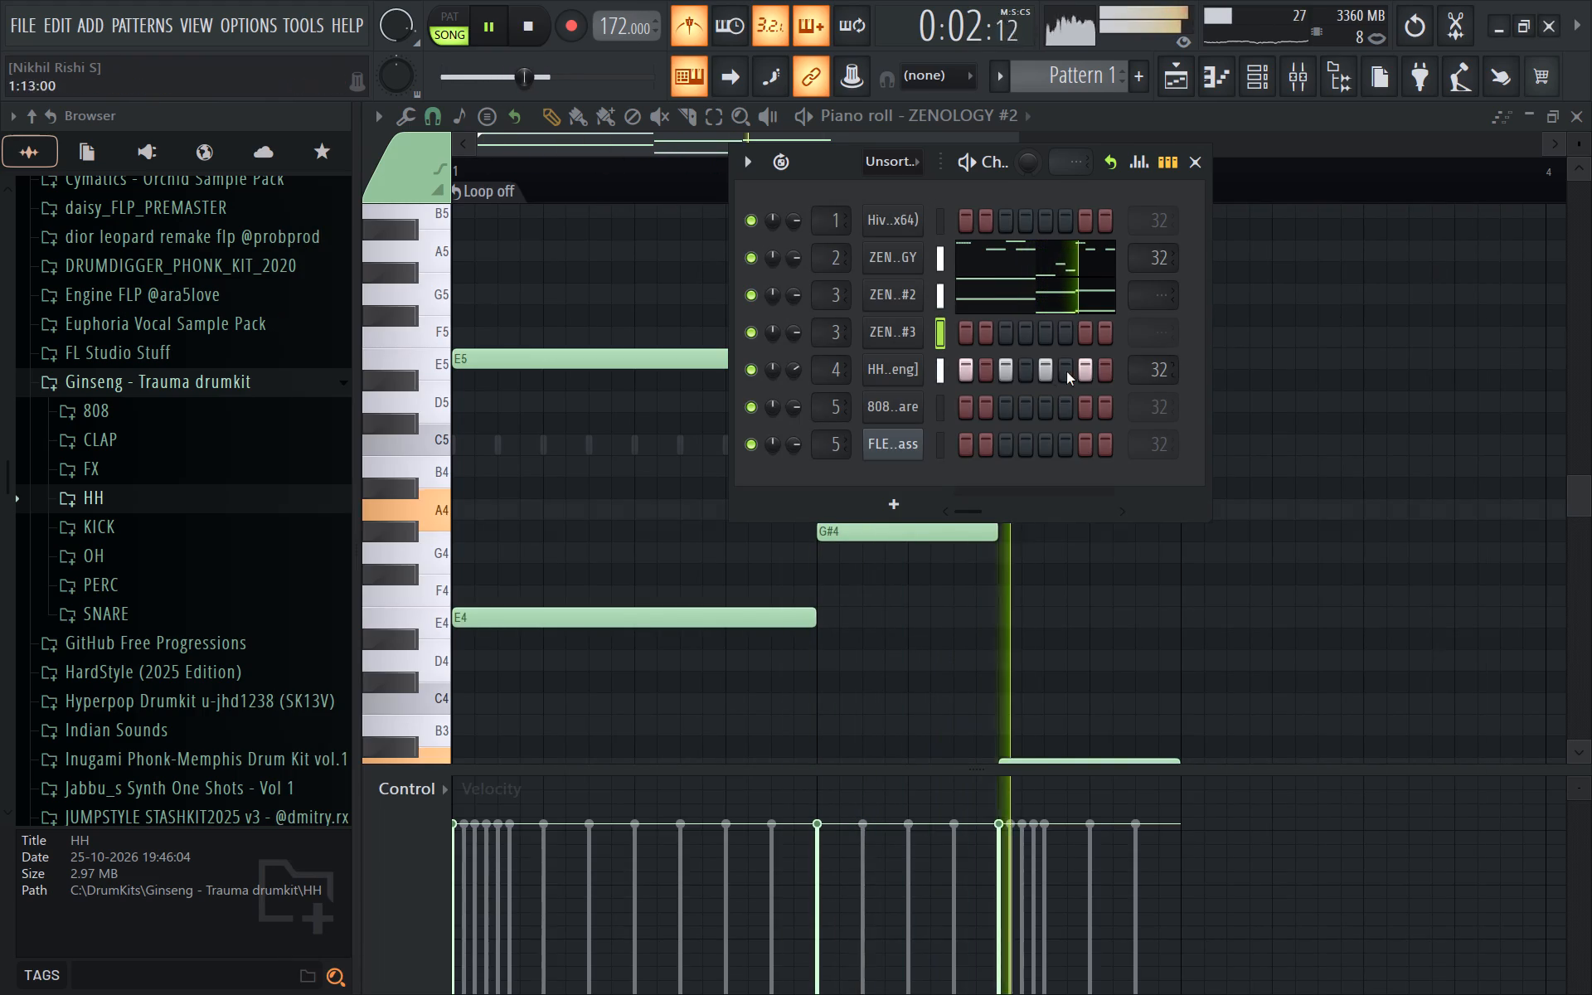
right_click(894, 322)
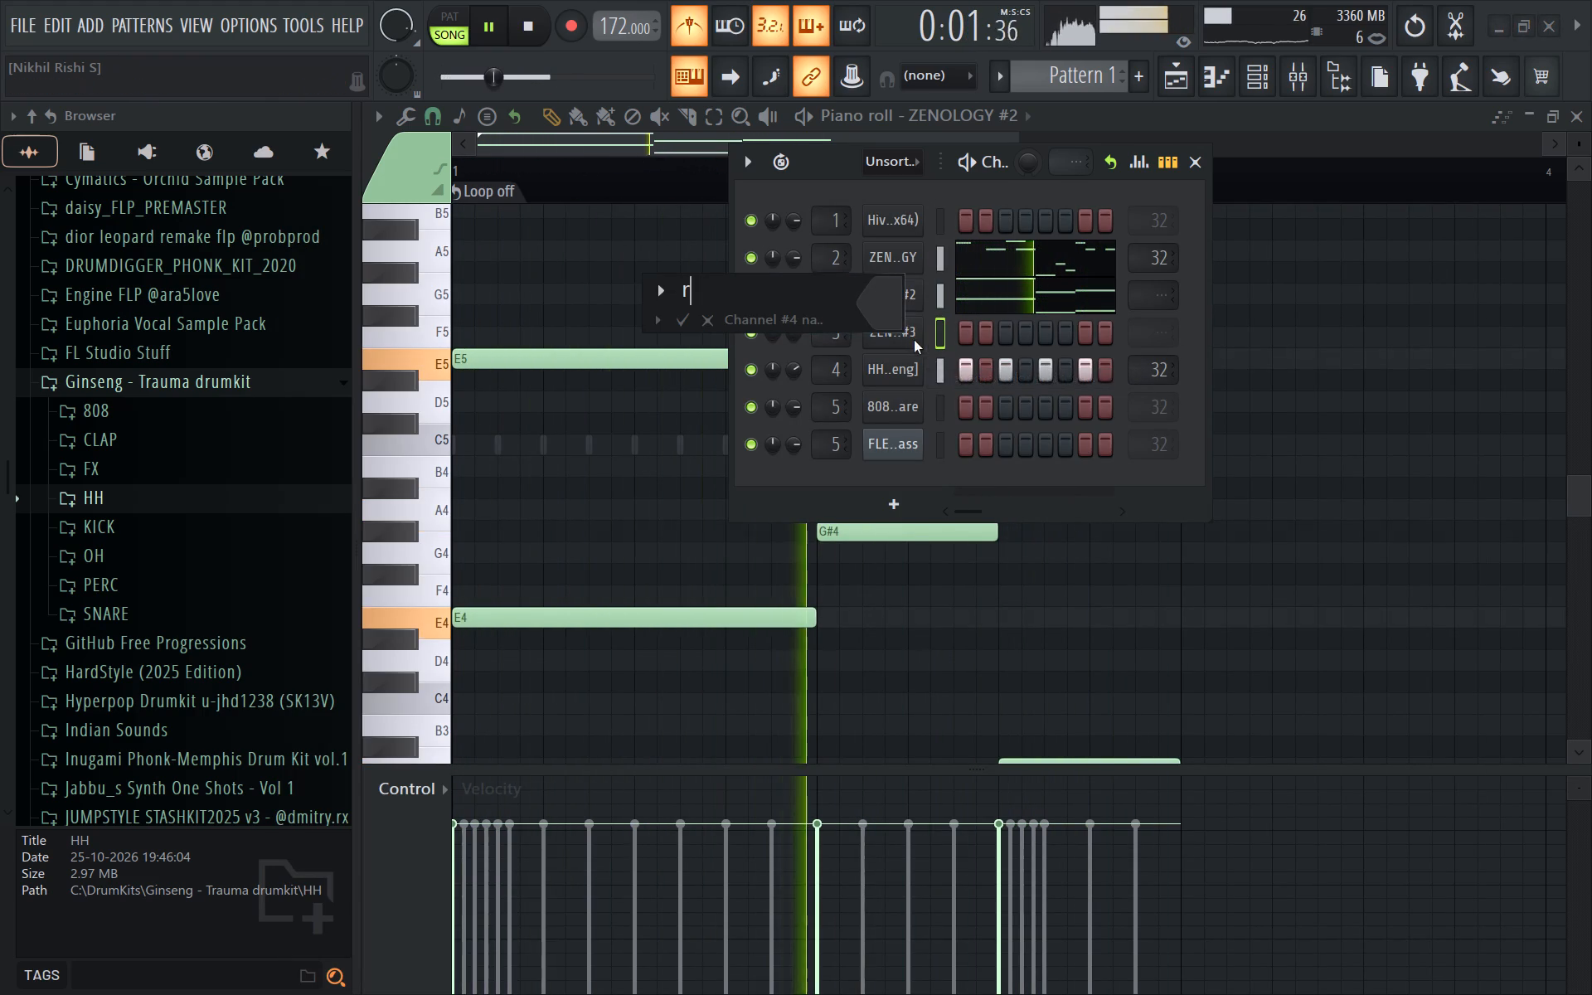
key(Escape)
right_click(914, 340)
click(968, 340)
right_click(904, 343)
click(959, 324)
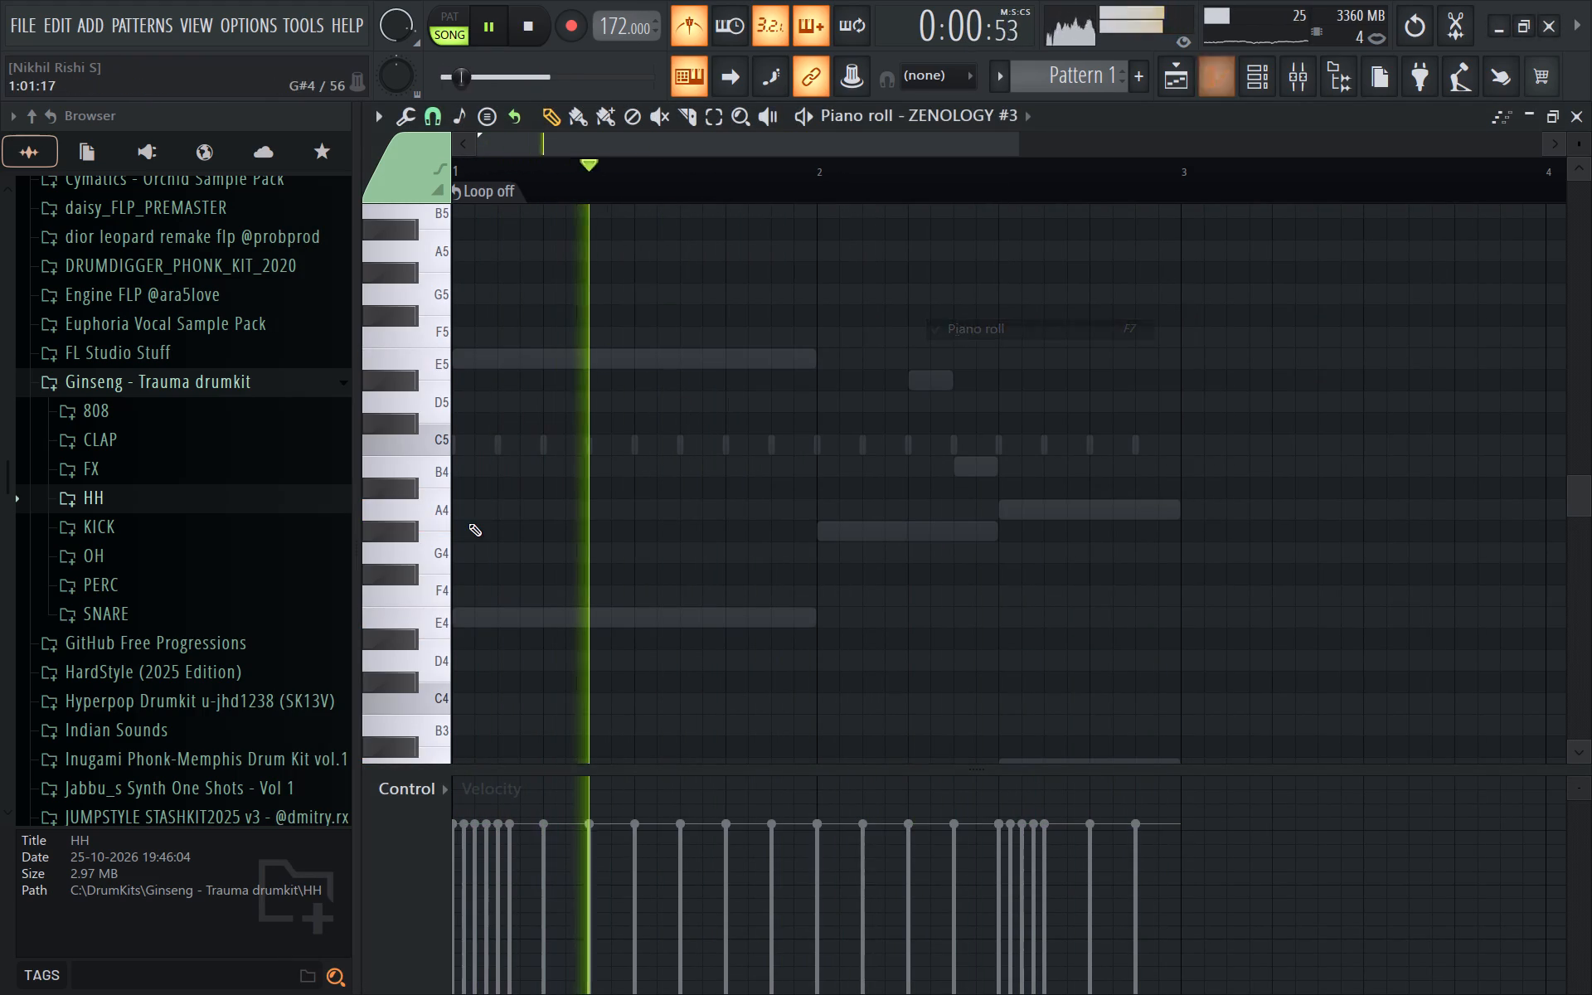
Stop playback, draw a B4 note at the start of bar 1, stretch it to one full bar, and play it back.
key(space)
drag(500, 493, 294, 455)
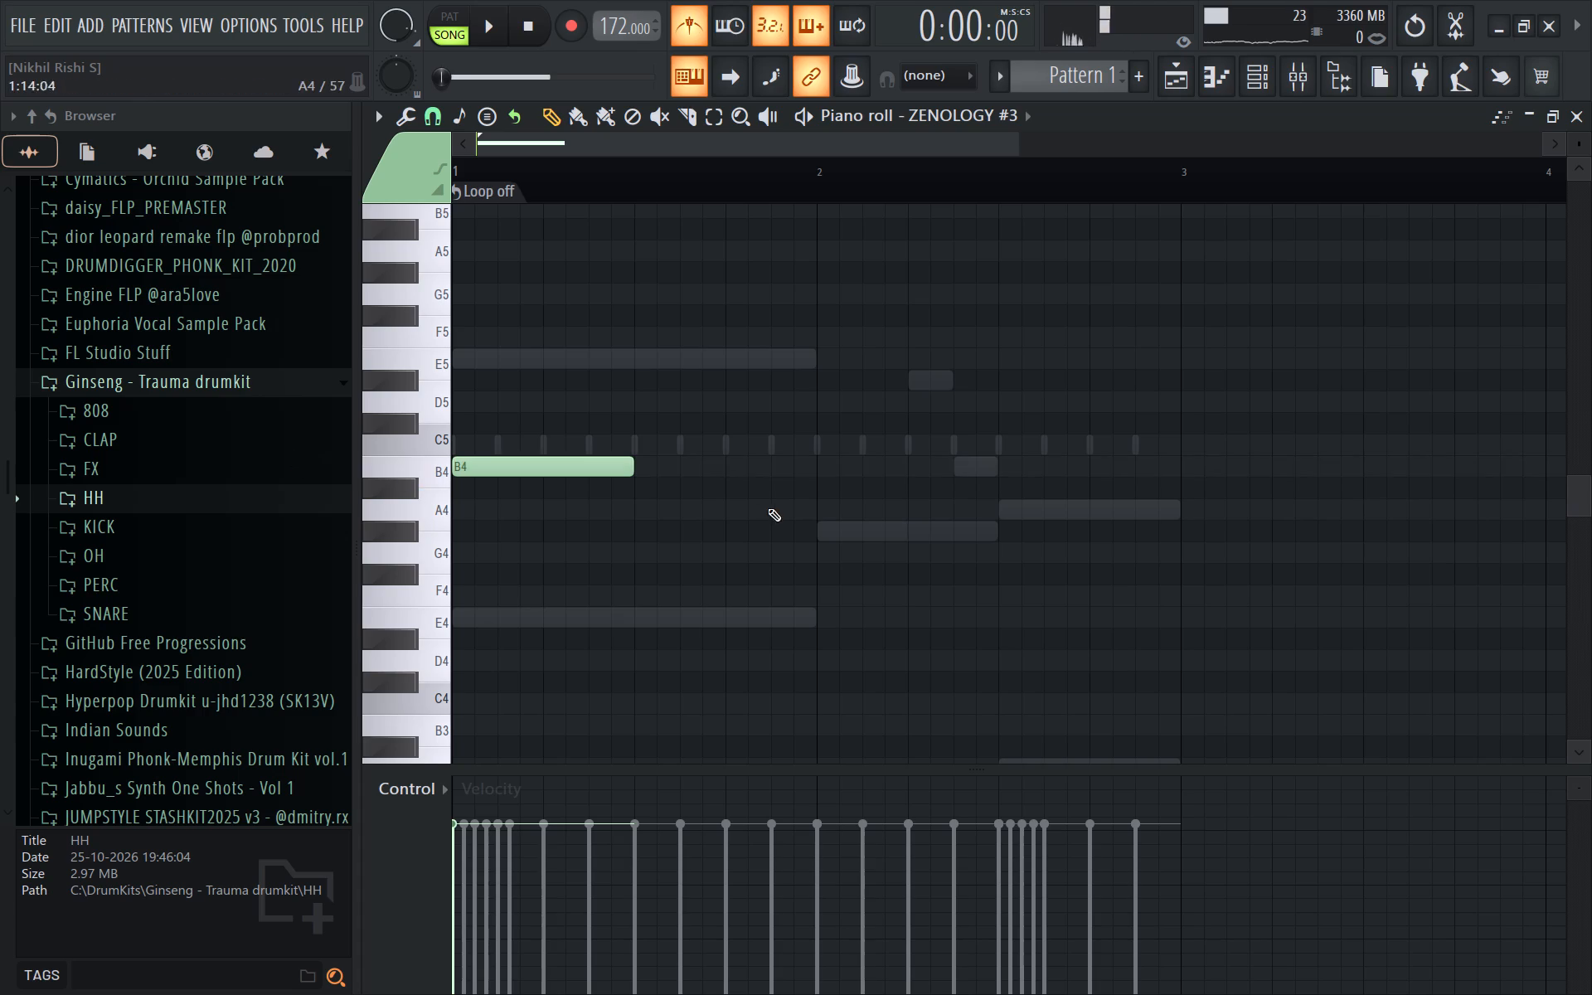
key(space)
drag(624, 473, 809, 473)
key(space)
key(space)
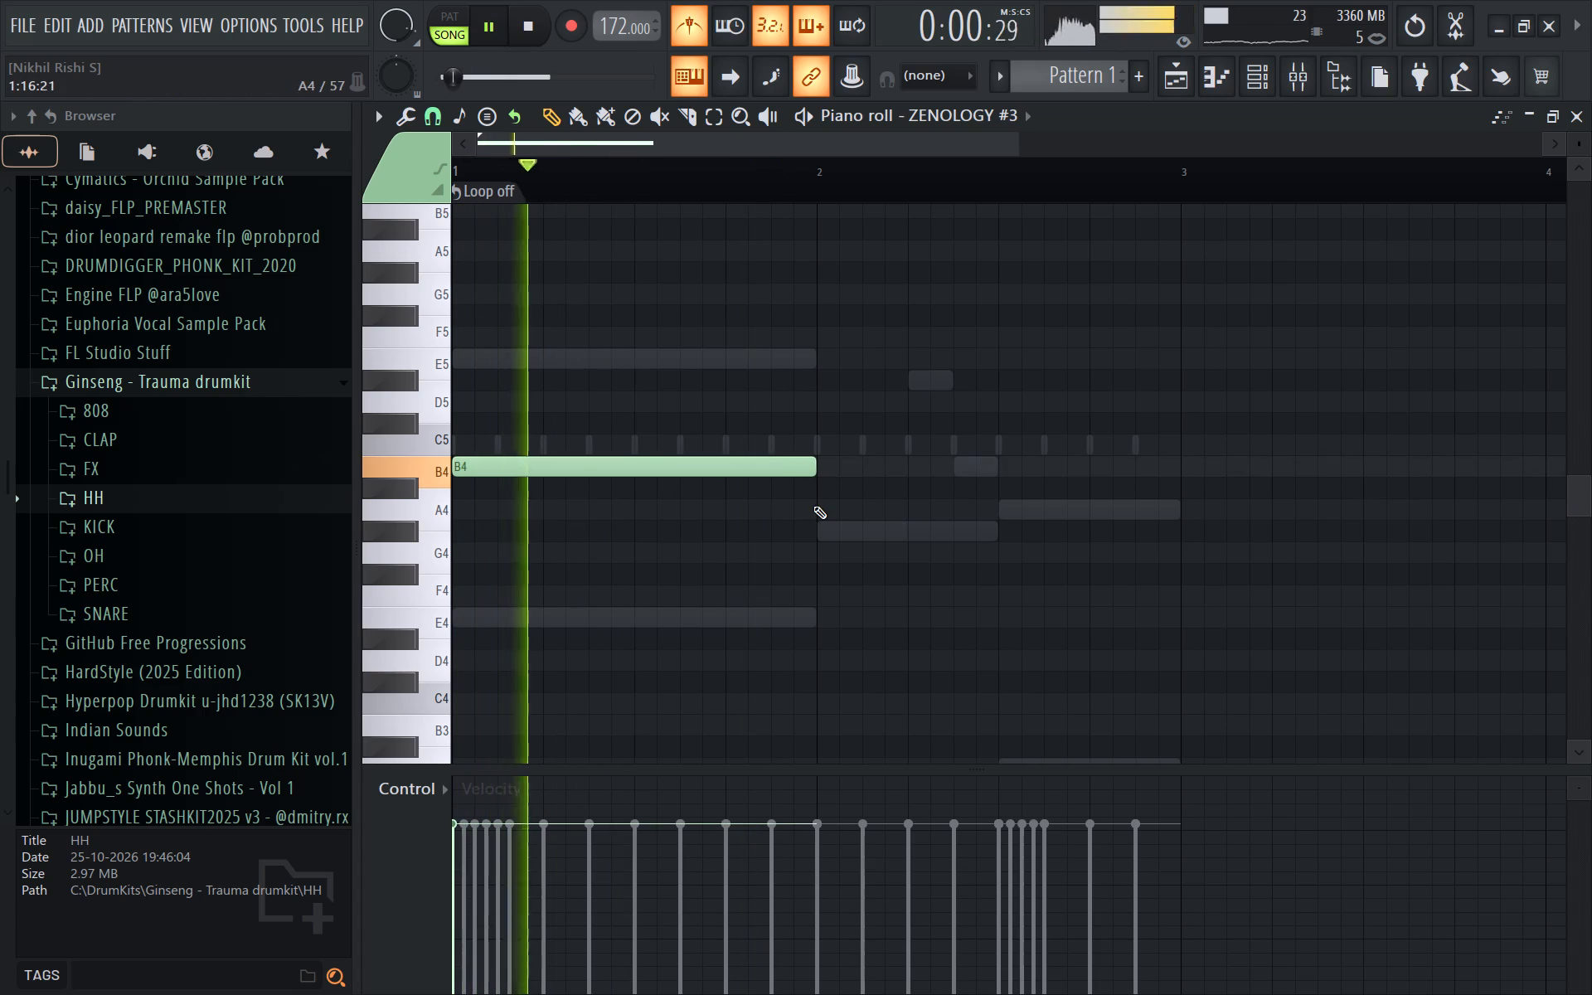
Add a half-bar G#4 note at the start of bar 2 followed by a half-bar A4 note.
click(815, 413)
drag(820, 415, 832, 610)
key(space)
key(space)
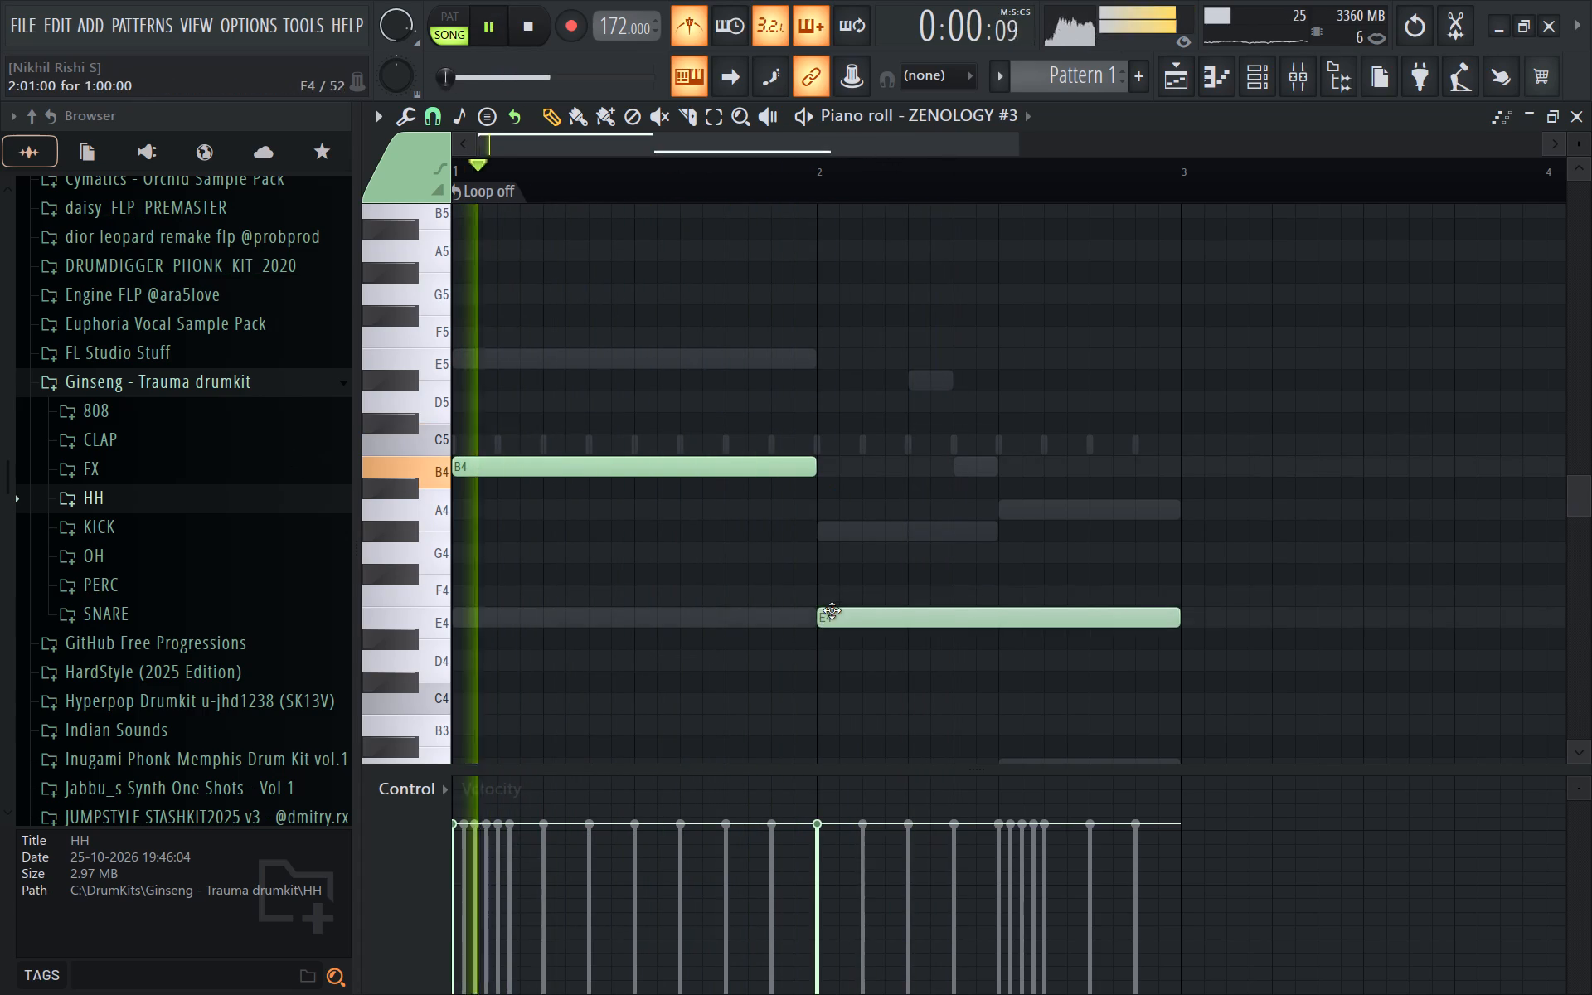
drag(832, 610, 841, 517)
drag(1173, 536, 1093, 543)
key(space)
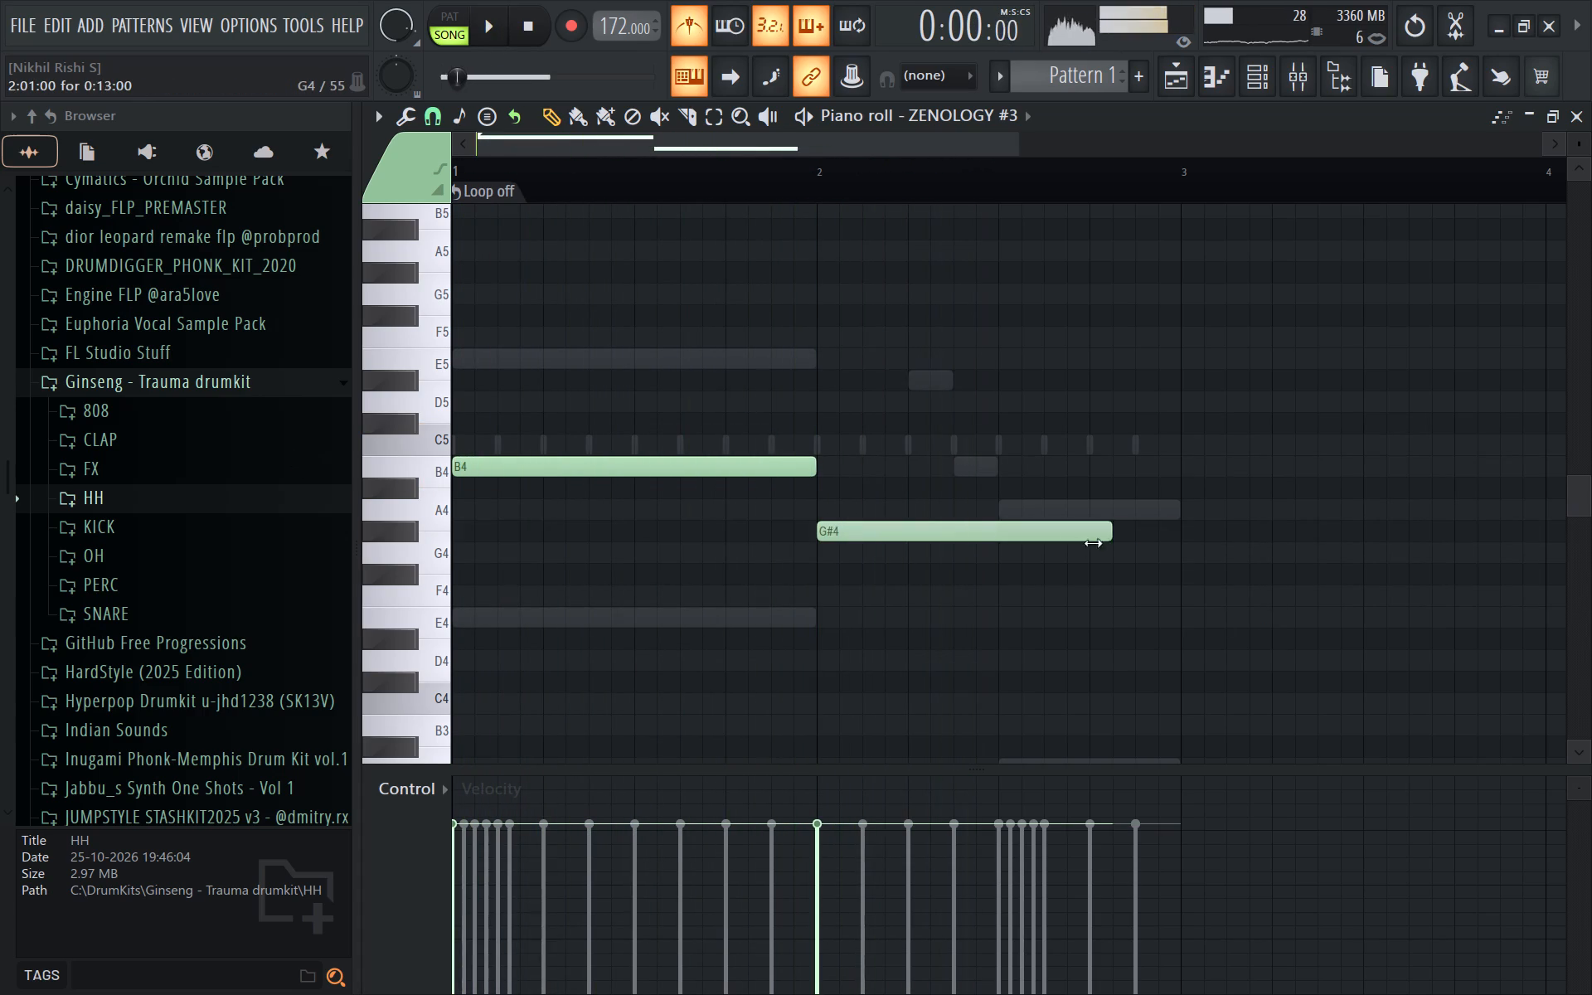
drag(1093, 543, 997, 555)
key(space)
click(1007, 515)
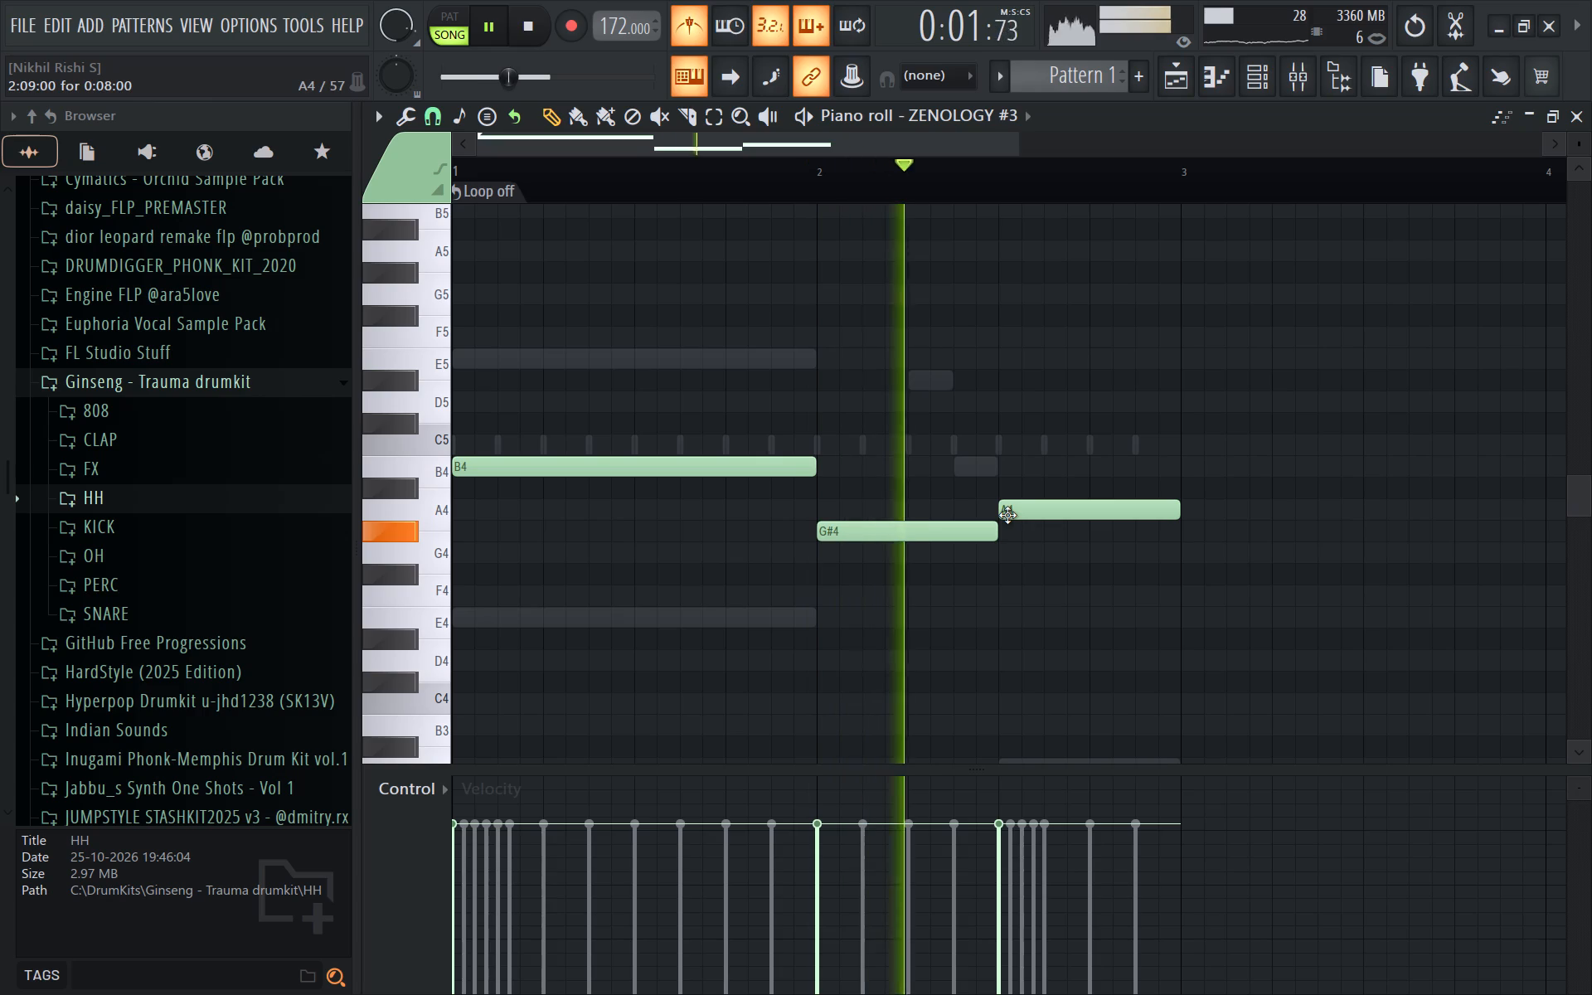
Copy the one-bar B4 note up to E5 in bar 1 and play back the harmony.
shift+drag(465, 469, 472, 404)
key(space)
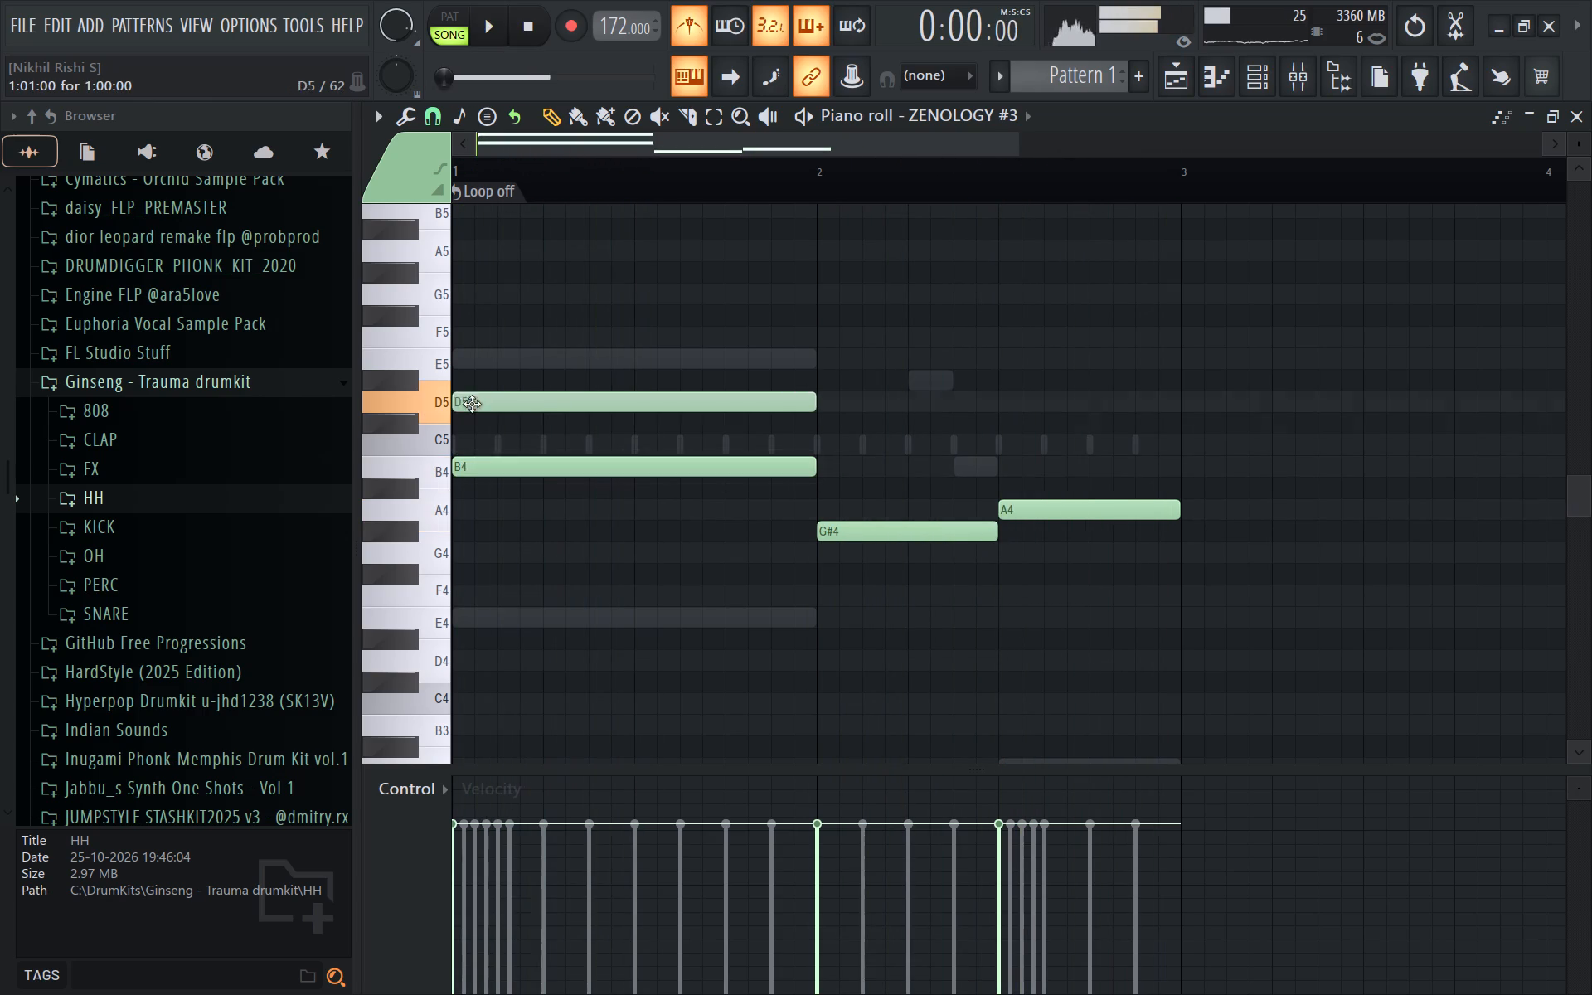
shift+drag(472, 404, 464, 346)
key(space)
key(space)
key(space)
key(space)
key(space)
key(space)
key(space)
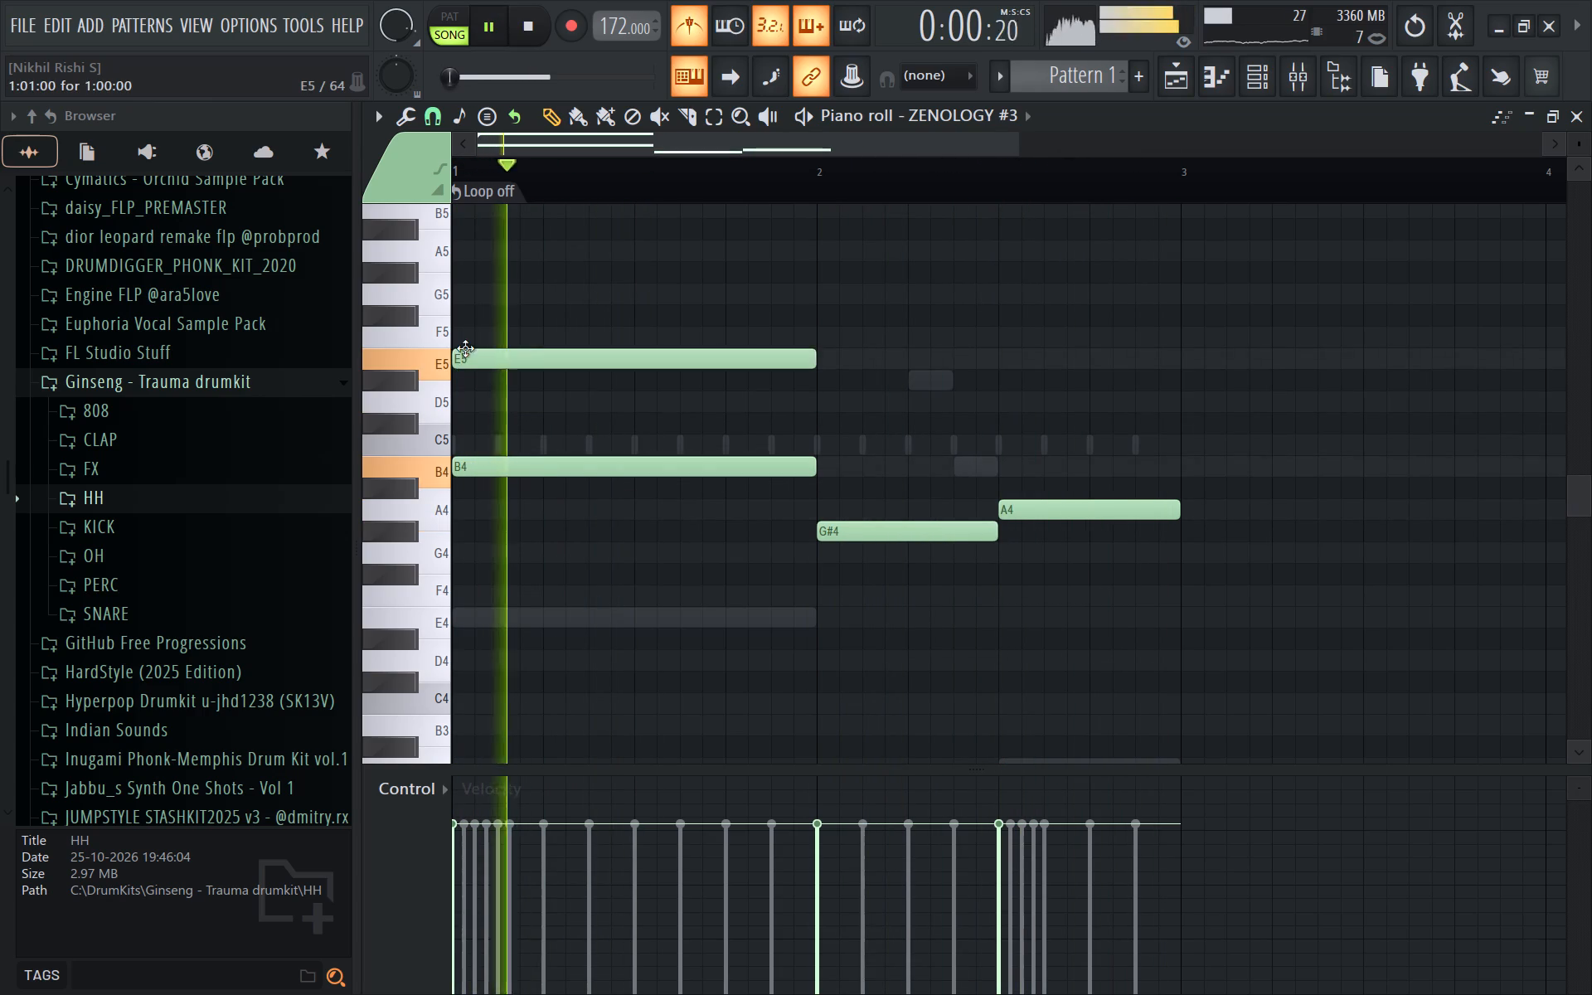
Copy the one-bar E5 note up to G#5 in bar 1 and play back the chord.
shift+drag(466, 353, 468, 264)
key(space)
key(space)
key(space)
key(space)
key(space)
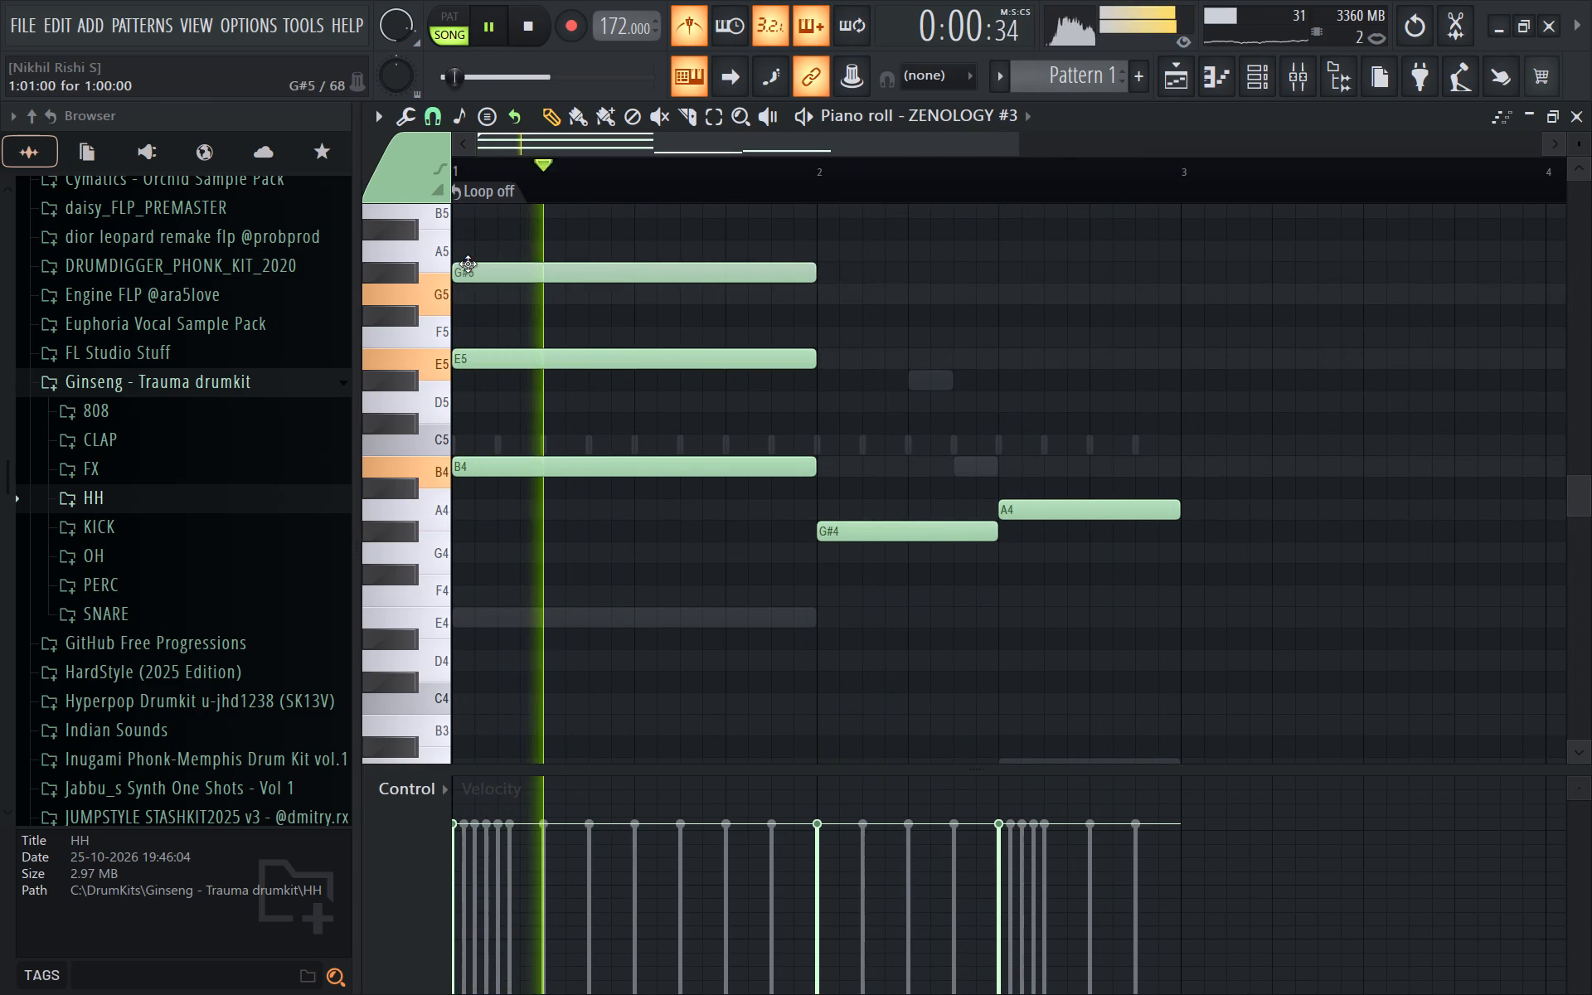
key(space)
key(space)
key(space)
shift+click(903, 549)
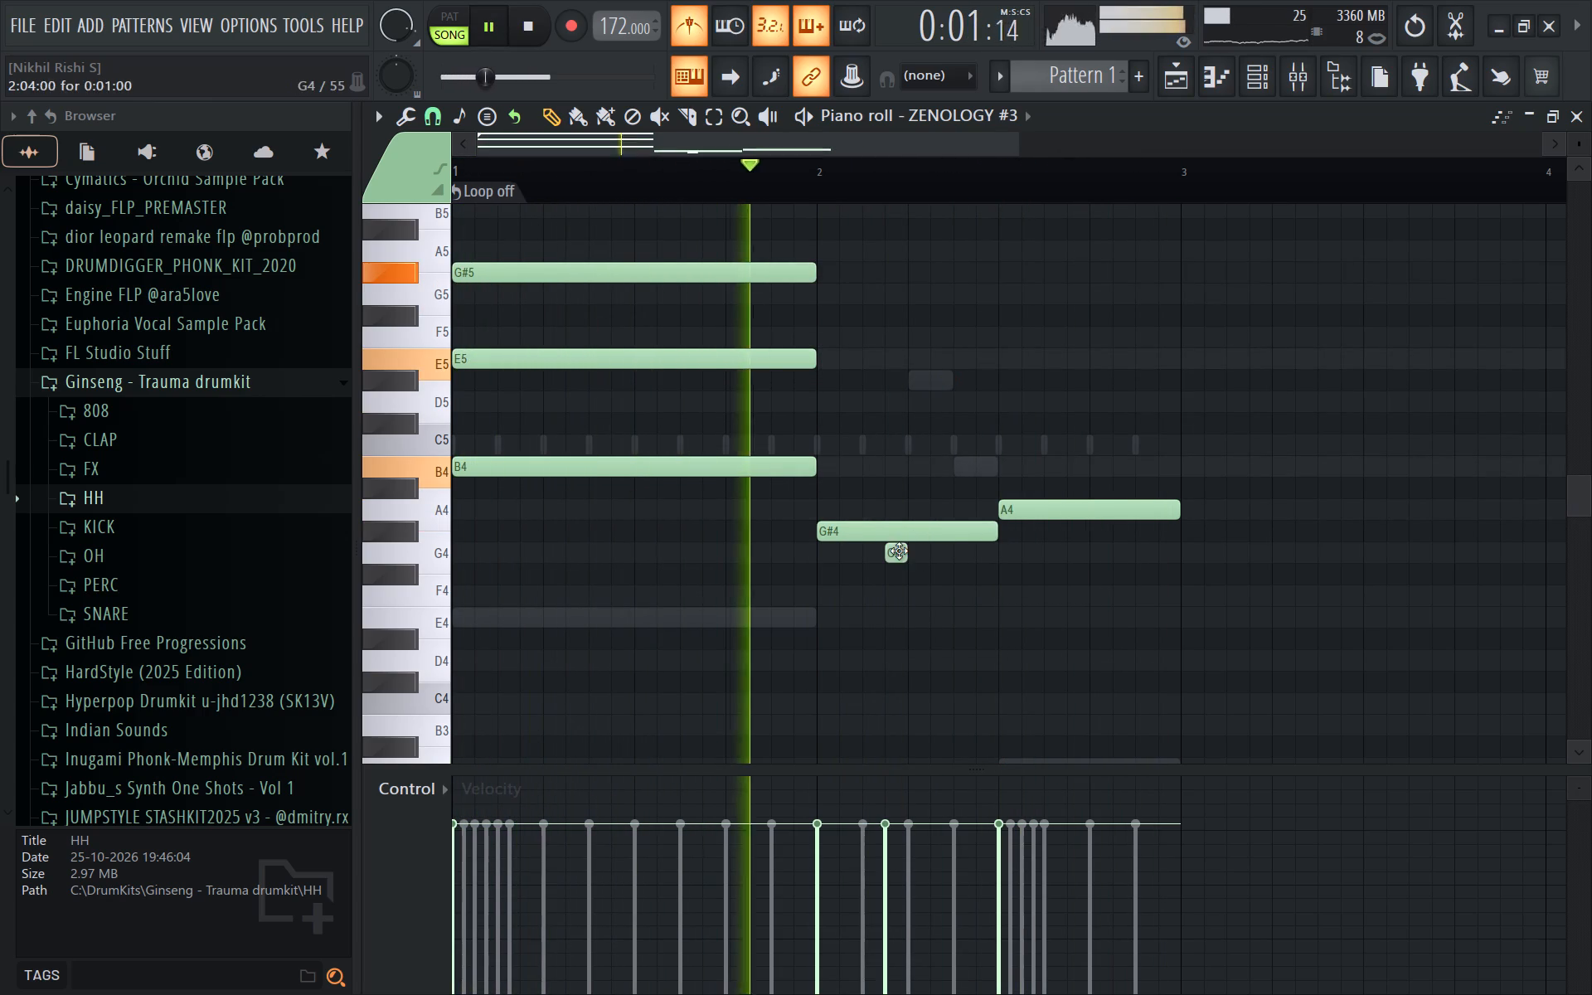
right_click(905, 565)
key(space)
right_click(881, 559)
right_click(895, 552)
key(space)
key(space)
Lower the one-bar G#5 note in bar 1 to G5.
drag(707, 284, 704, 304)
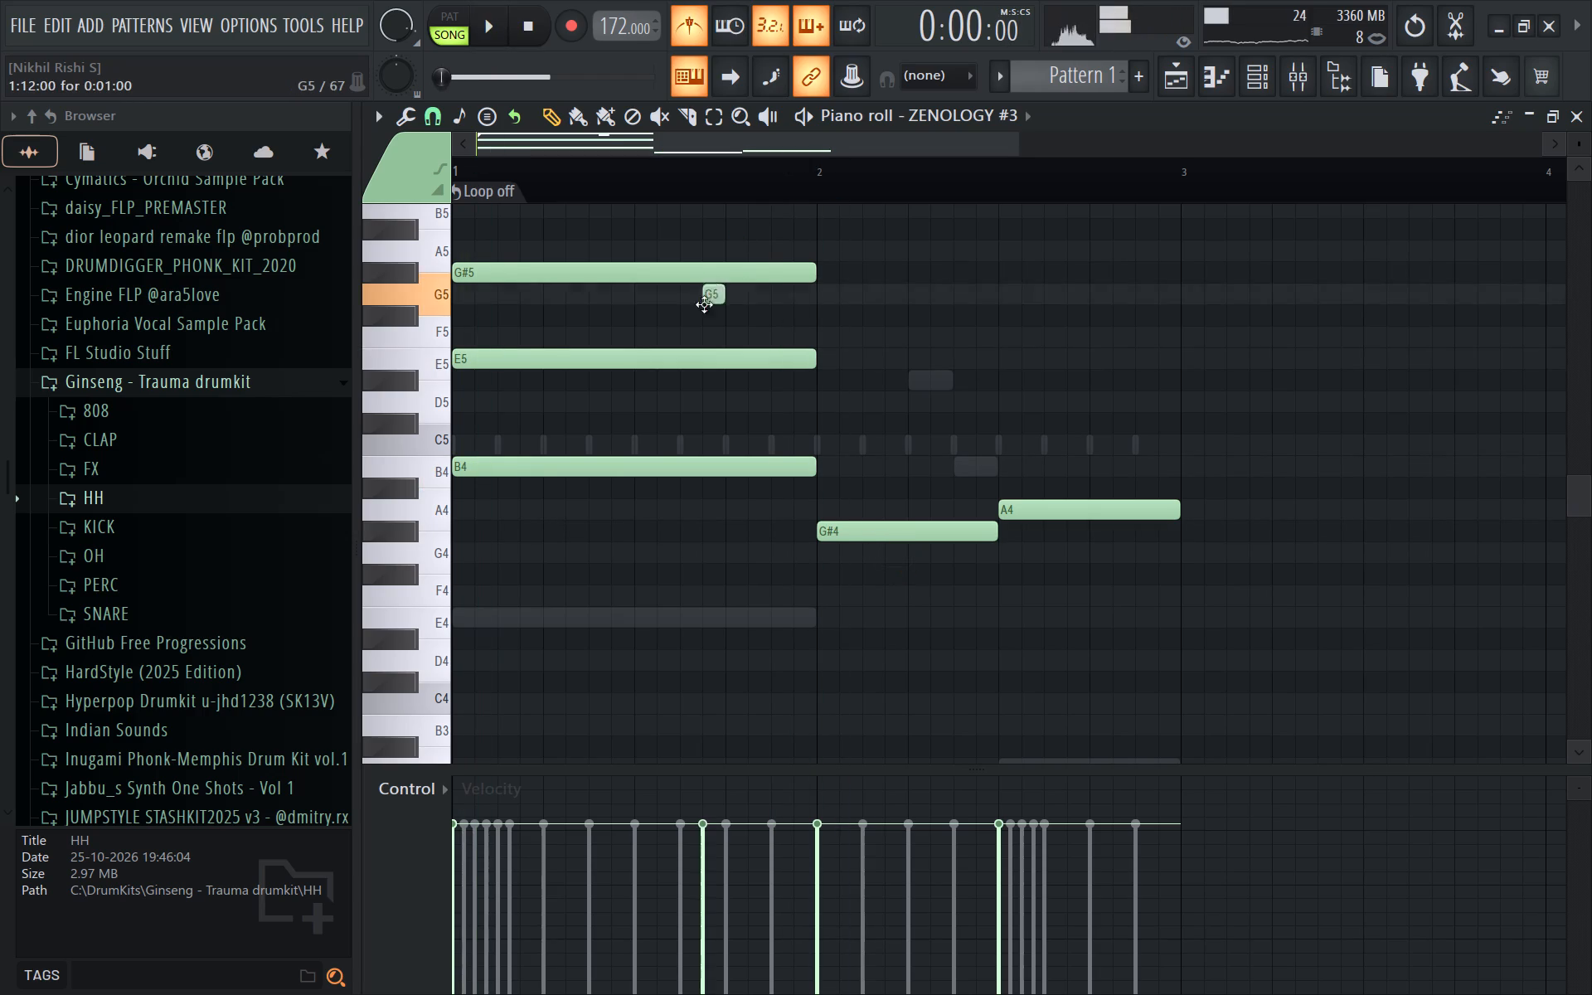
drag(704, 304, 701, 332)
right_drag(701, 332, 737, 343)
click(731, 284)
right_click(731, 284)
drag(737, 270, 733, 311)
key(space)
Copy the G5 note to the start of bar 2 as C5 and shorten the copy to half a bar.
shift+drag(746, 301, 1105, 435)
key(space)
key(space)
drag(1183, 453, 1073, 475)
right_click(1117, 469)
drag(1182, 447, 1166, 452)
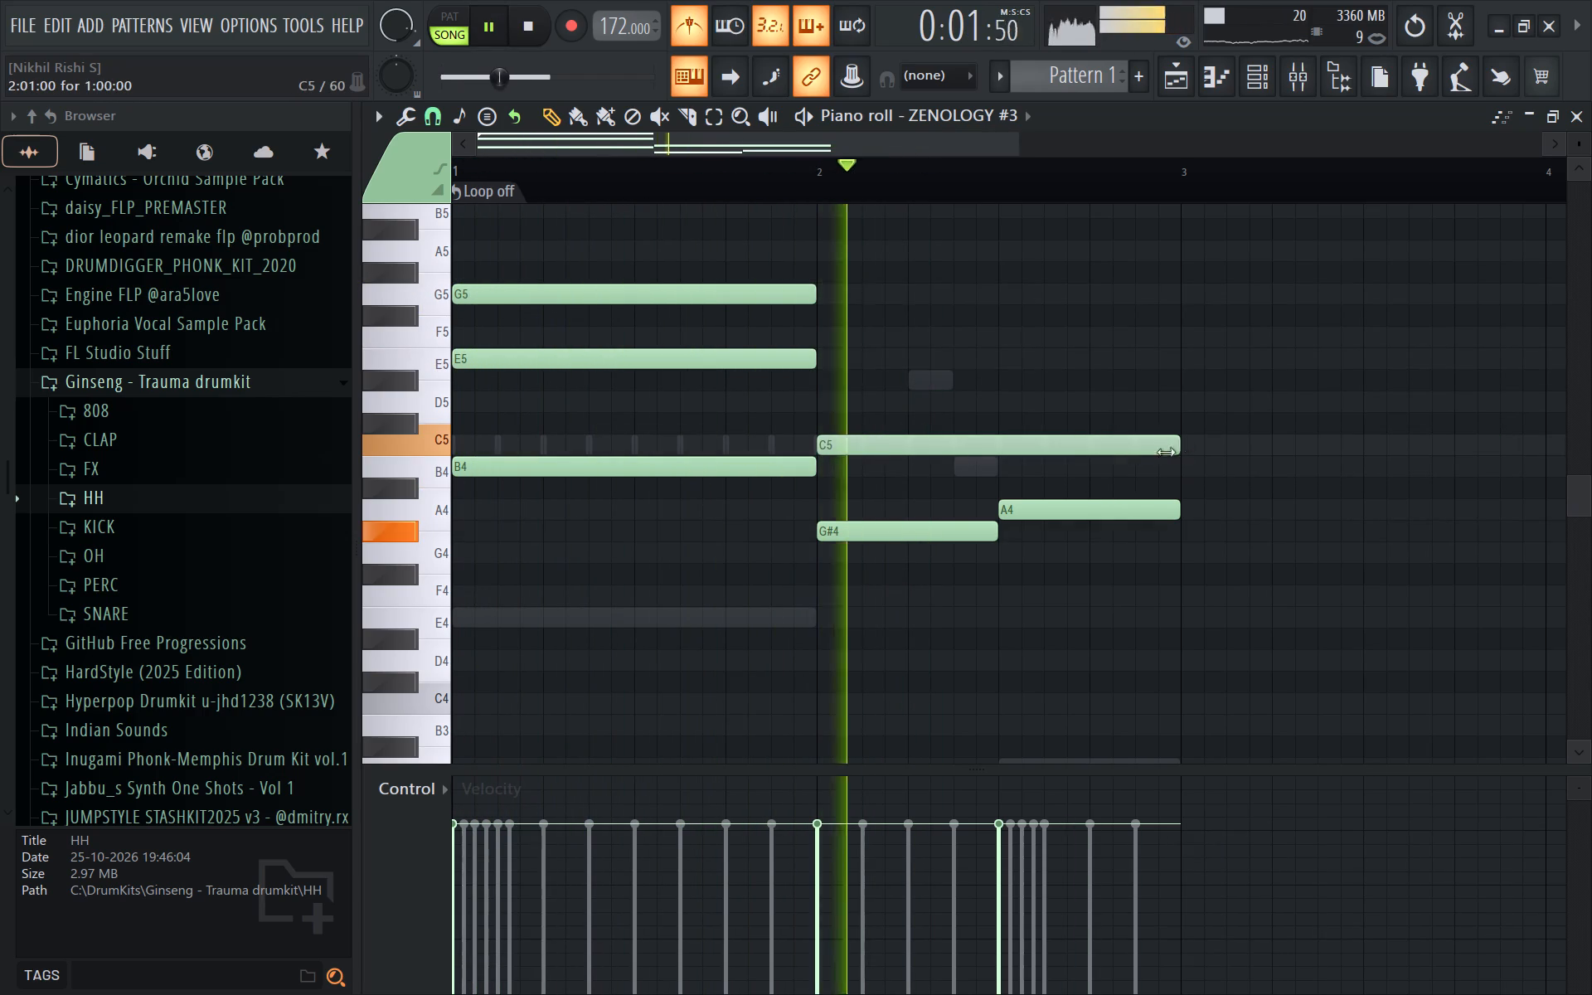
drag(1166, 452, 994, 454)
Copy the half-bar C5 up to E5, and place half-bar F#5 and C#5 copies above the A4 note.
key(shift+space)
shift+drag(934, 443, 928, 354)
shift+drag(928, 354, 1116, 308)
shift+drag(1116, 308, 1117, 426)
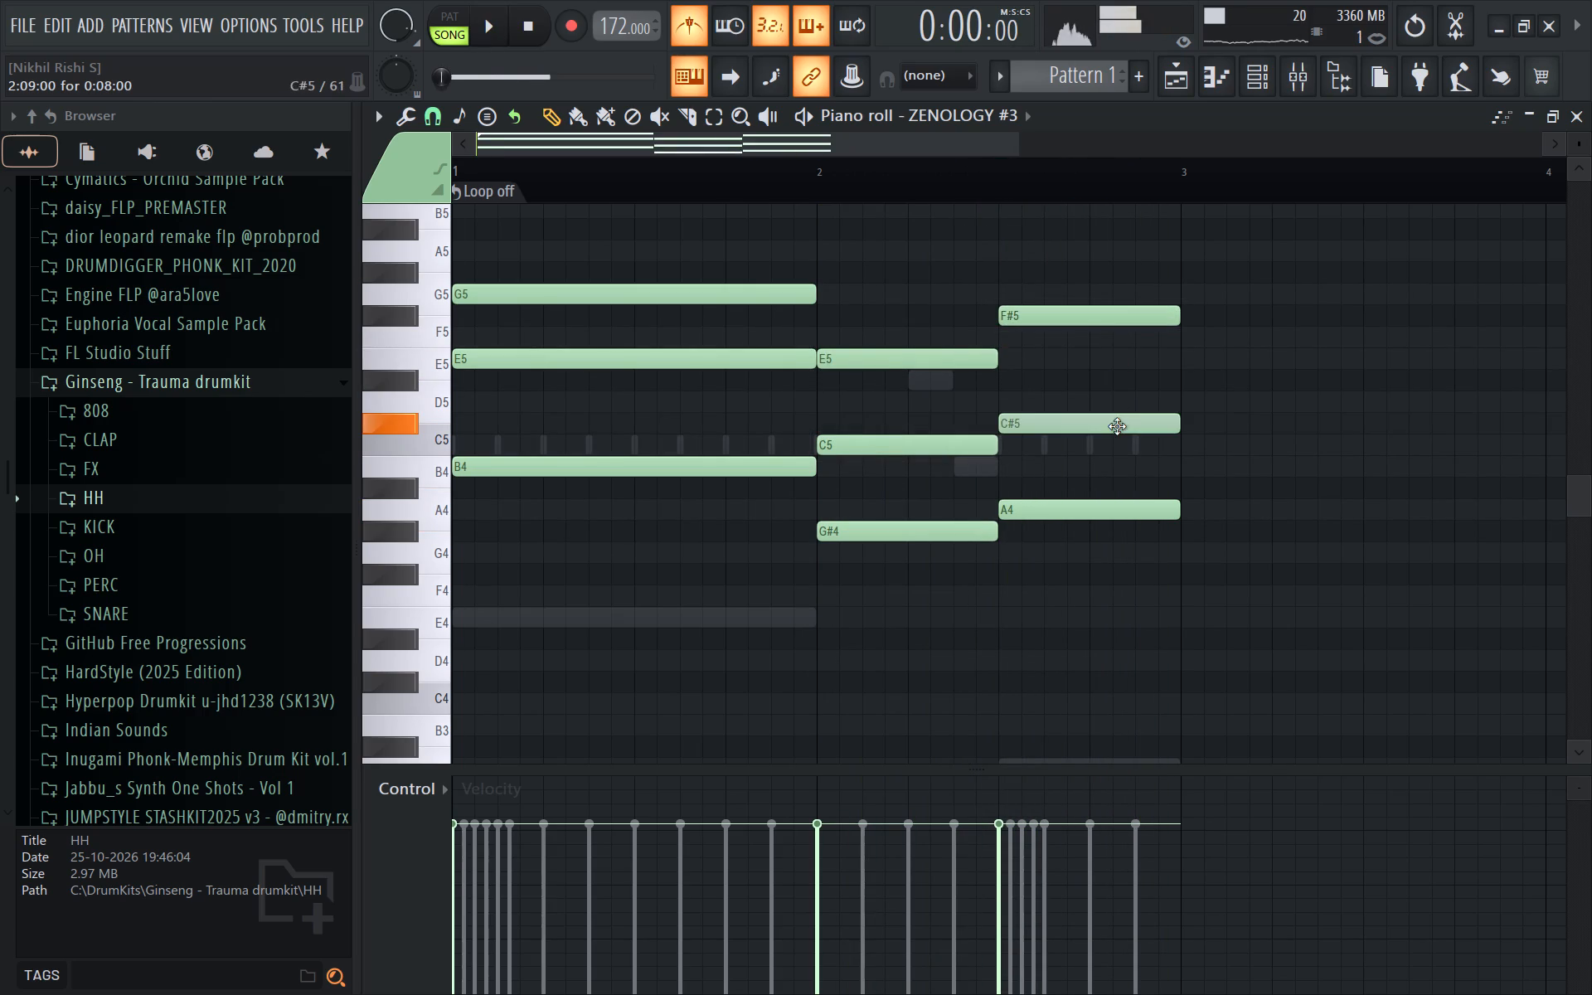
Retune the two upper notes over A4 to F5 and C5, and play back the progression.
shift+drag(1117, 426, 1108, 409)
drag(1052, 310, 1052, 313)
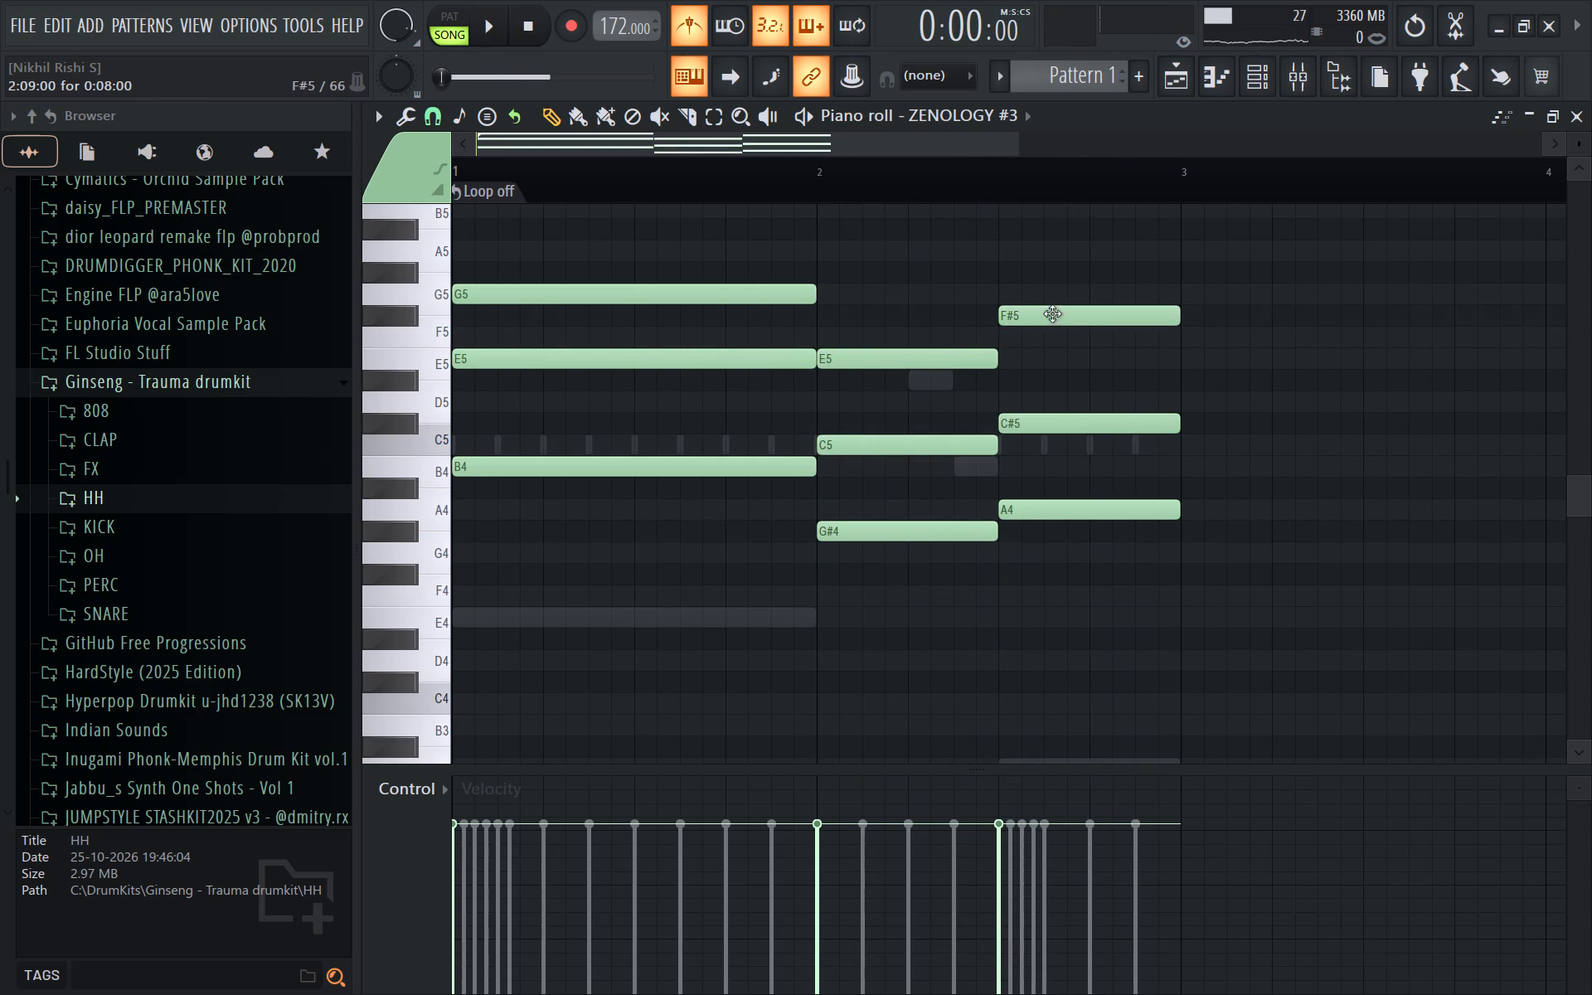
drag(1052, 313, 1048, 347)
drag(1049, 407, 1049, 432)
right_click(1060, 426)
drag(1060, 426, 1050, 464)
key(space)
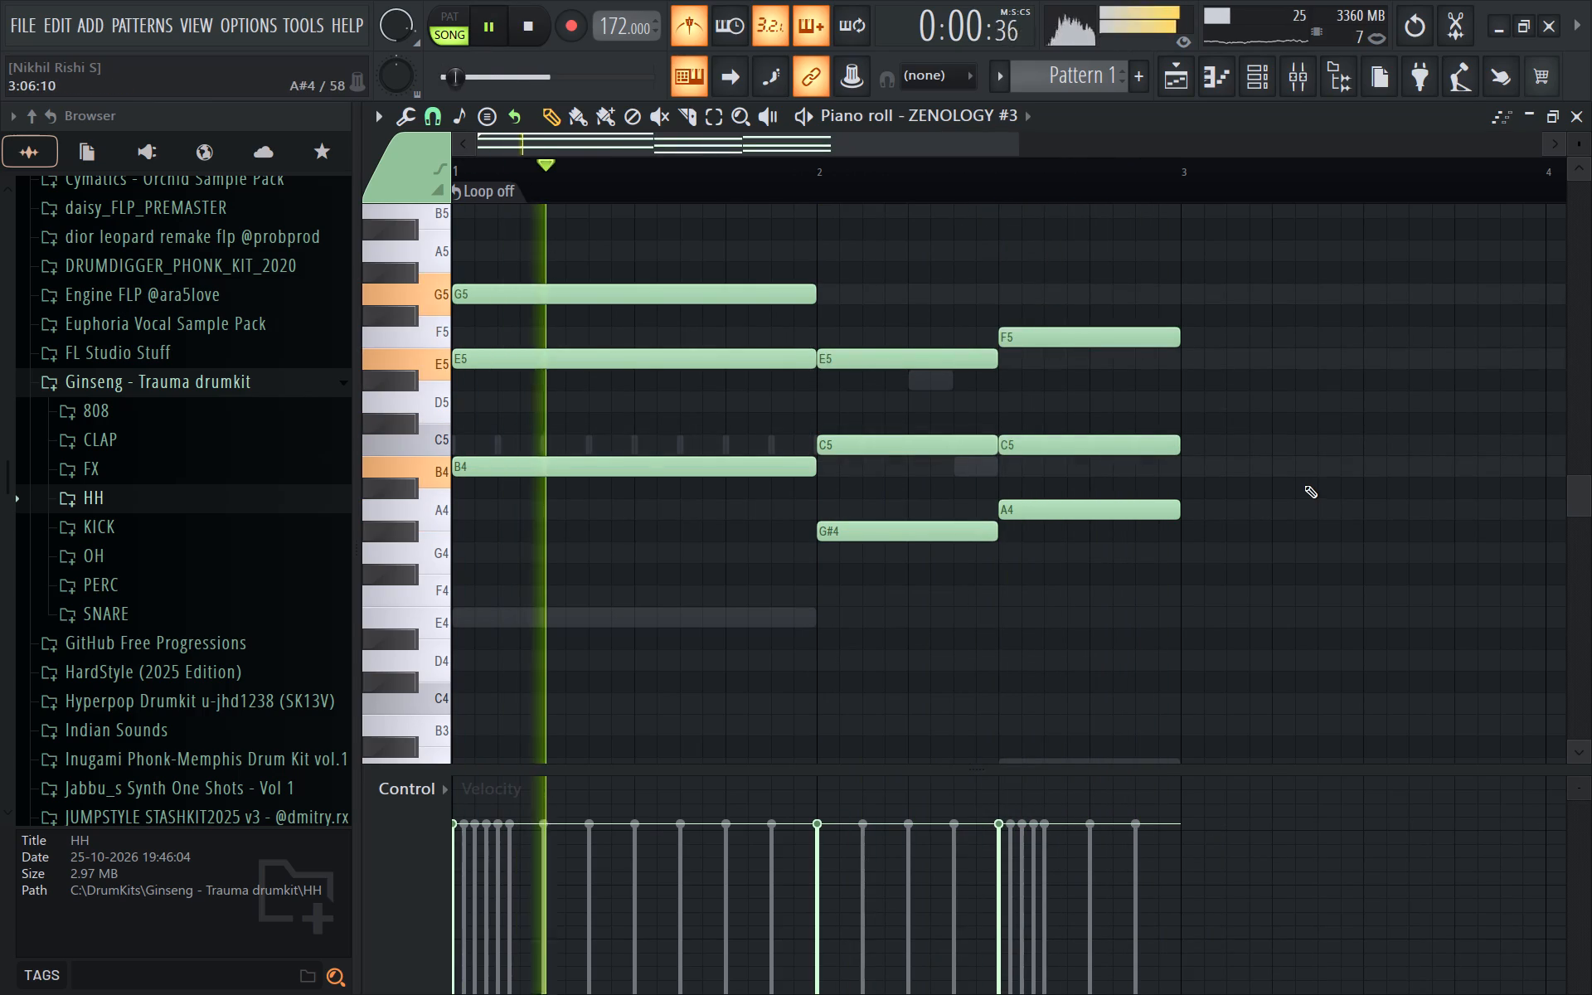
Solo the ZENOLOGY #3 channel and listen to its chord progression.
click(1240, 87)
ctrl+click(758, 339)
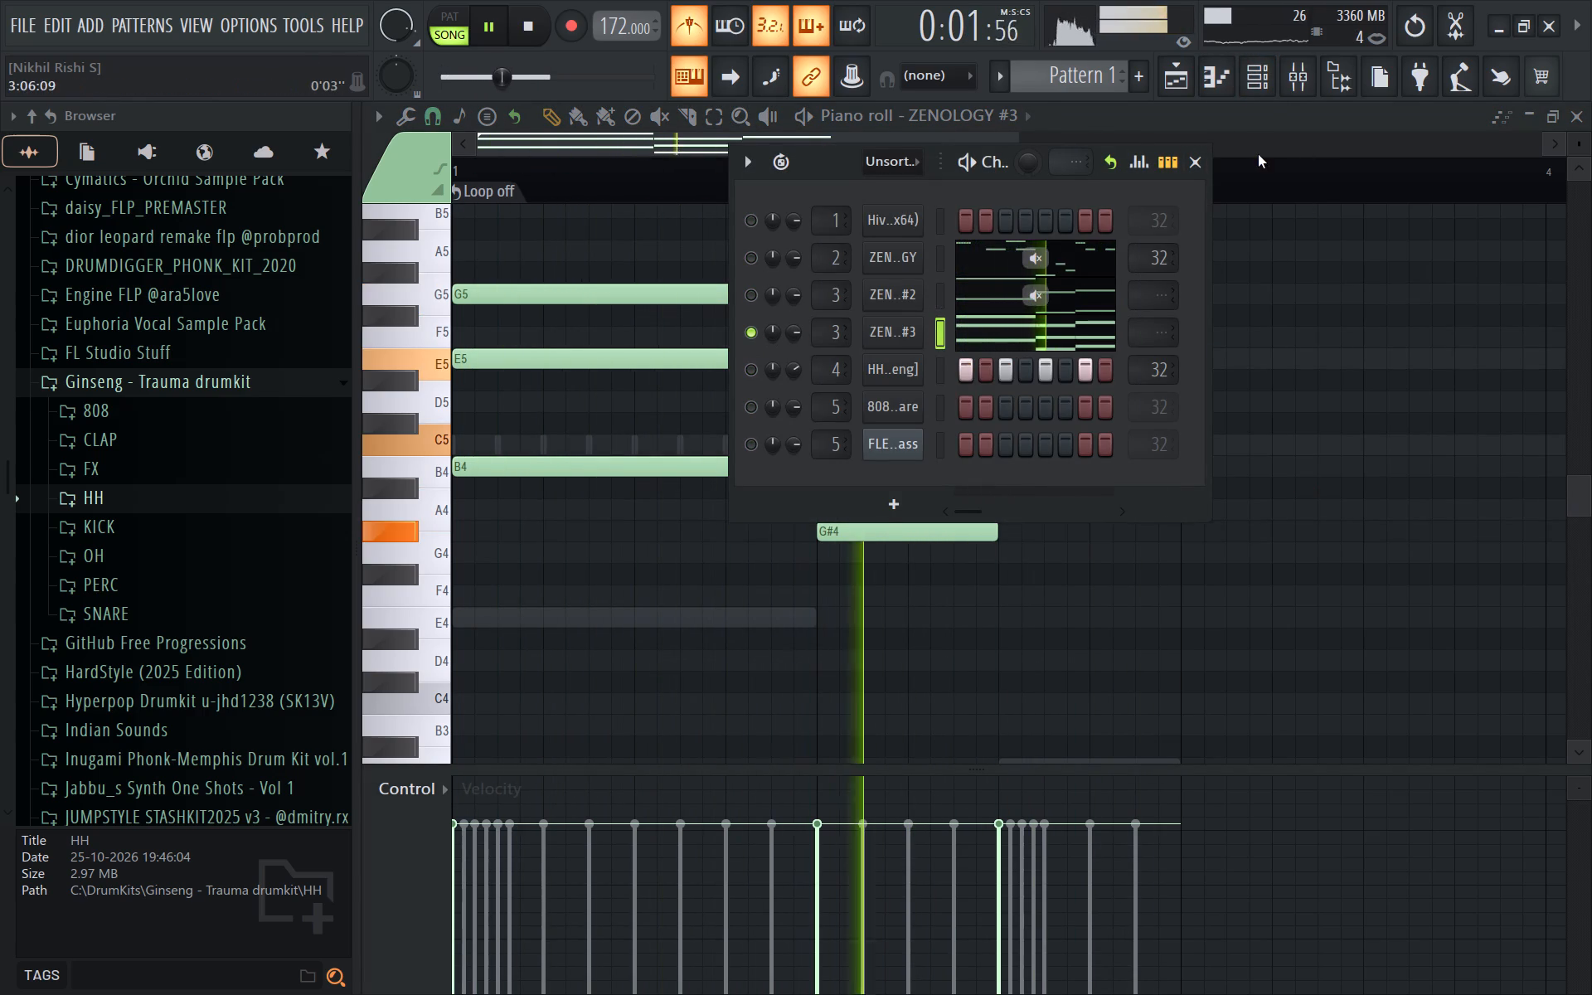
click(1206, 161)
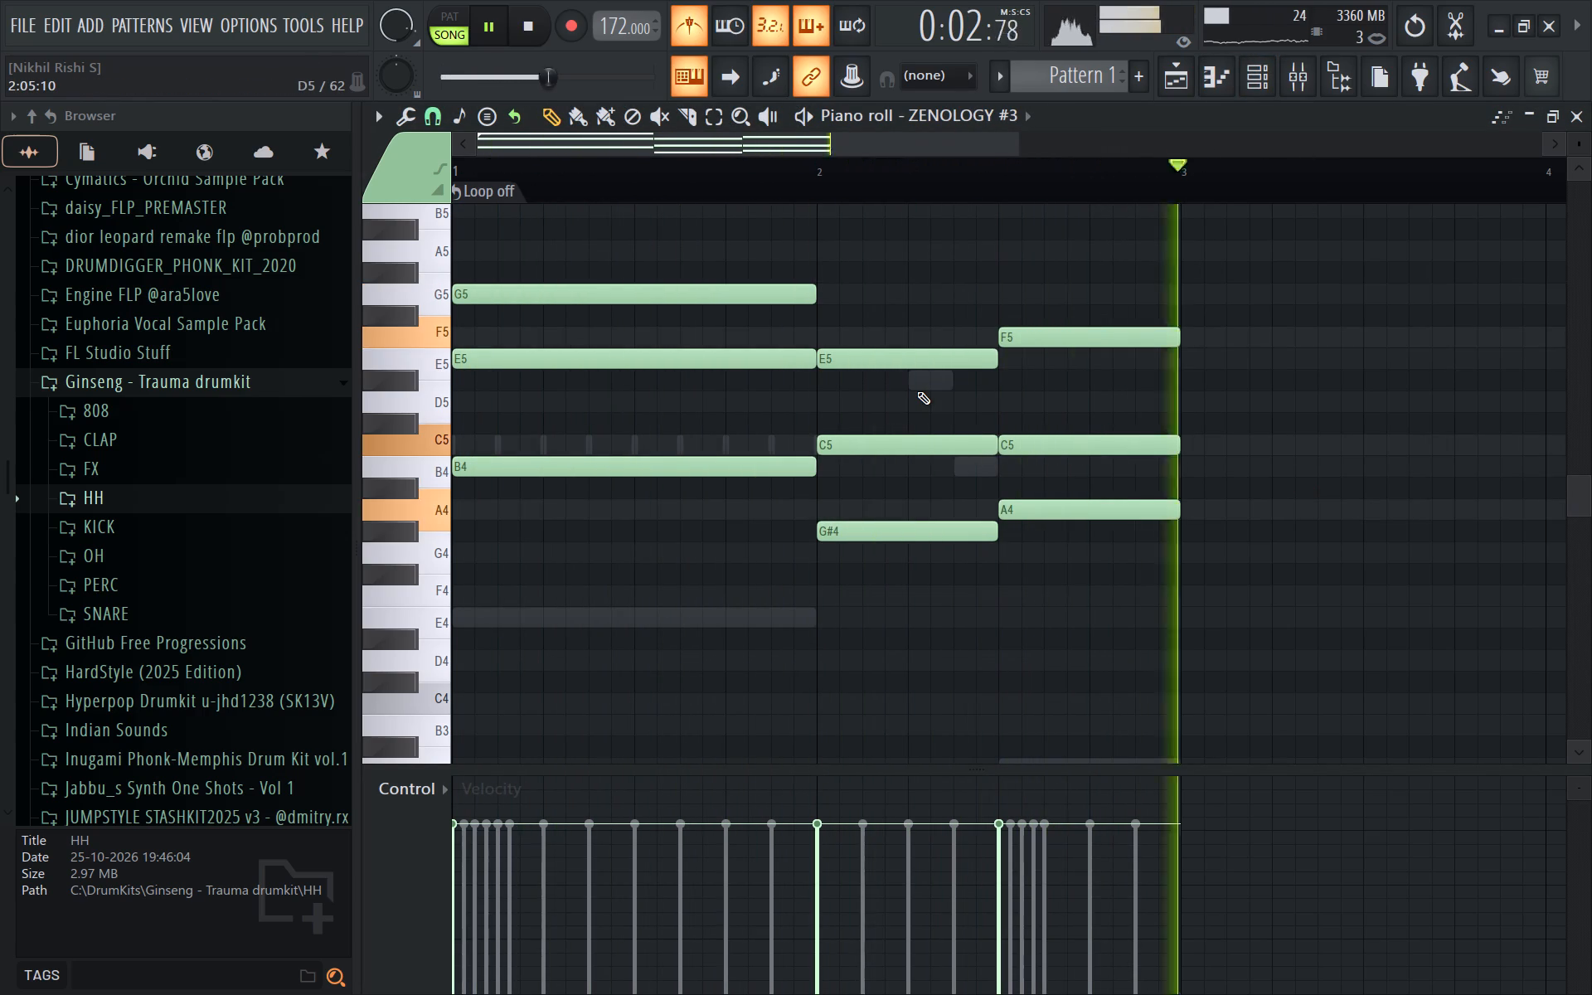
Select the G5 note in bar 1, transpose it down an octave to G4, and play it back.
ctrl+drag(794, 239, 629, 365)
right_click(907, 274)
ctrl+drag(897, 259, 858, 265)
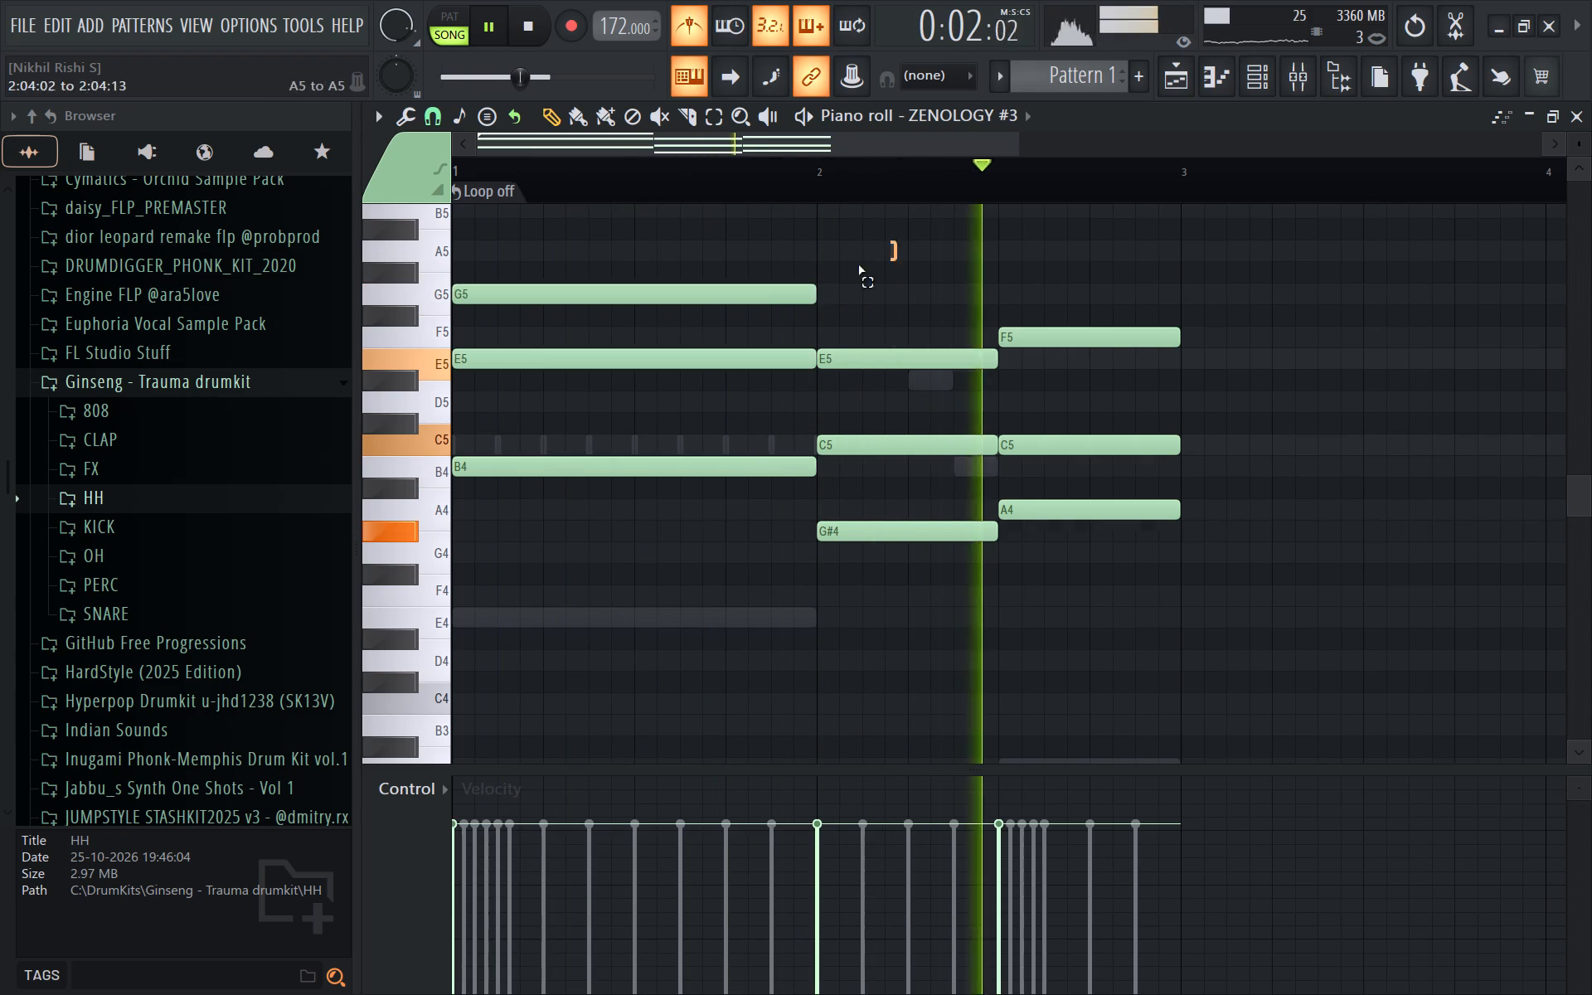
ctrl+drag(858, 265, 615, 323)
key(ctrl+Down)
key(space)
key(space)
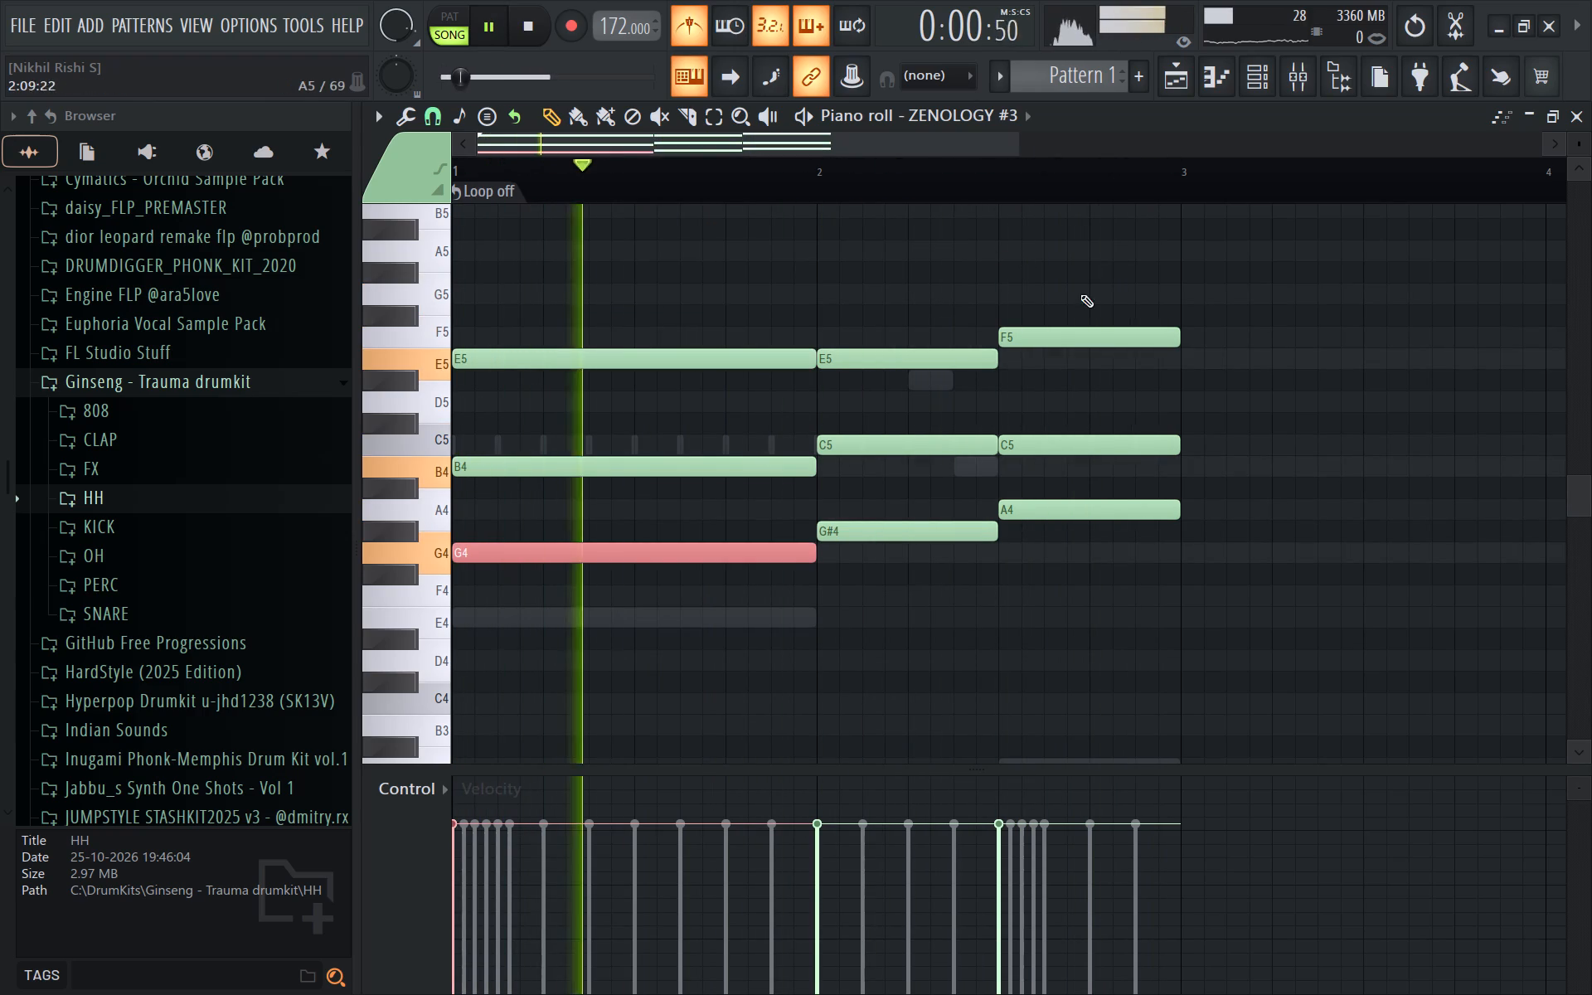
Select the F5 note in the last chord and transpose it down an octave to F4.
ctrl+drag(1226, 310, 1171, 341)
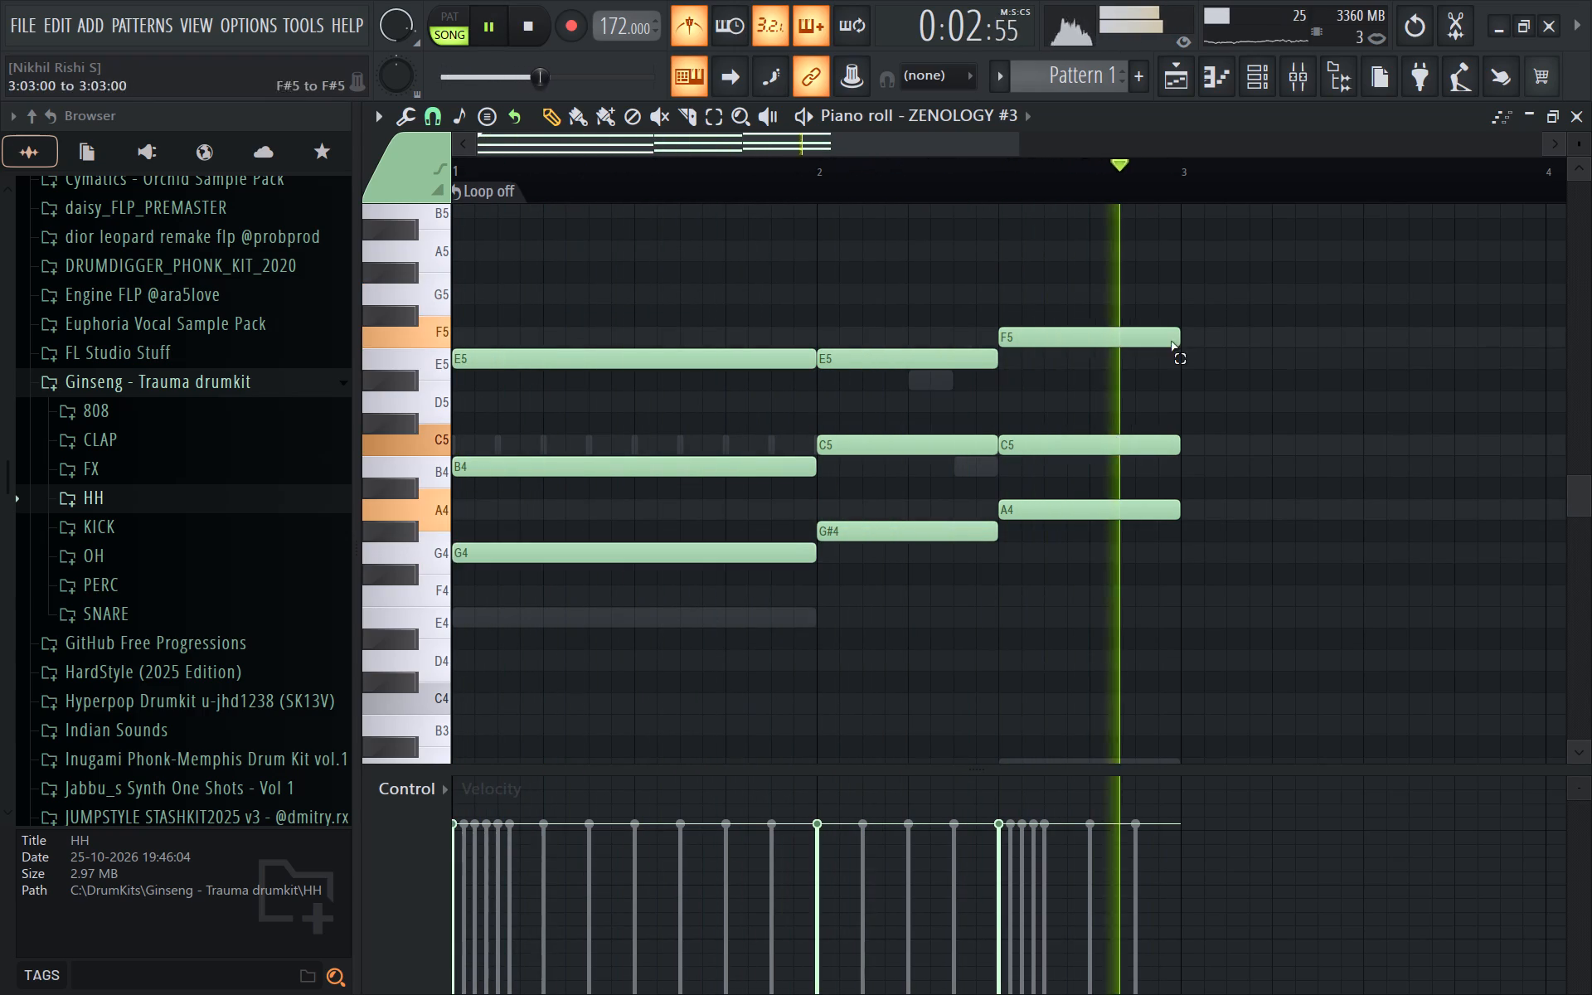
ctrl+drag(1171, 341, 1106, 369)
key(ctrl+Down)
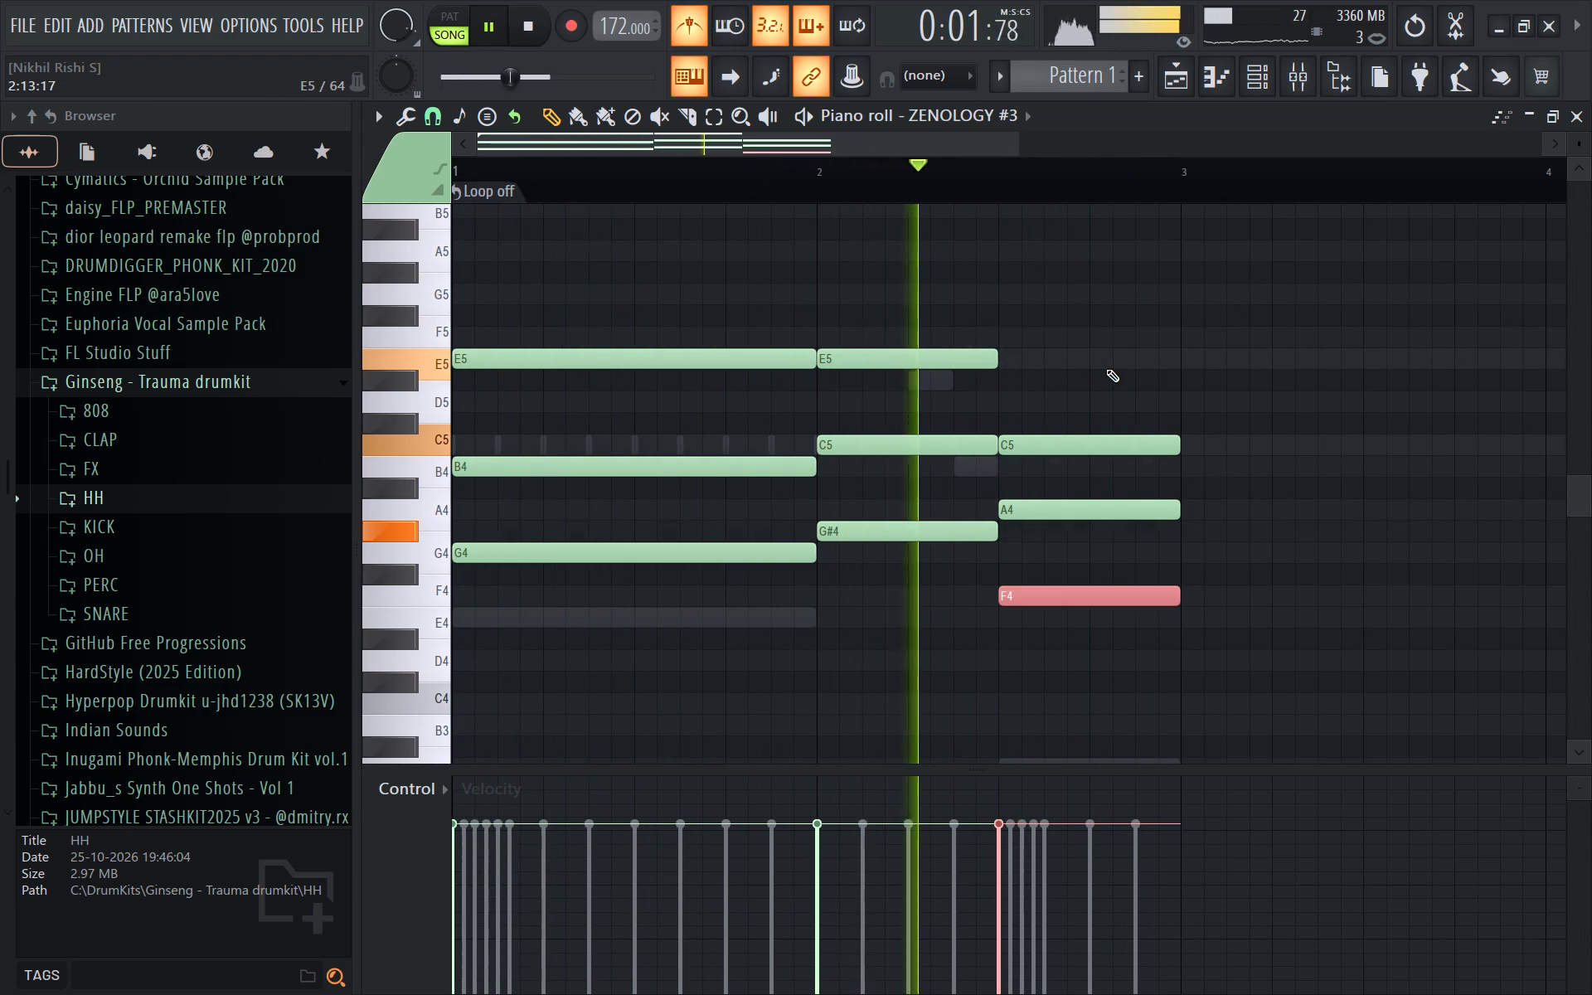
Unsolo ZENOLOGY #3 and compare the full beat with that channel muted and unmuted.
click(1261, 81)
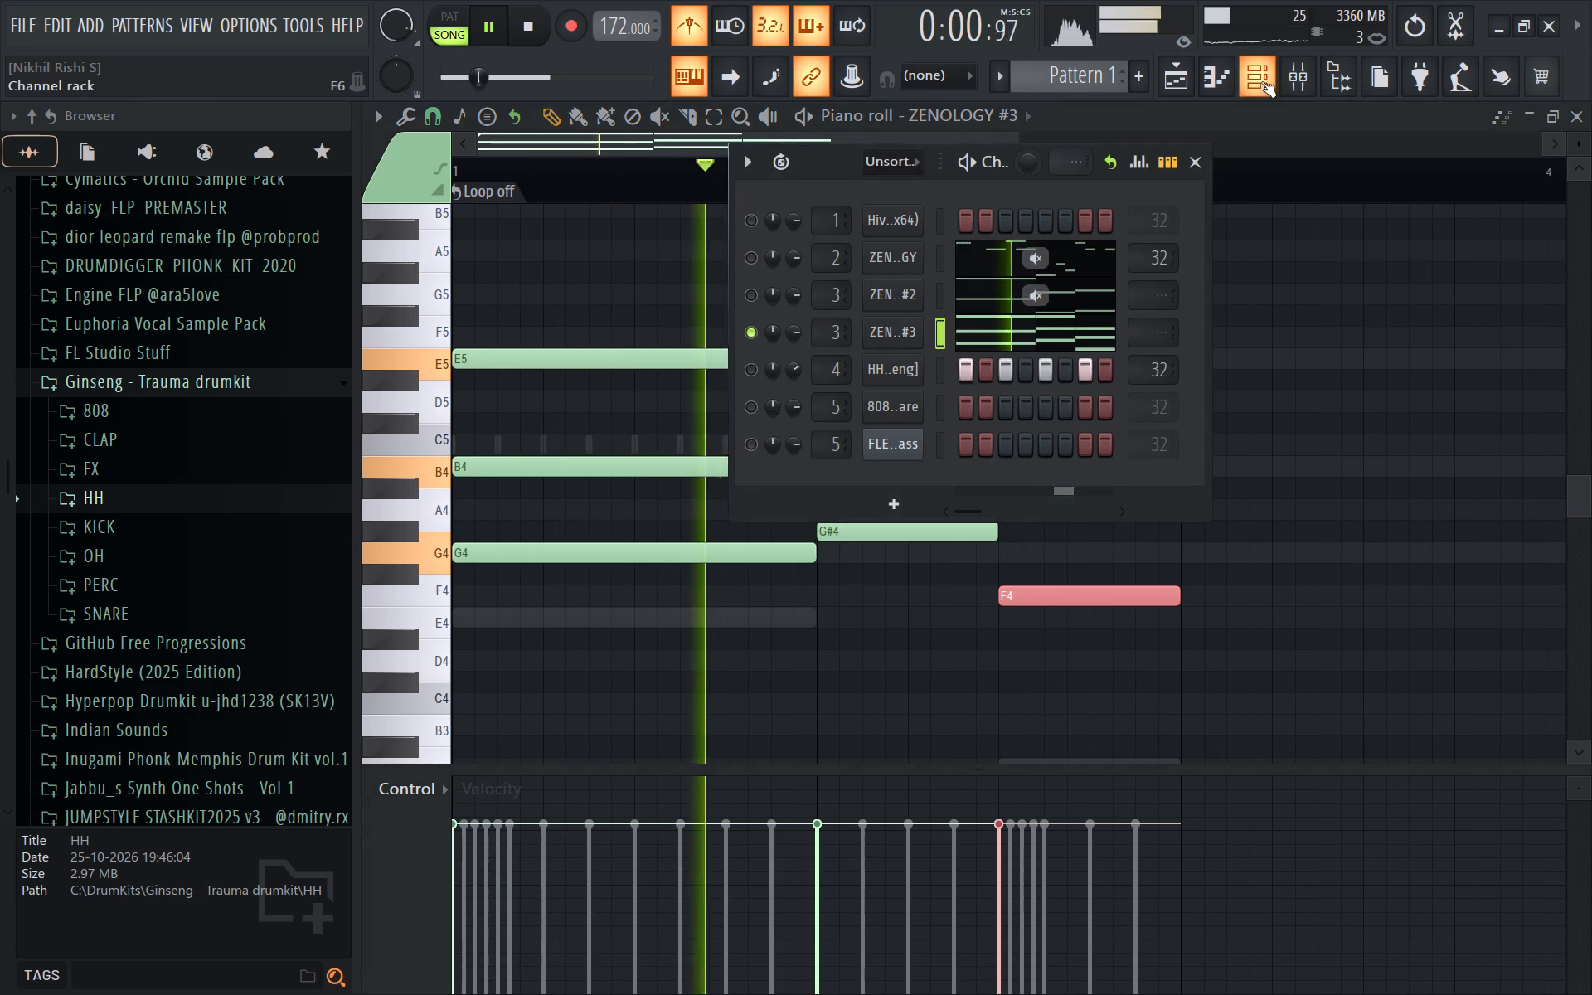
key(space)
ctrl+click(747, 331)
key(space)
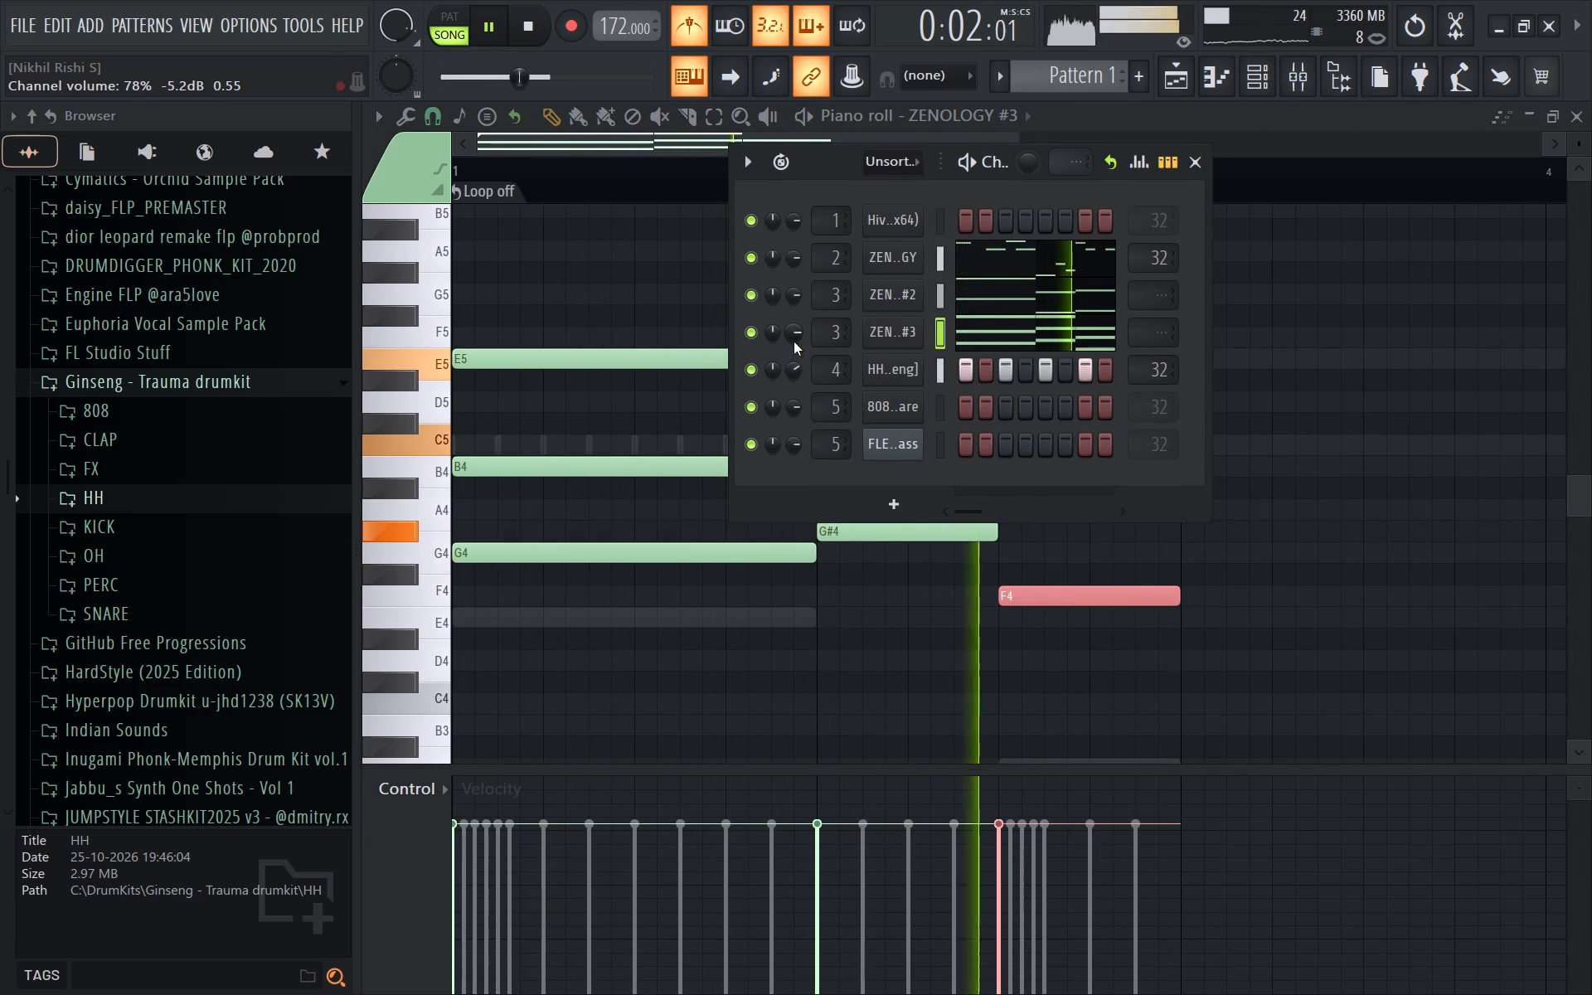
click(744, 333)
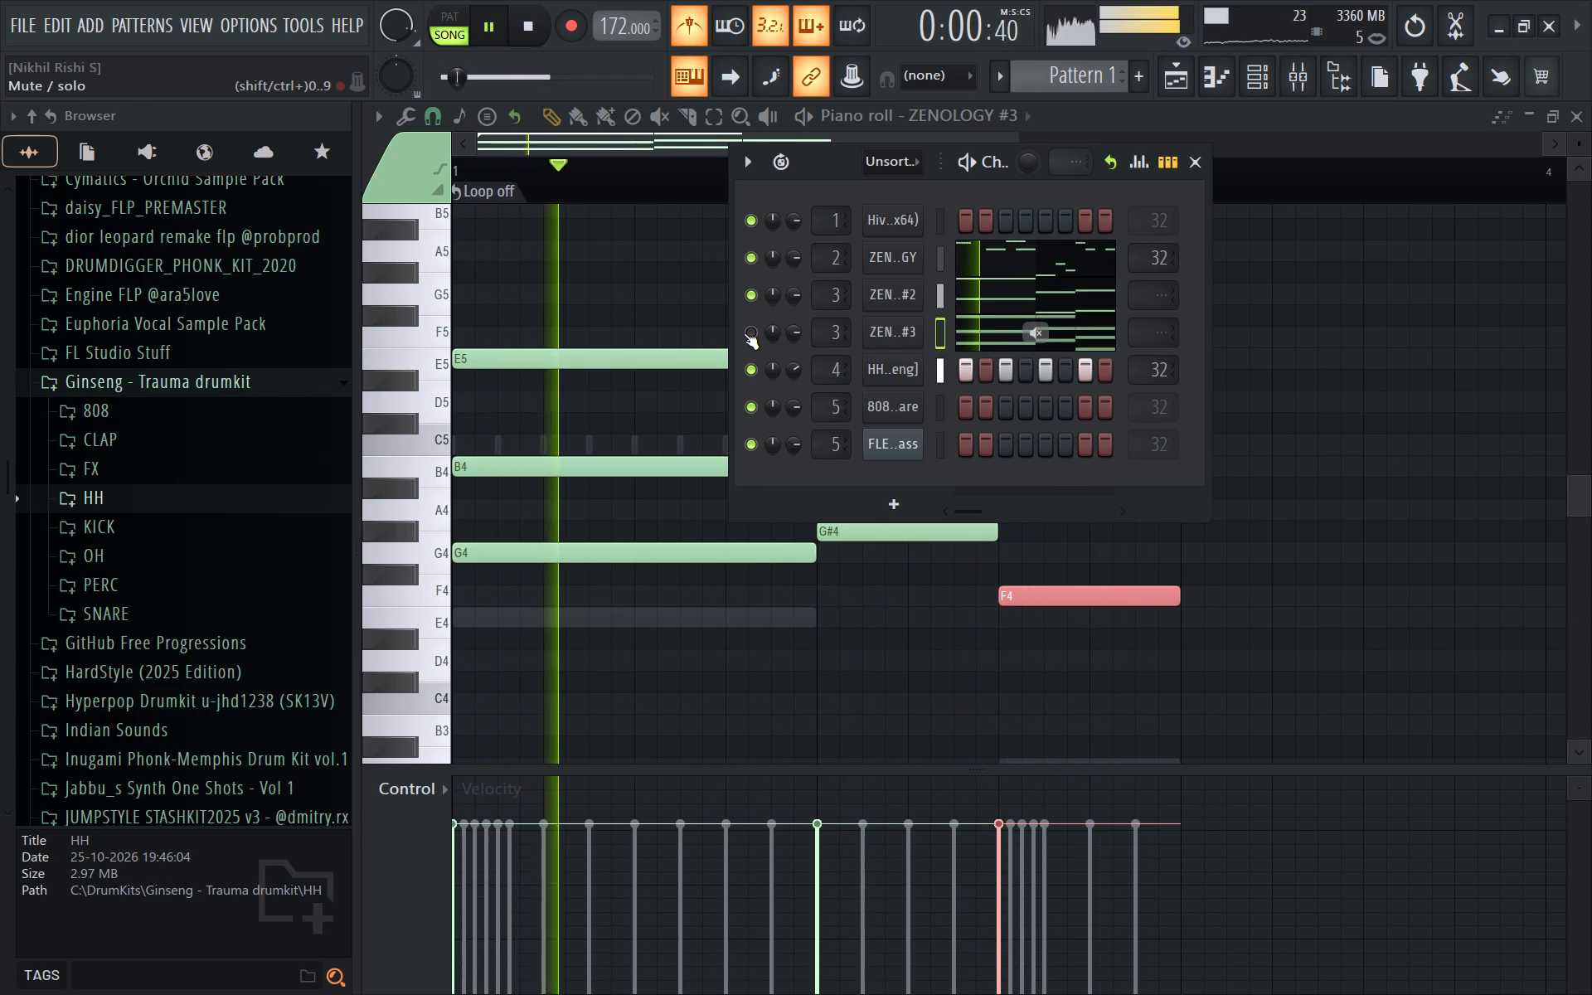
click(744, 333)
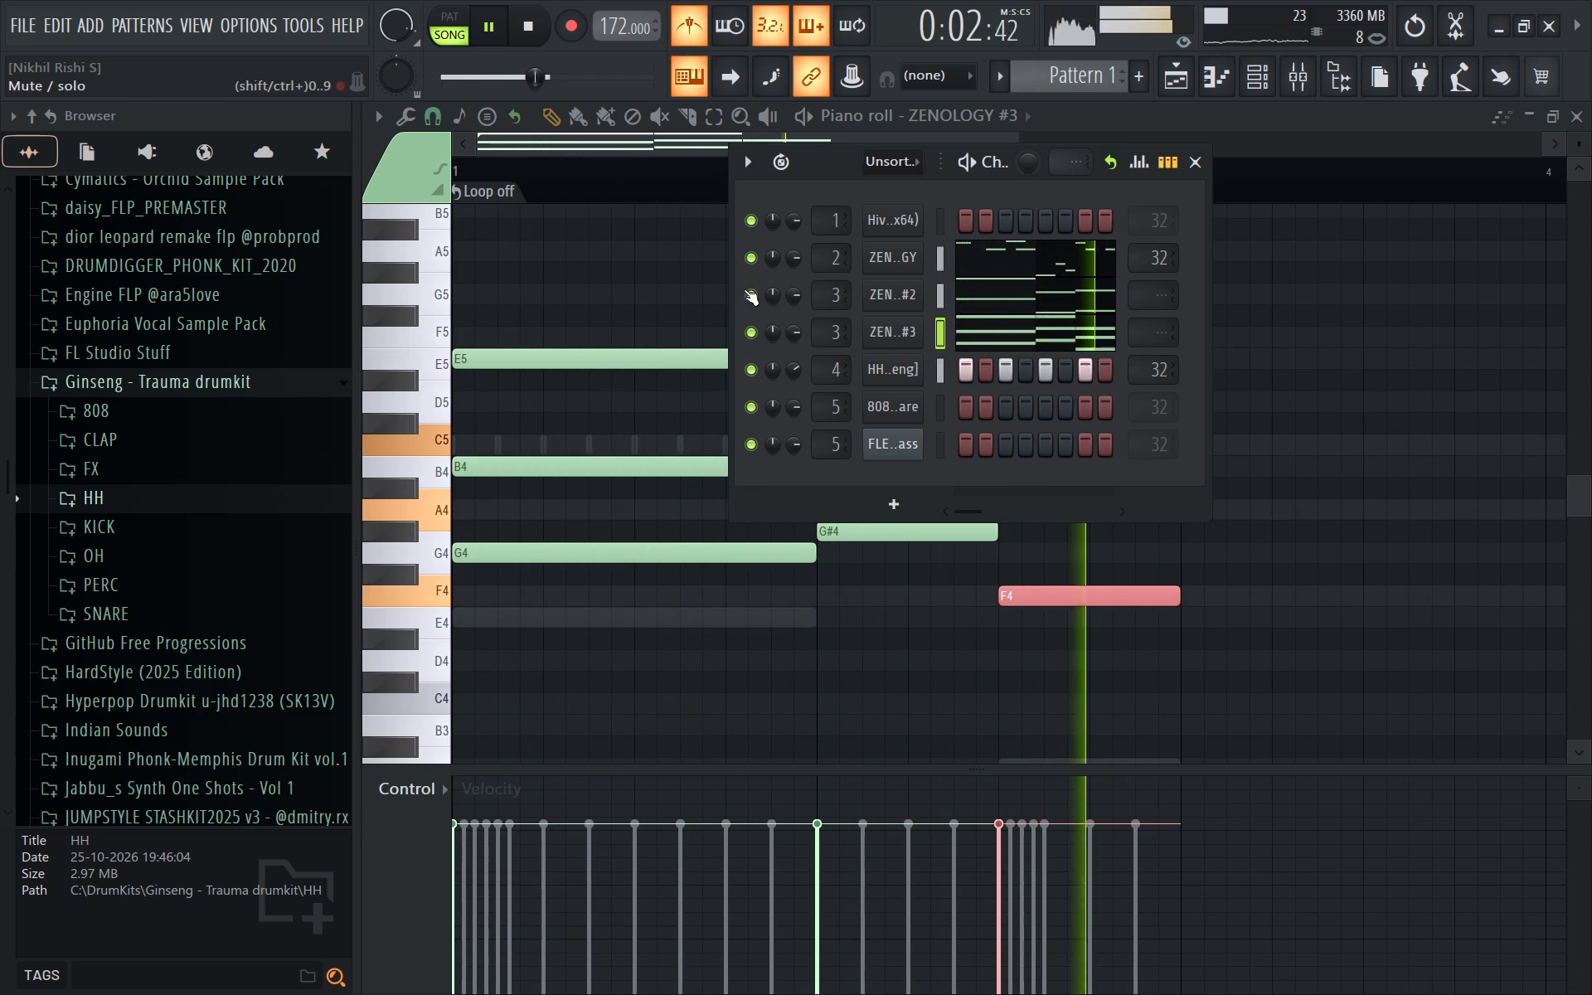
Leave only the ZENOLOGY #2 and ZENOLOGY #3 channels sounding together and return to the piano roll.
ctrl+click(744, 289)
click(748, 328)
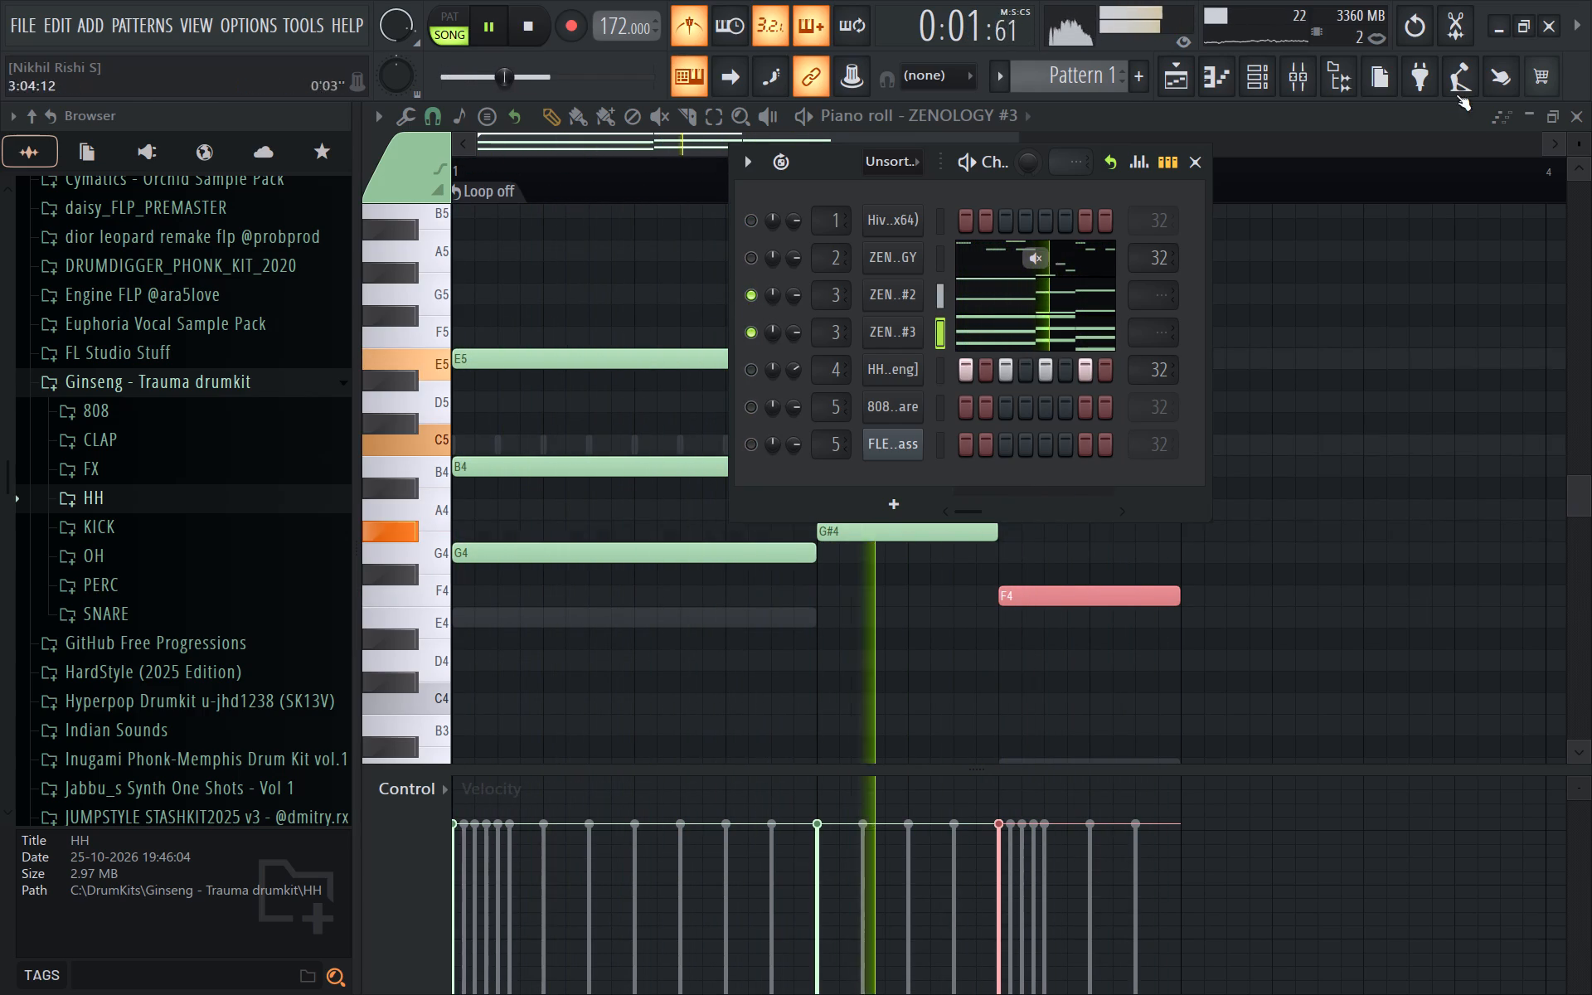
click(1194, 174)
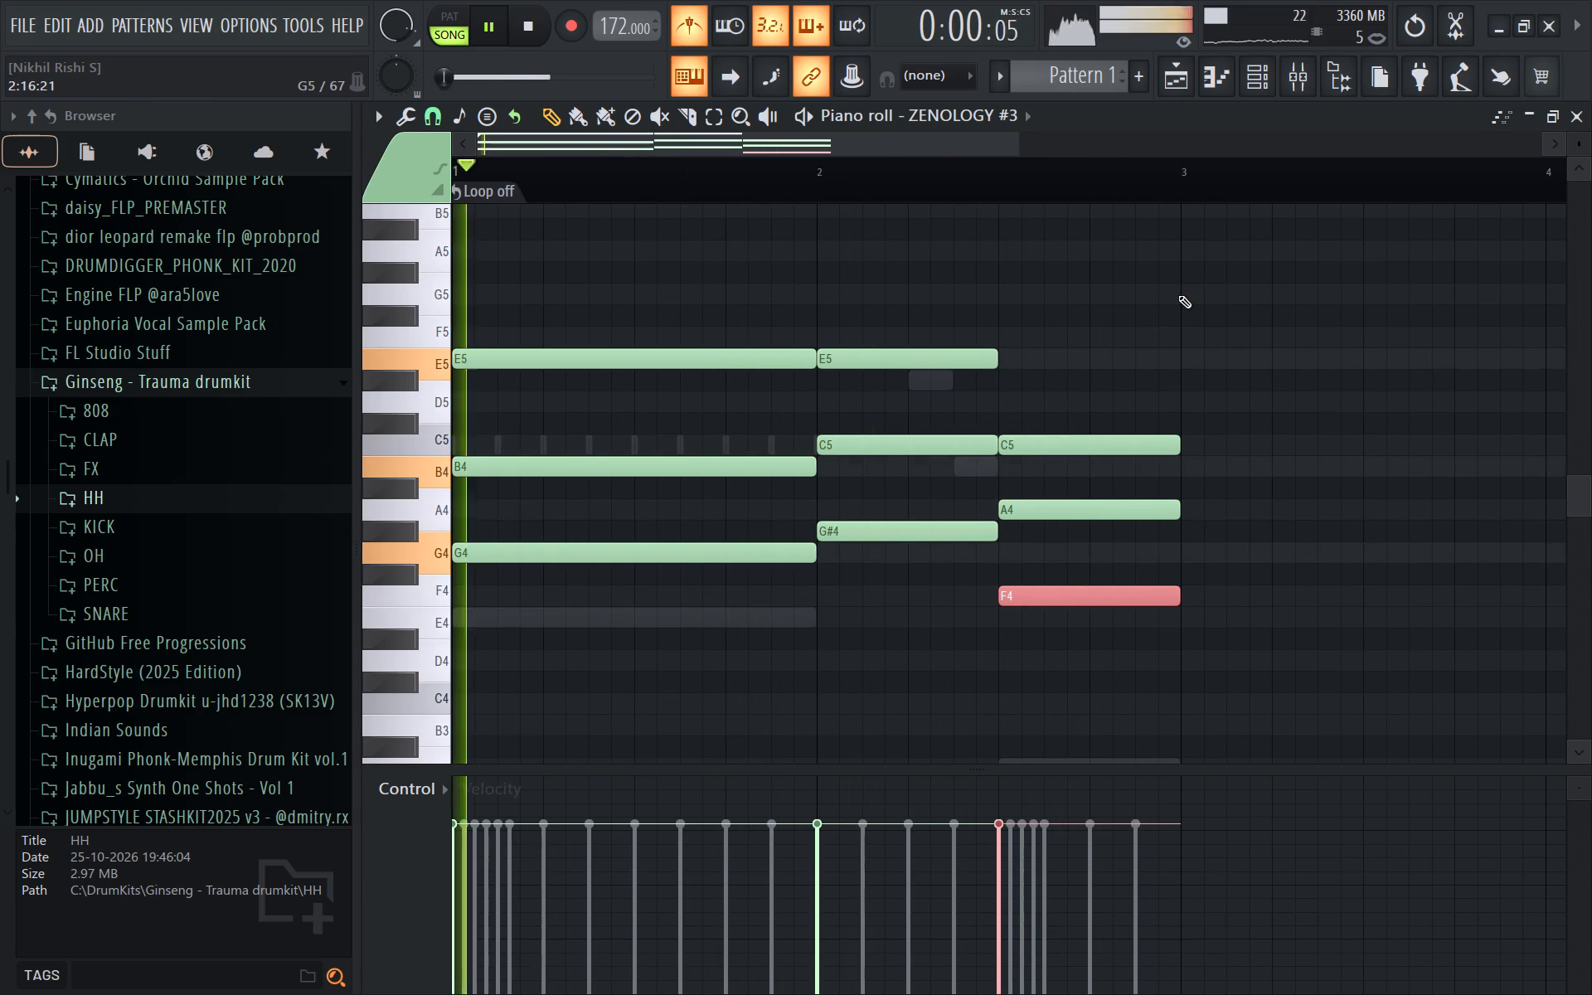
Select and delete all the chord notes in the ZENOLOGY #3 piano roll, and stop playback.
ctrl+drag(1133, 338, 148, 983)
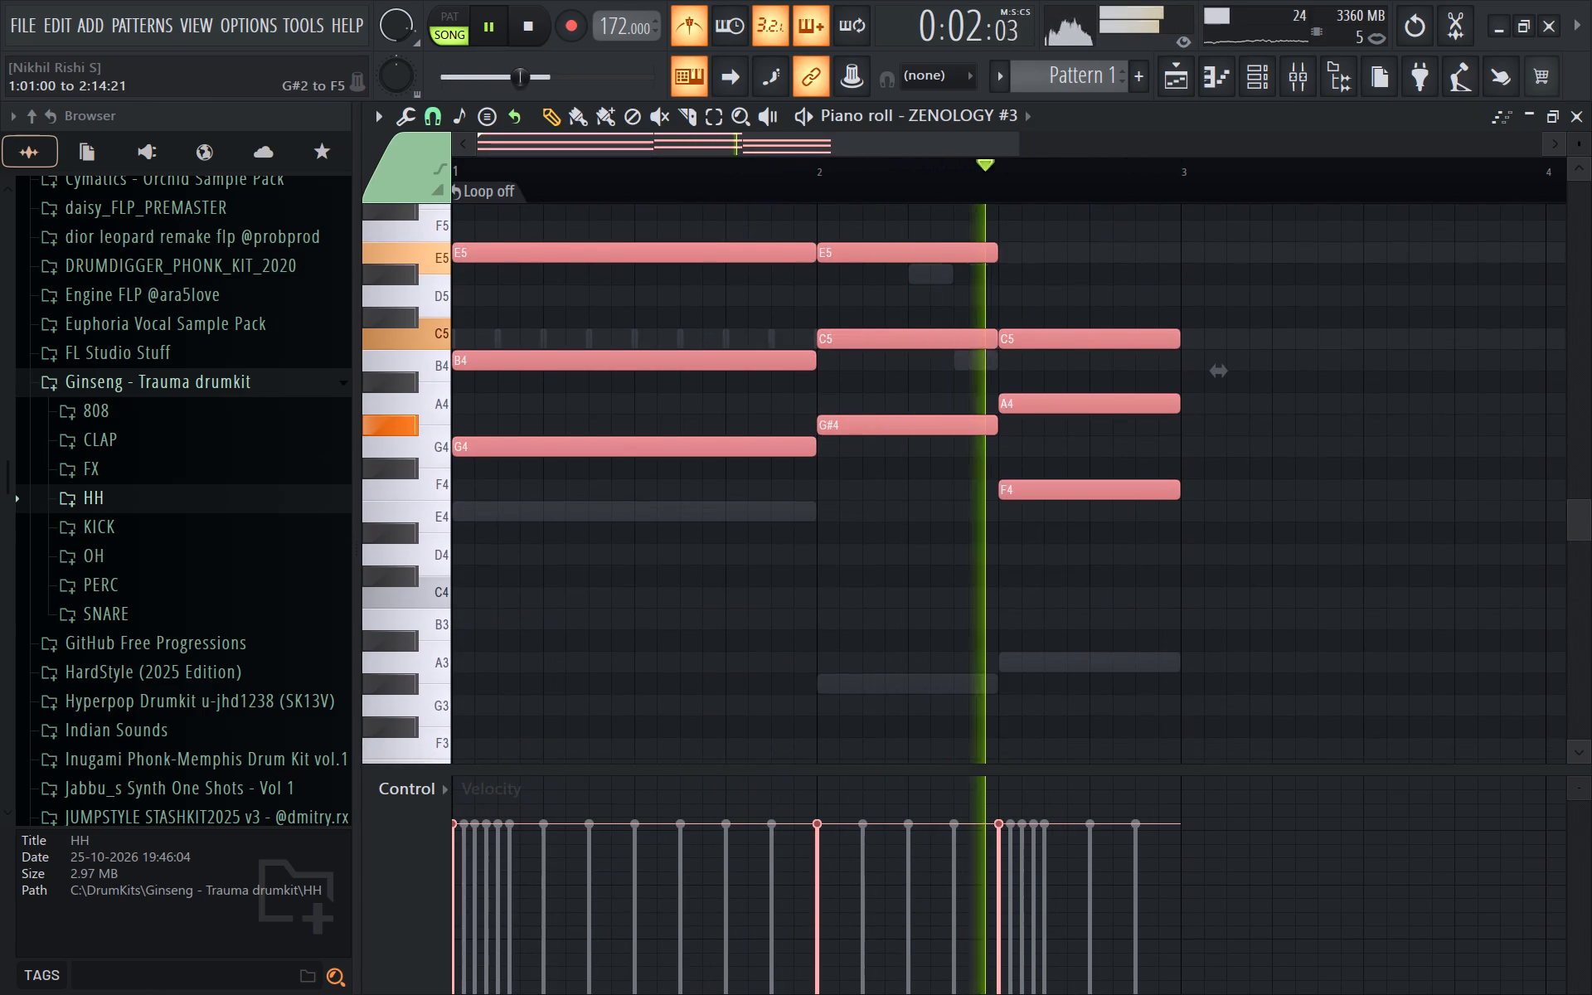
key(Delete)
key(space)
Draw a full-bar E5 note in bar 1, followed by half-bar G#4 and A4 notes in bar 2.
scroll(522, 351, up, 1)
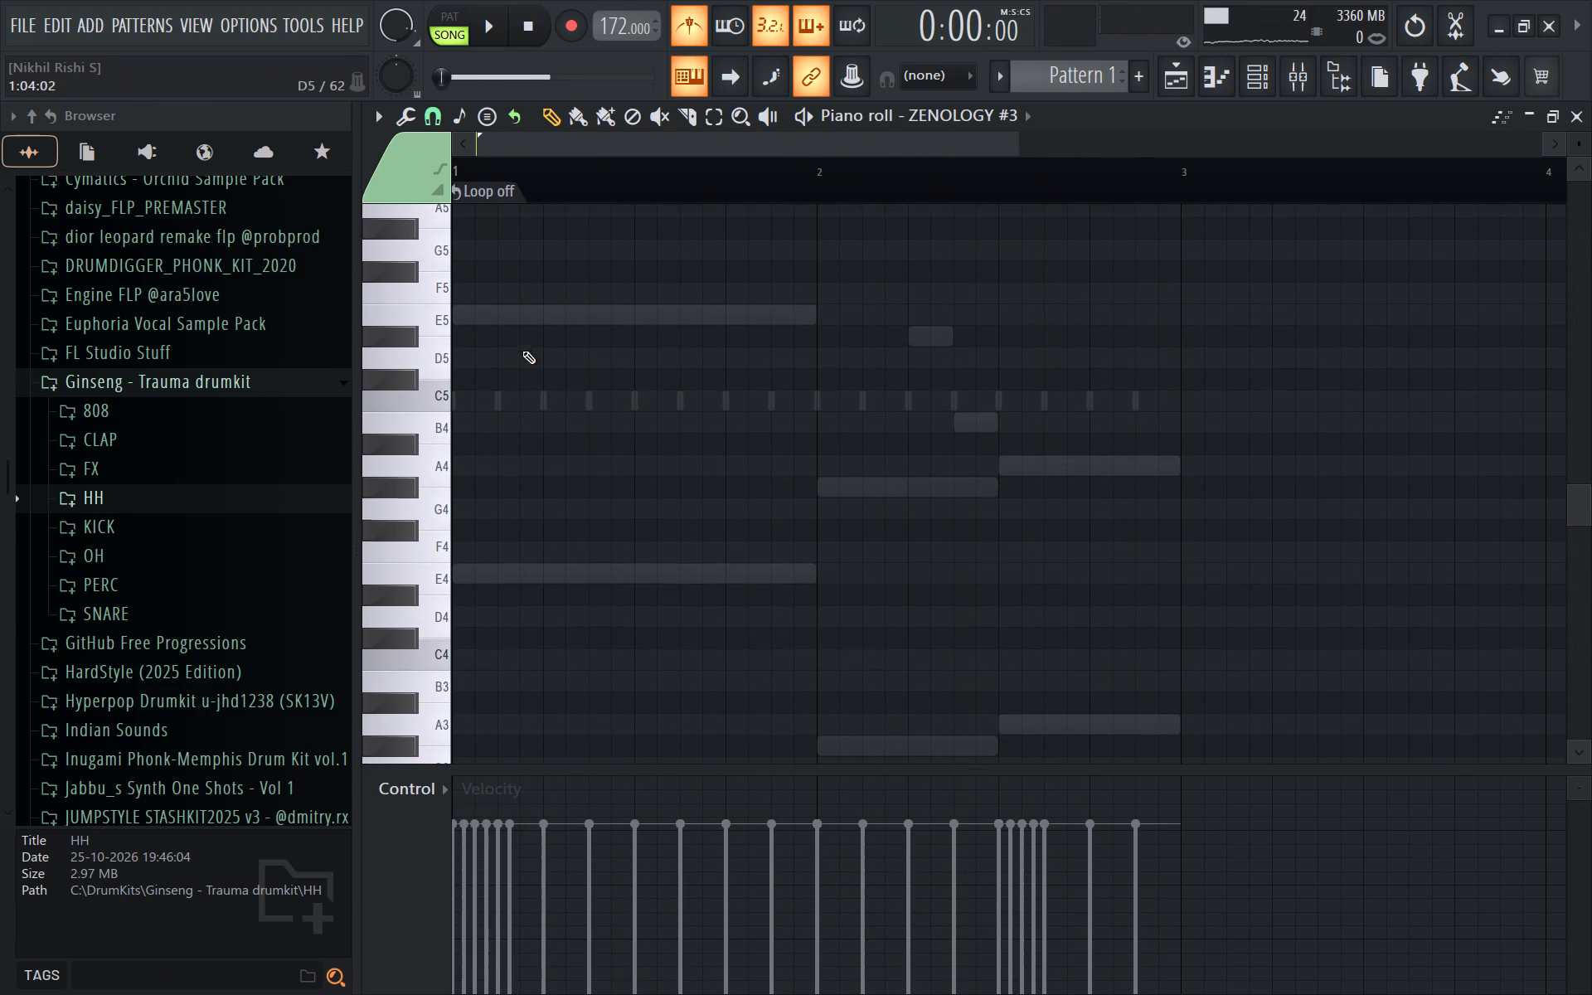
drag(506, 342, 406, 303)
key(space)
drag(632, 318, 817, 332)
click(830, 488)
drag(1179, 490, 990, 517)
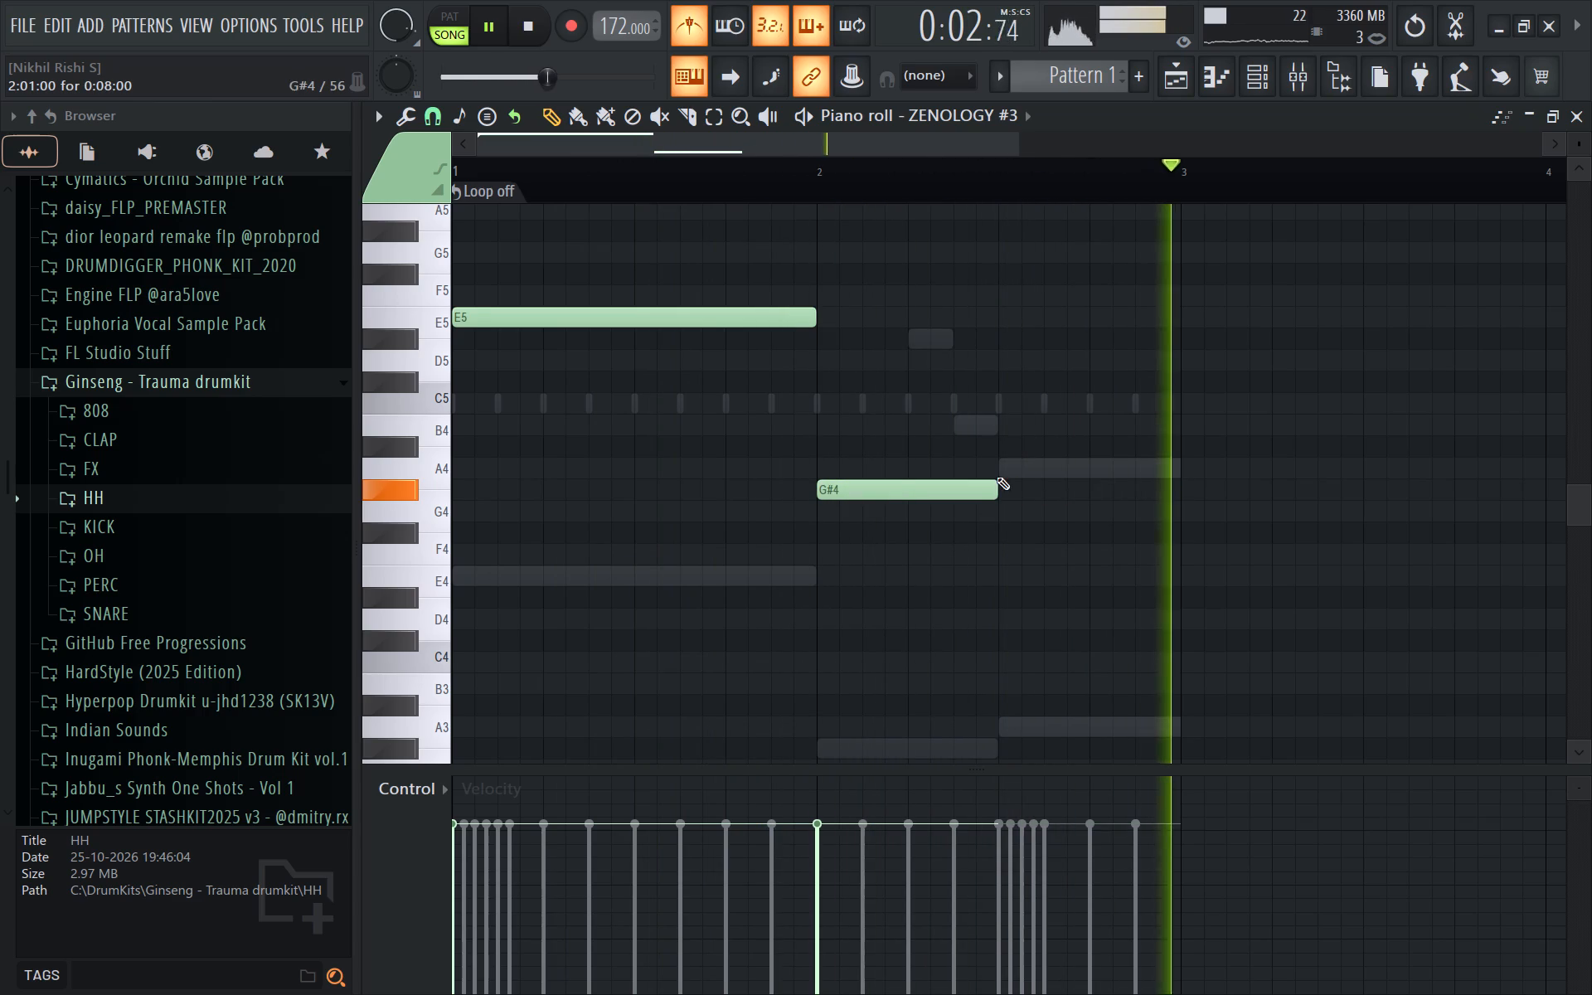
click(997, 477)
drag(1007, 474, 1027, 472)
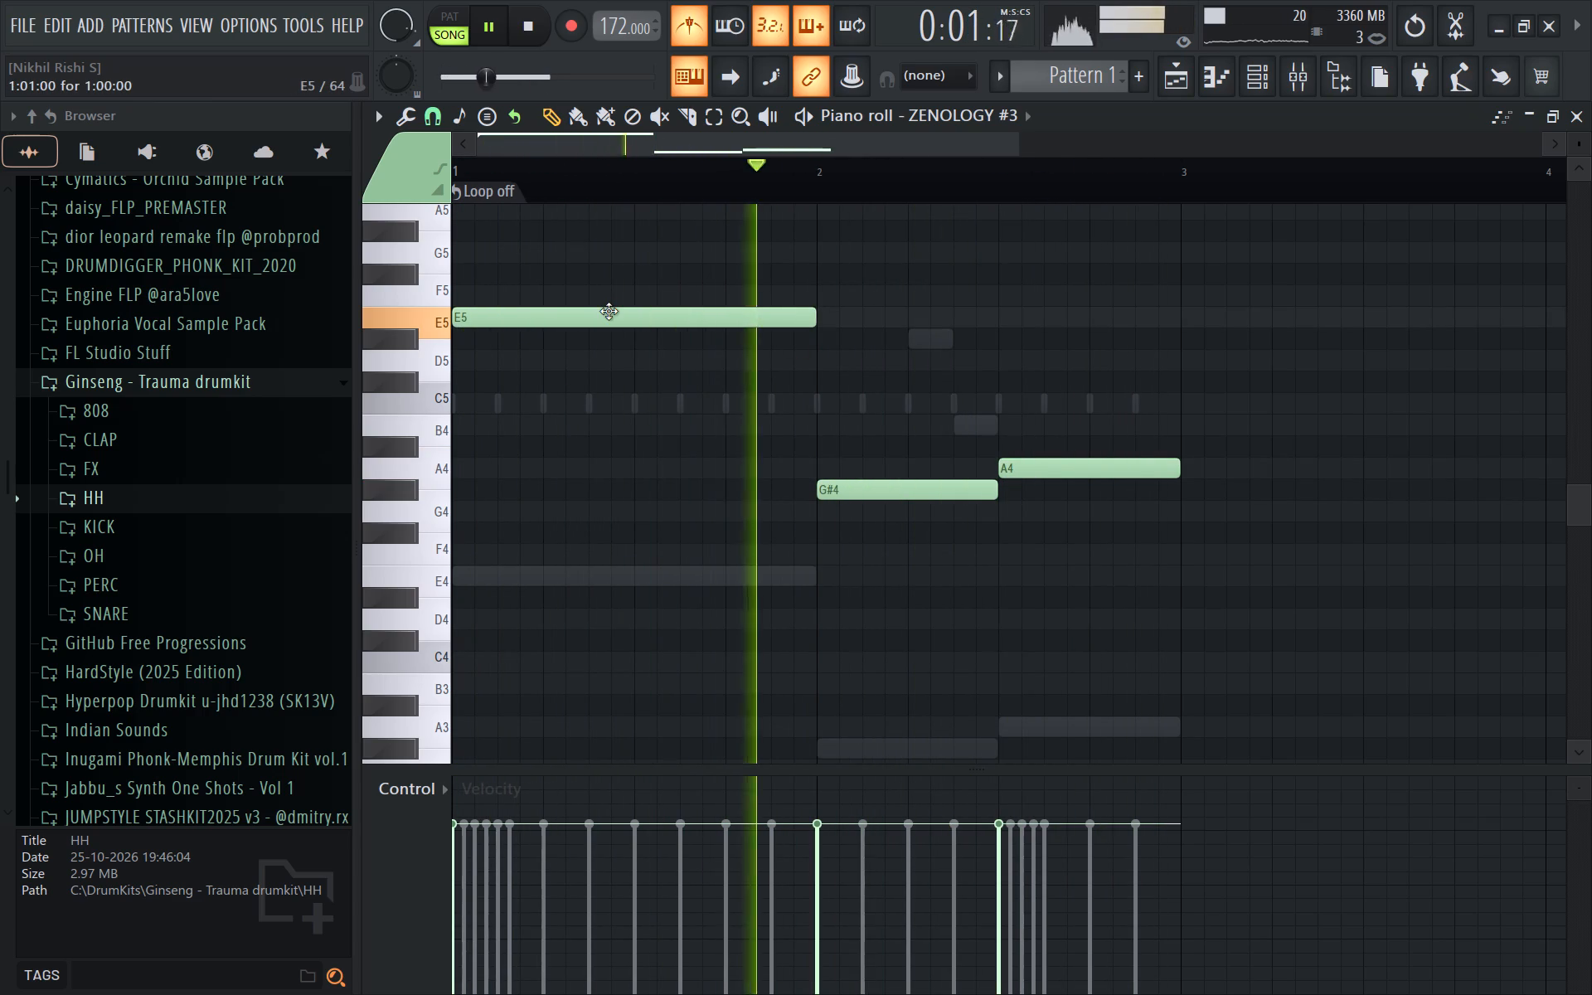
Lower the bar 1 note to B4 and play it back.
drag(609, 311, 578, 419)
key(space)
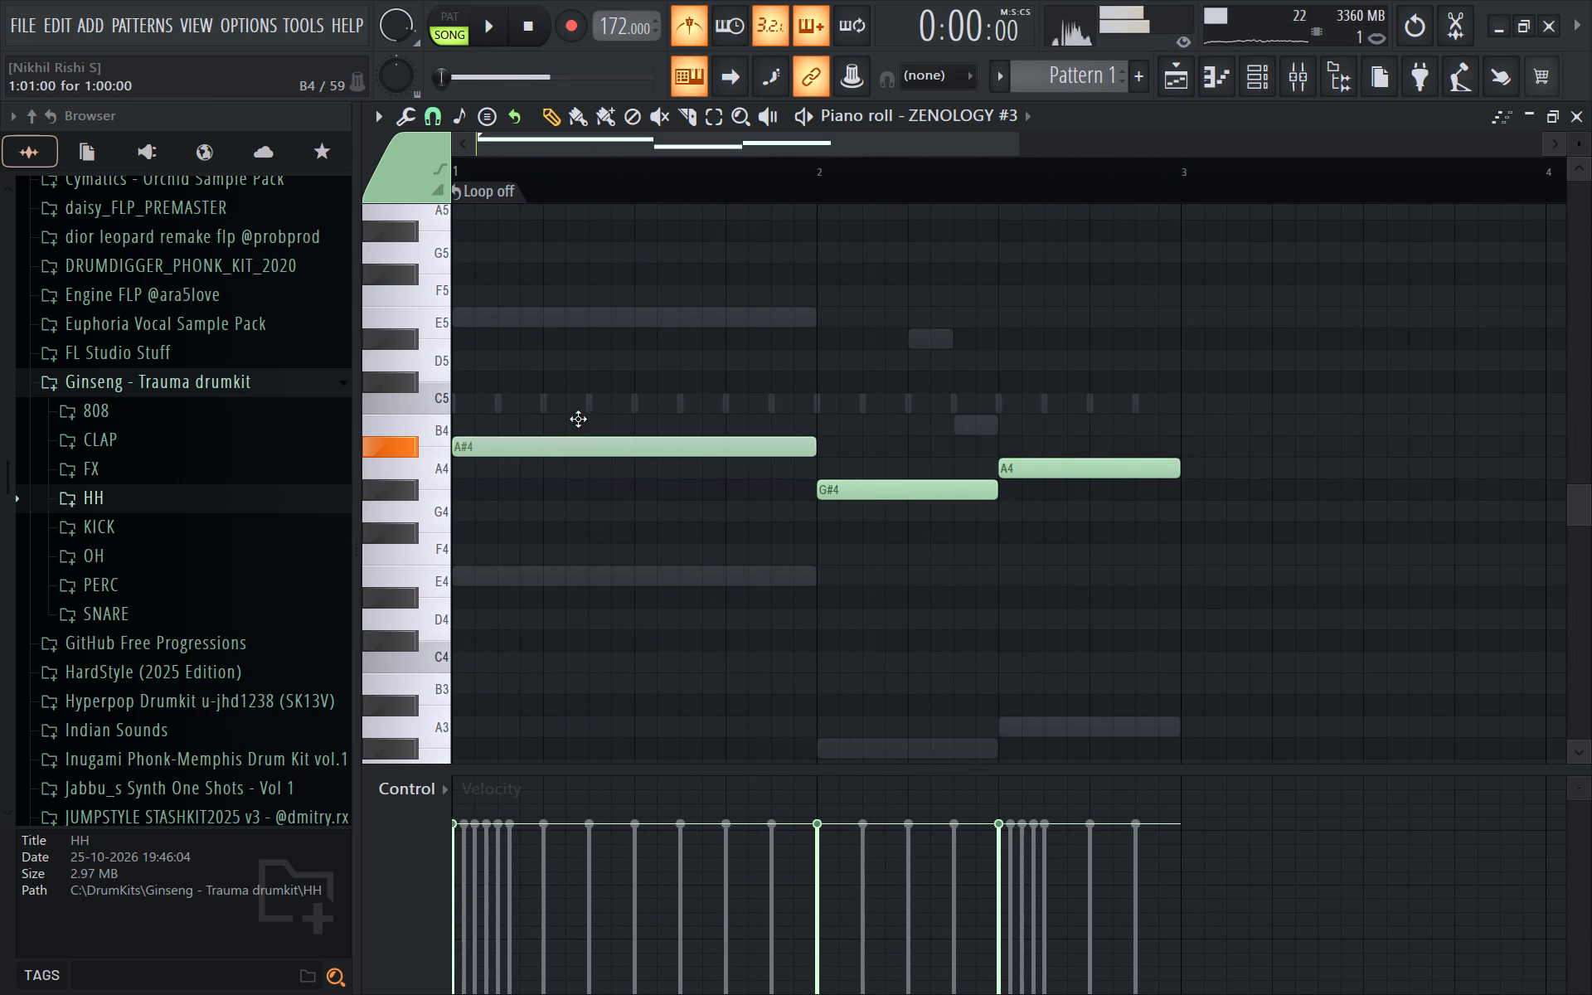
drag(578, 419, 578, 416)
key(space)
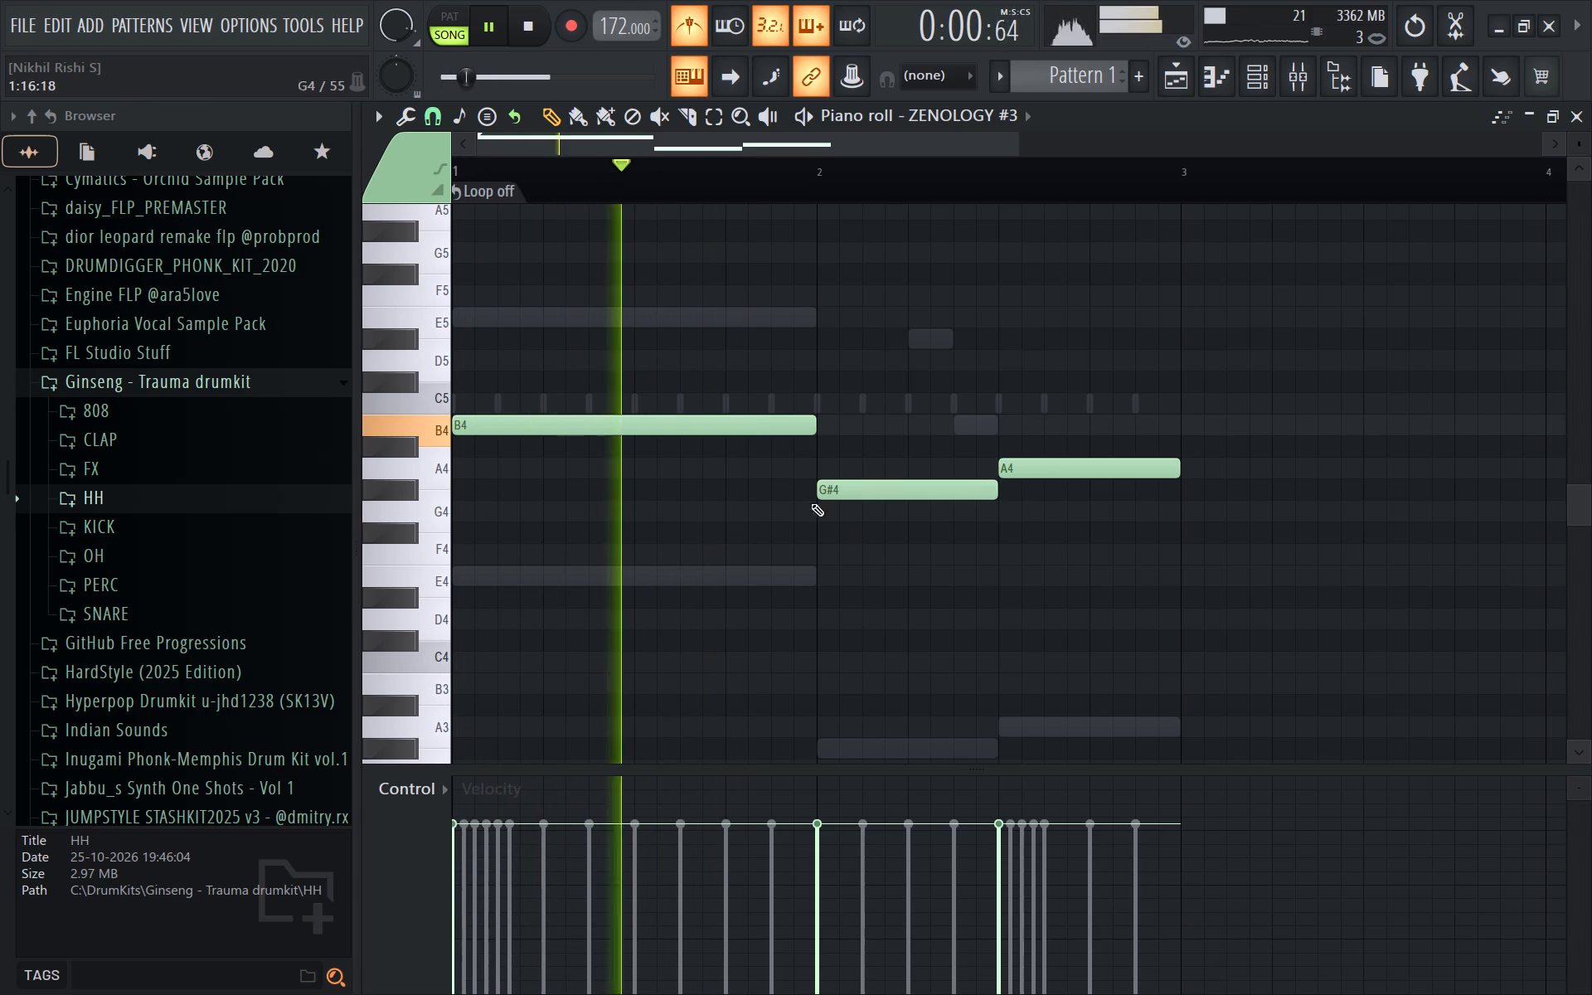
Duplicate the B4 note below itself in bar 1, try it at D4, settle on E4, and replay the pattern.
shift+drag(690, 427, 659, 629)
key(space)
key(space)
key(space)
key(space)
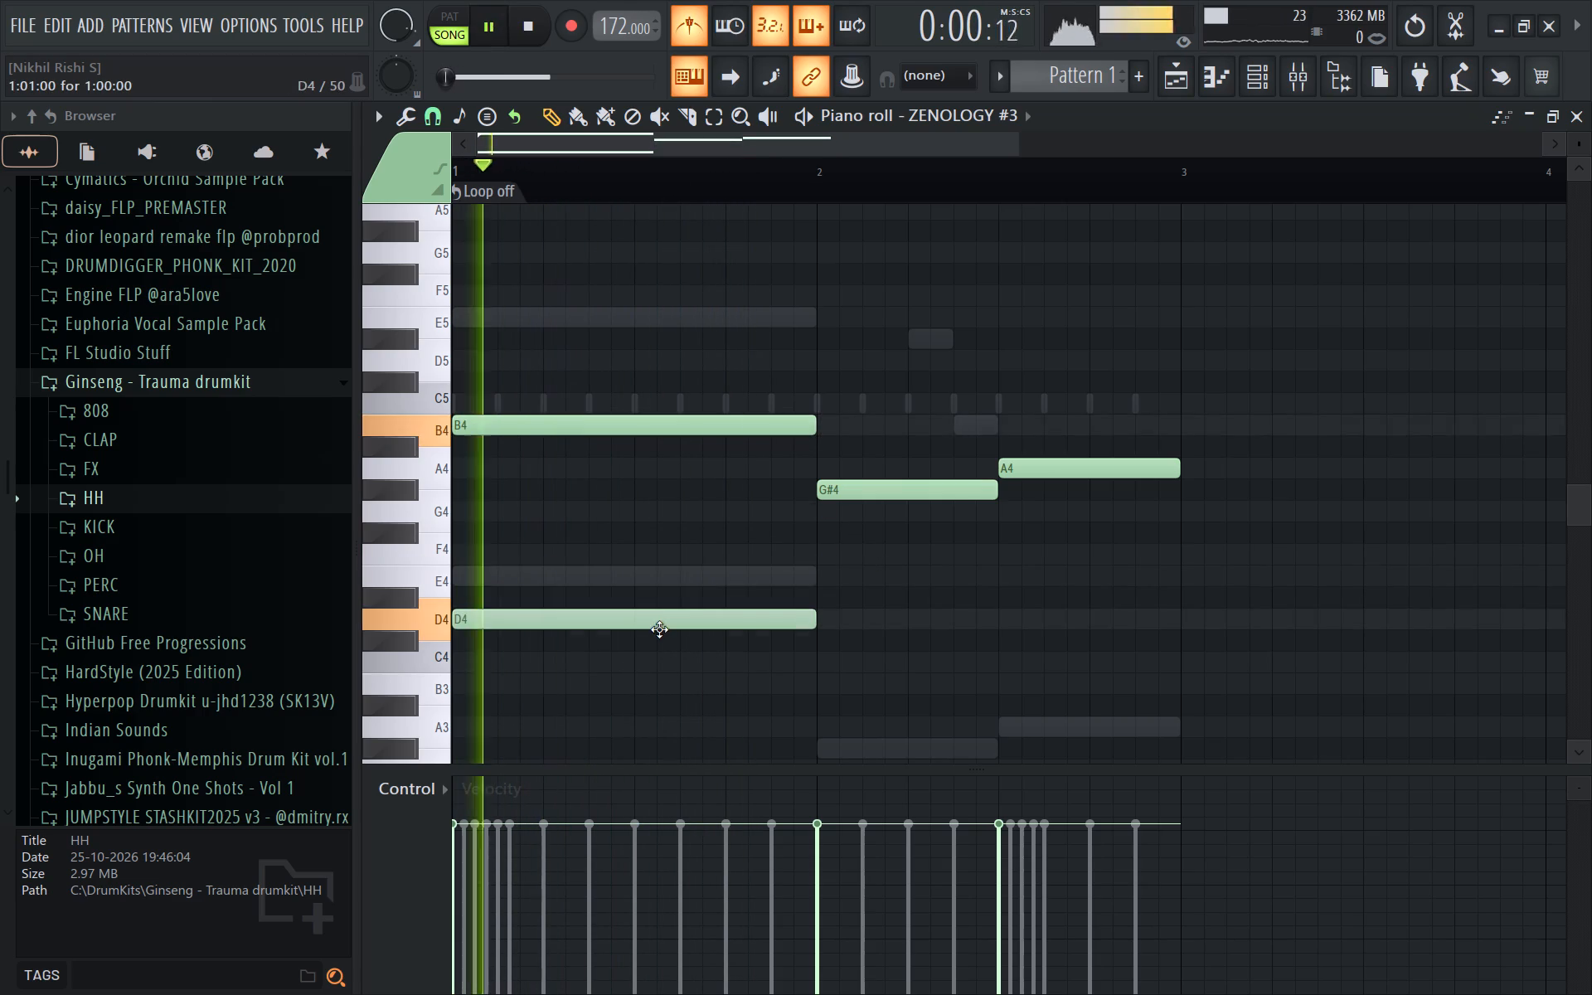
shift+drag(659, 629, 645, 565)
key(space)
key(space)
key(space)
key(space)
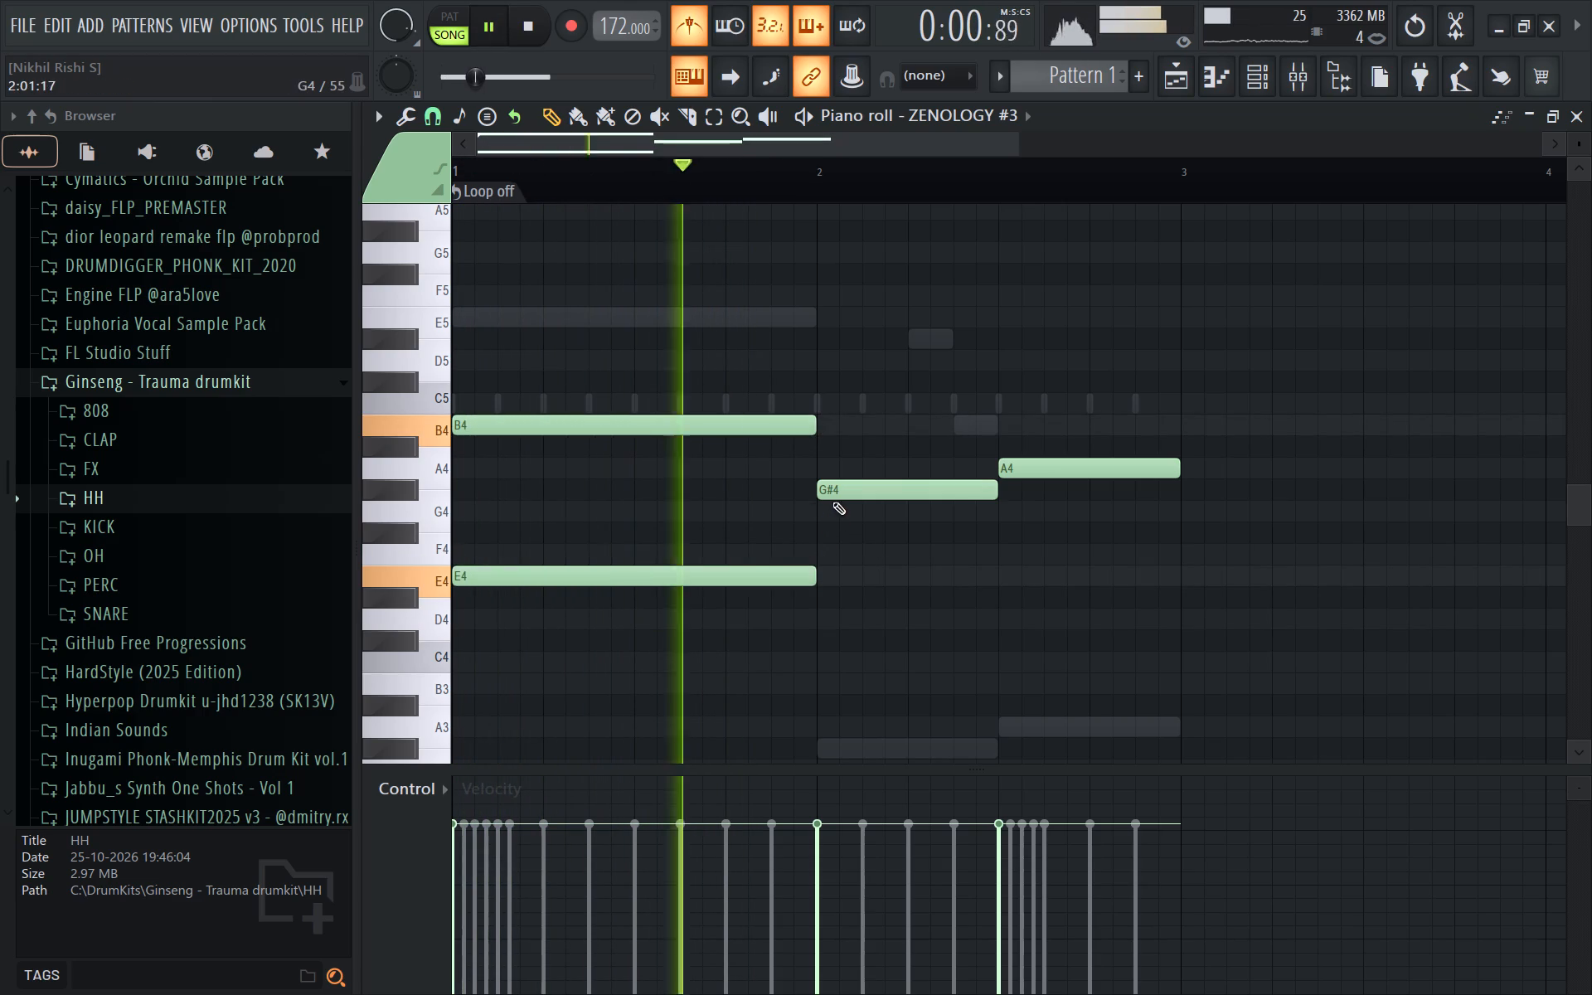
Duplicate the G#4 note down to E4 in the first half of bar 2 and replay.
shift+drag(832, 495, 825, 574)
key(space)
key(space)
Copy the bar 2 E4 note beneath A4, try F4, D4, D#4, C#4, C4, C#5 and F#4, and settle on E4.
shift+drag(902, 575, 1065, 542)
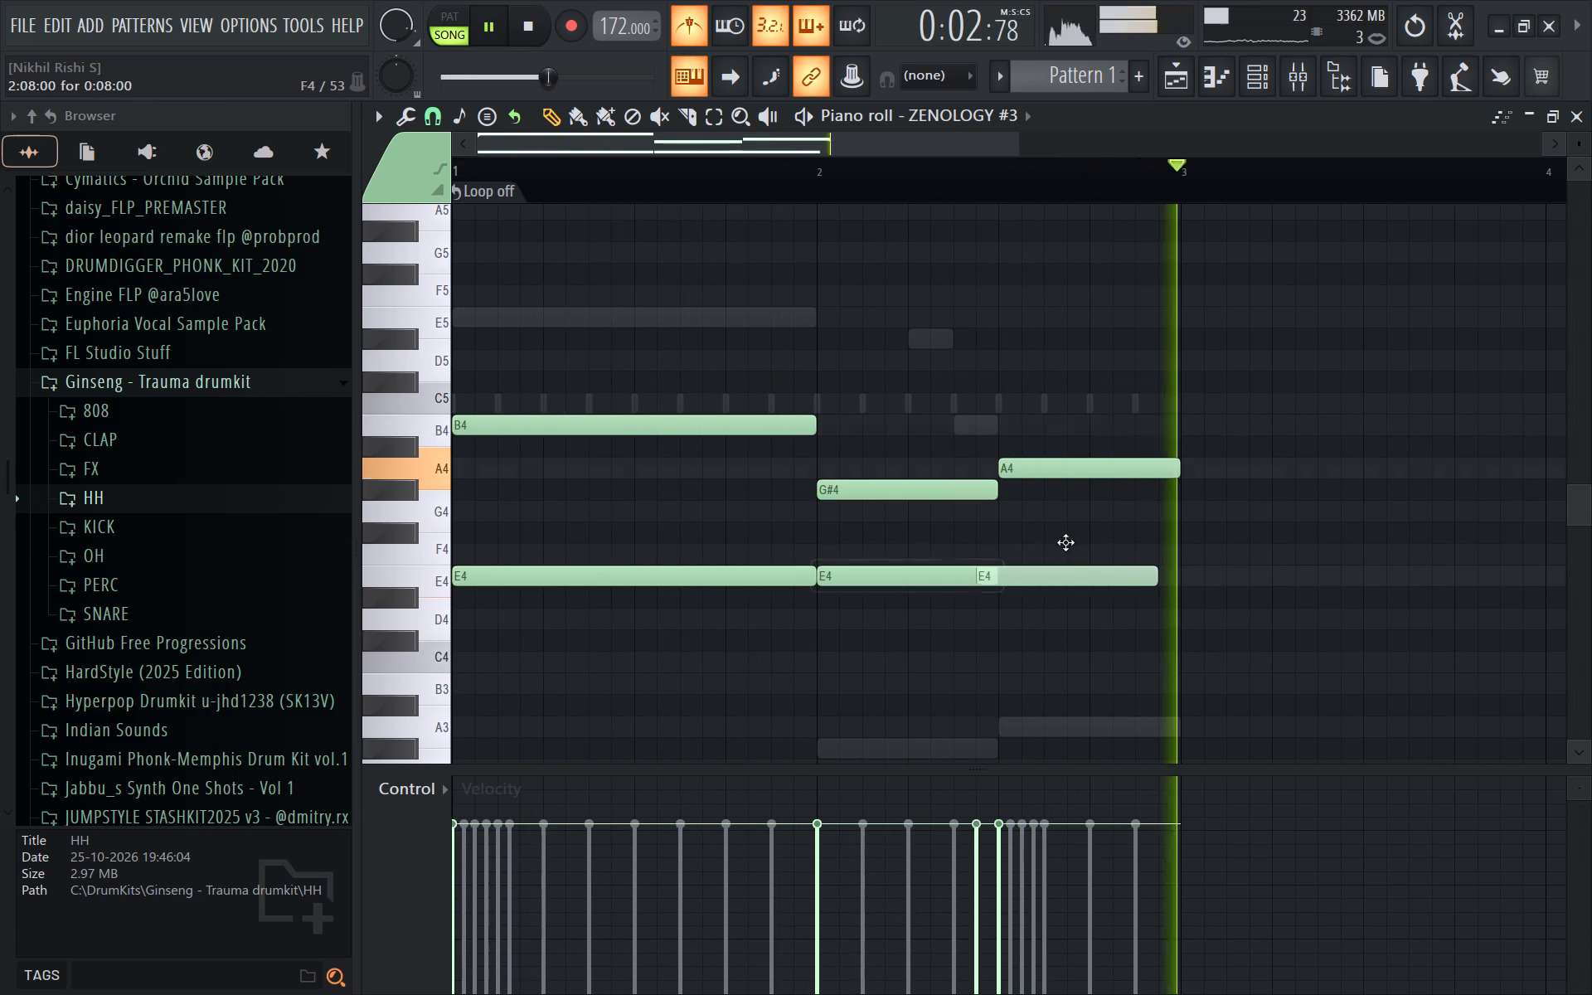
shift+drag(1065, 542, 1089, 561)
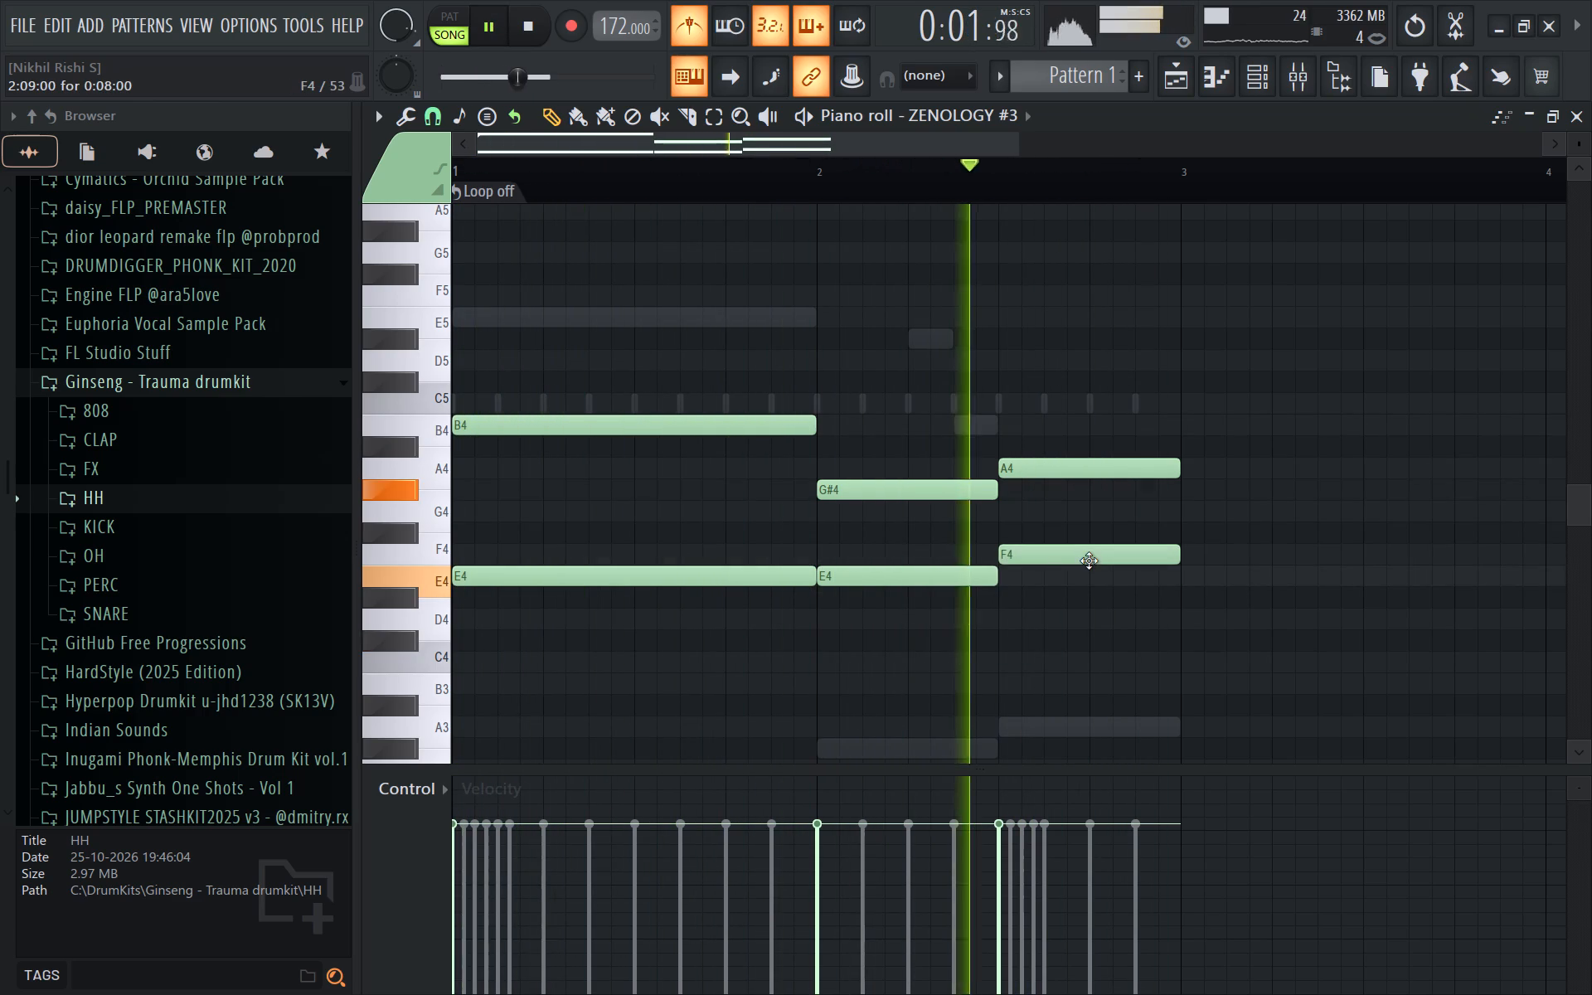
drag(1089, 561, 1089, 644)
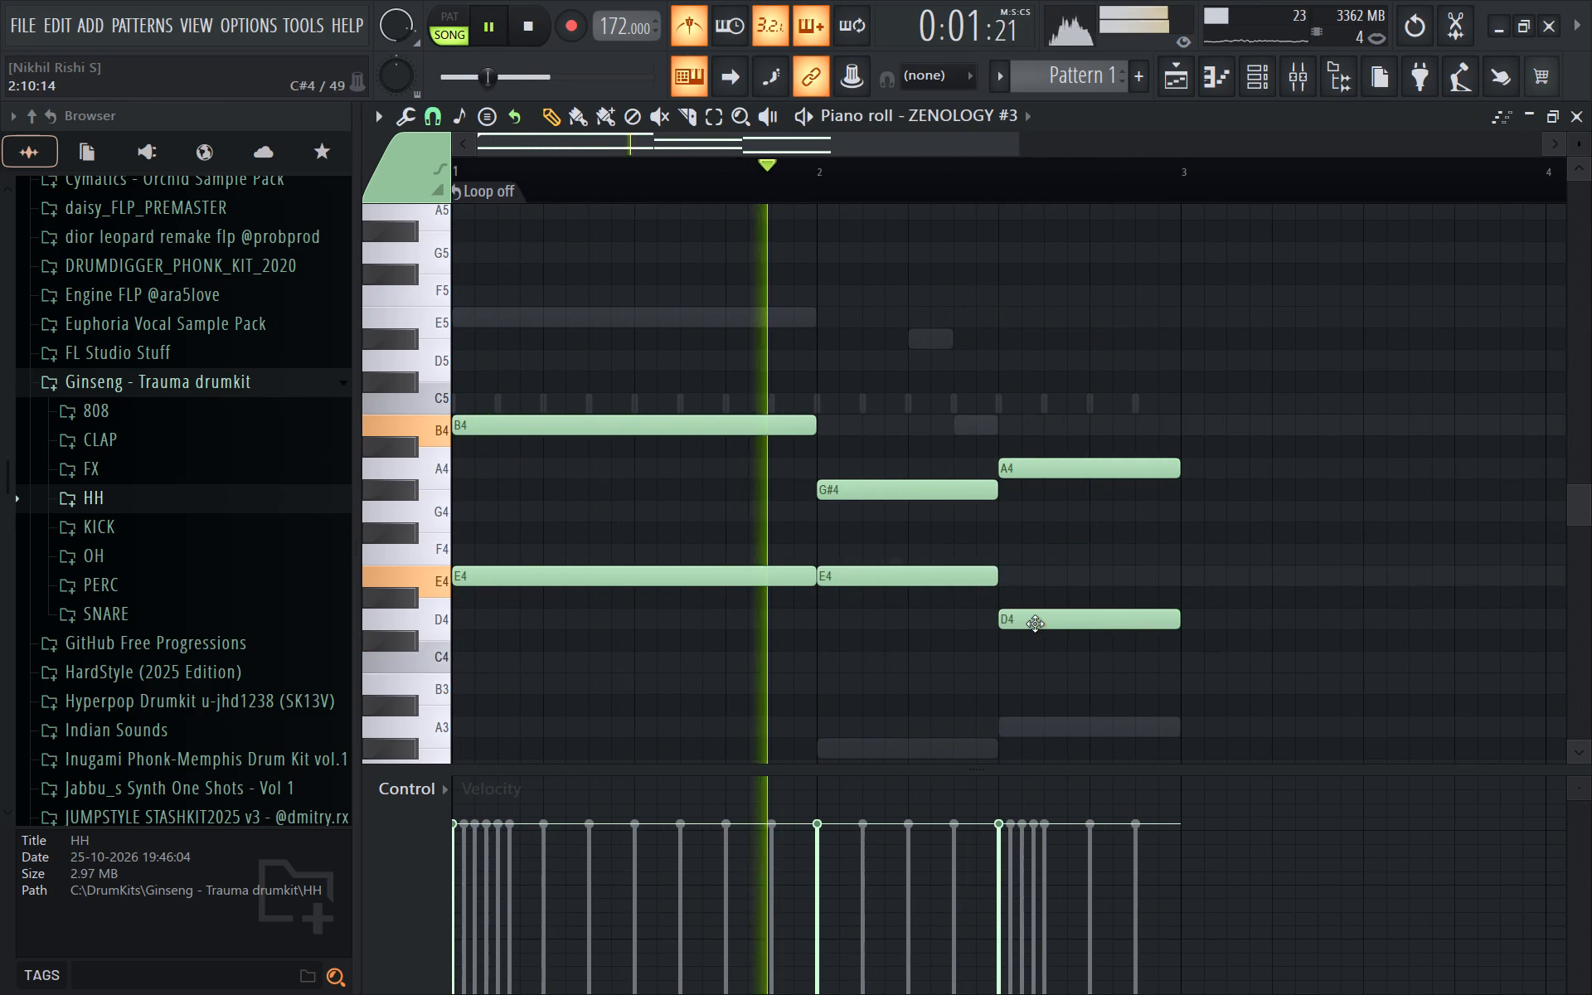
drag(1035, 622, 1034, 597)
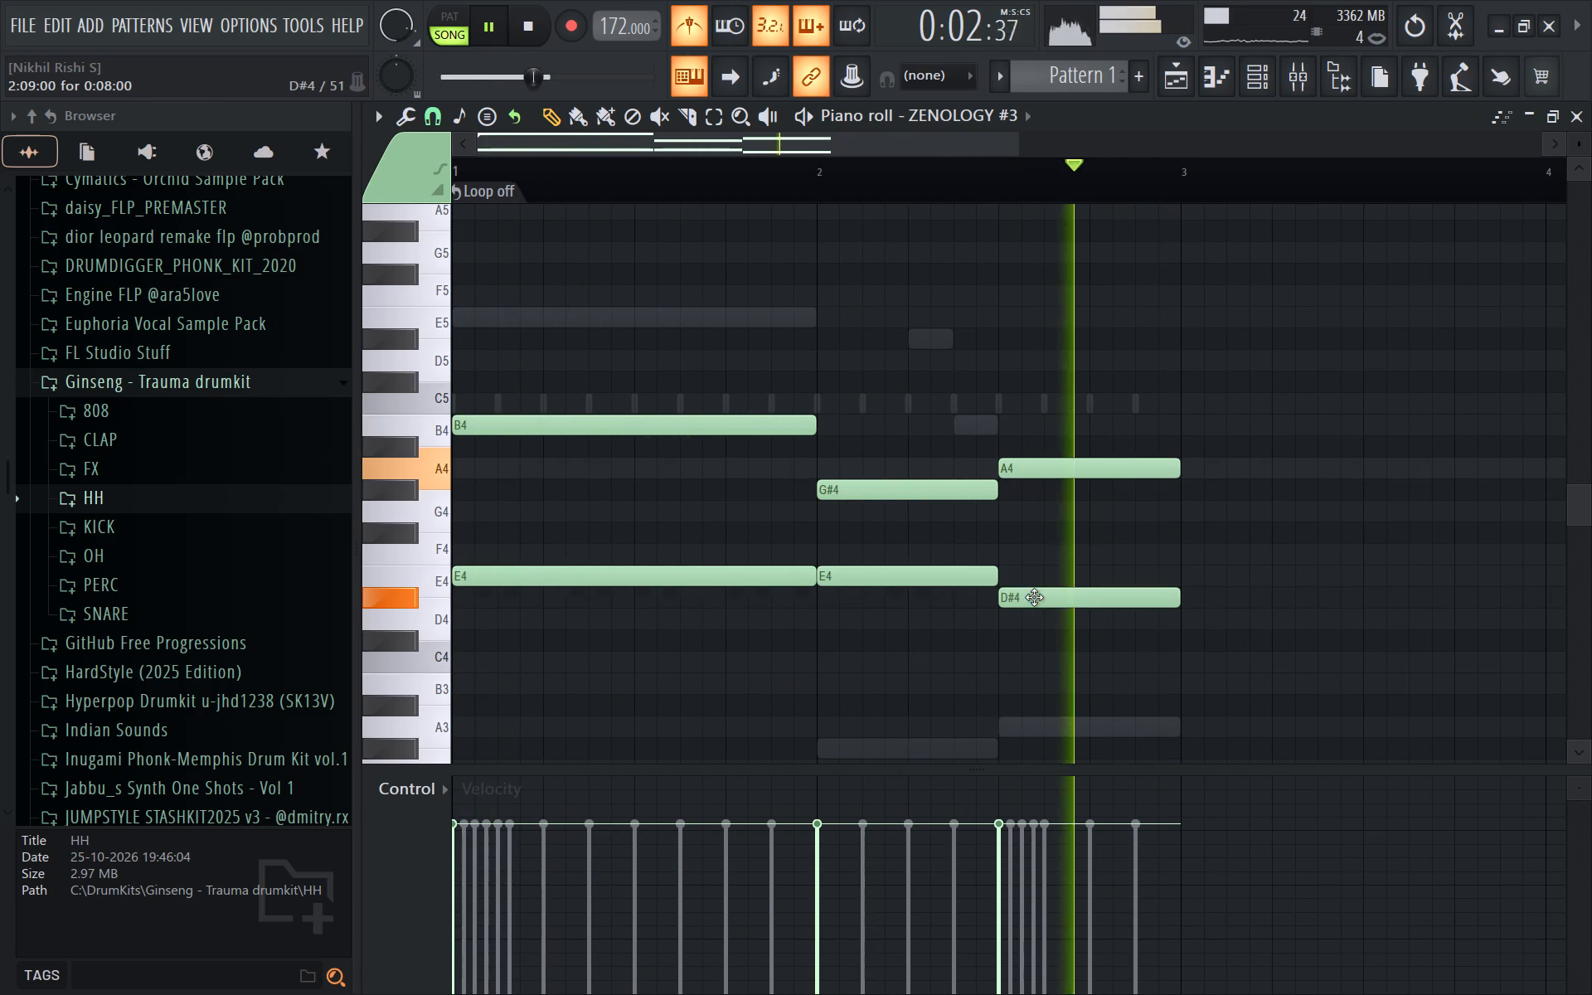
drag(1034, 597, 1033, 643)
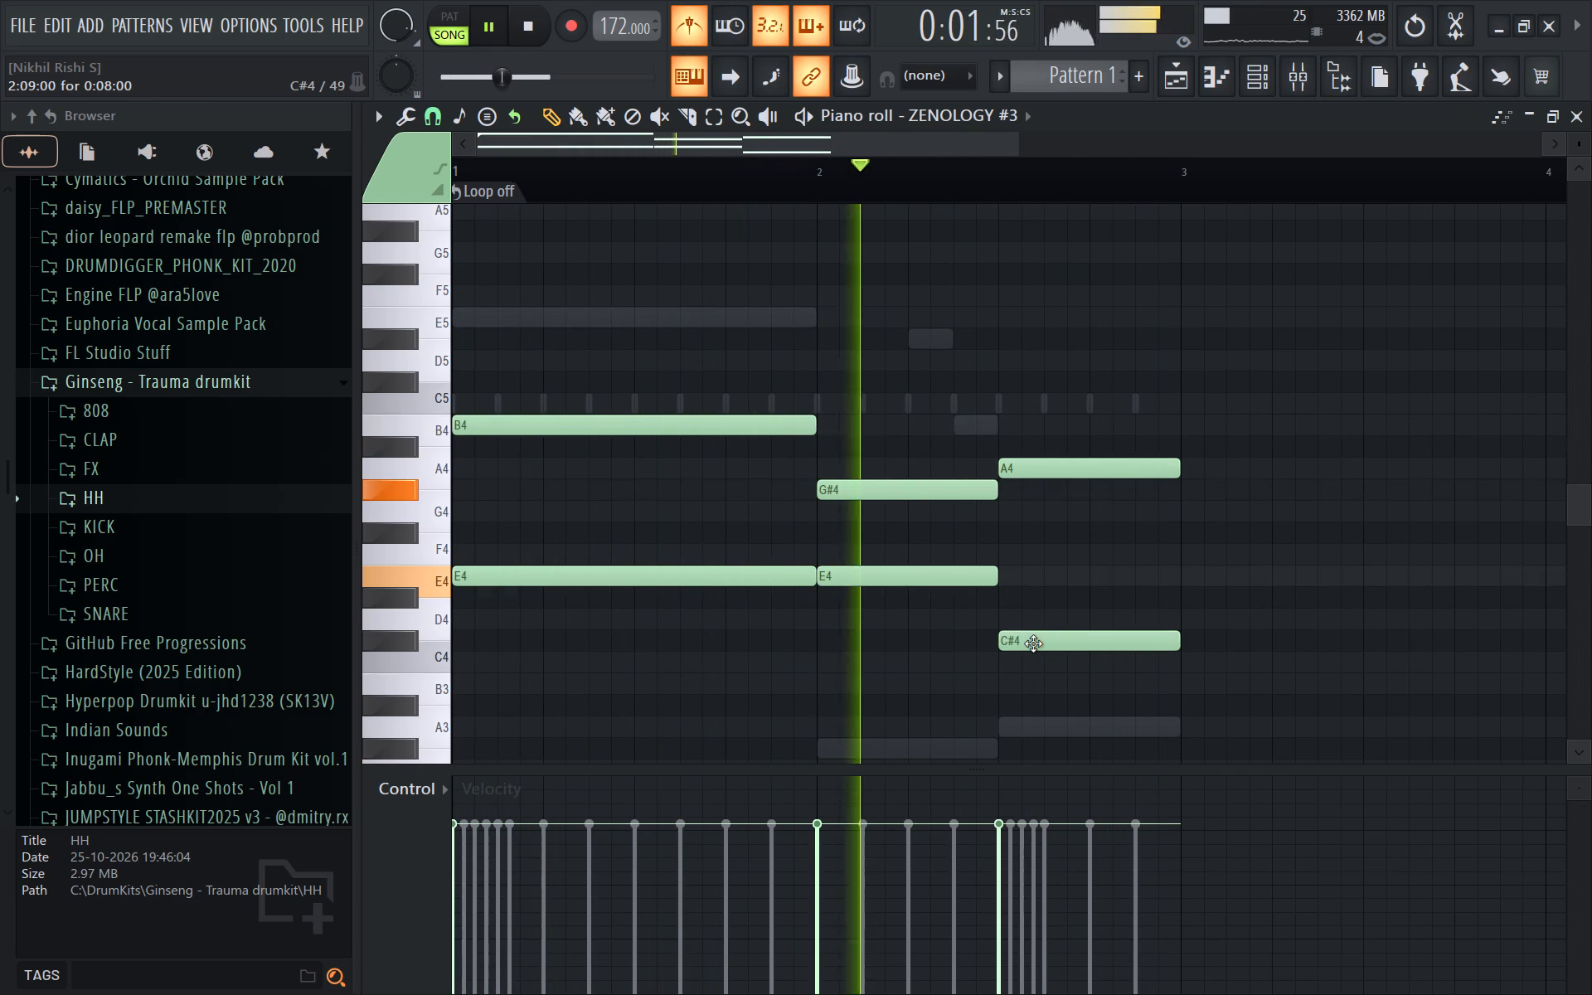
drag(1033, 643, 1029, 669)
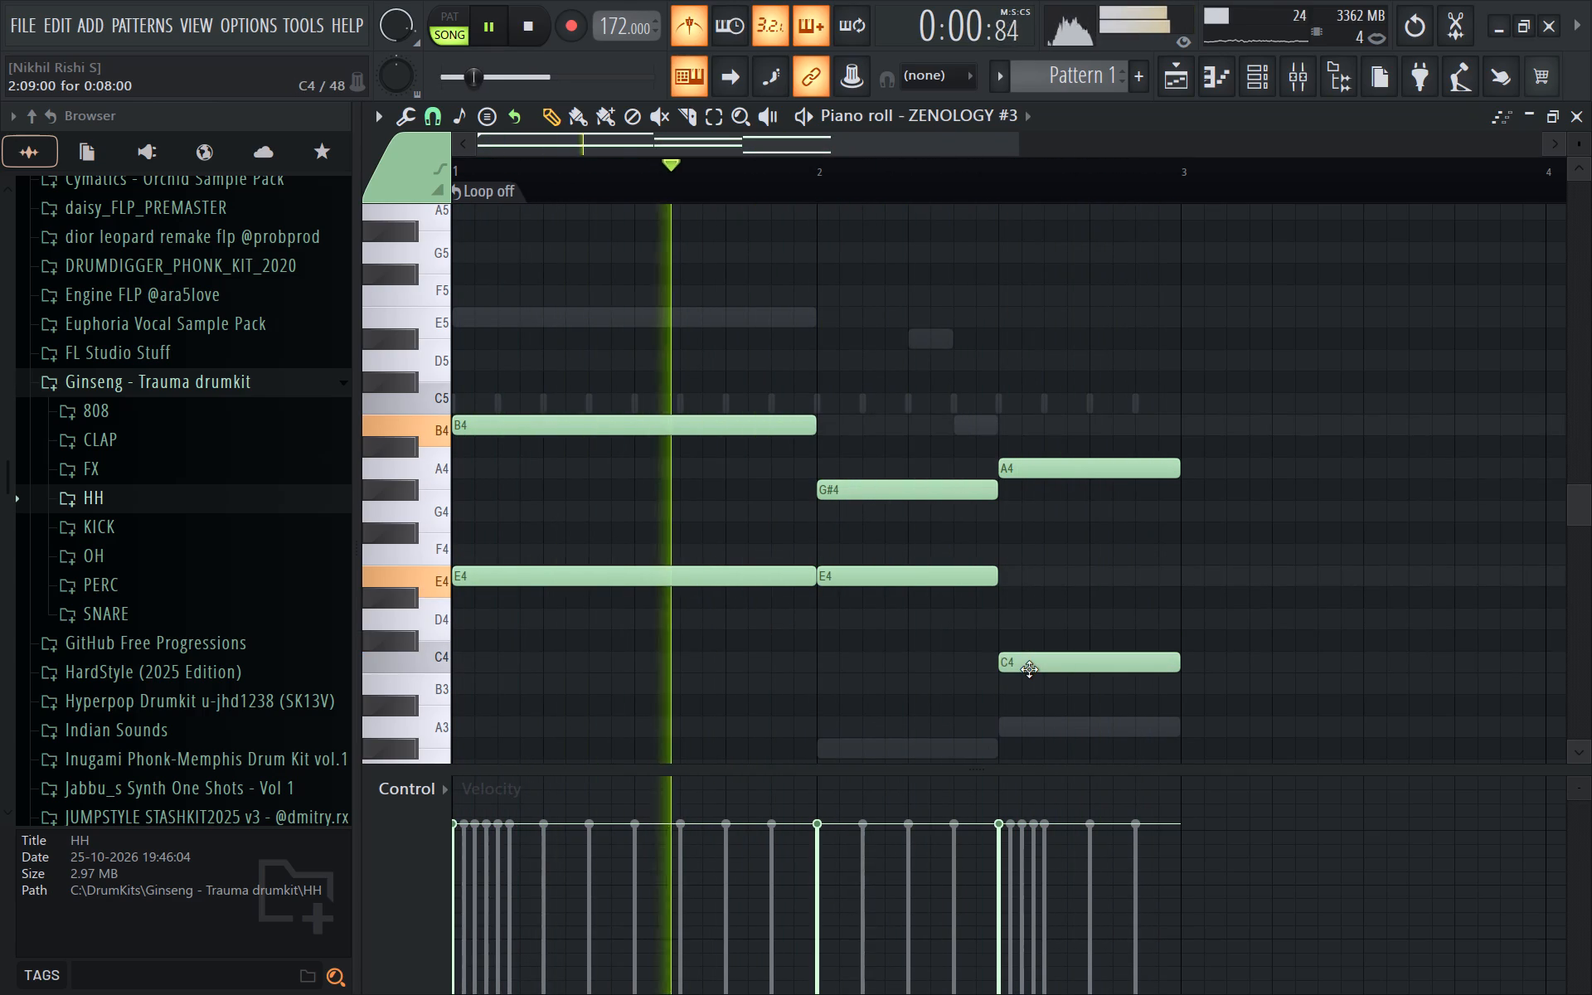
drag(1029, 669, 1023, 387)
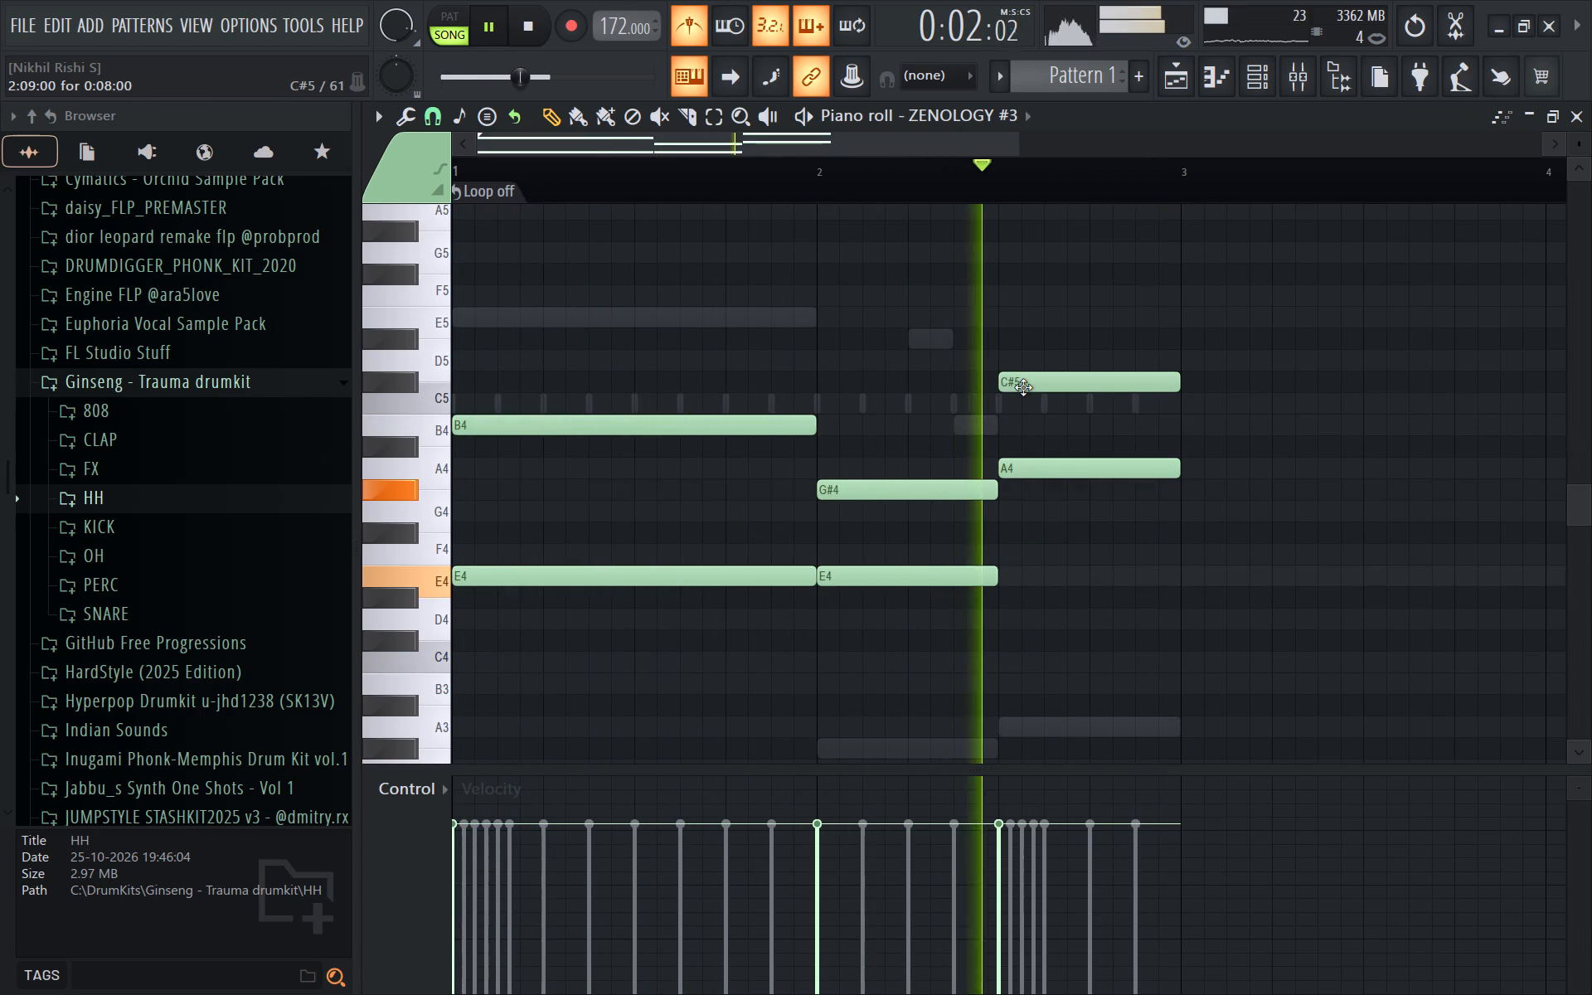
drag(1023, 387, 1023, 543)
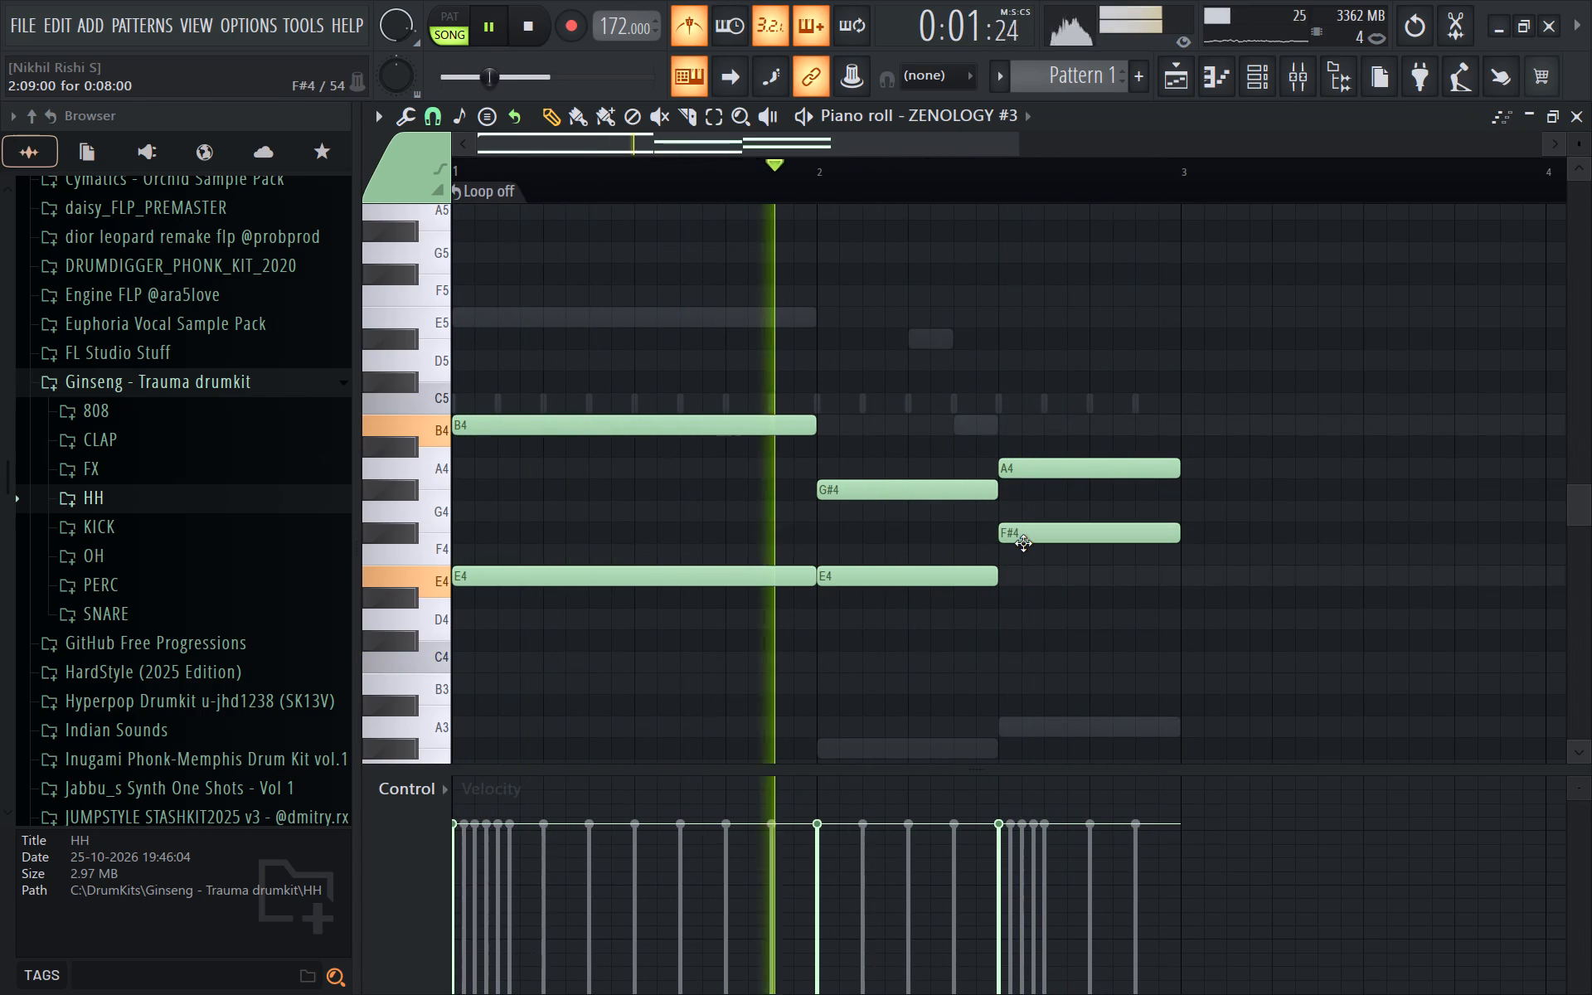
drag(1023, 543, 1017, 570)
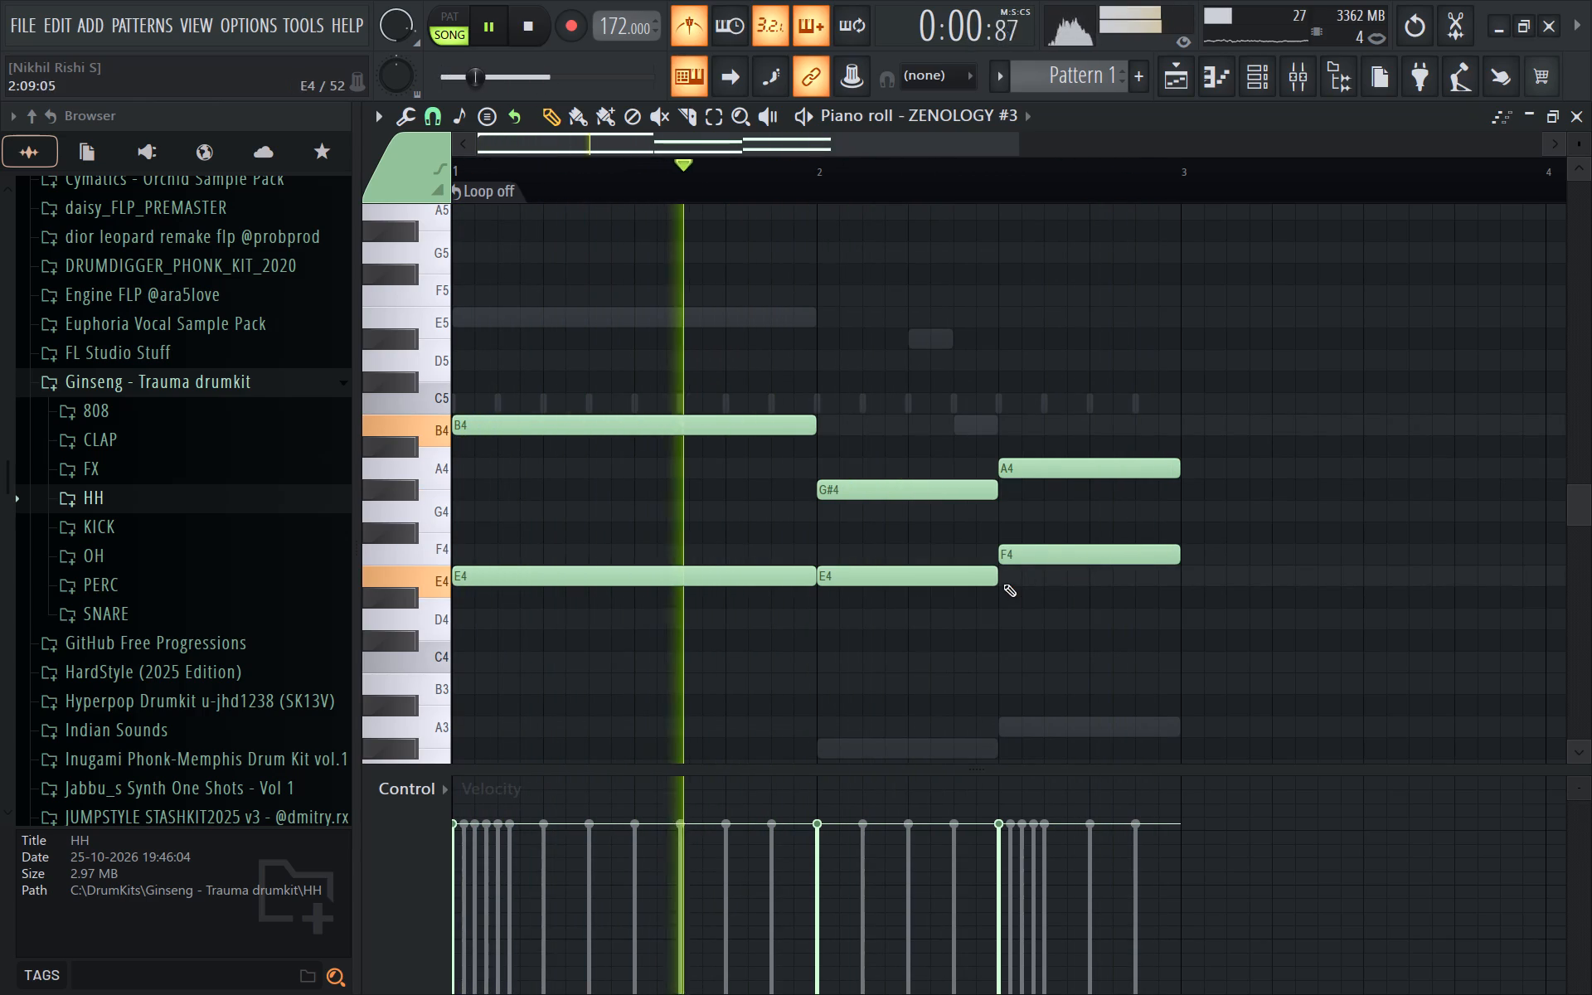
drag(1020, 555, 1020, 592)
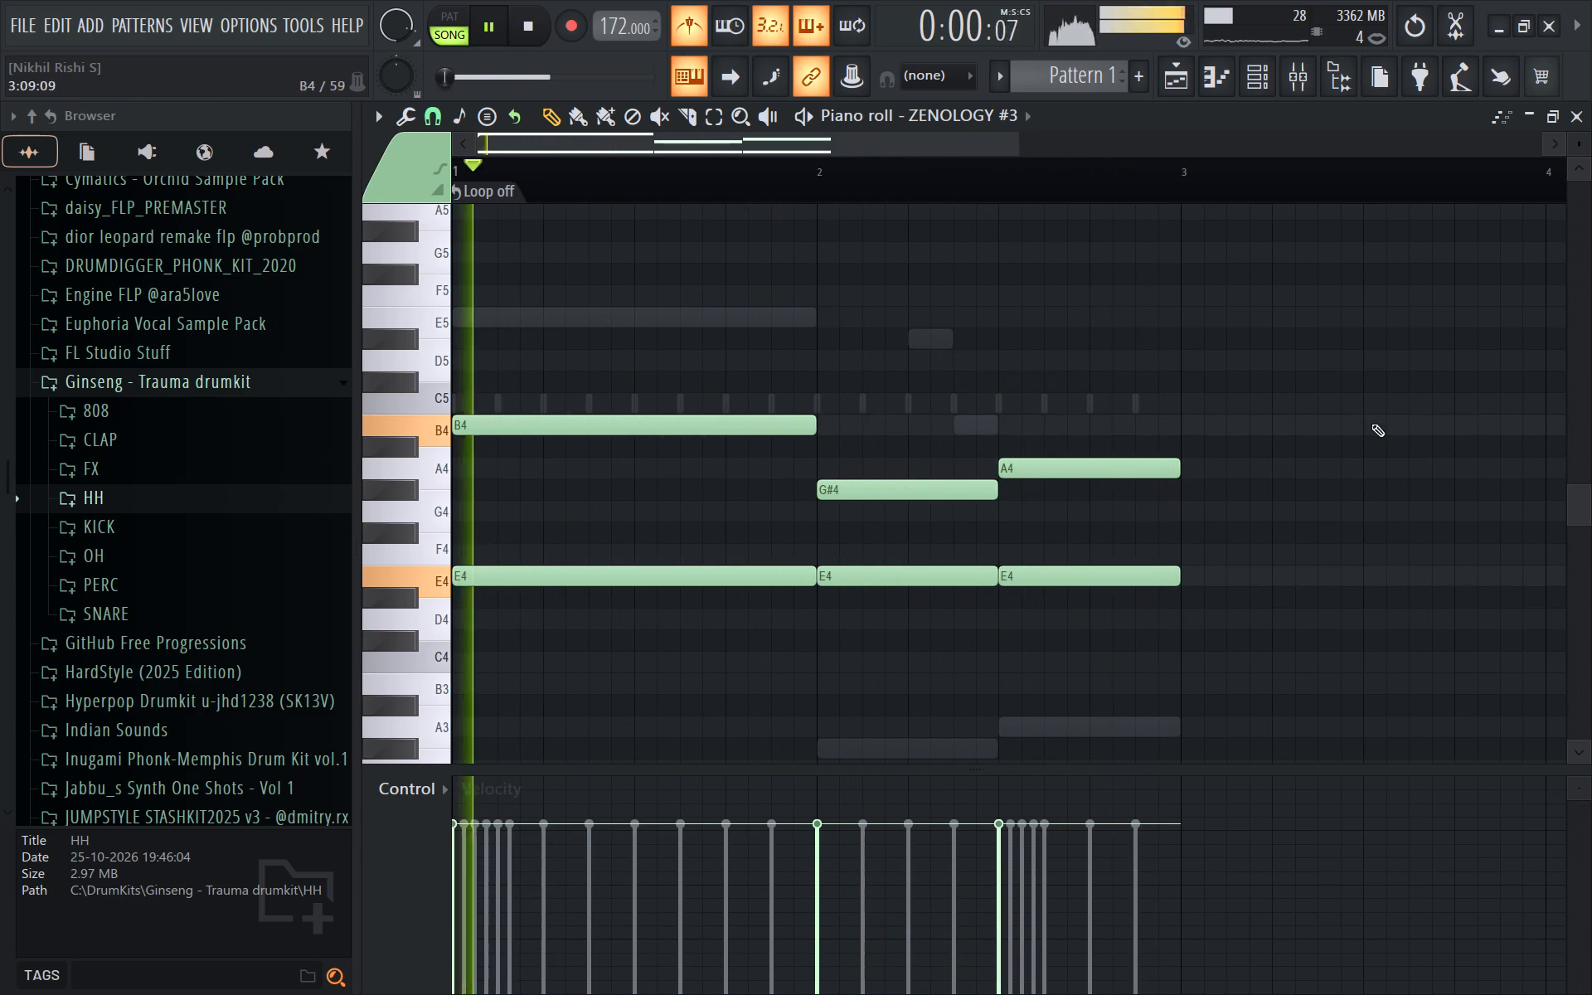
Re-enable all the channels in the channel rack so the full beat plays.
click(1274, 91)
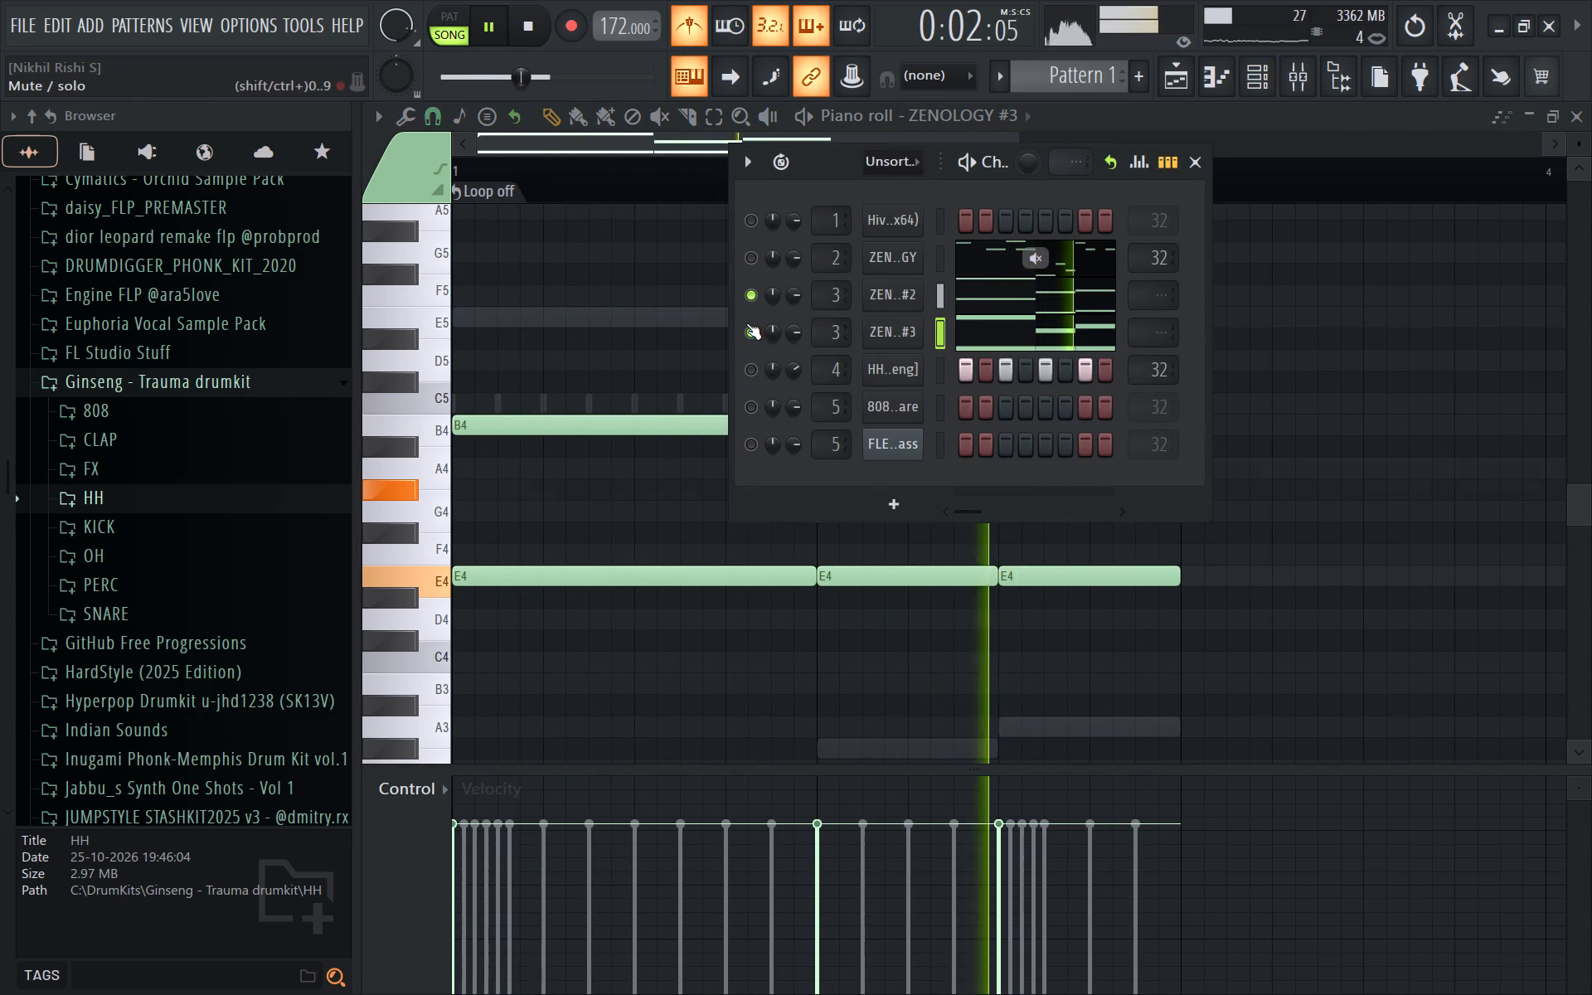
ctrl+double_click(746, 323)
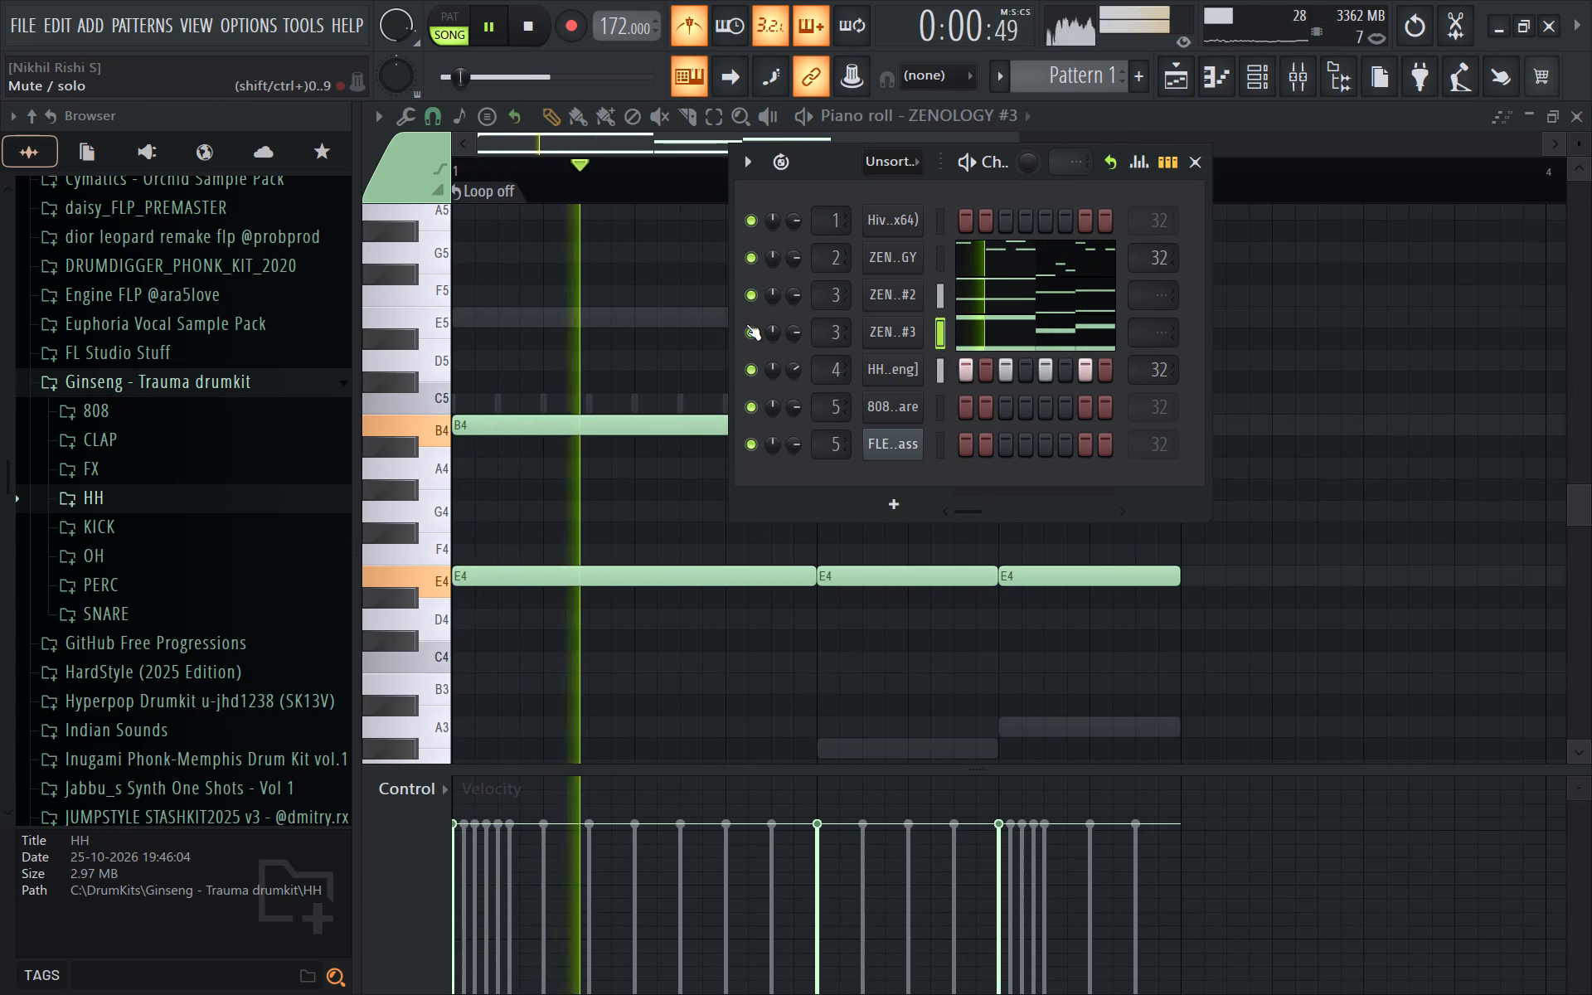
Audition samples in the Ginseng - Trauma drumkit 808 folder, including 808 - arcade drive and 808 - Dreamsport.
scroll(75, 511, up, 1)
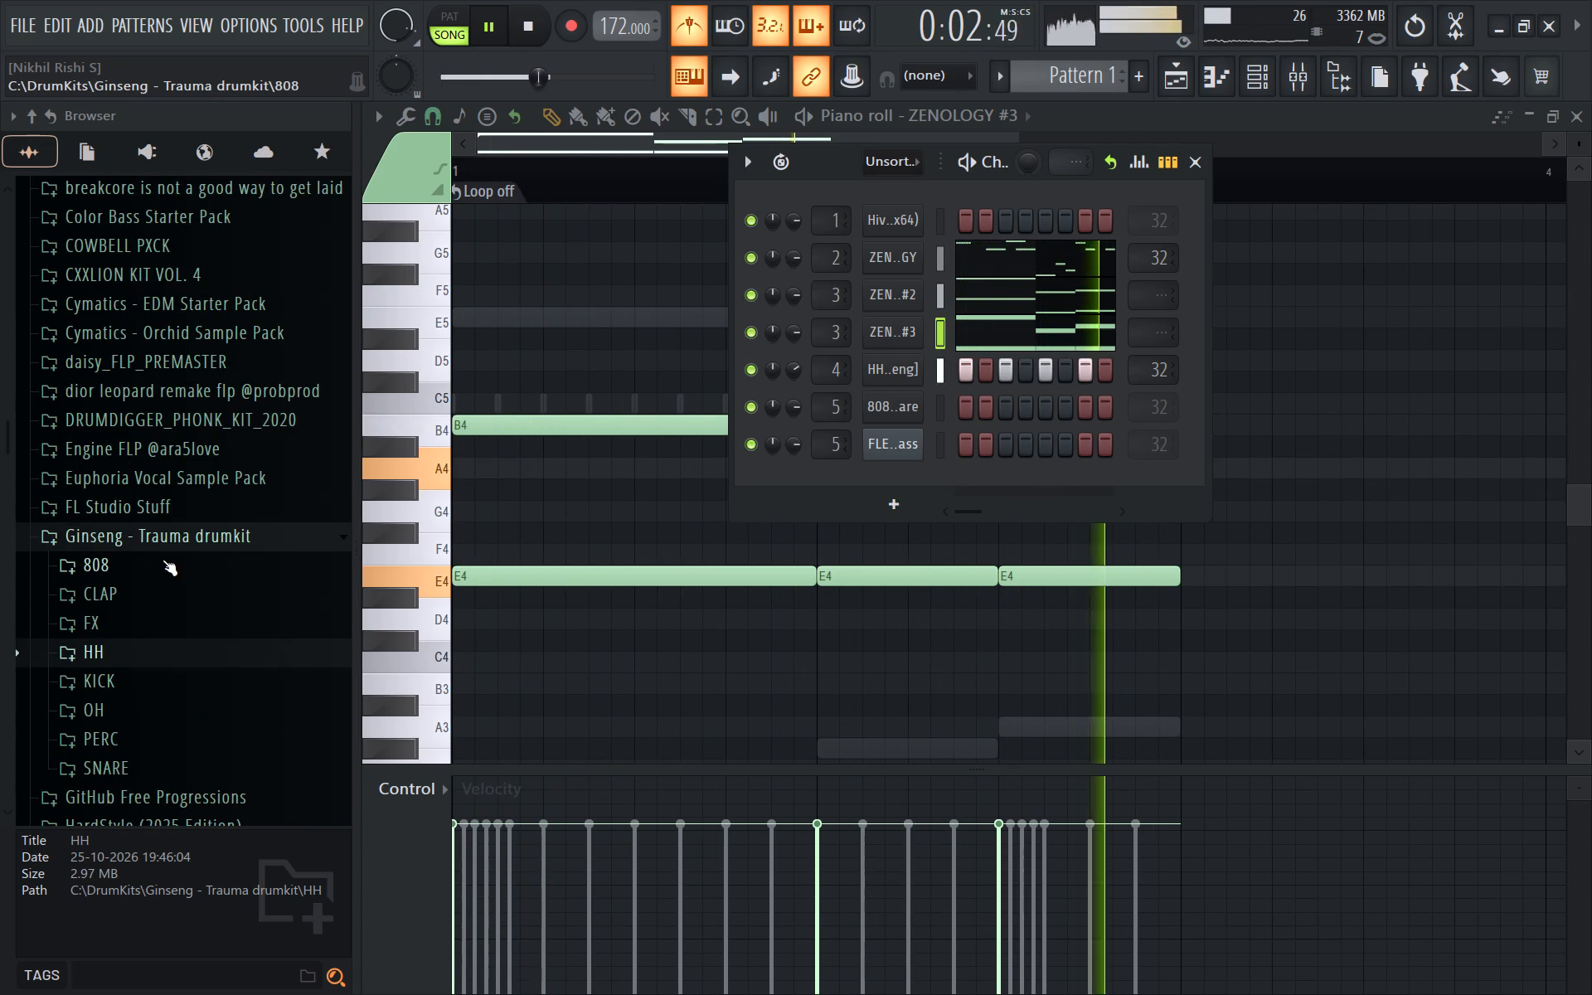
click(163, 560)
click(163, 574)
click(185, 324)
click(185, 257)
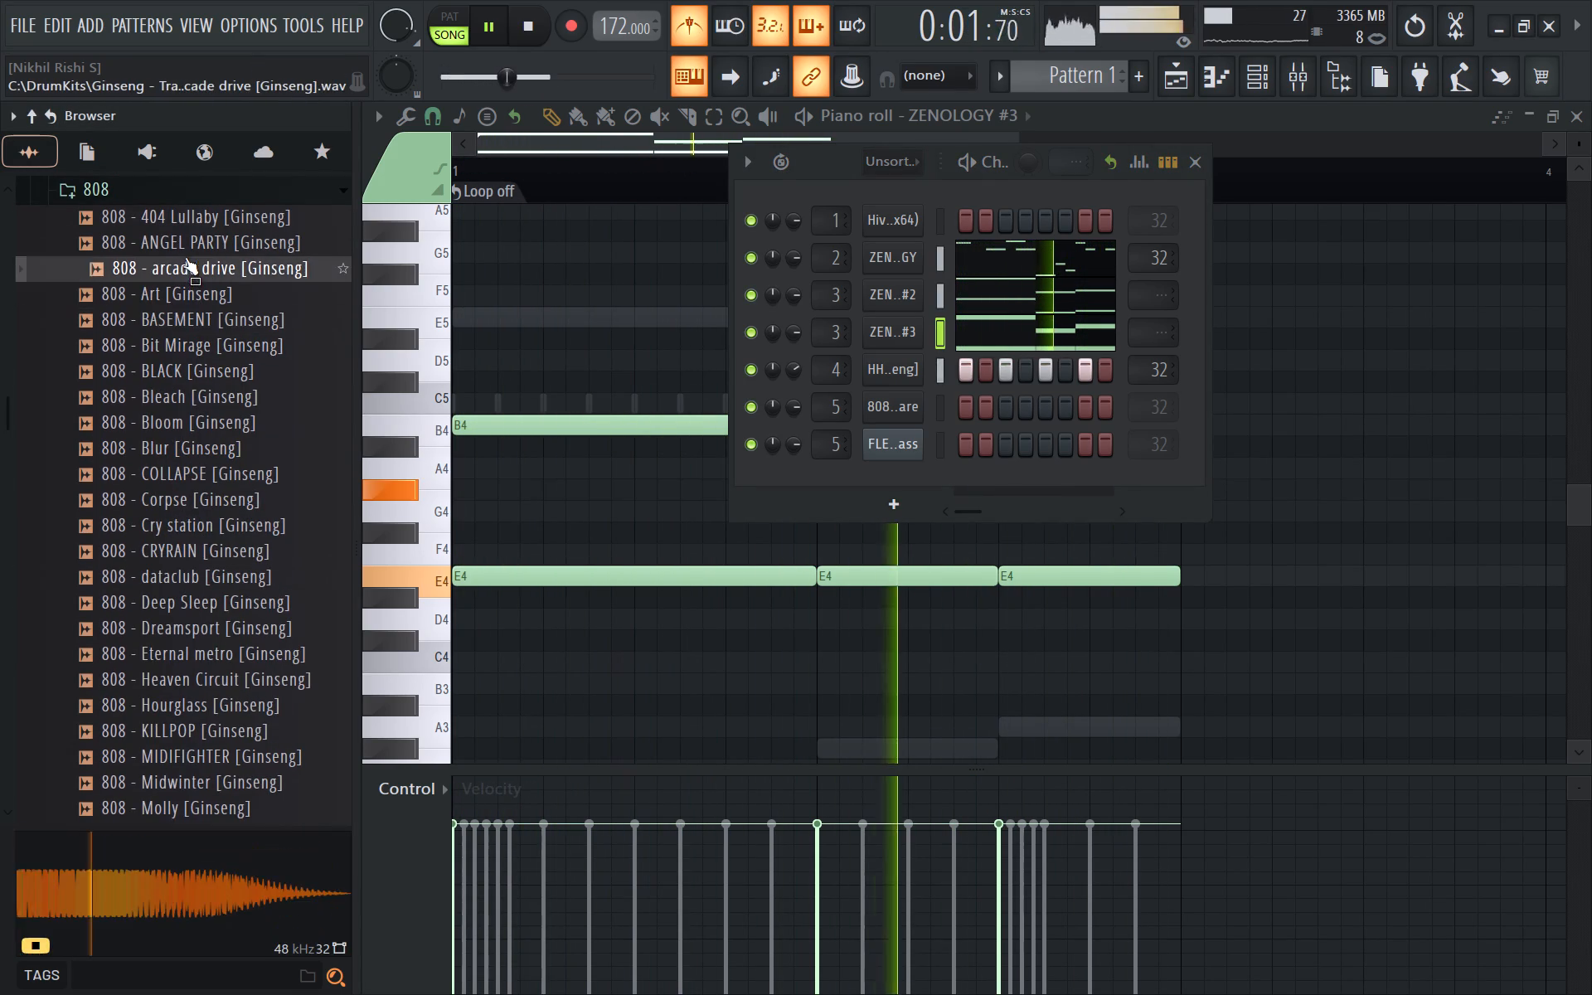
click(189, 210)
click(223, 402)
click(240, 621)
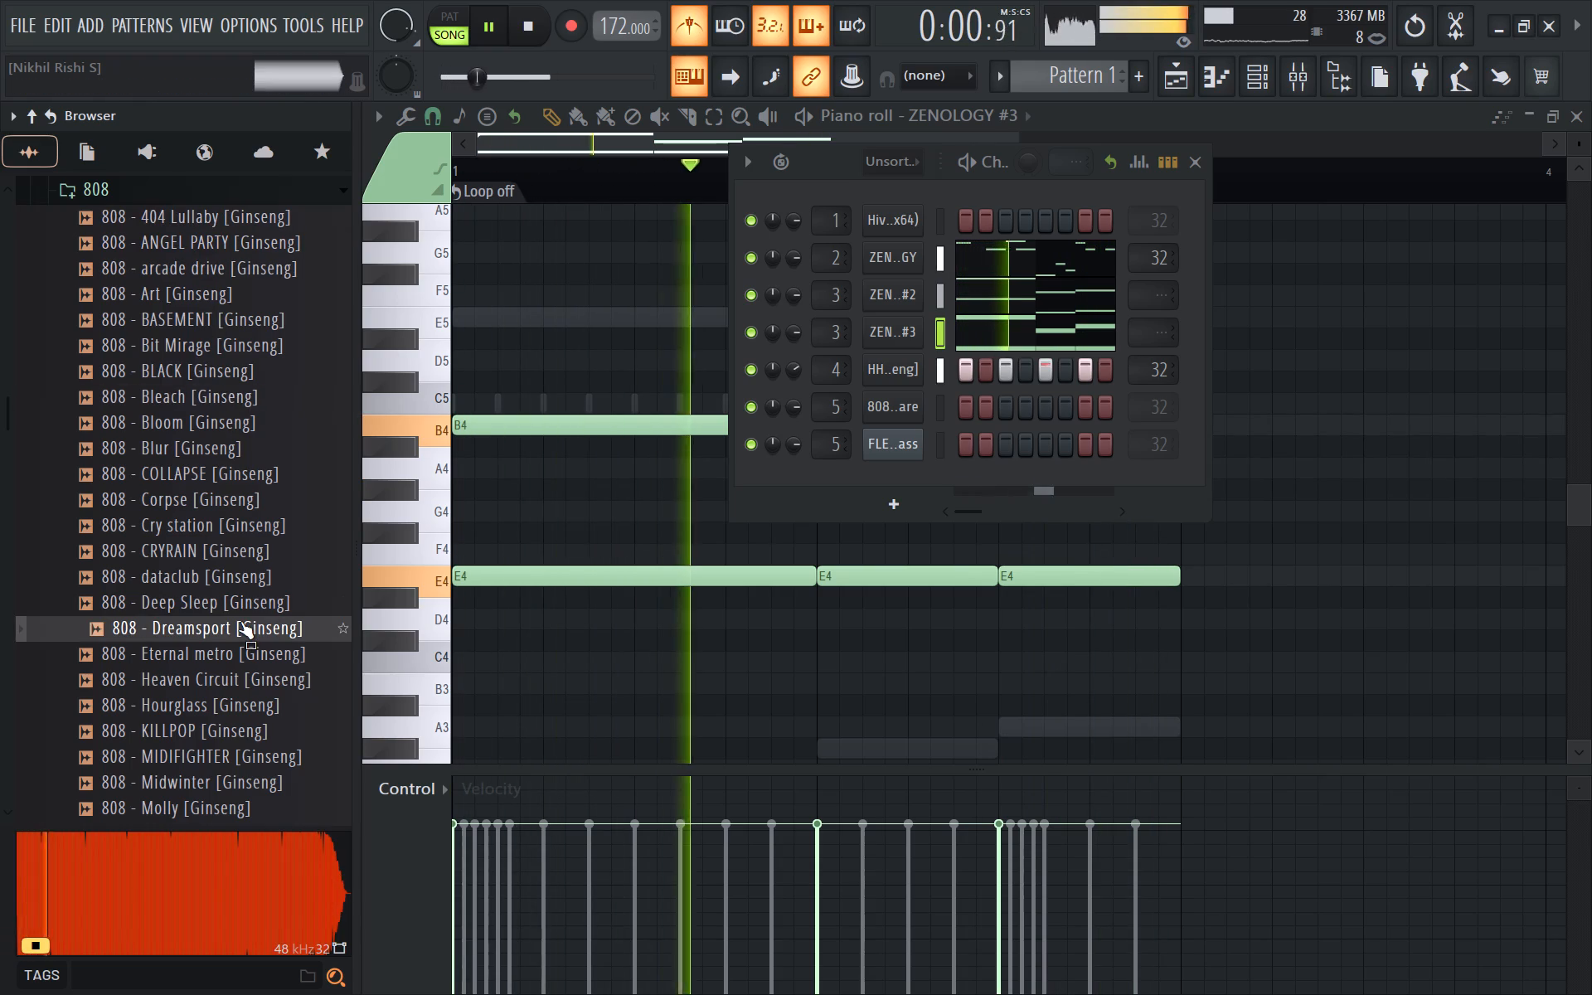
click(240, 621)
click(240, 621)
double_click(240, 621)
Replace the sample on the existing 808 channel with 808 - Dreamsport [Ginseng].
drag(240, 621, 350, 563)
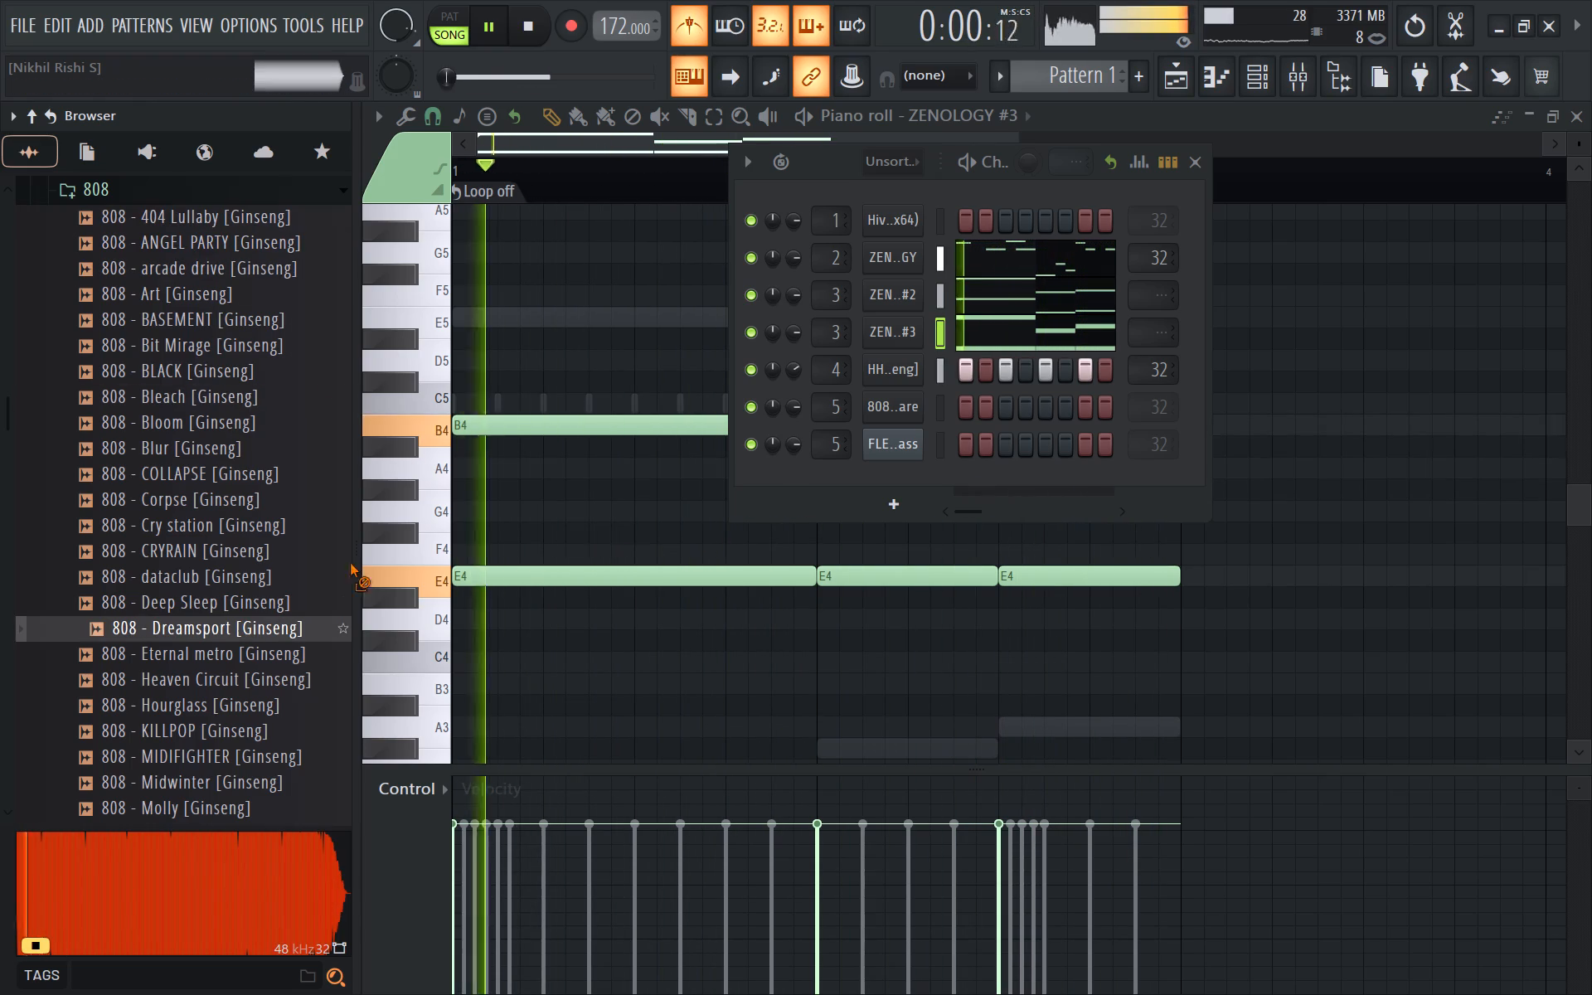
drag(350, 563, 887, 406)
Enable Cut itself for the 808 - Dreamsport channel.
right_click(887, 406)
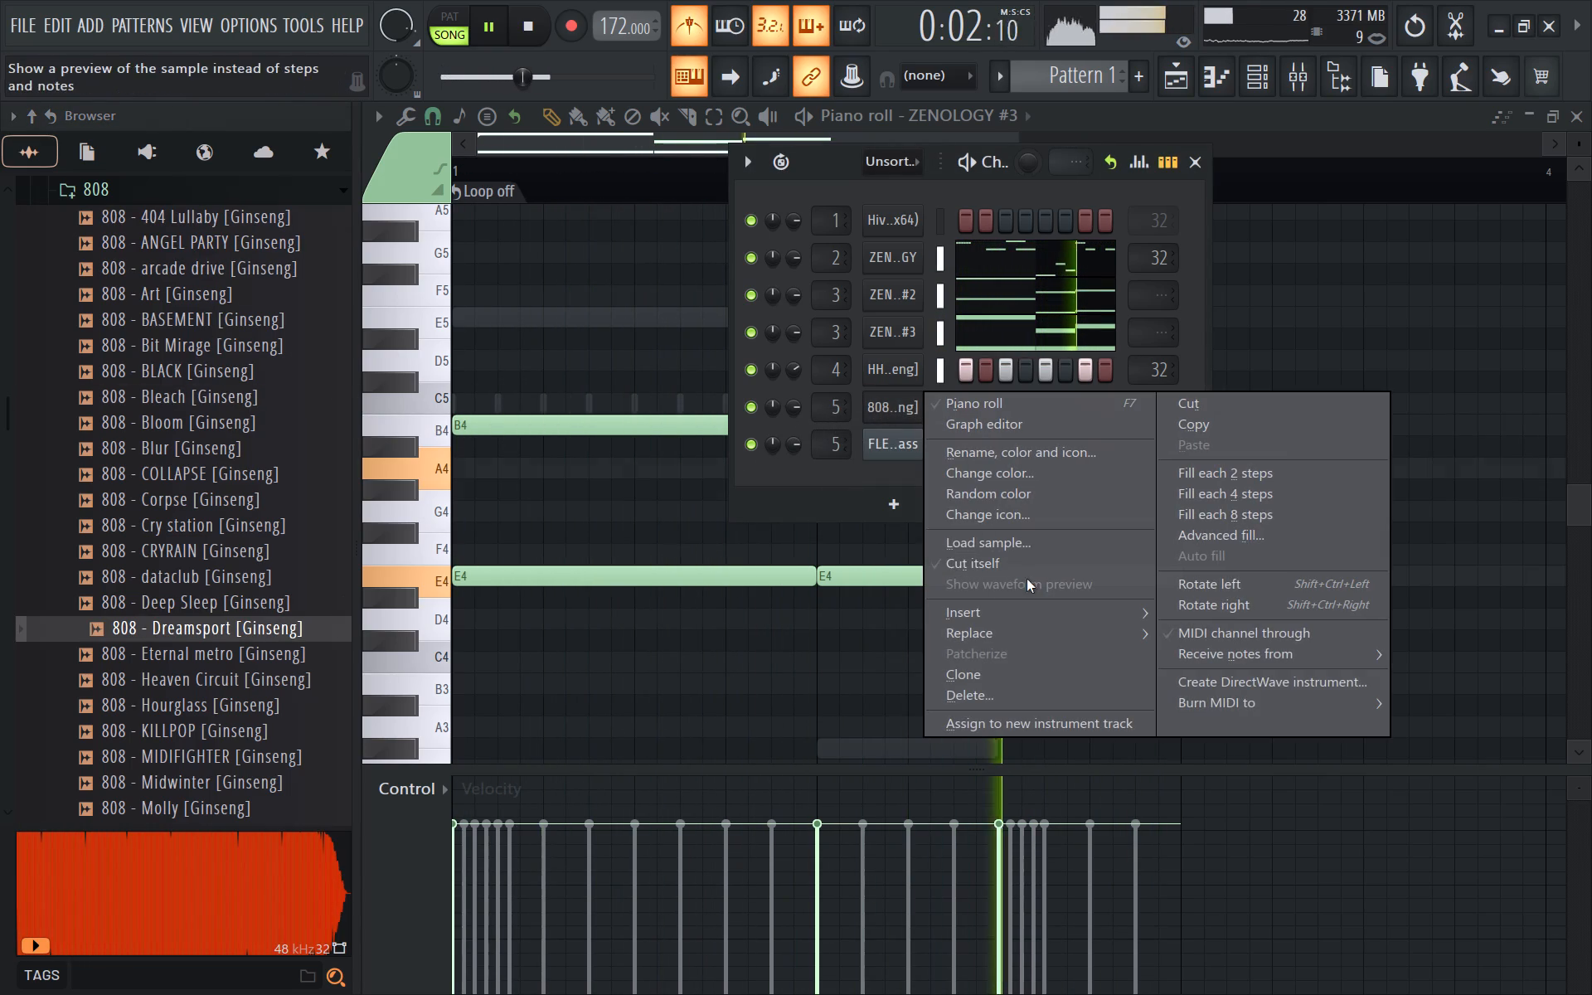
click(1022, 553)
click(935, 25)
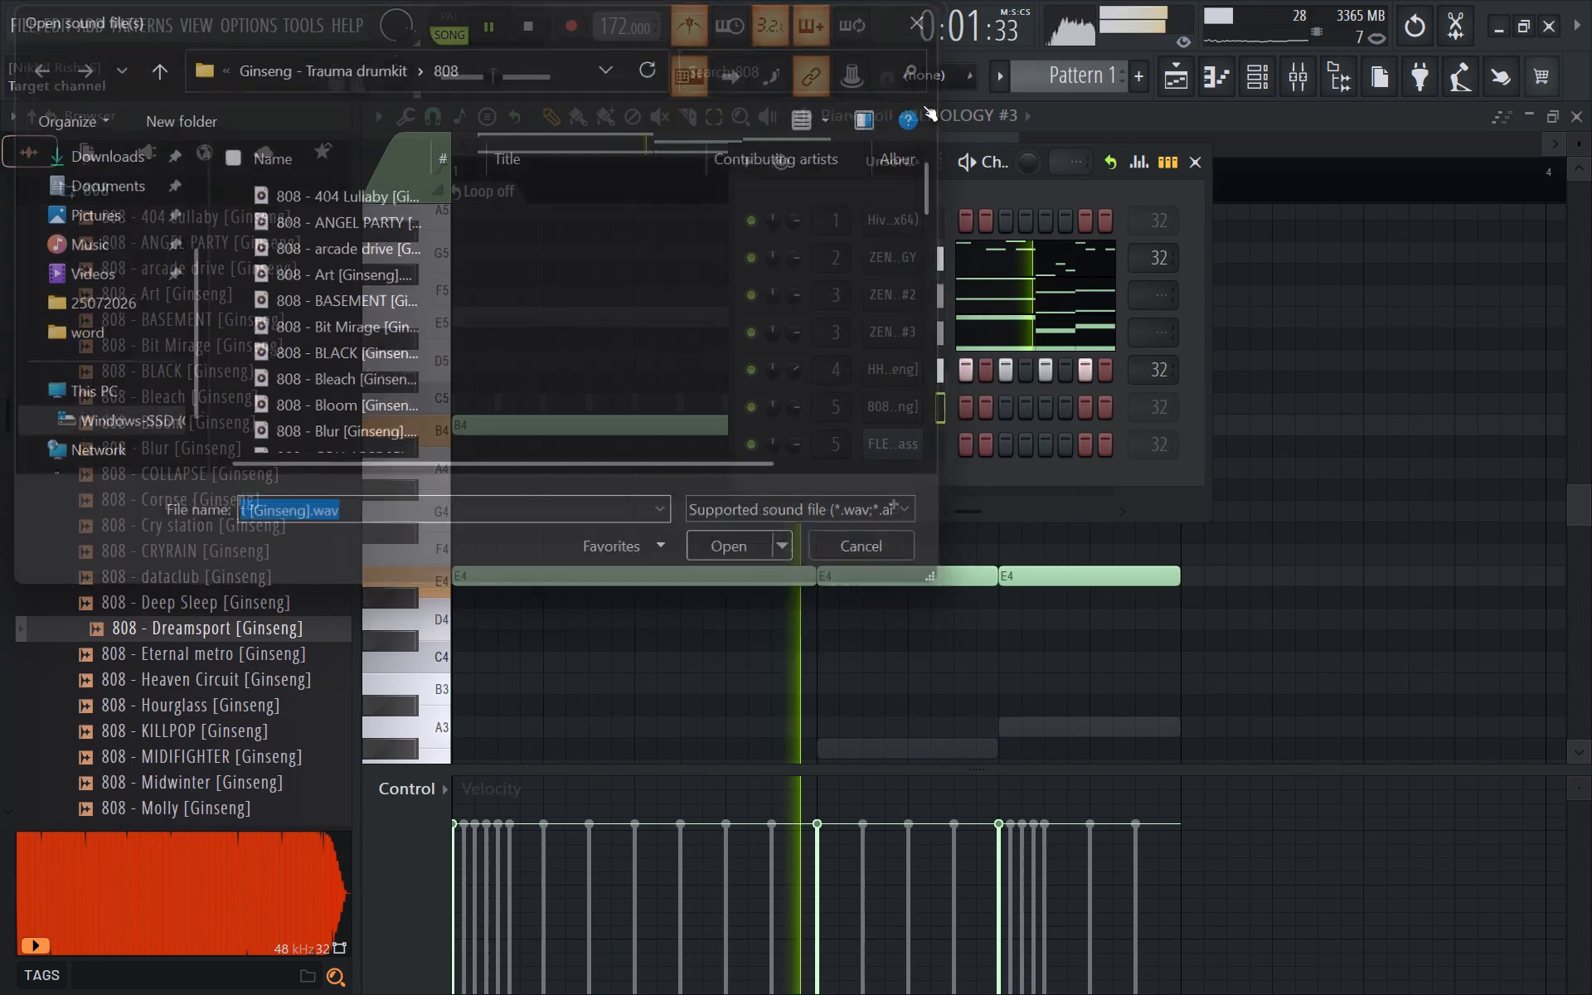
right_click(877, 418)
click(992, 641)
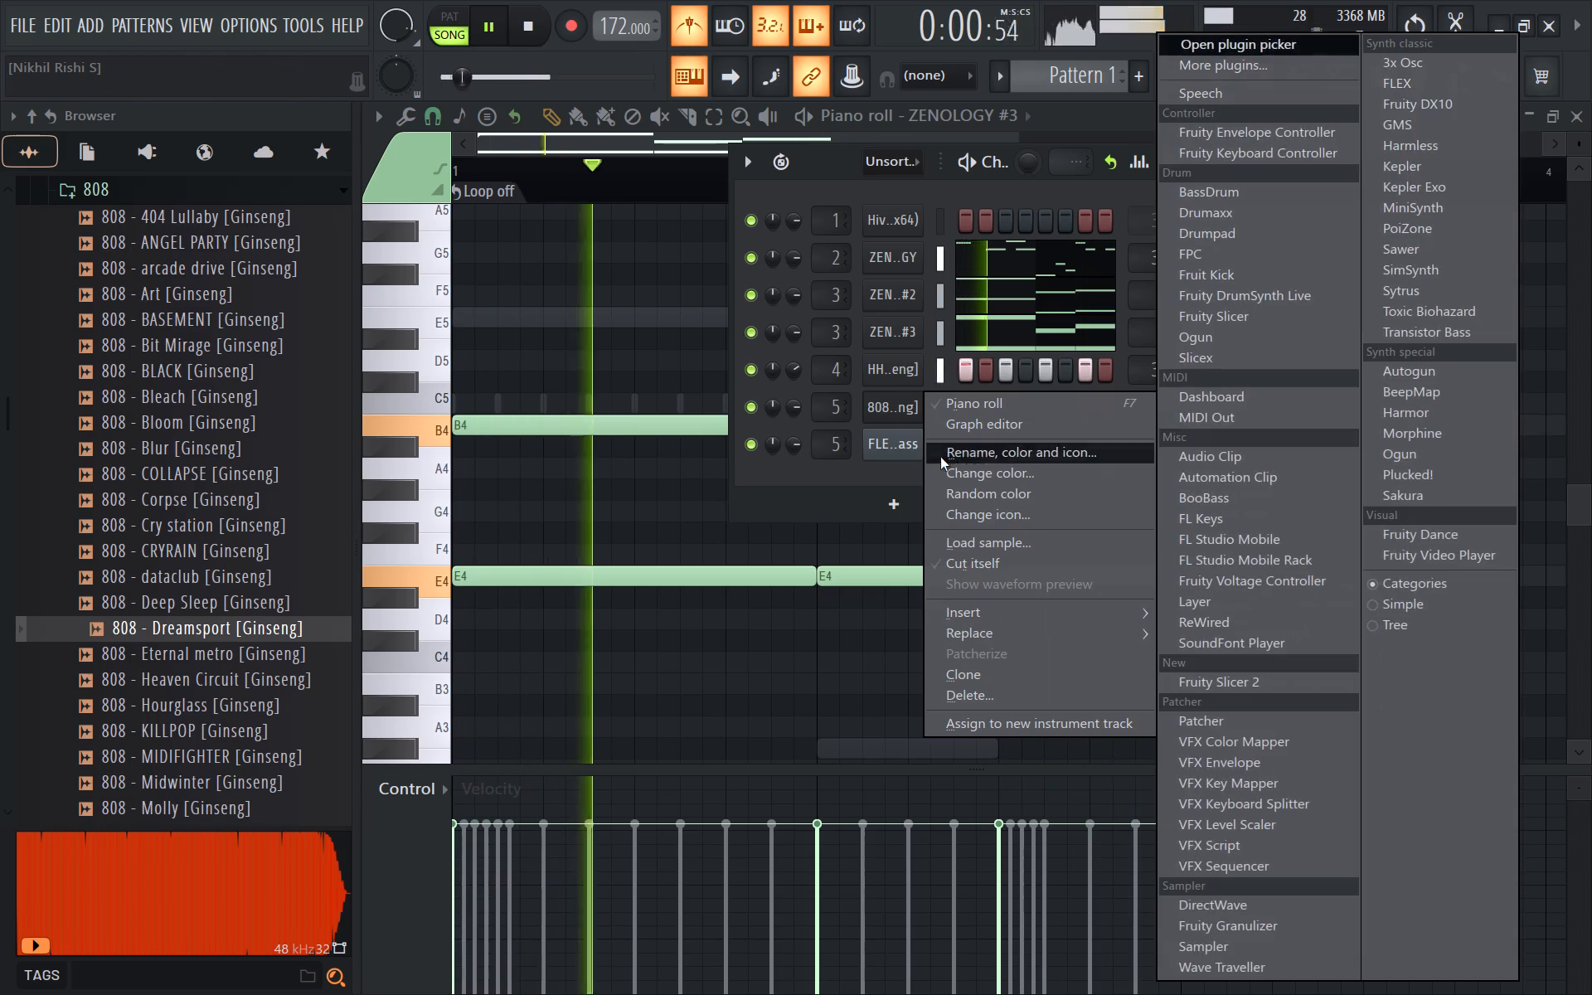
click(978, 567)
Place an eight-step A5 note at the start of bar 1 in the 808 - Dreamsport piano roll and play it back.
right_click(910, 415)
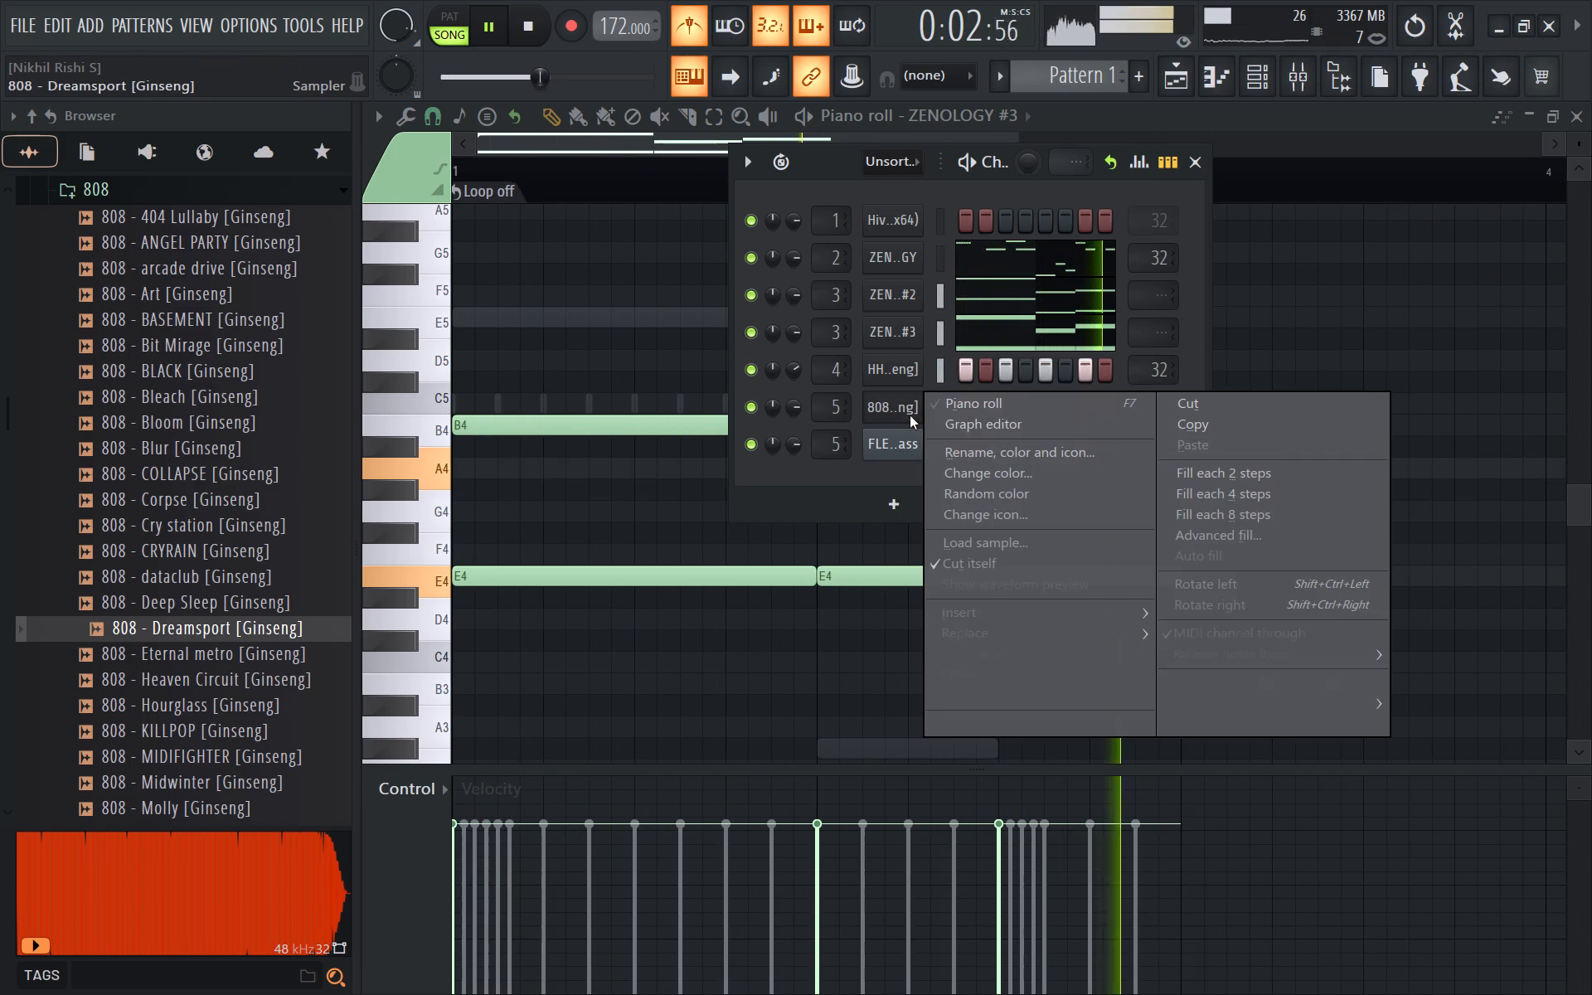
click(1021, 399)
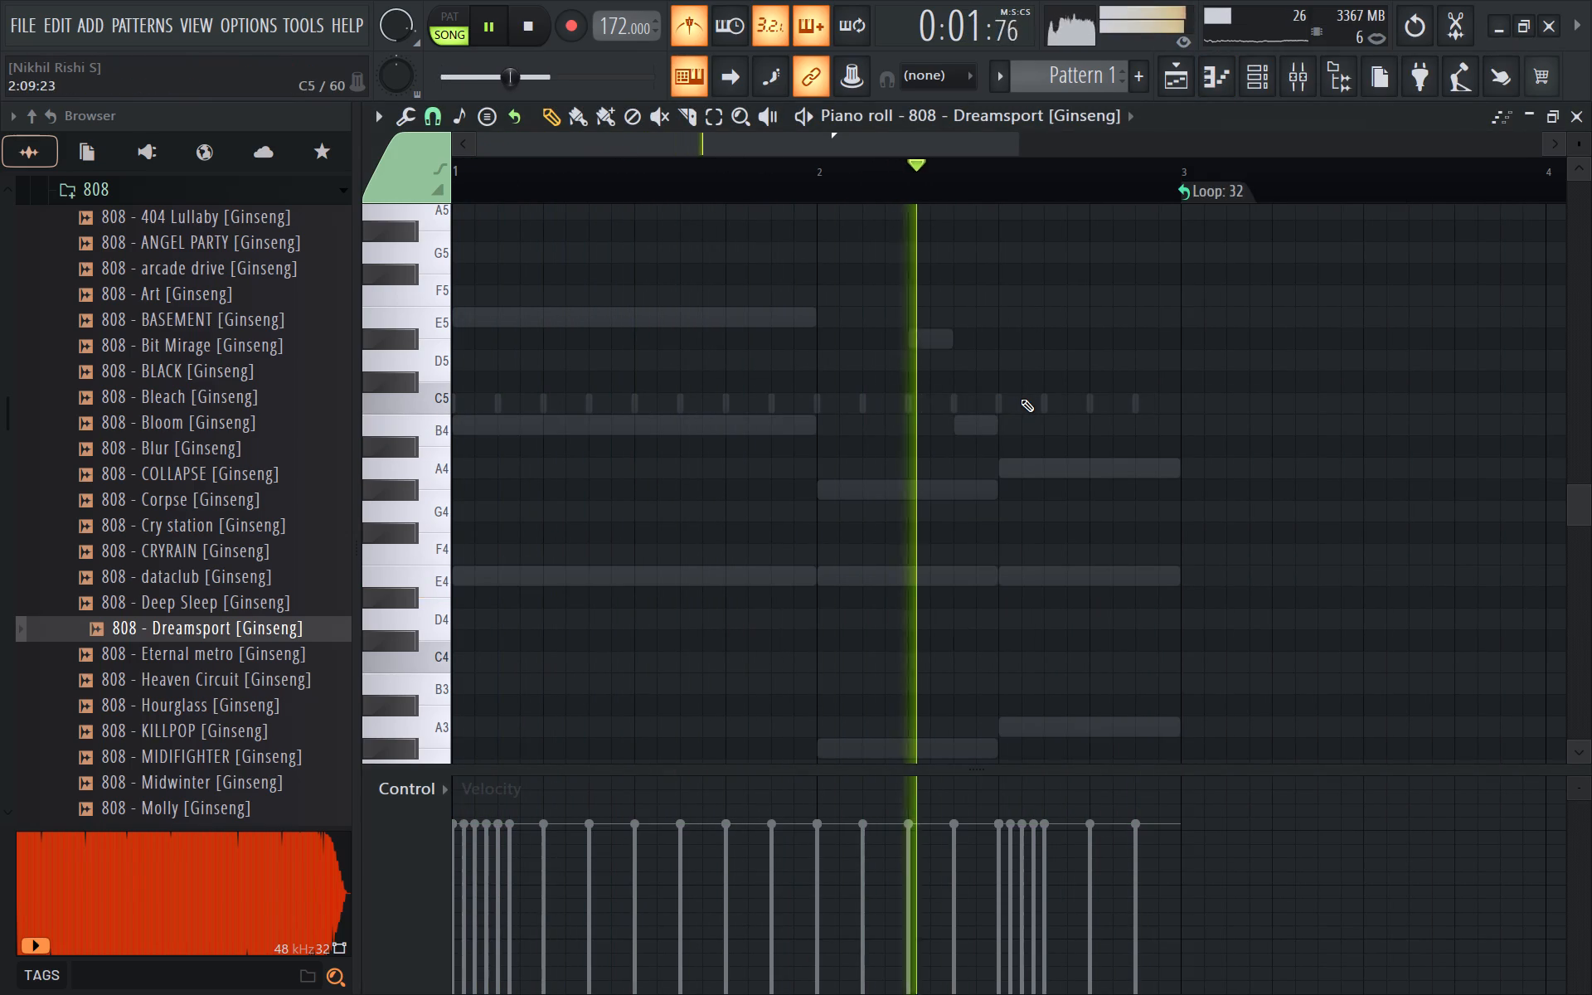
key(space)
drag(576, 562, 266, 496)
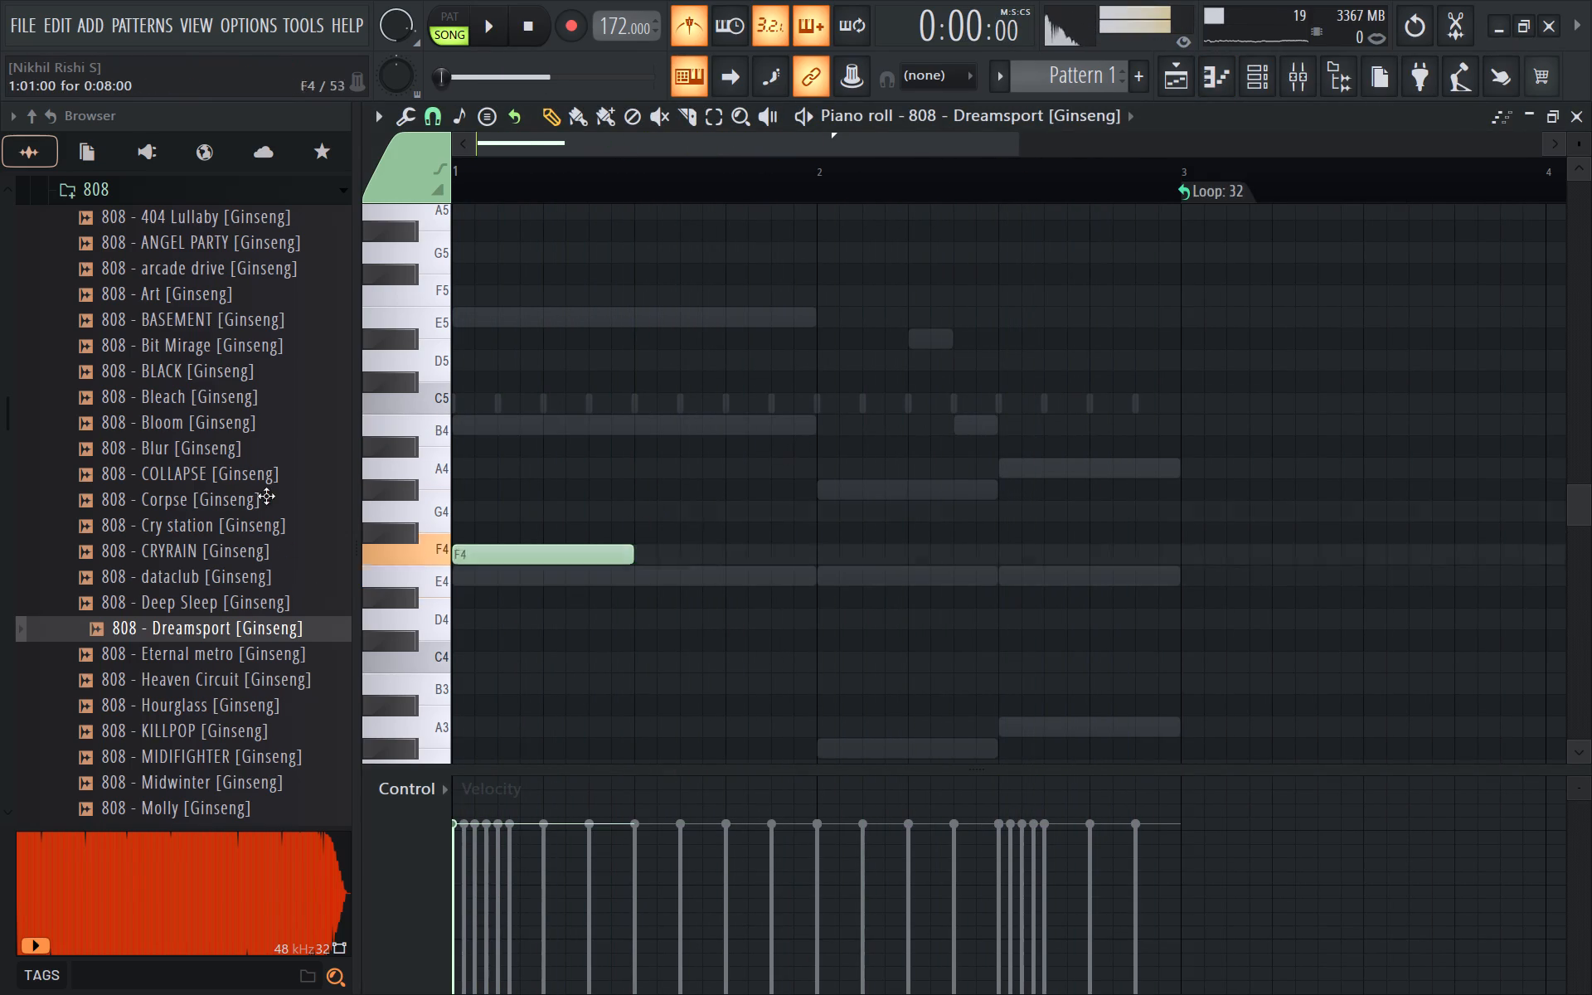
drag(266, 496, 213, 492)
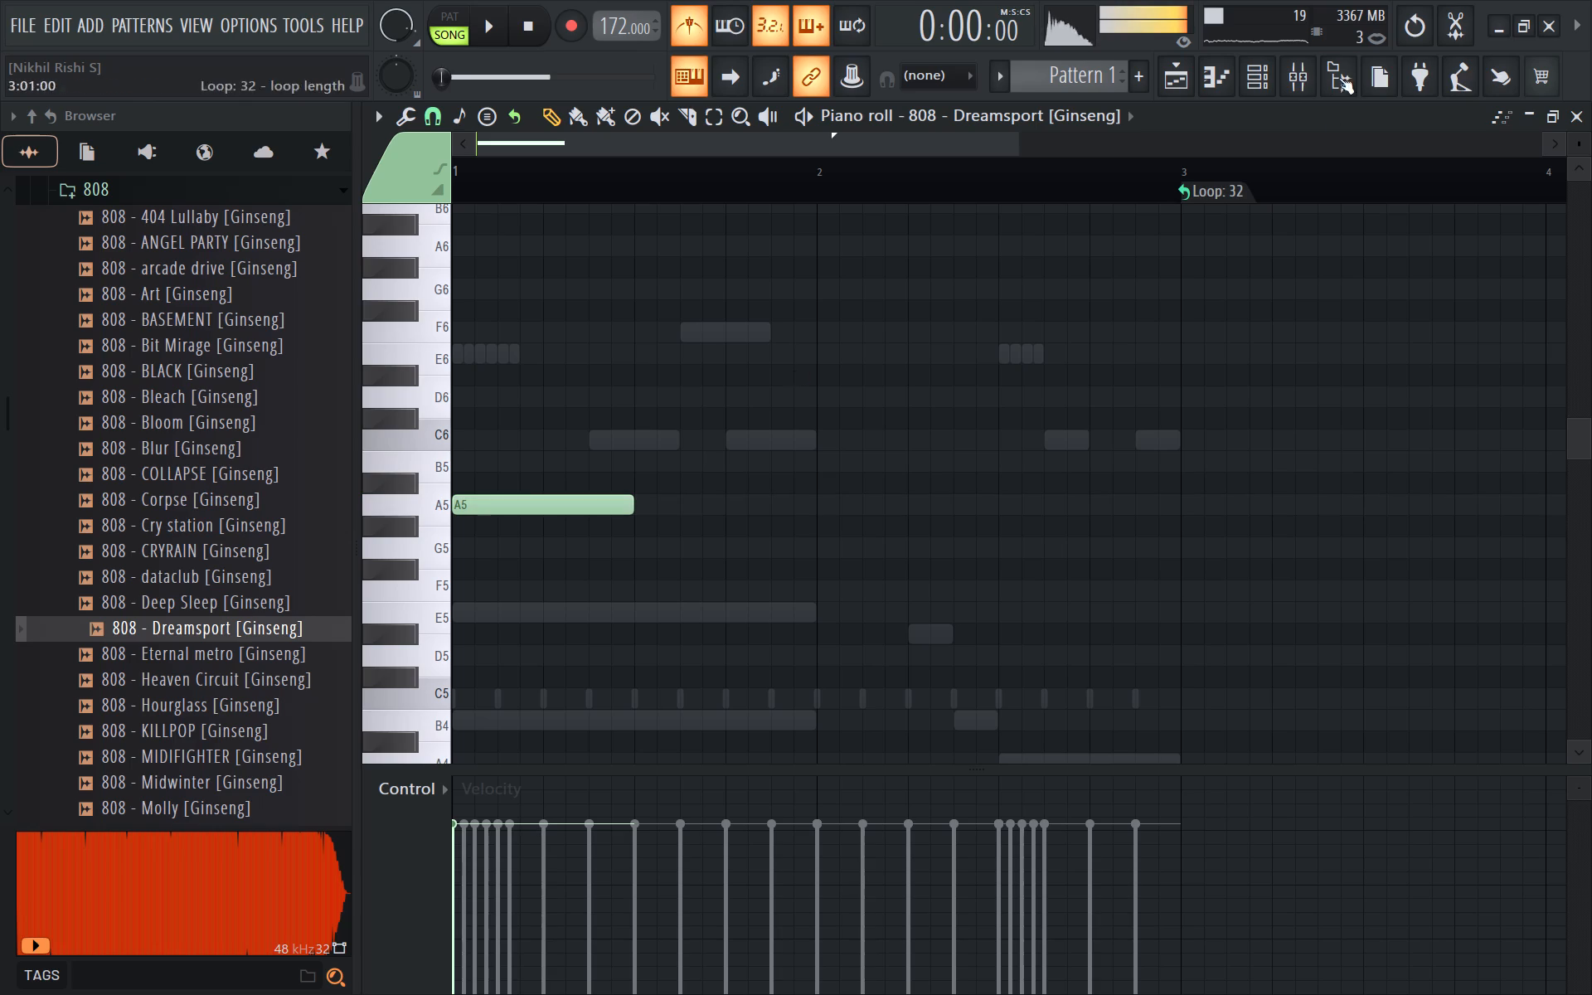
click(1264, 67)
right_click(900, 409)
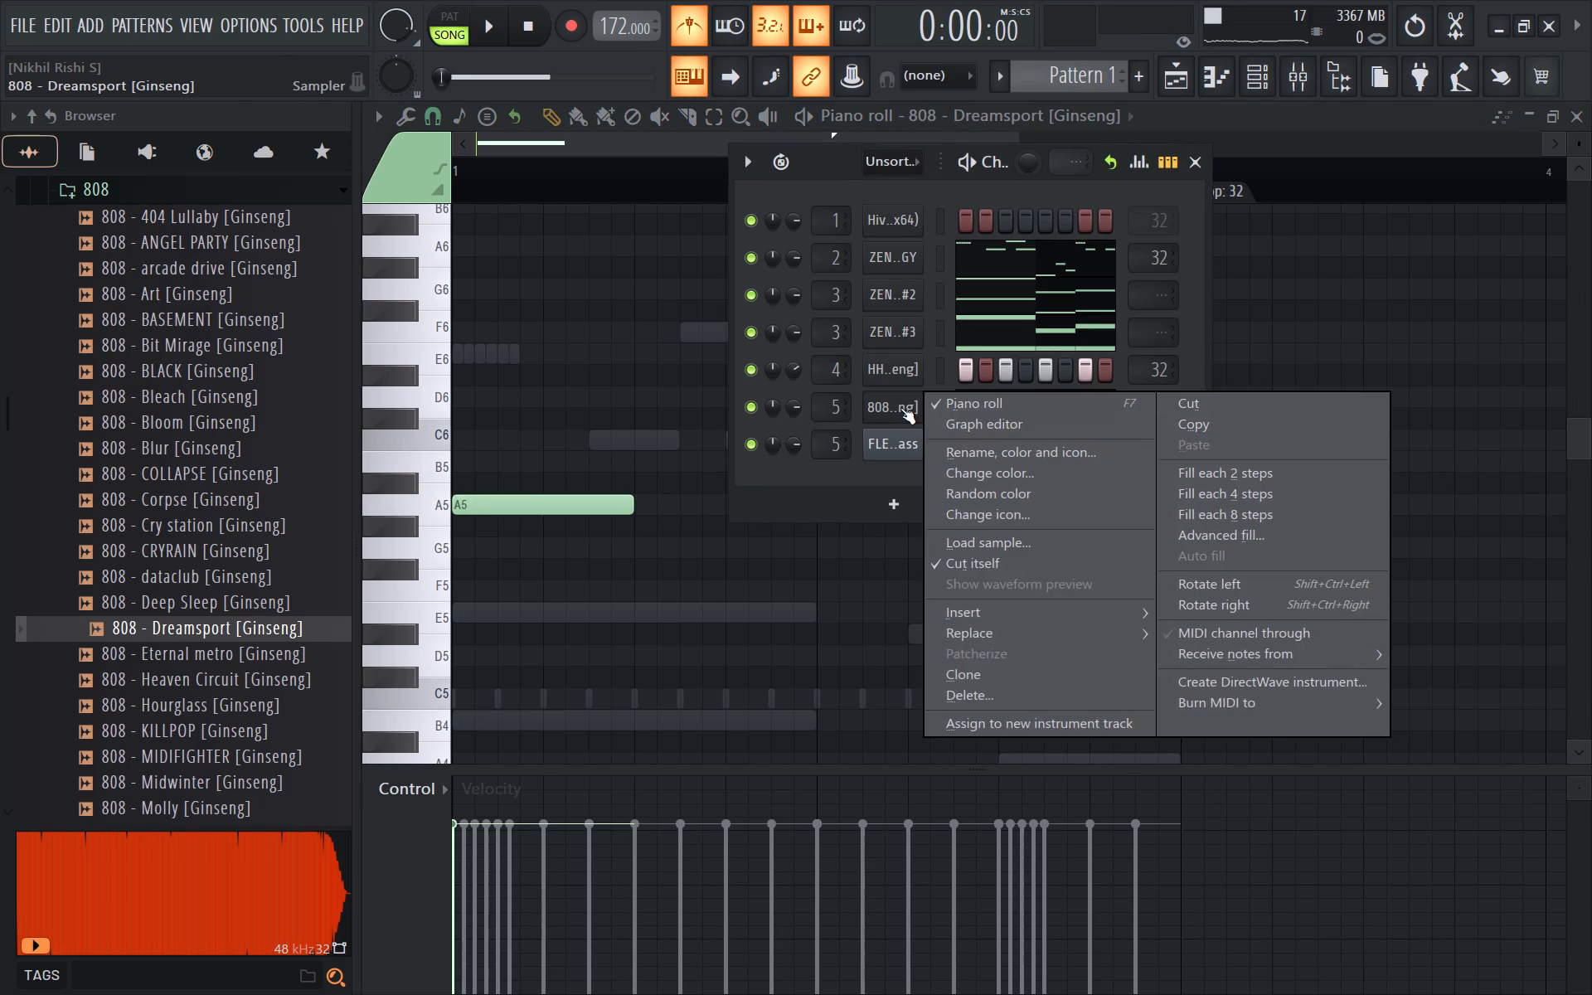
click(900, 408)
key(space)
key(space)
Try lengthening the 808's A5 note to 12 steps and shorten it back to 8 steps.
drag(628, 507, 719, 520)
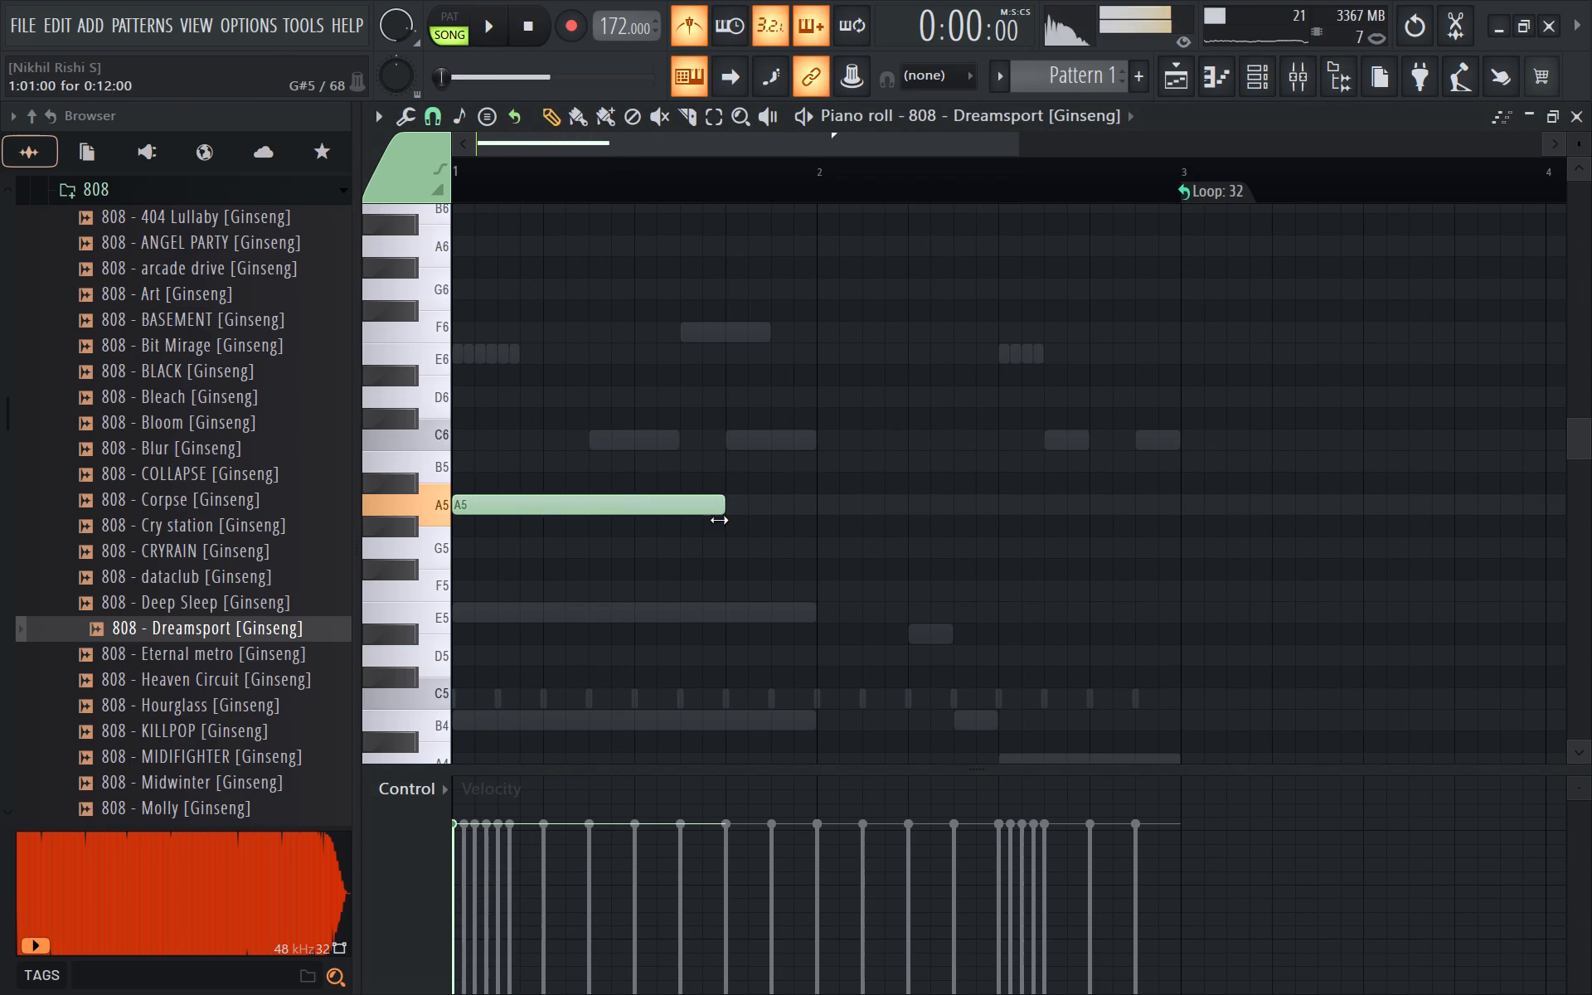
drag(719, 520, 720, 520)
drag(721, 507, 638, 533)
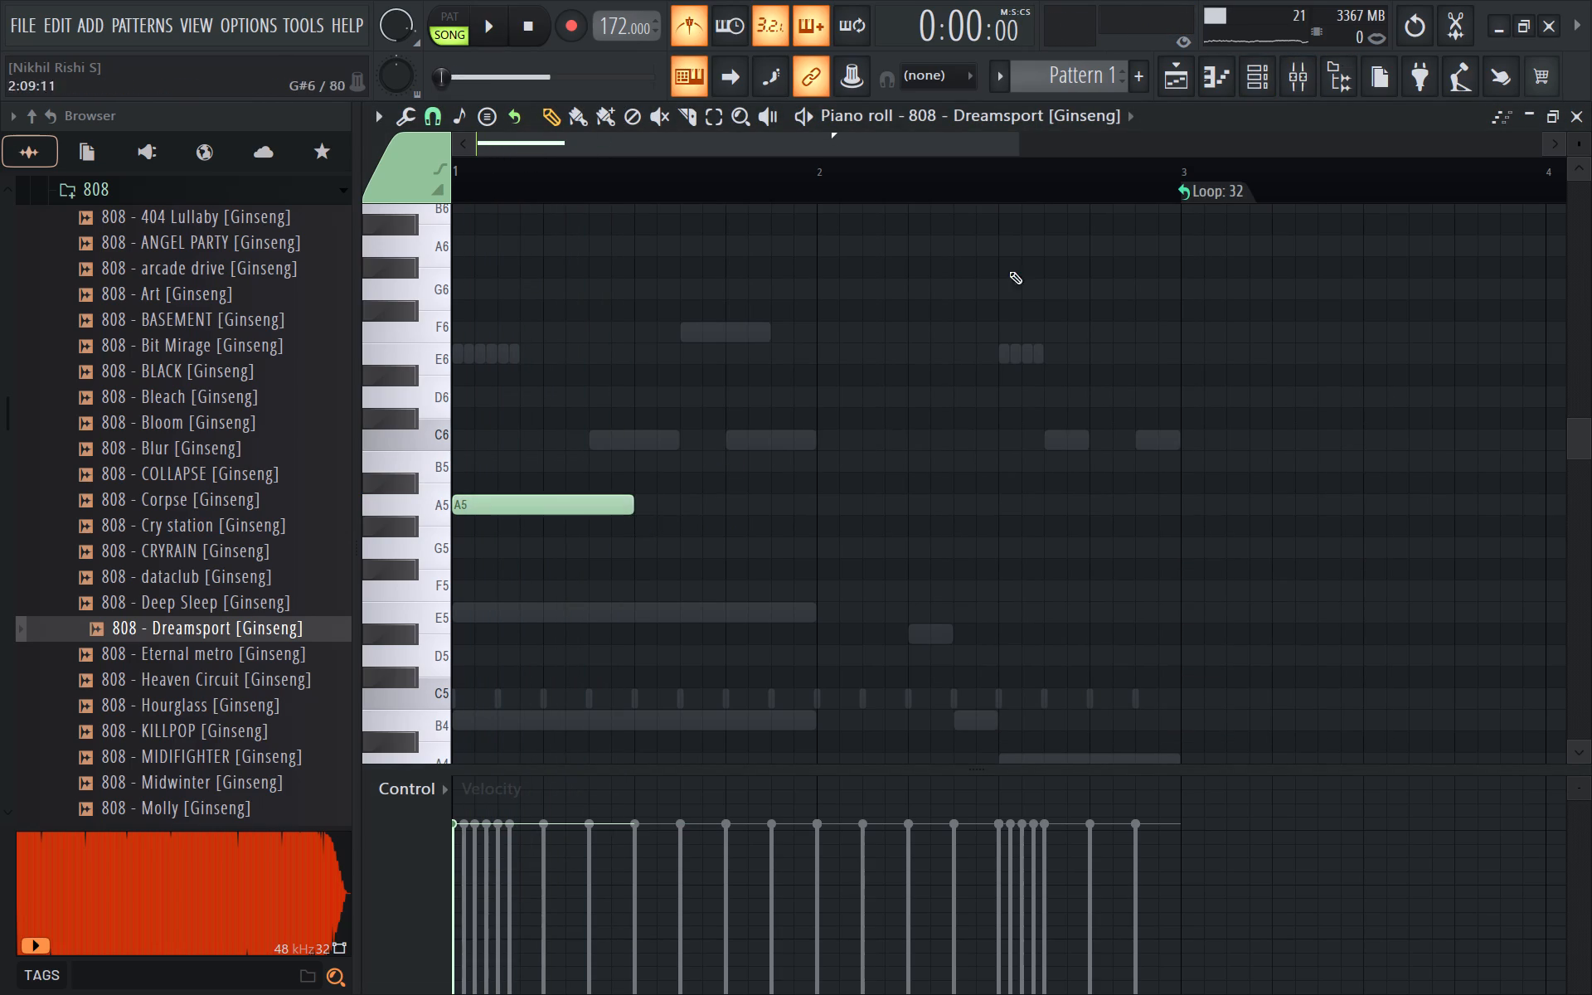
Apply the ONLYHOLD volume envelope preset to the 808 - Dreamsport channel and return to its piano roll.
click(1258, 81)
key(space)
click(893, 420)
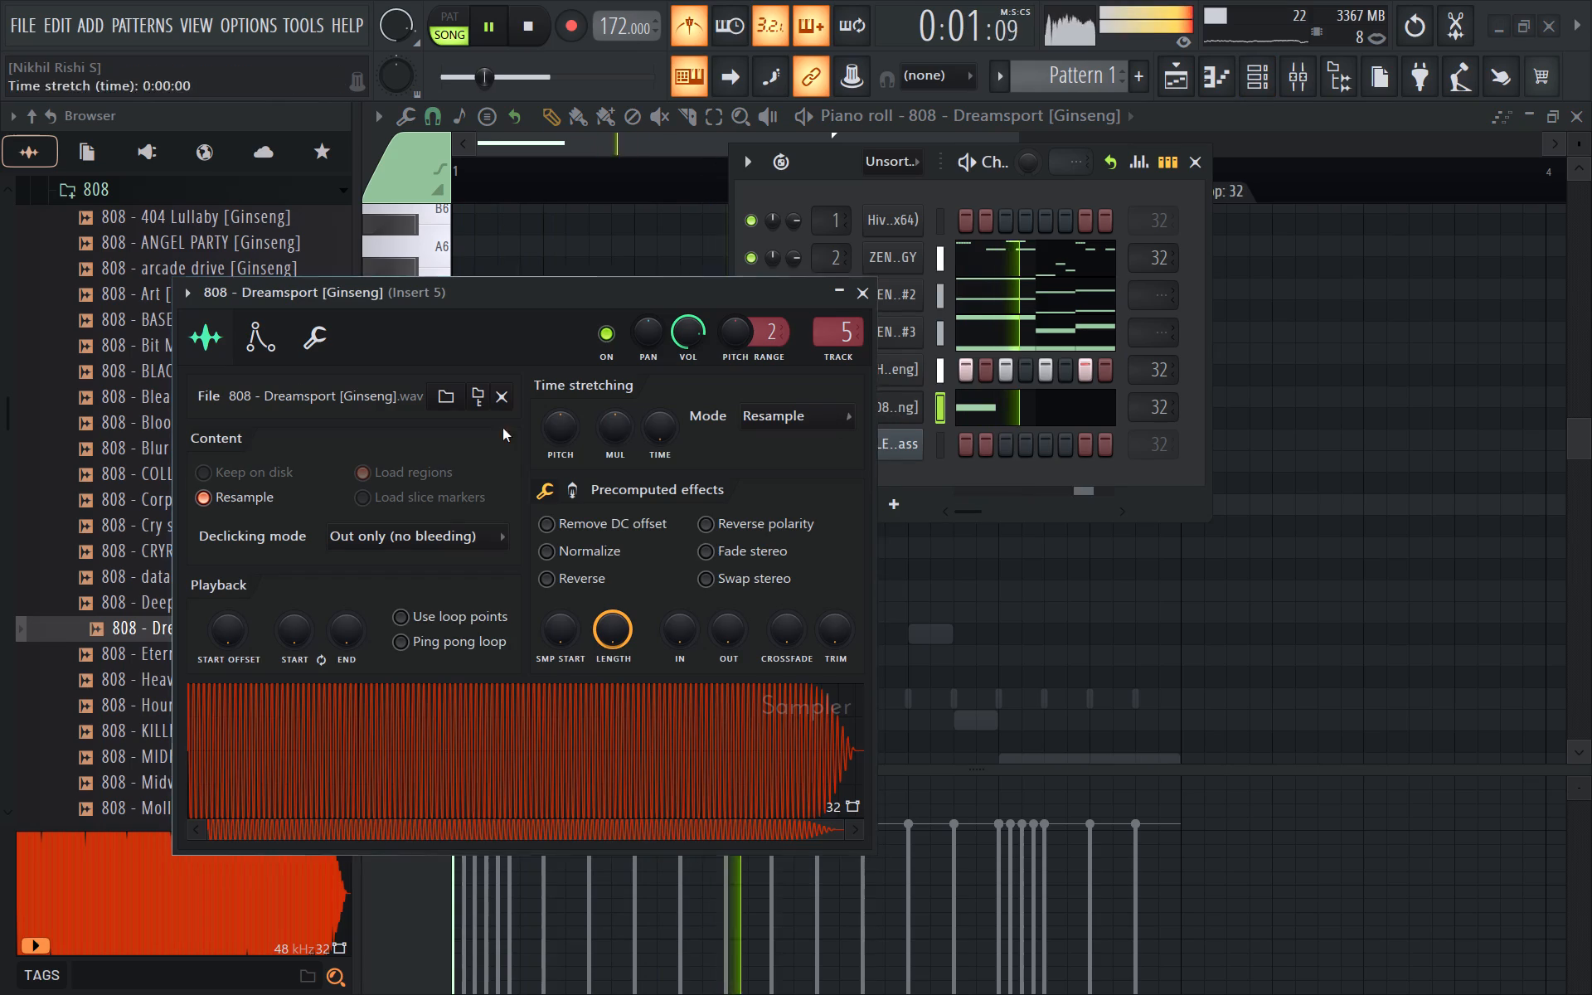
click(277, 357)
click(511, 423)
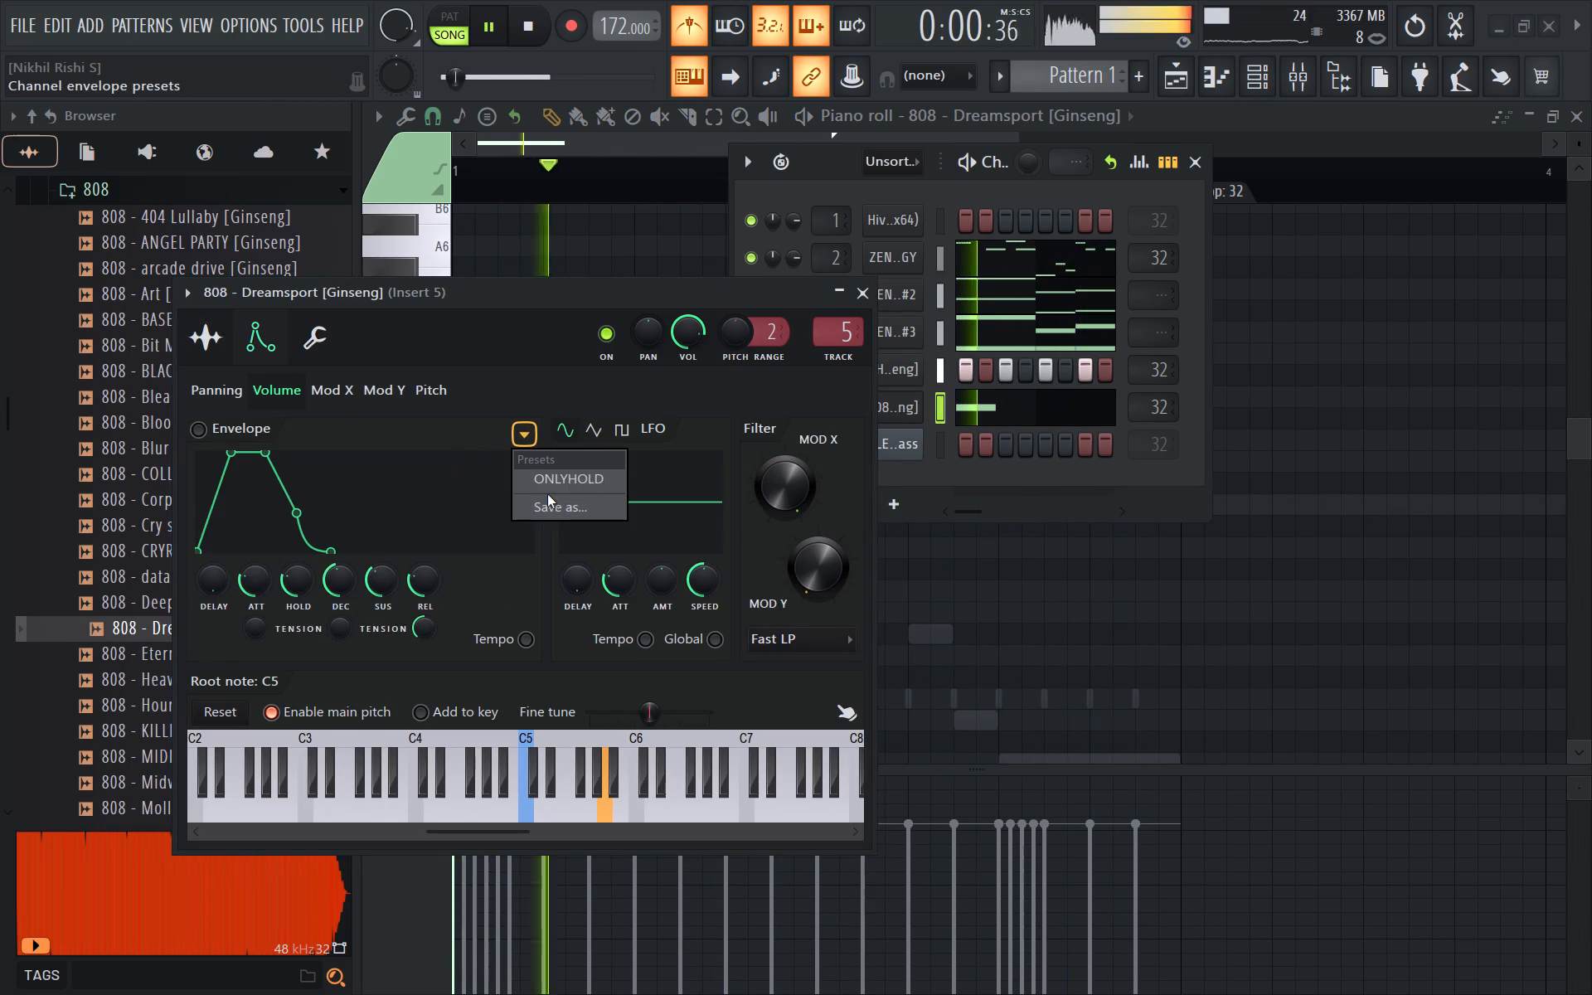
click(551, 476)
key(space)
click(869, 299)
key(space)
key(space)
click(1196, 158)
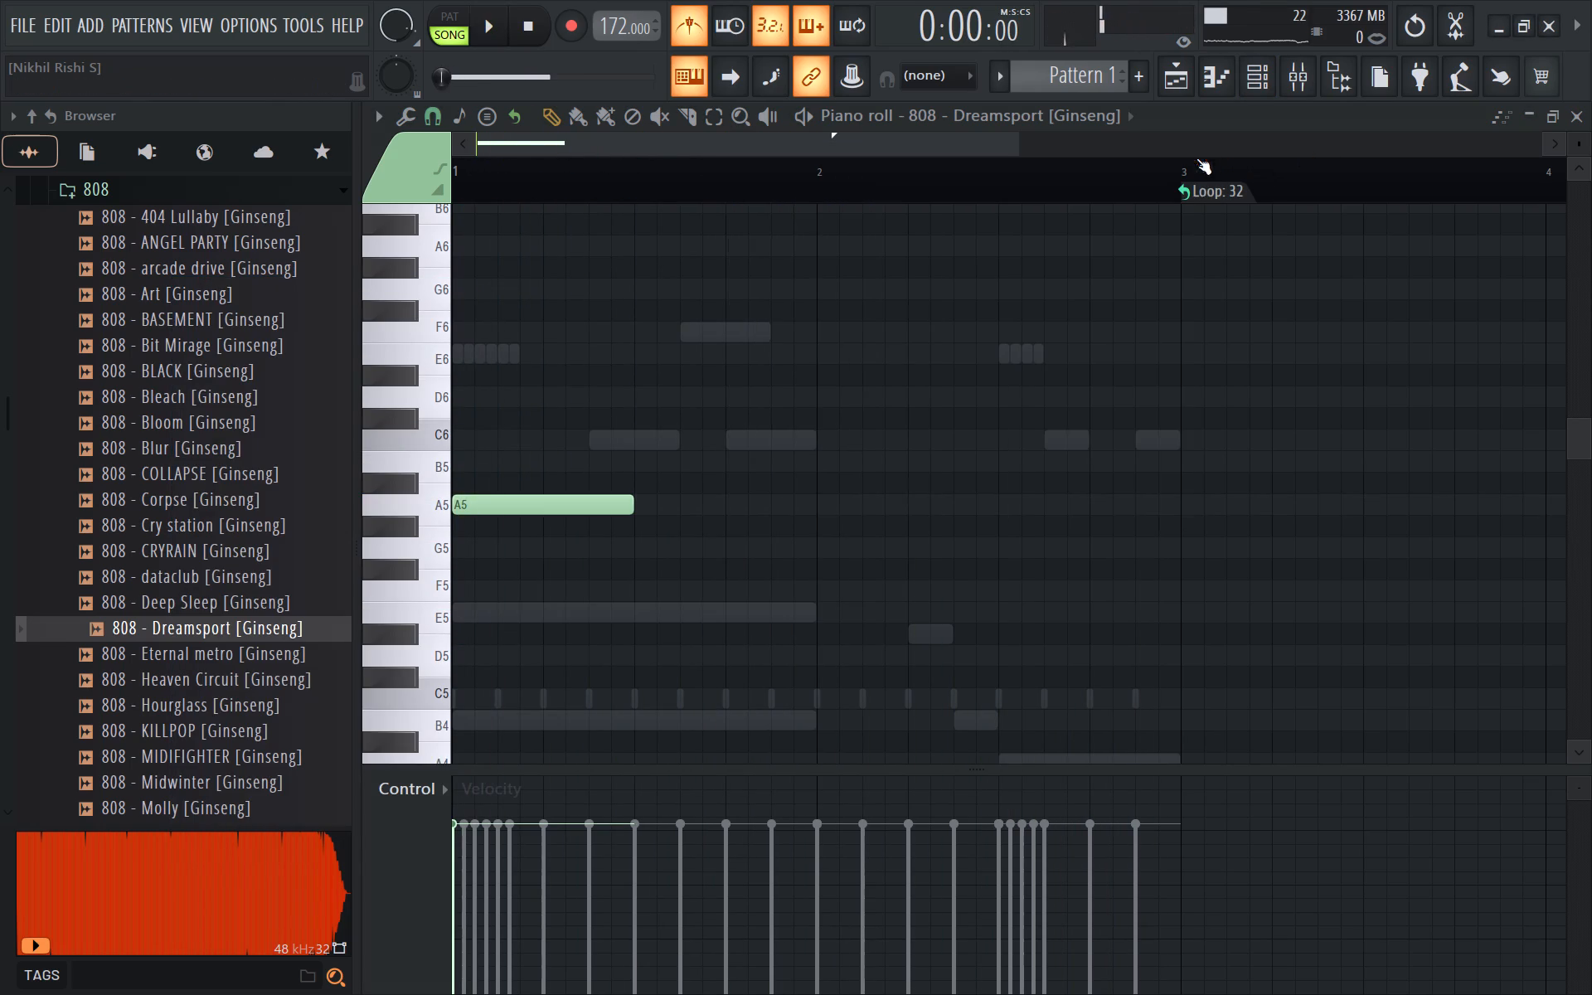
Shorten the opening A5 note of the 808 to six steps and play it back.
key(space)
key(space)
drag(630, 506, 624, 527)
key(space)
key(space)
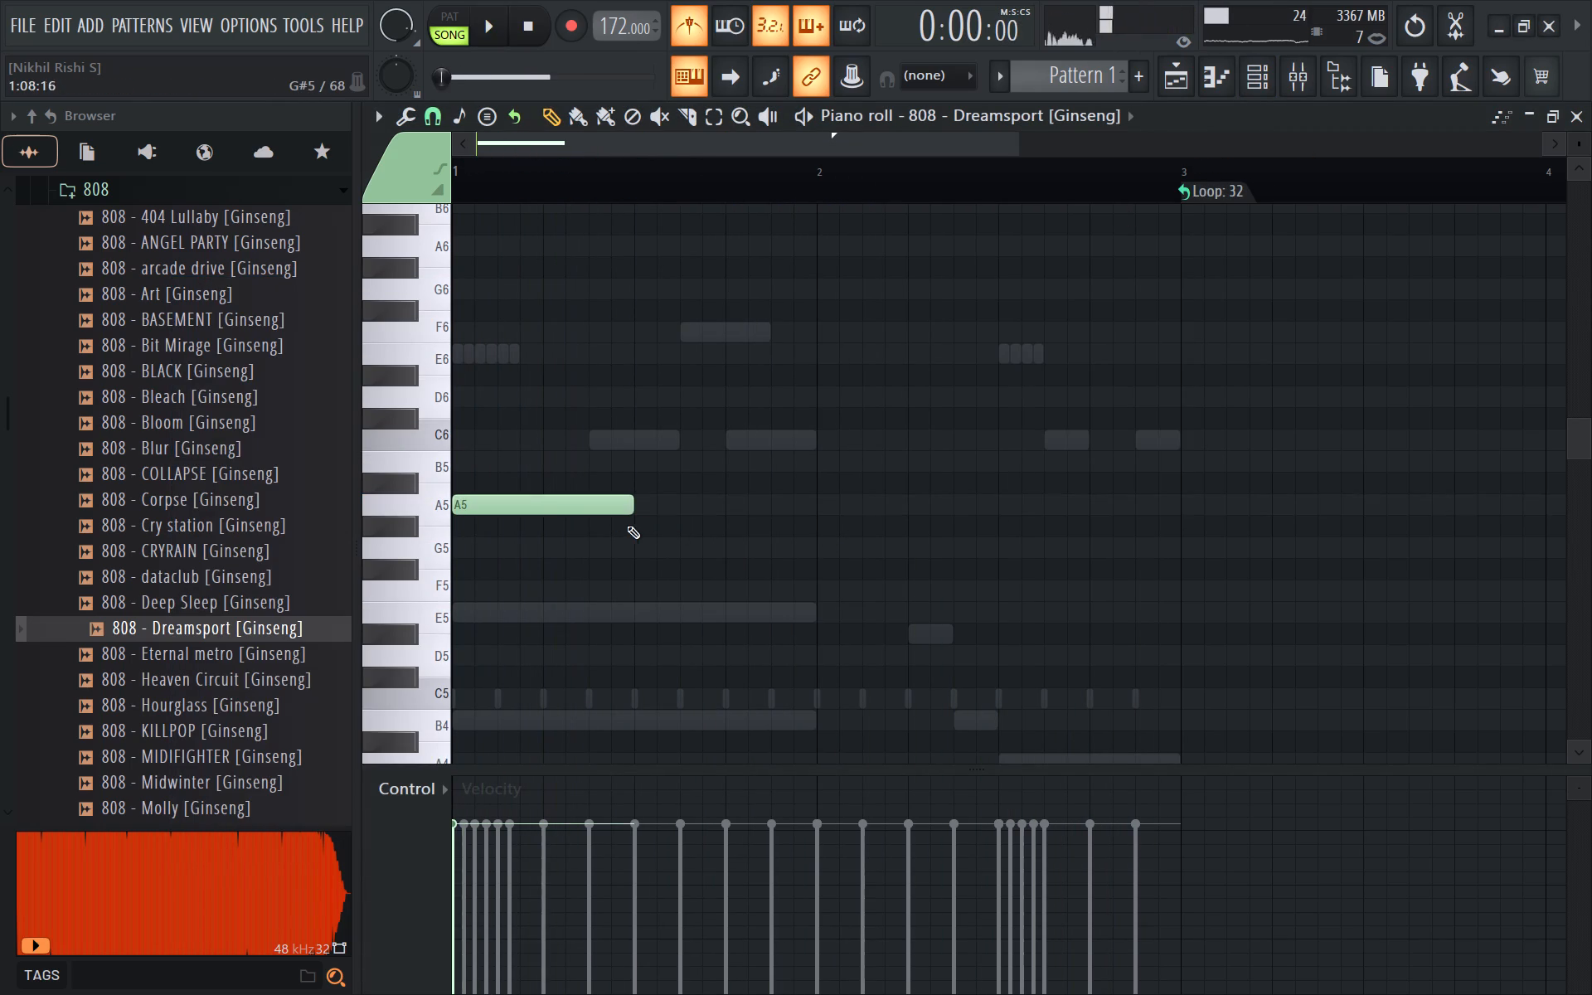
key(space)
drag(633, 507, 585, 514)
key(space)
key(space)
key(space)
Add a six-step C#6 note at step 7 and a four-step D6 note at step 13 of bar 1.
drag(596, 419, 596, 395)
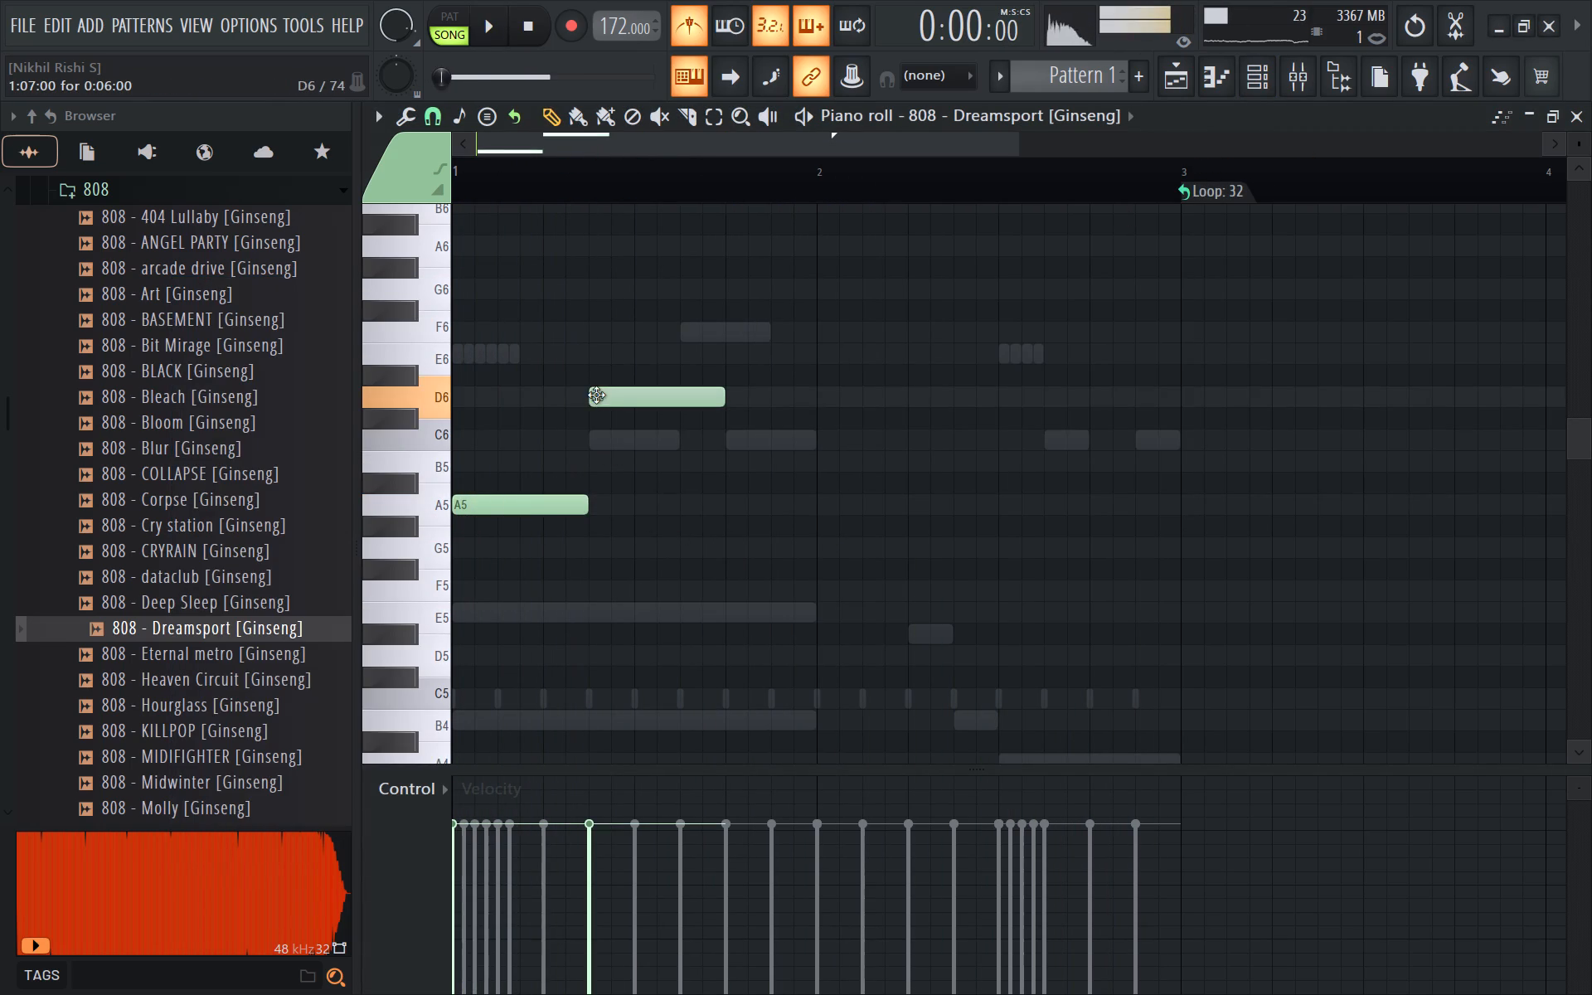
drag(596, 395, 590, 435)
key(space)
key(space)
key(space)
click(730, 400)
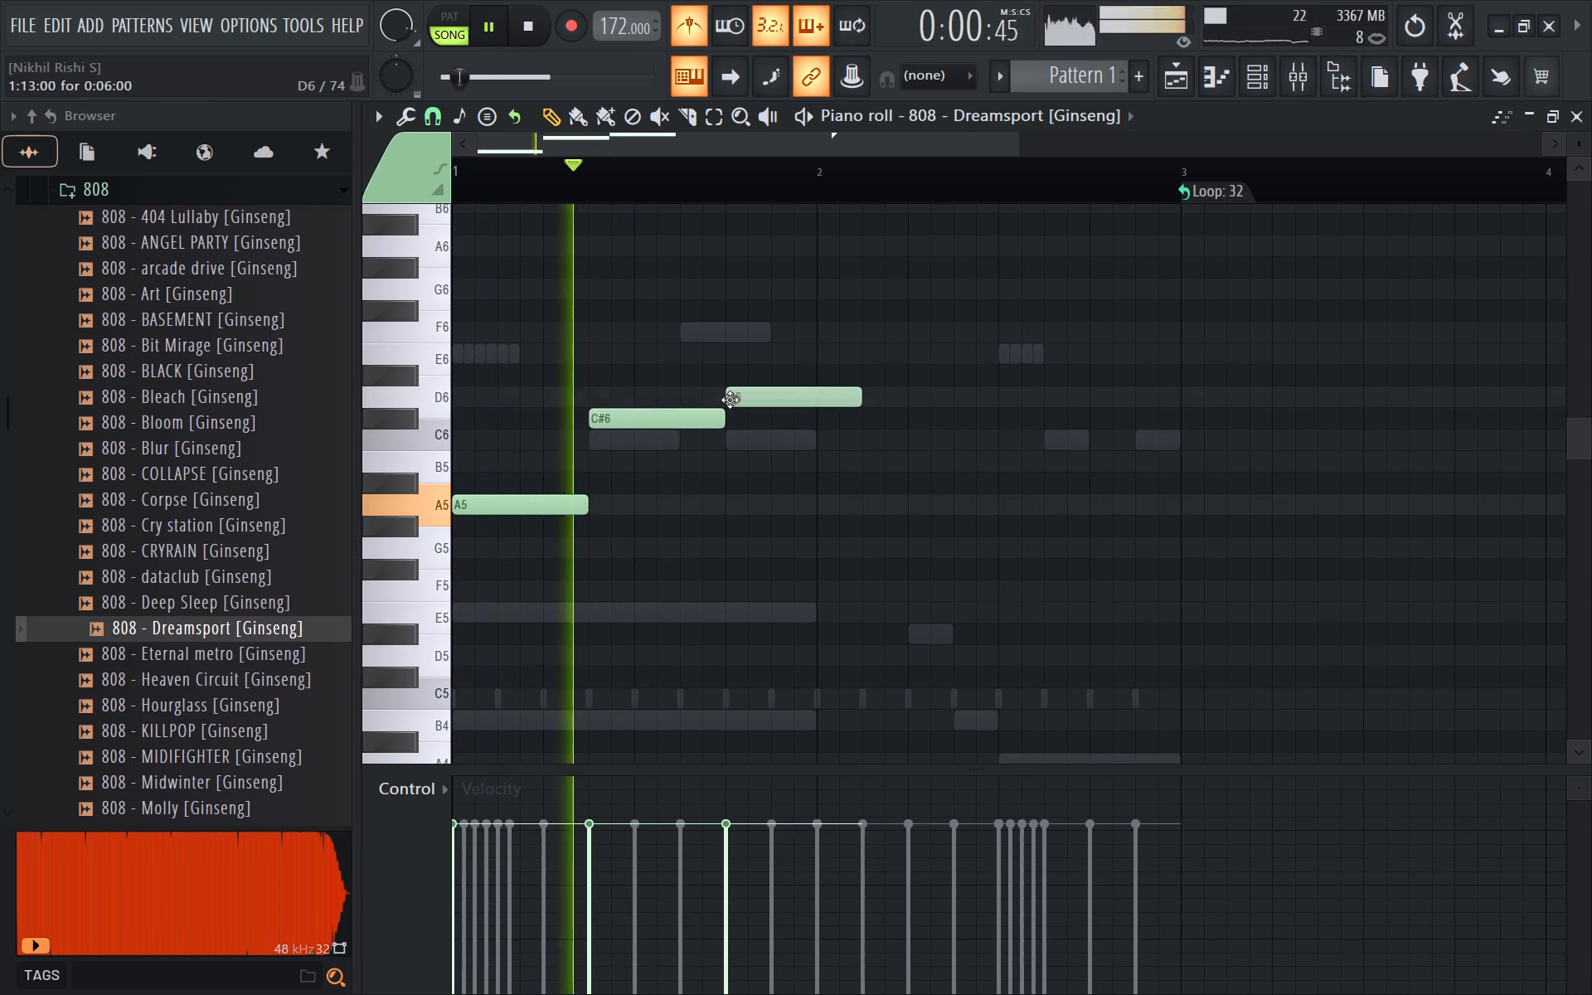
key(space)
drag(855, 401, 813, 410)
key(space)
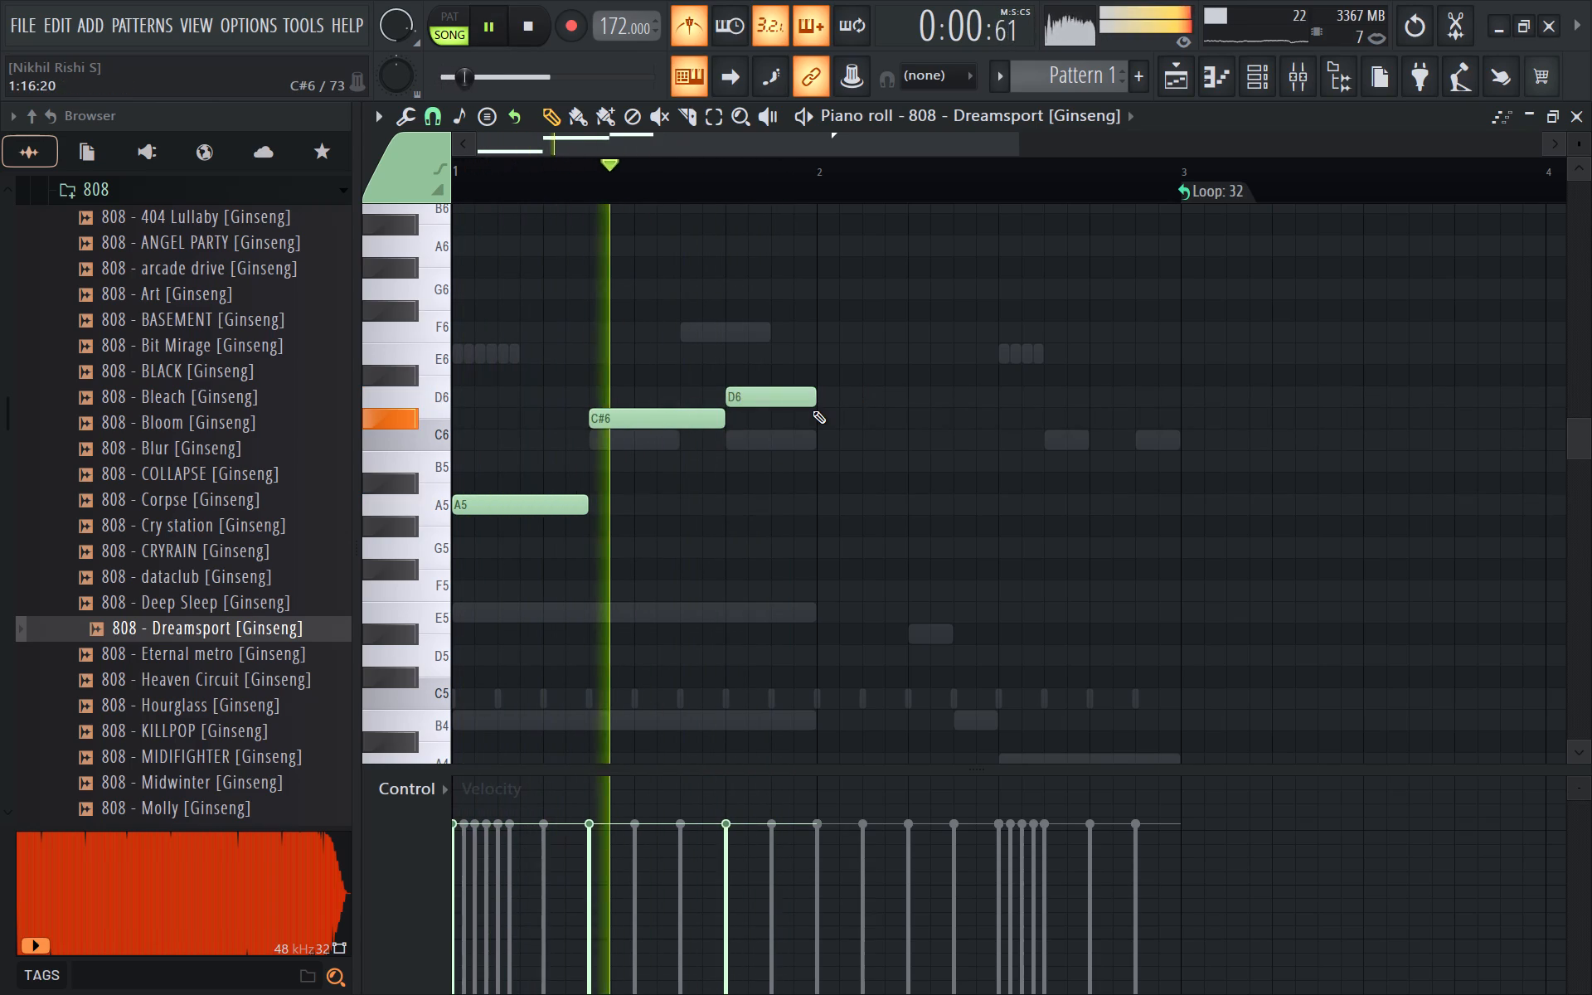
Place a four-step E6 note at step 5 of bar 2 and lengthen the D6 note to eight steps to meet it.
key(space)
drag(819, 342, 822, 357)
key(space)
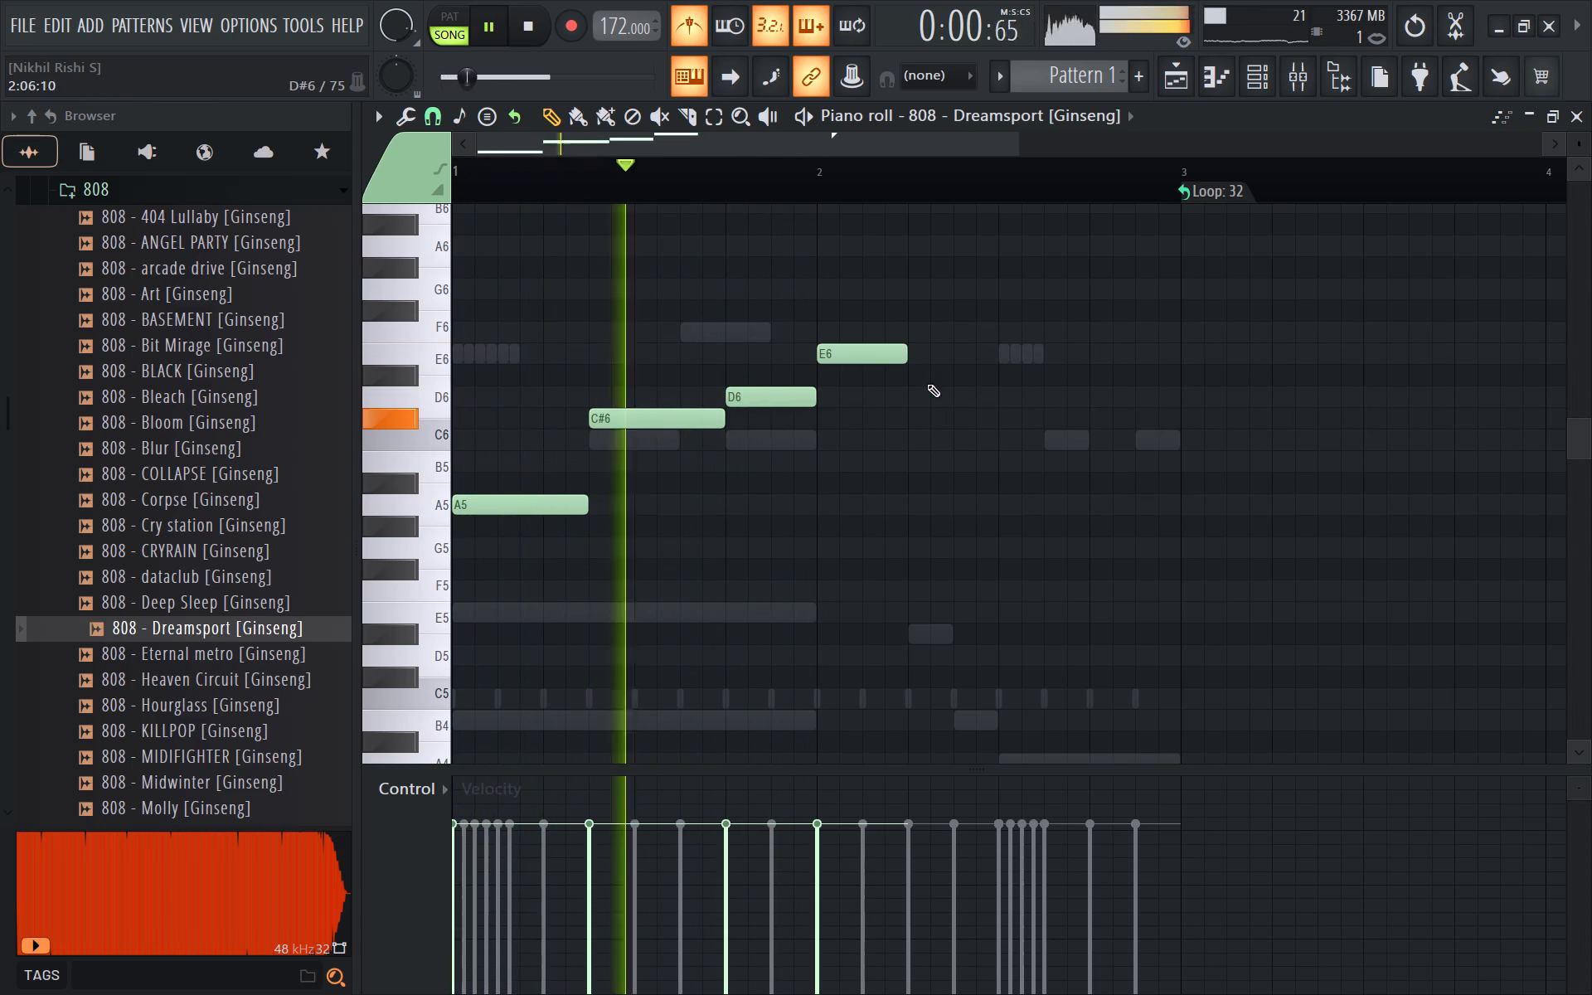
drag(862, 358, 938, 357)
key(space)
drag(938, 357, 970, 360)
key(space)
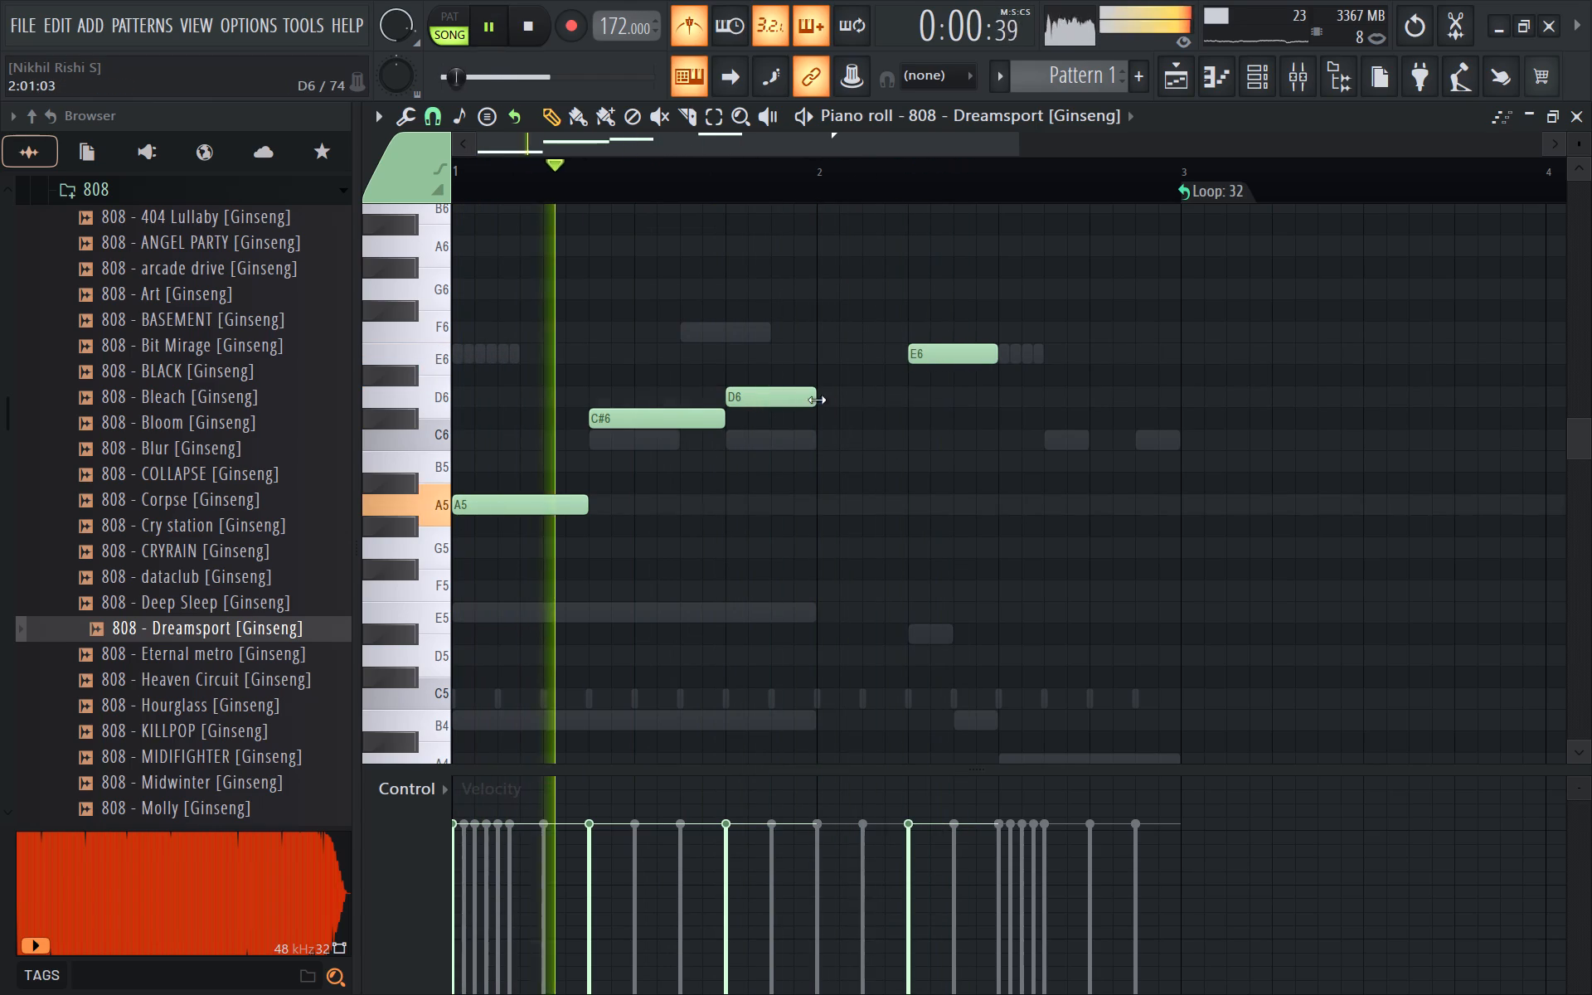
drag(806, 397, 898, 415)
key(space)
key(space)
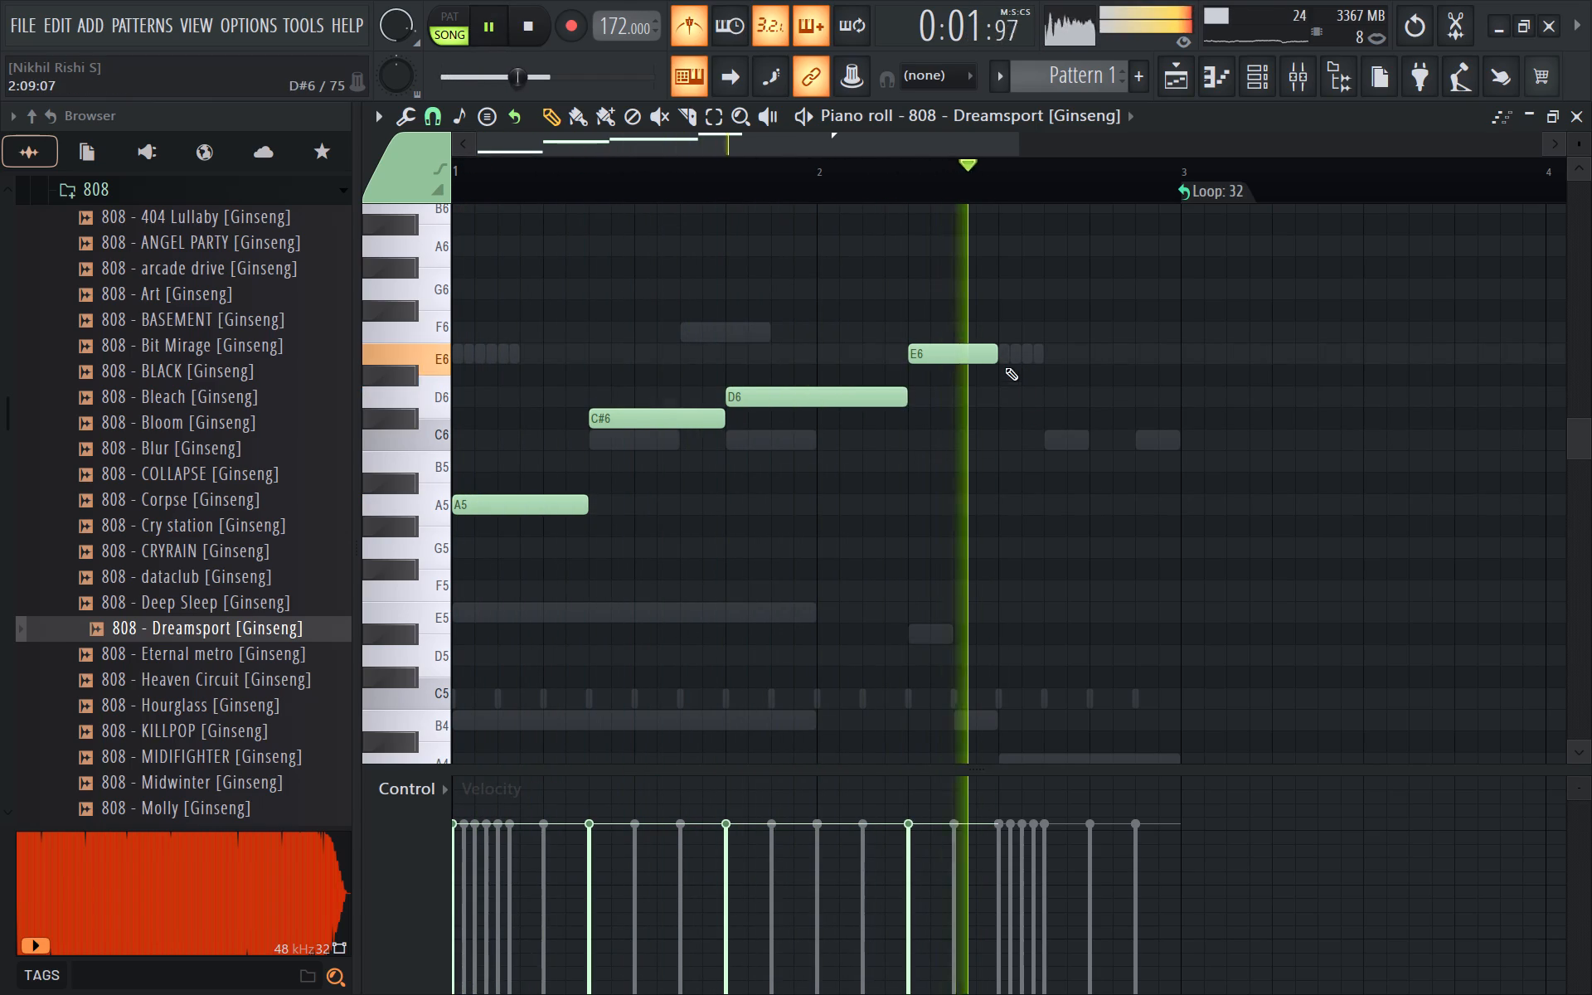
Add a G6 note on the last four steps of bar 2 and extend the E6 note to eight steps to reach it.
key(space)
drag(1001, 338, 998, 282)
key(space)
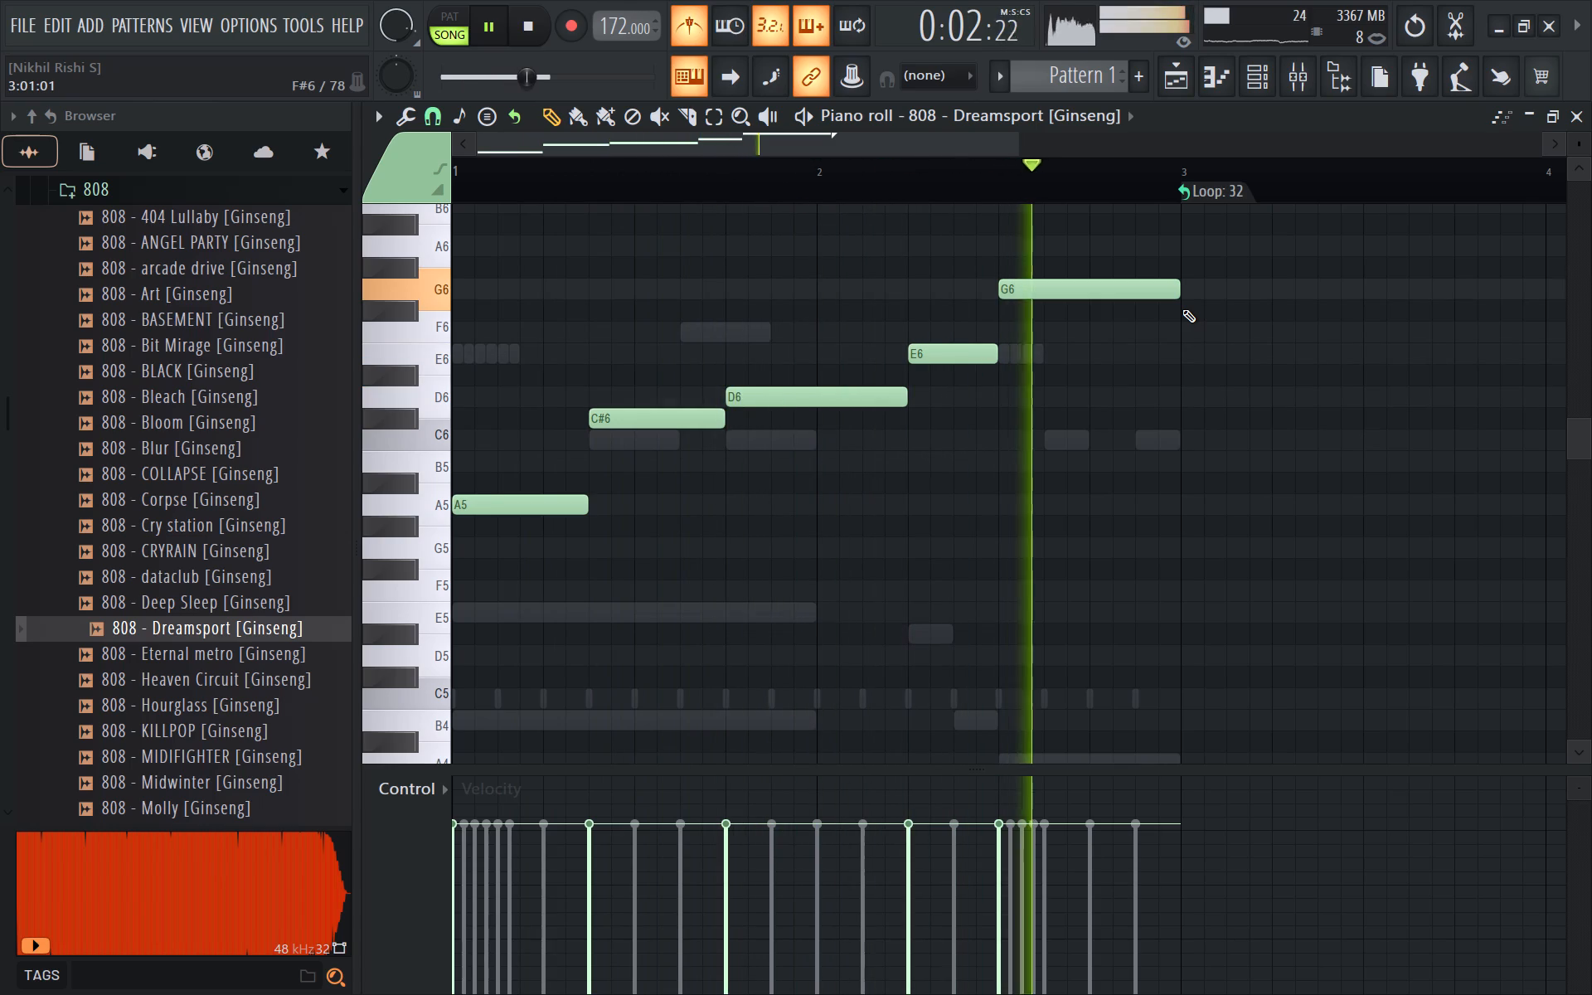
drag(1124, 294, 1193, 292)
drag(1243, 286, 1177, 294)
drag(1106, 293, 1120, 288)
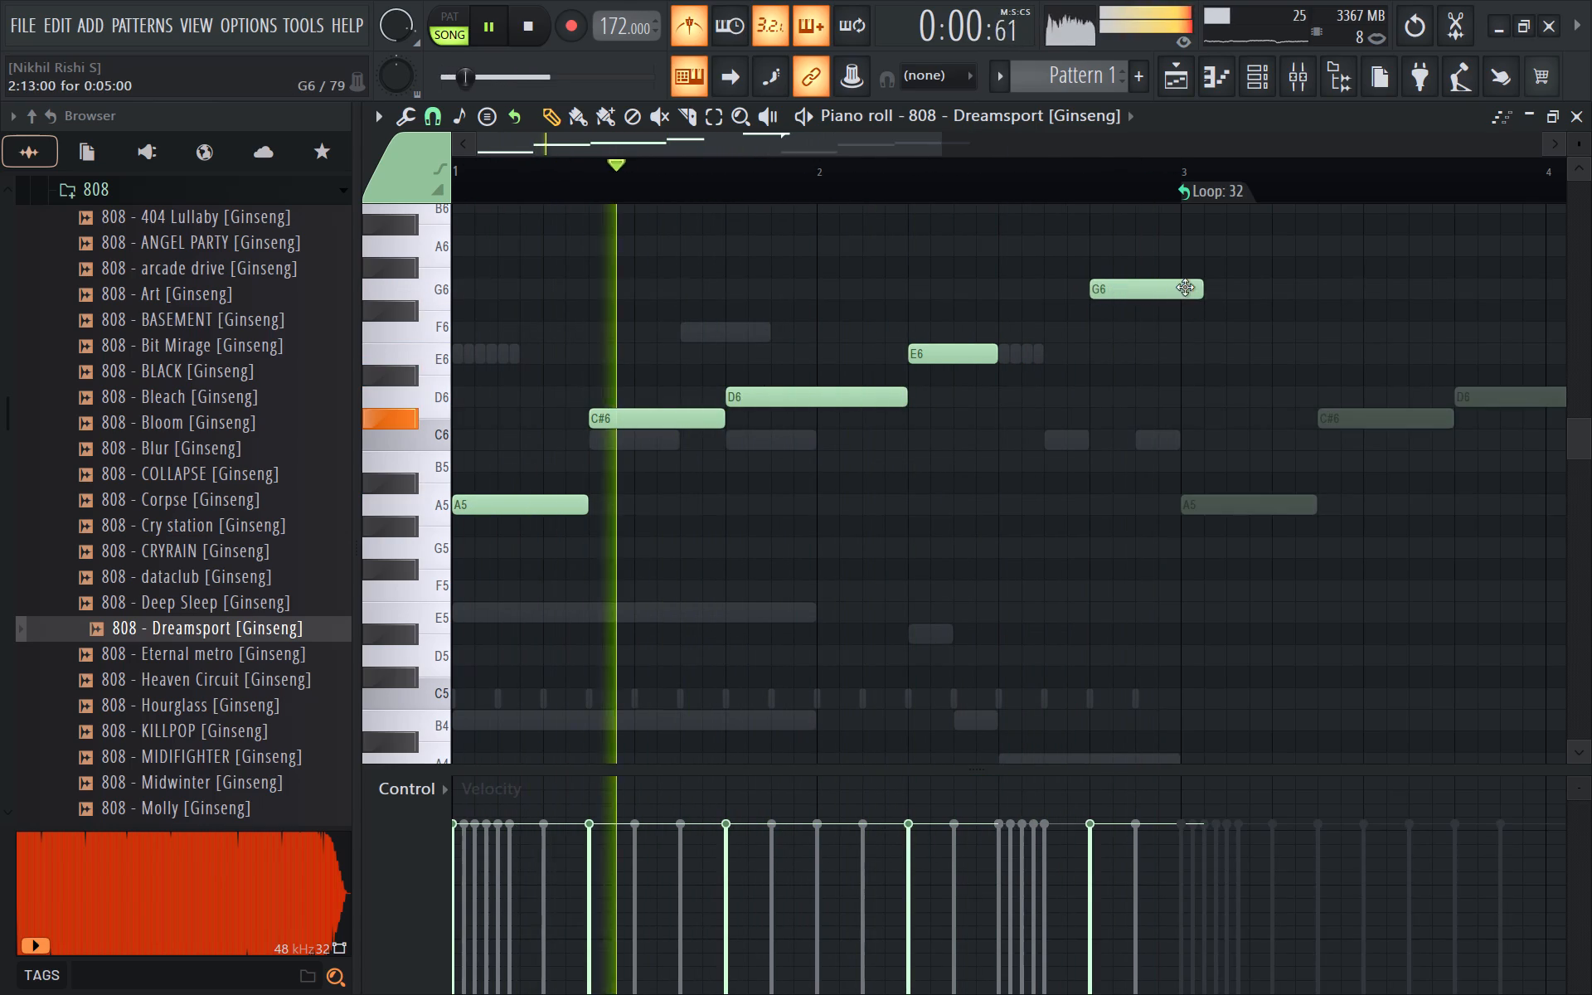
drag(1196, 287, 1172, 298)
drag(996, 356, 1092, 352)
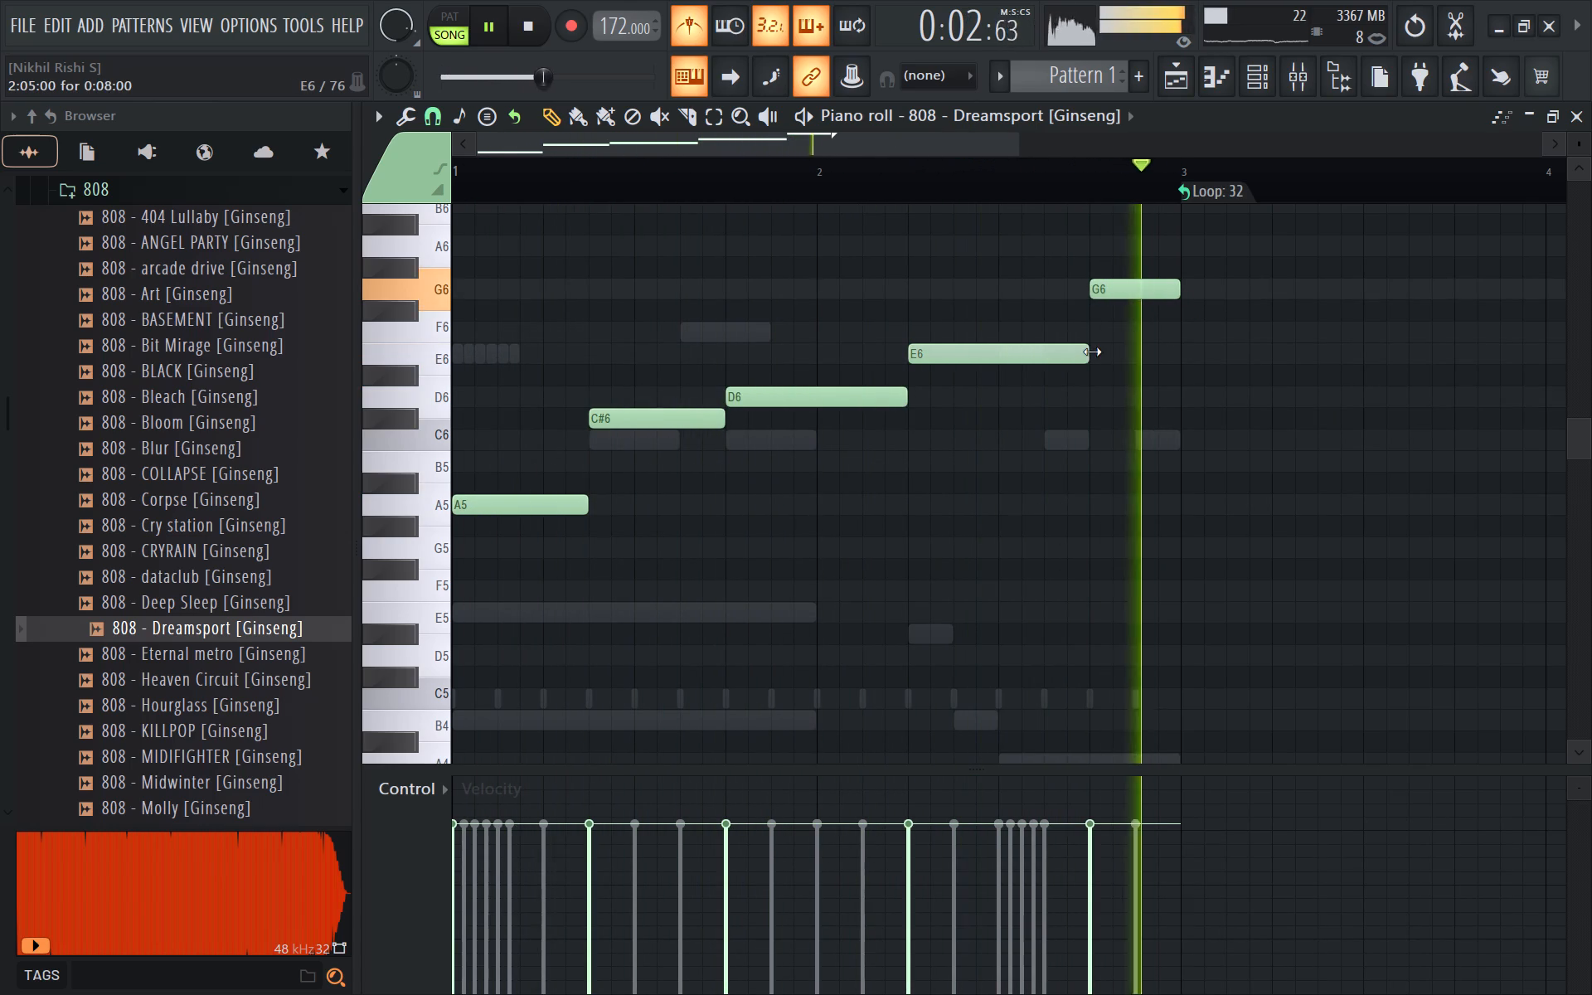
drag(1092, 352, 1090, 355)
Try the final 808 note at F6, then settle it on G#6, clearing any stray notes drawn.
click(1116, 307)
right_click(1119, 312)
drag(1109, 301, 1106, 328)
right_click(1106, 328)
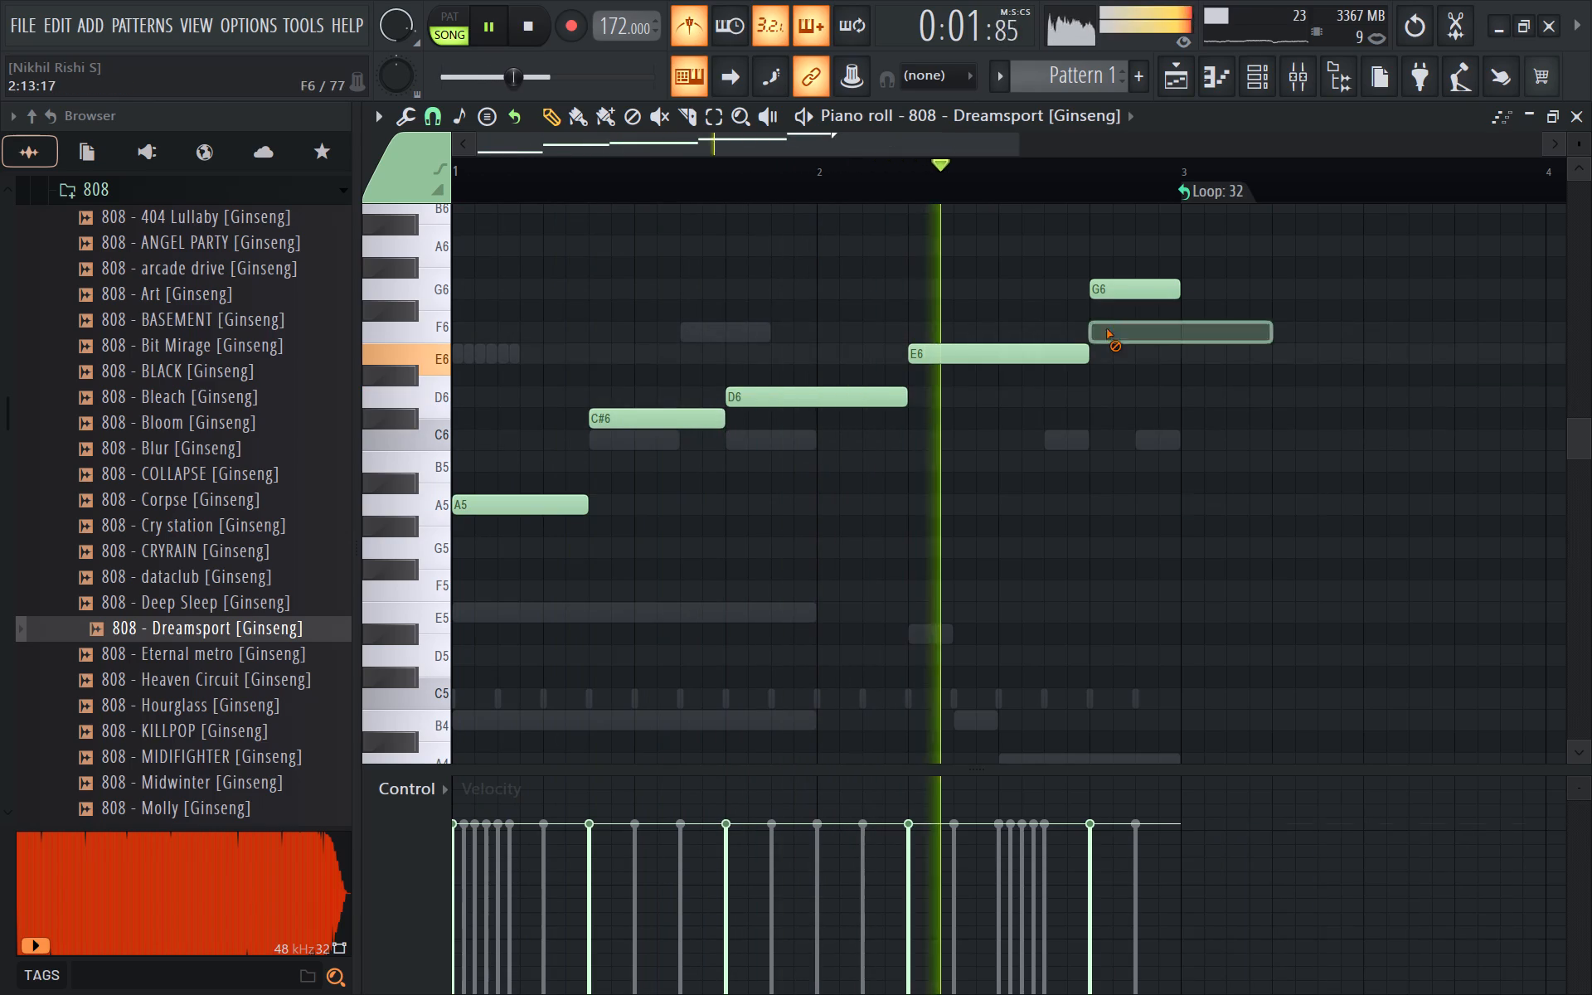
drag(1105, 286, 1103, 324)
drag(1115, 313, 1115, 337)
drag(1115, 337, 1115, 328)
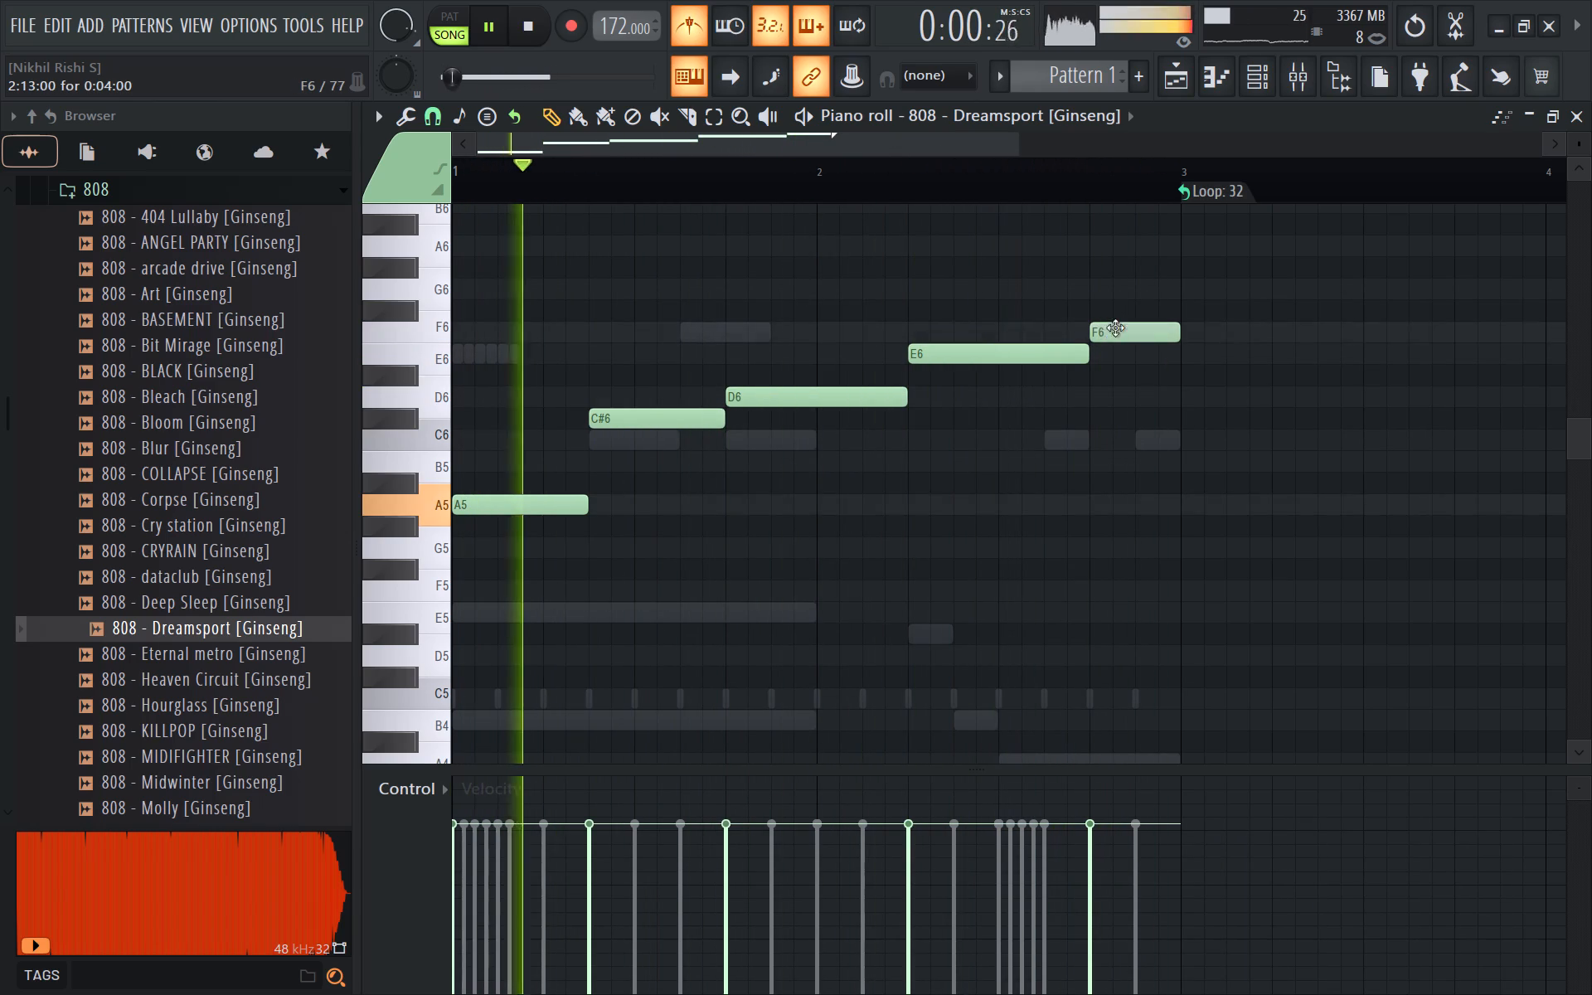
drag(1115, 328, 1113, 277)
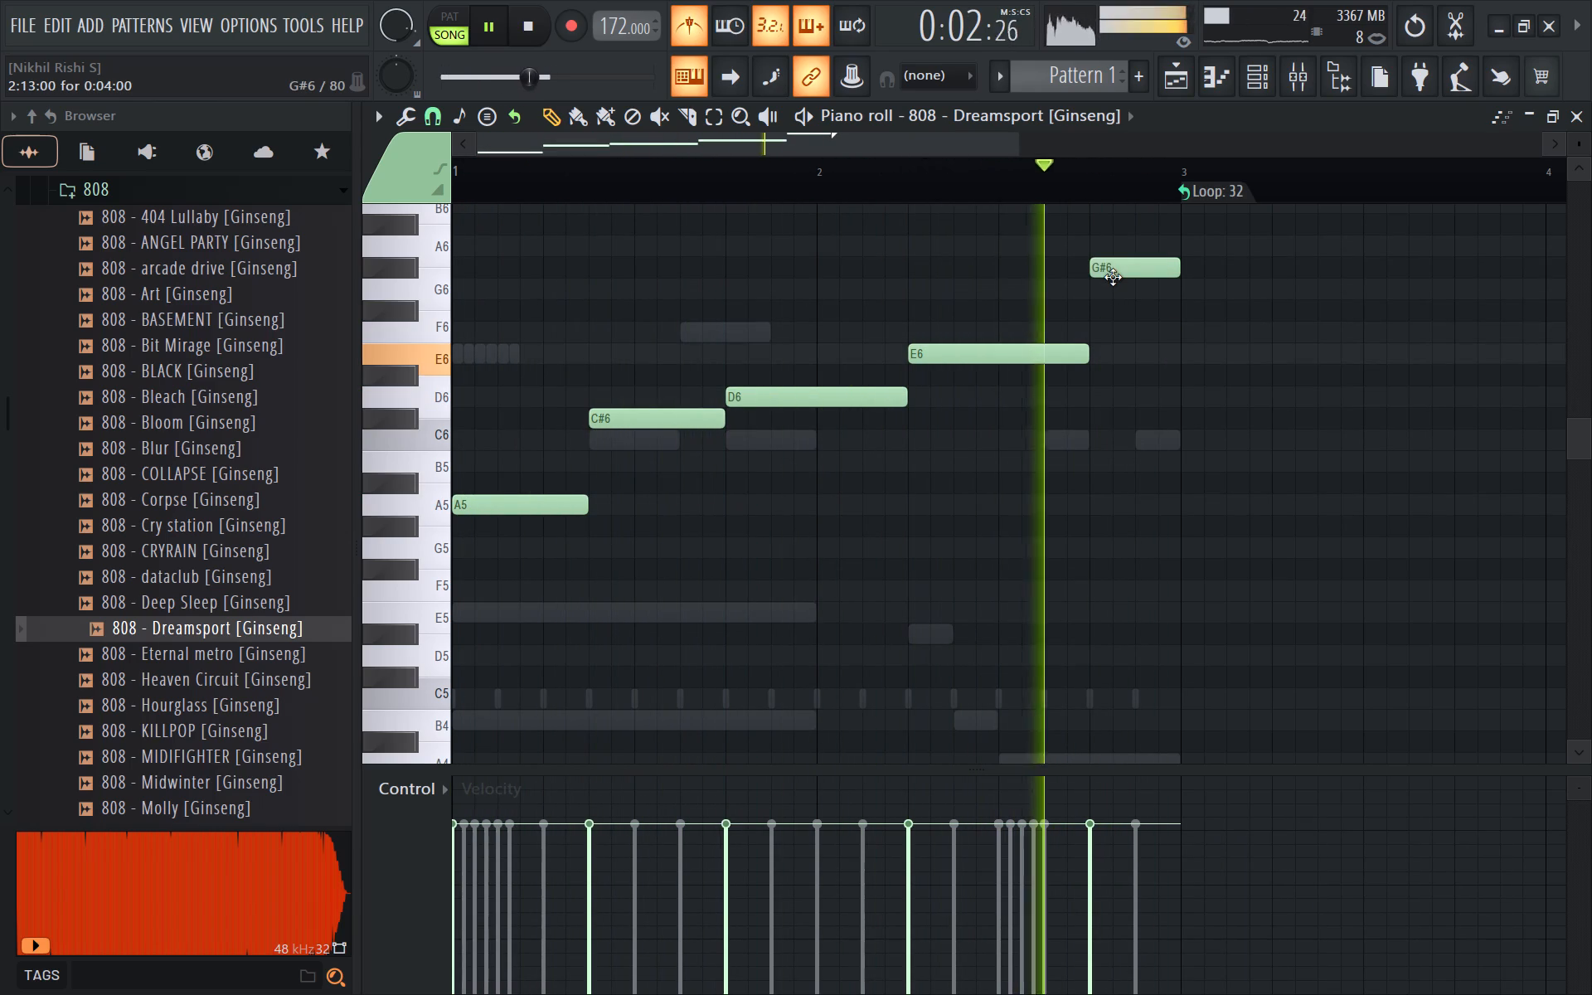
drag(1113, 277, 1113, 284)
key(space)
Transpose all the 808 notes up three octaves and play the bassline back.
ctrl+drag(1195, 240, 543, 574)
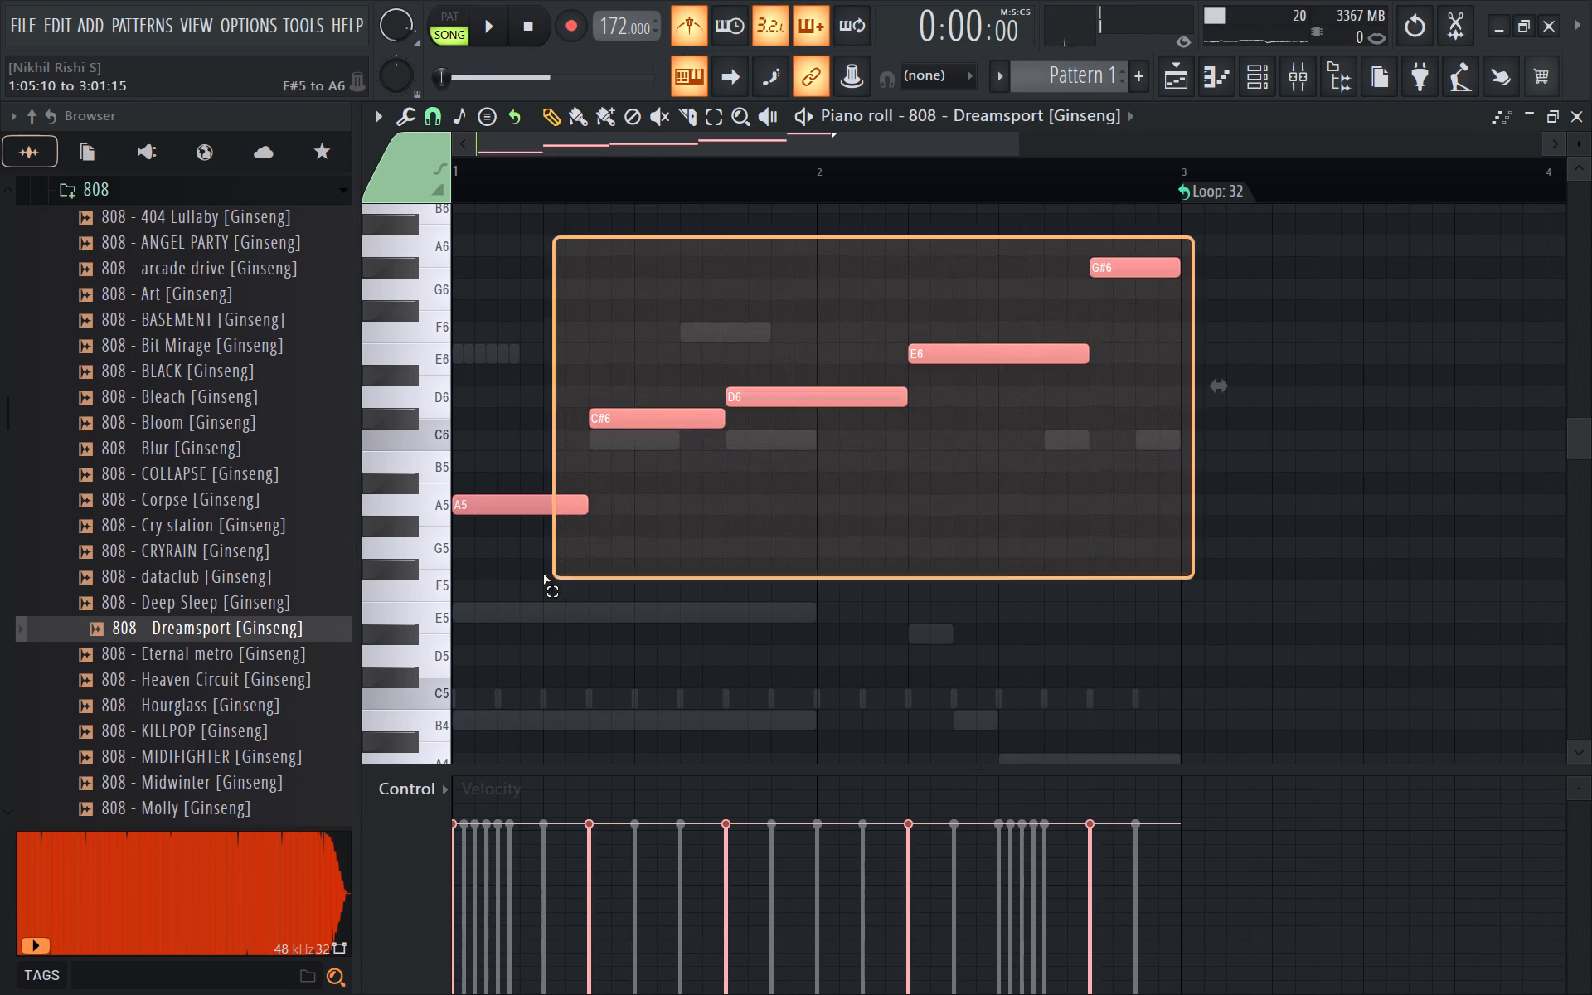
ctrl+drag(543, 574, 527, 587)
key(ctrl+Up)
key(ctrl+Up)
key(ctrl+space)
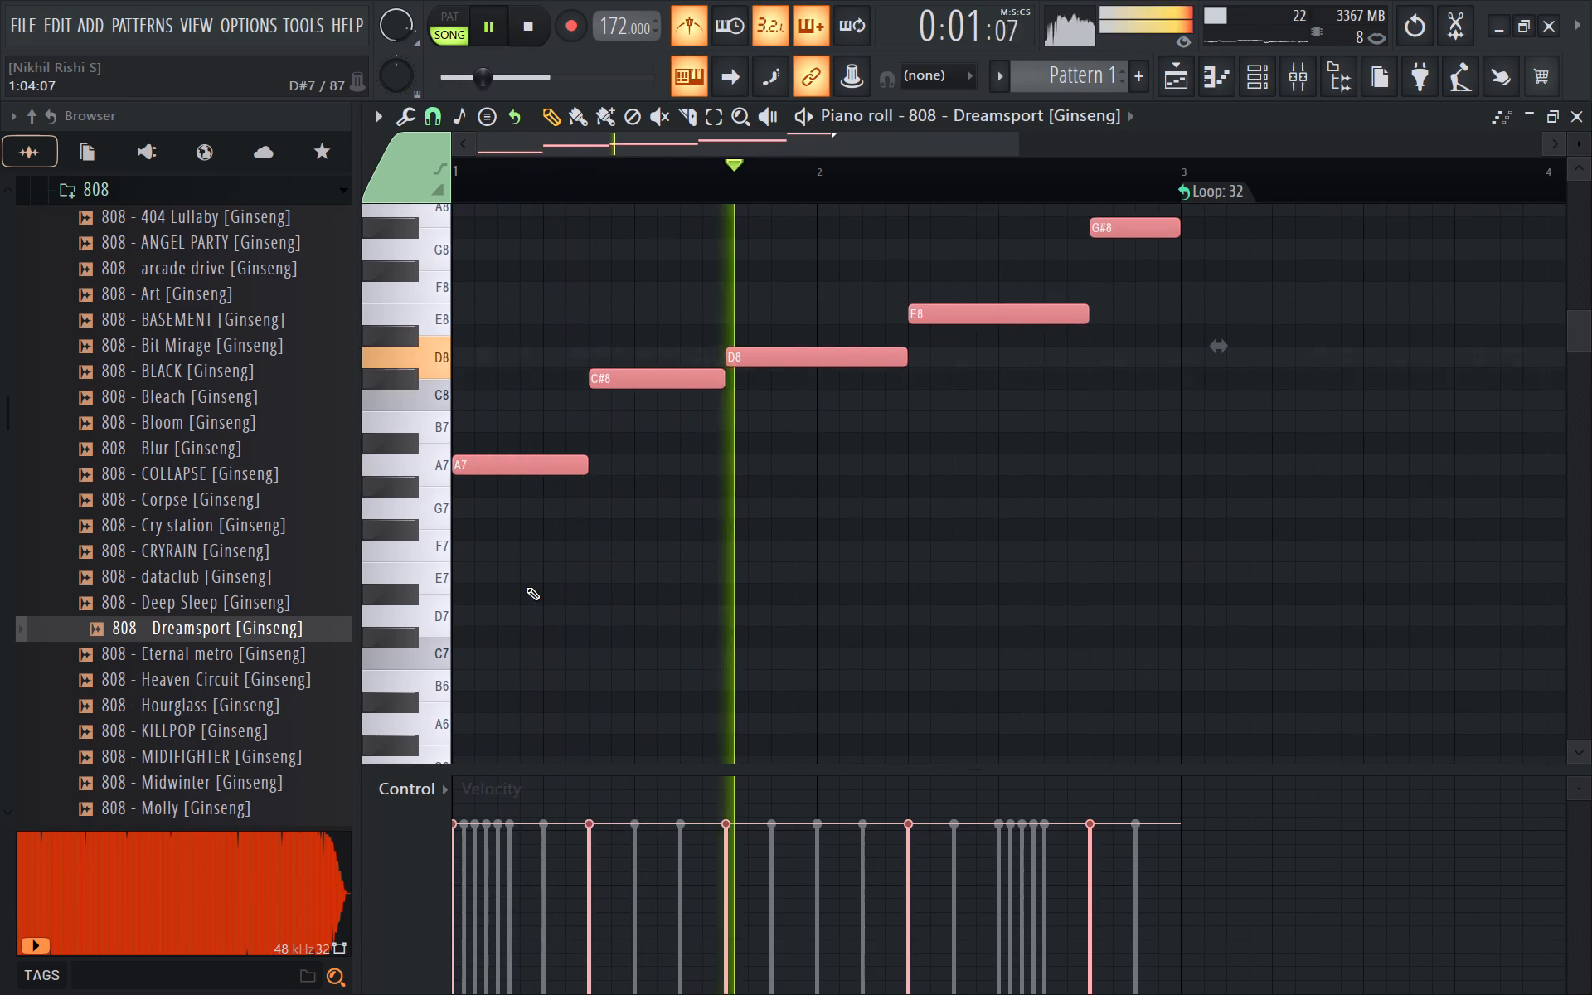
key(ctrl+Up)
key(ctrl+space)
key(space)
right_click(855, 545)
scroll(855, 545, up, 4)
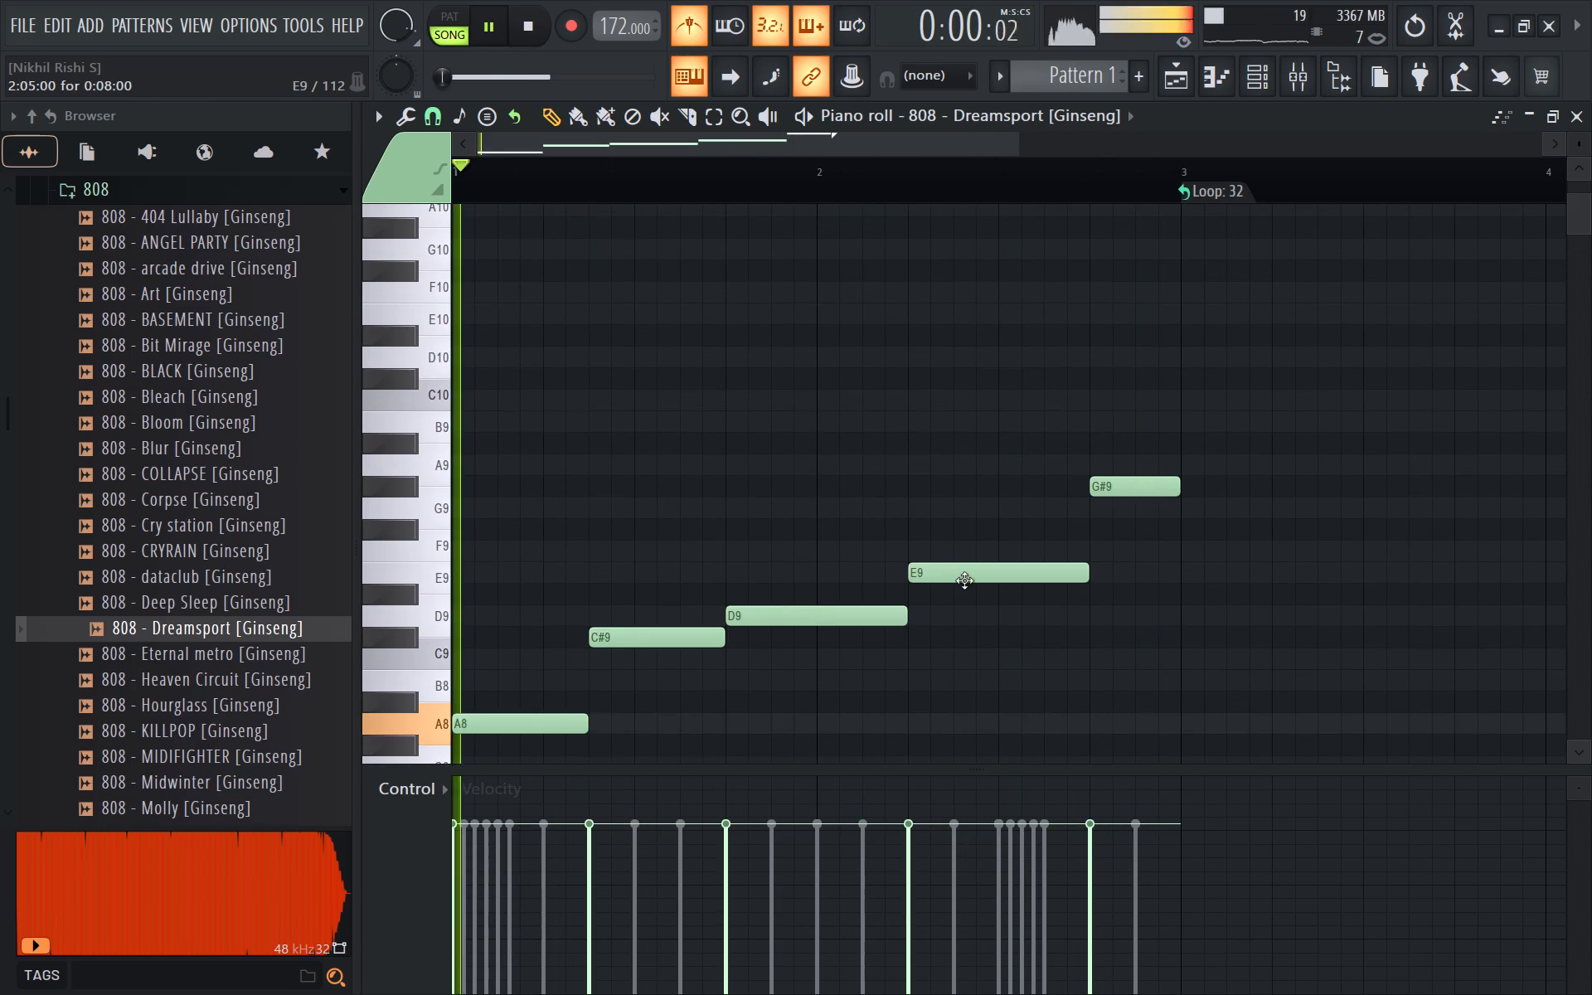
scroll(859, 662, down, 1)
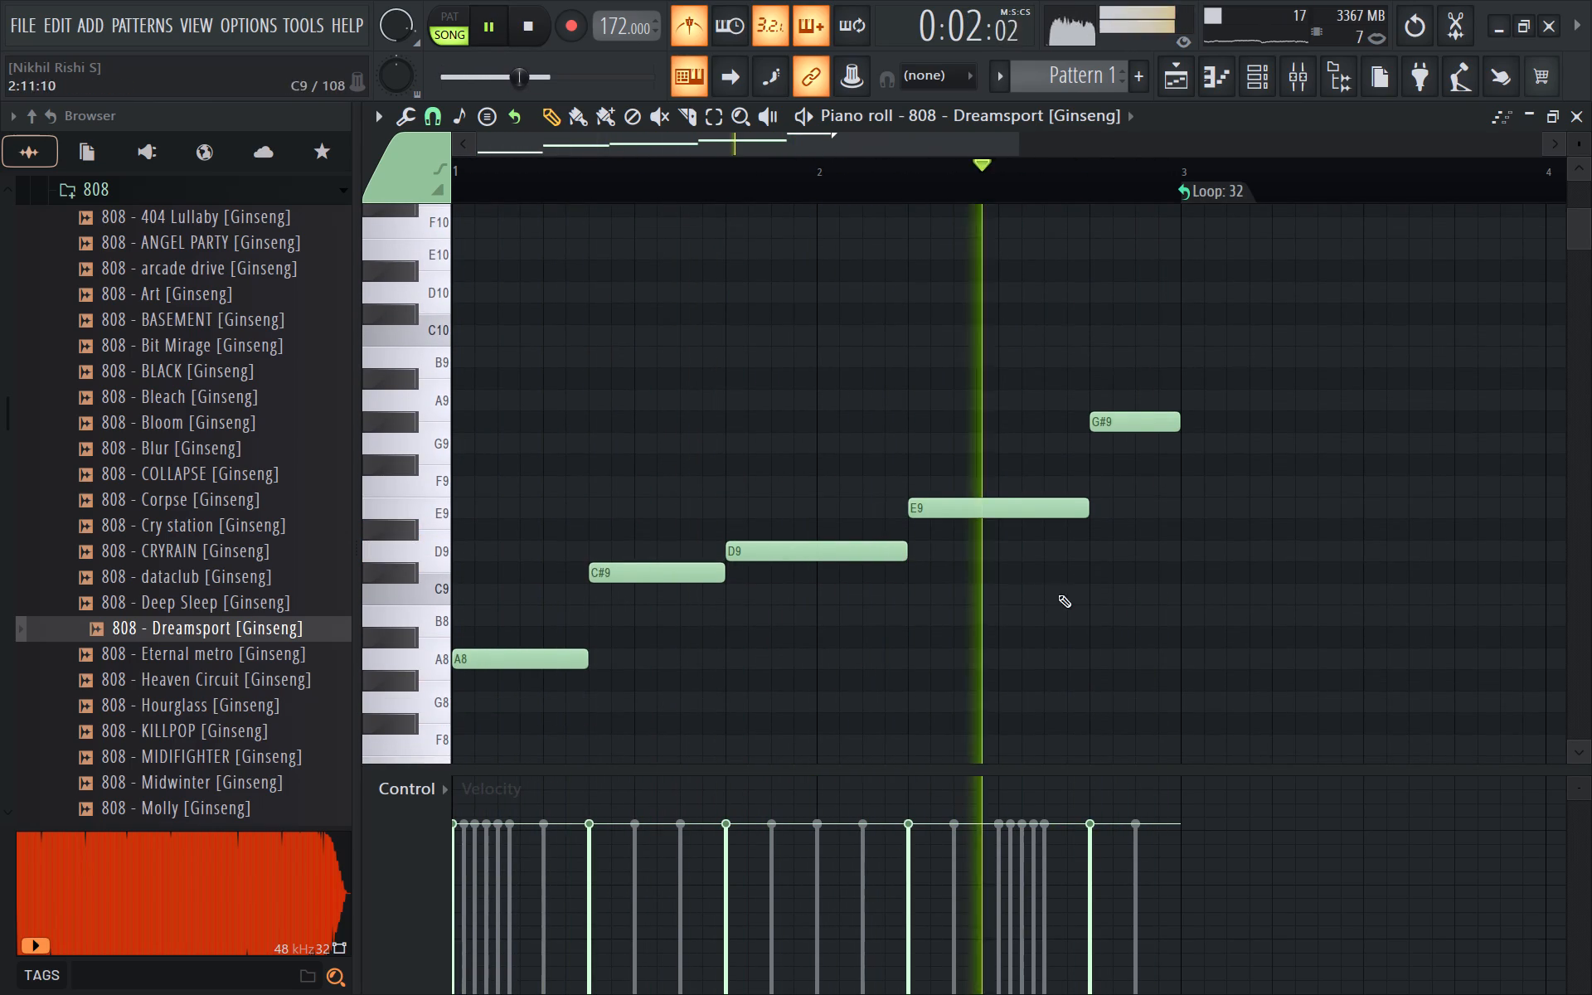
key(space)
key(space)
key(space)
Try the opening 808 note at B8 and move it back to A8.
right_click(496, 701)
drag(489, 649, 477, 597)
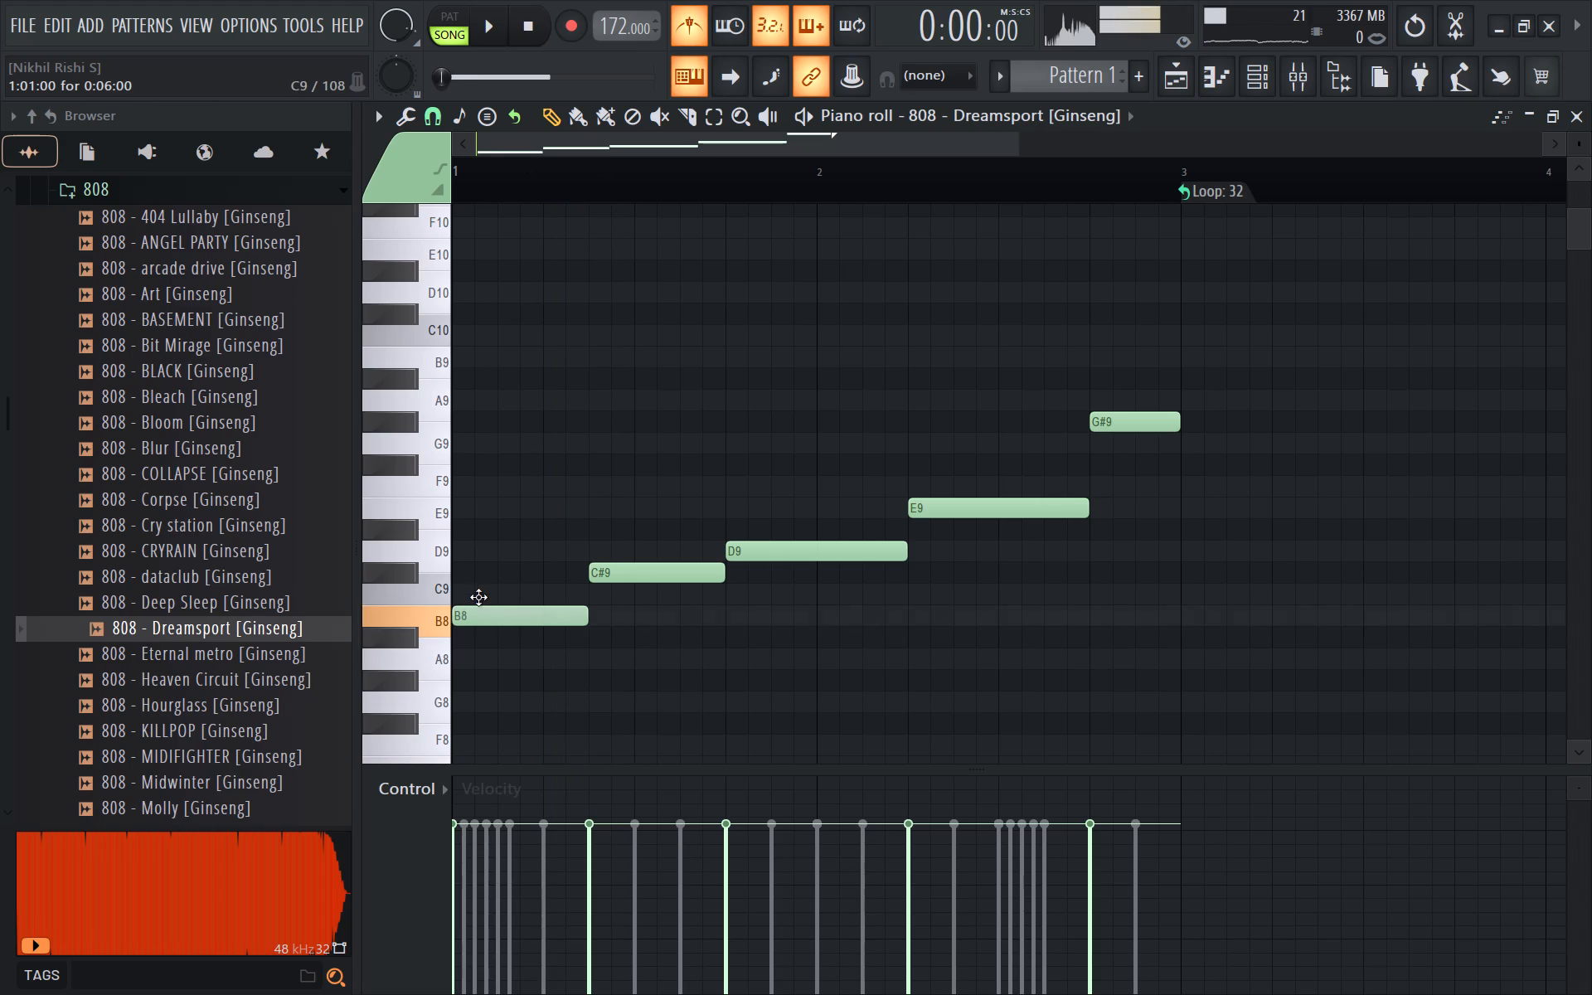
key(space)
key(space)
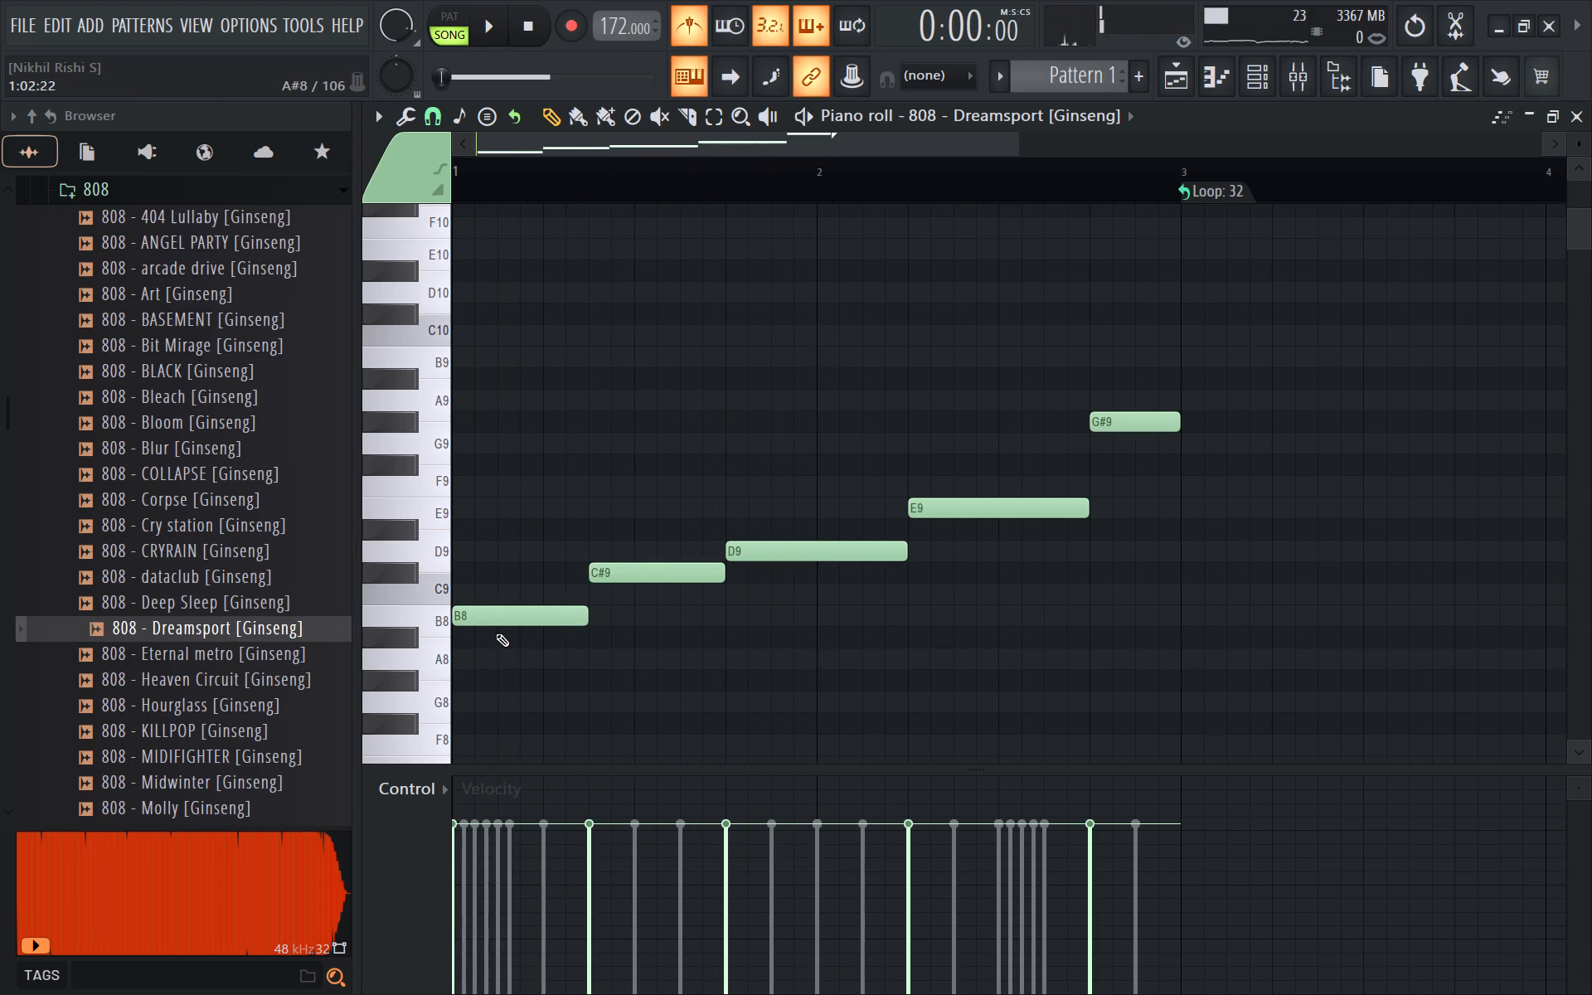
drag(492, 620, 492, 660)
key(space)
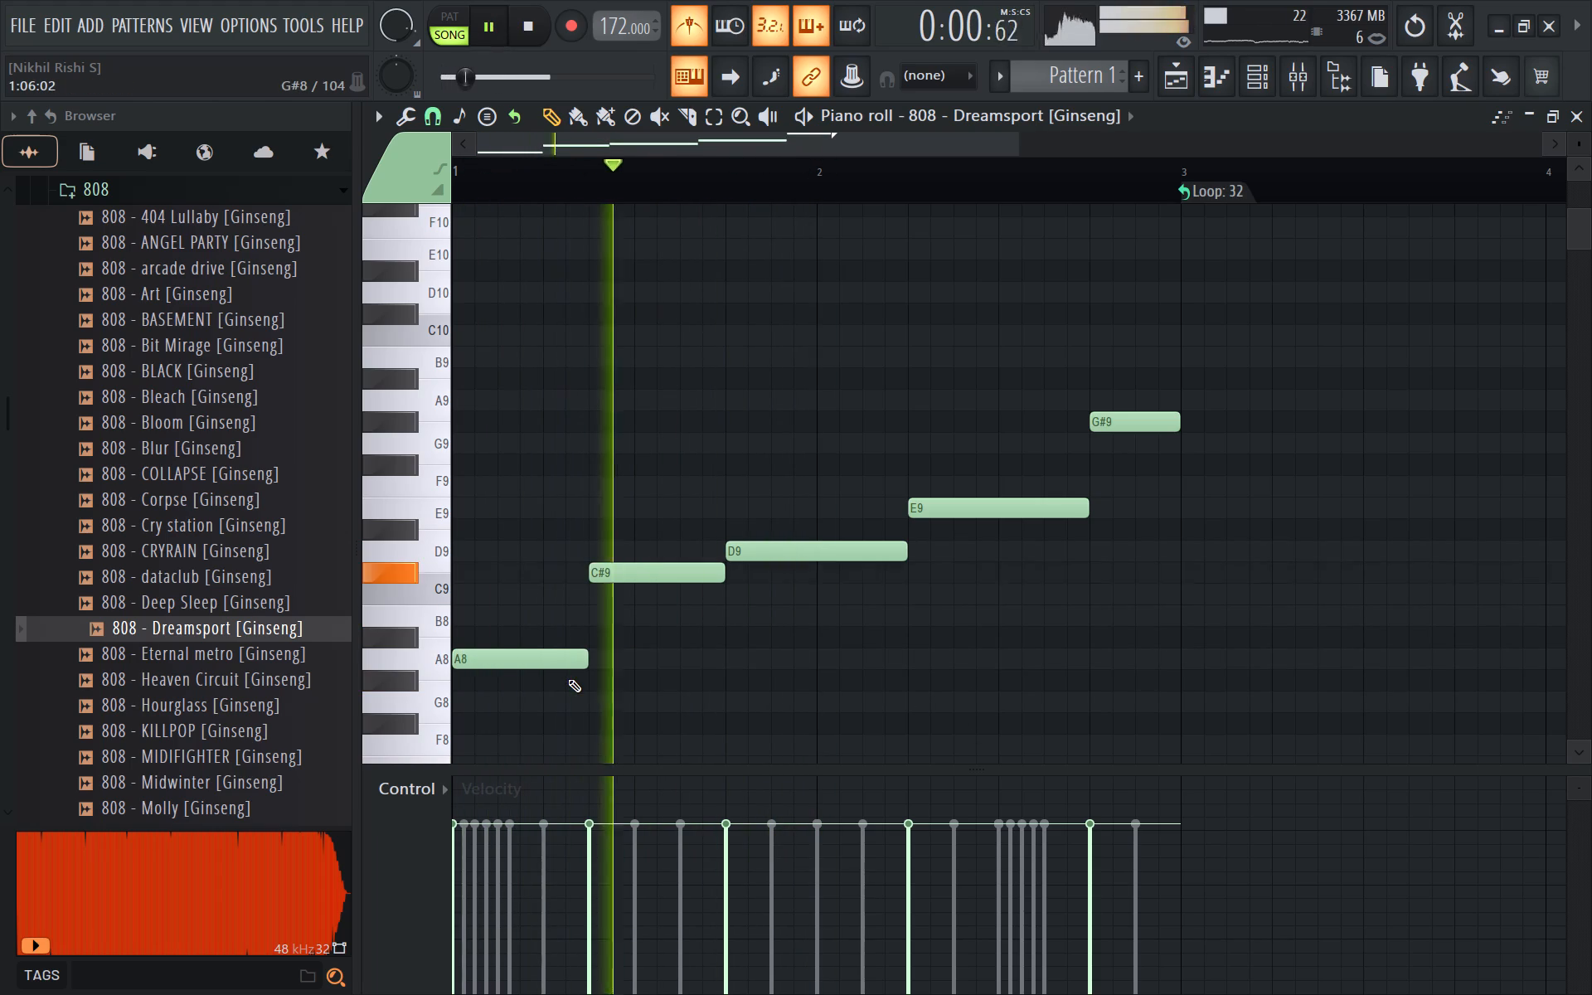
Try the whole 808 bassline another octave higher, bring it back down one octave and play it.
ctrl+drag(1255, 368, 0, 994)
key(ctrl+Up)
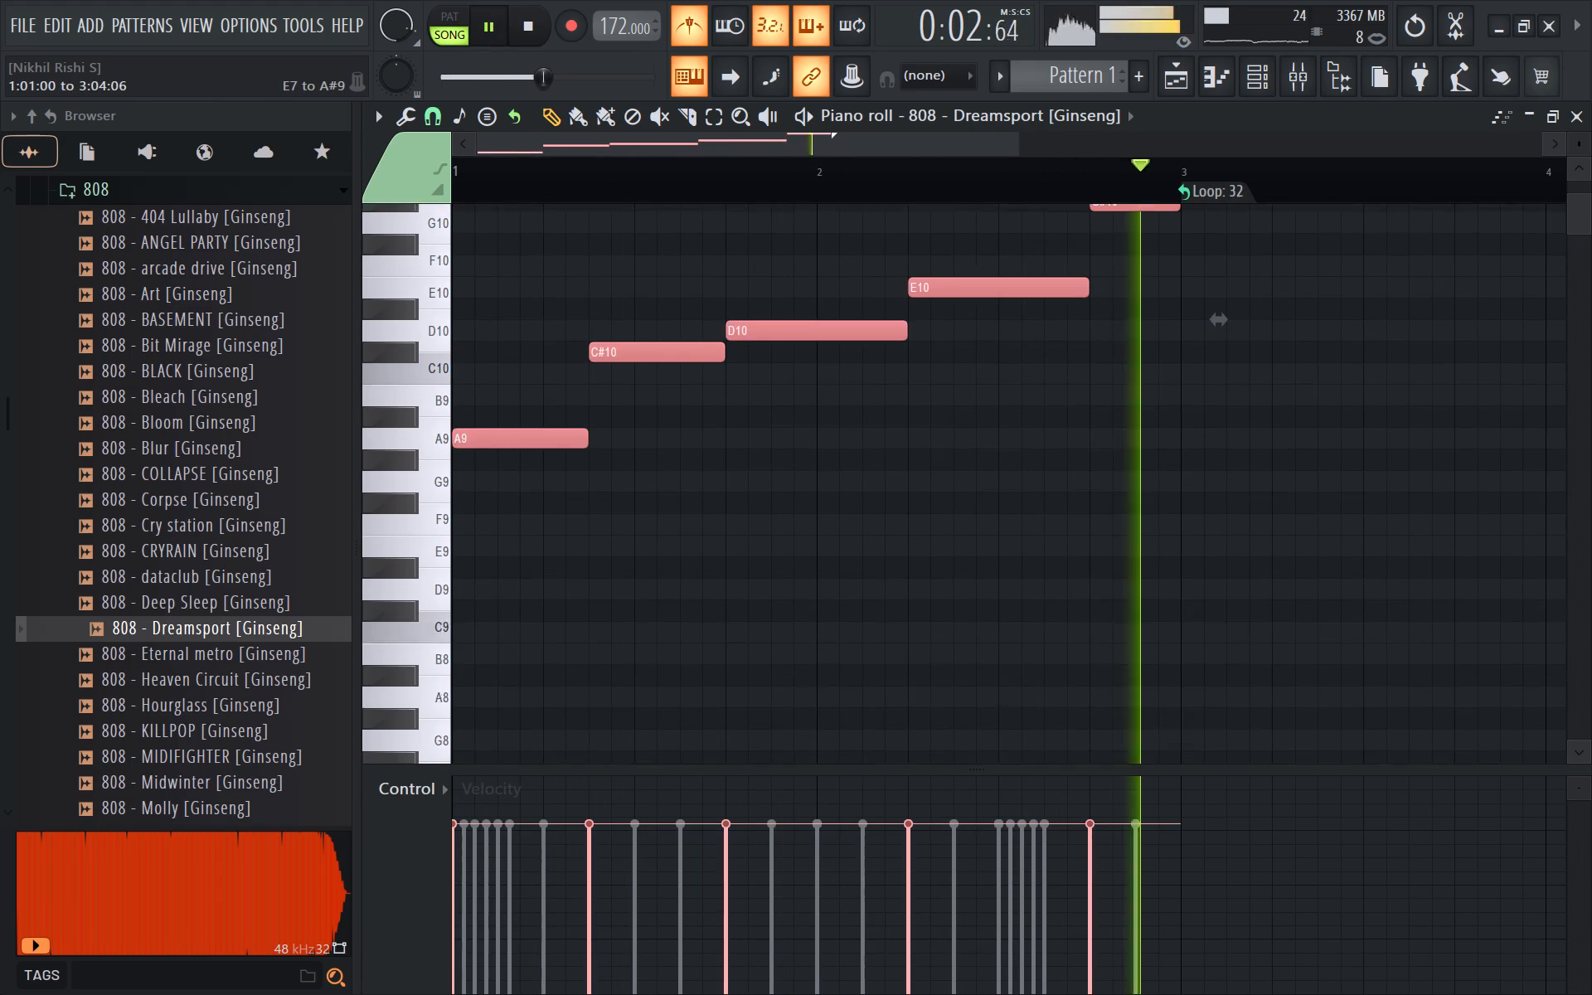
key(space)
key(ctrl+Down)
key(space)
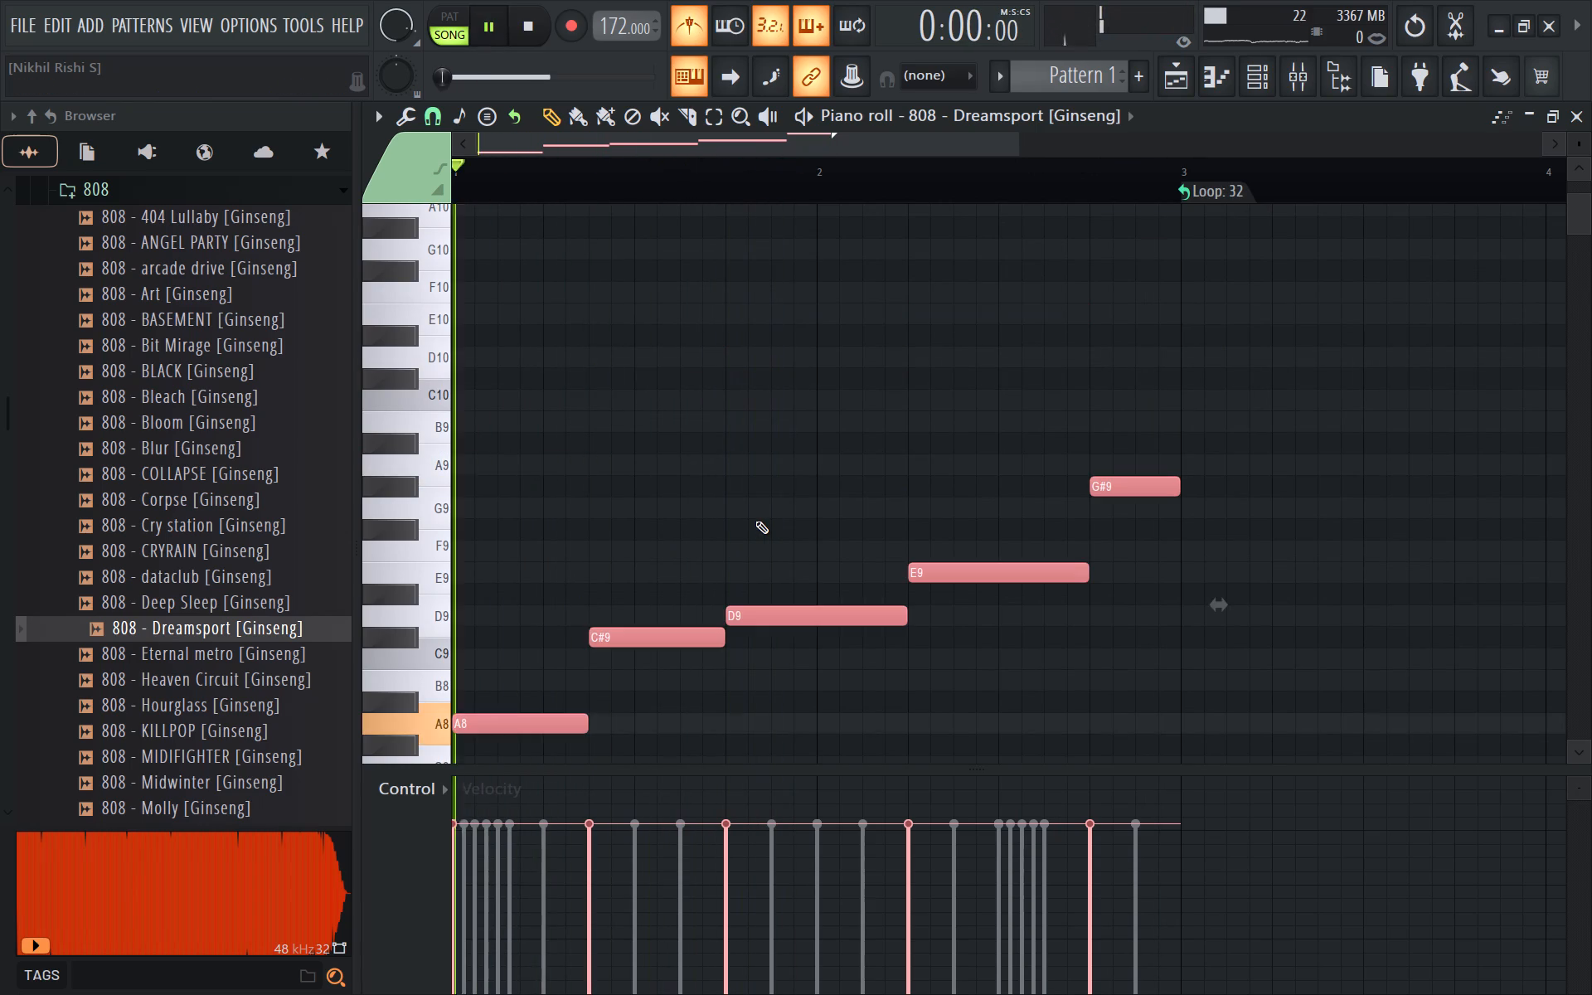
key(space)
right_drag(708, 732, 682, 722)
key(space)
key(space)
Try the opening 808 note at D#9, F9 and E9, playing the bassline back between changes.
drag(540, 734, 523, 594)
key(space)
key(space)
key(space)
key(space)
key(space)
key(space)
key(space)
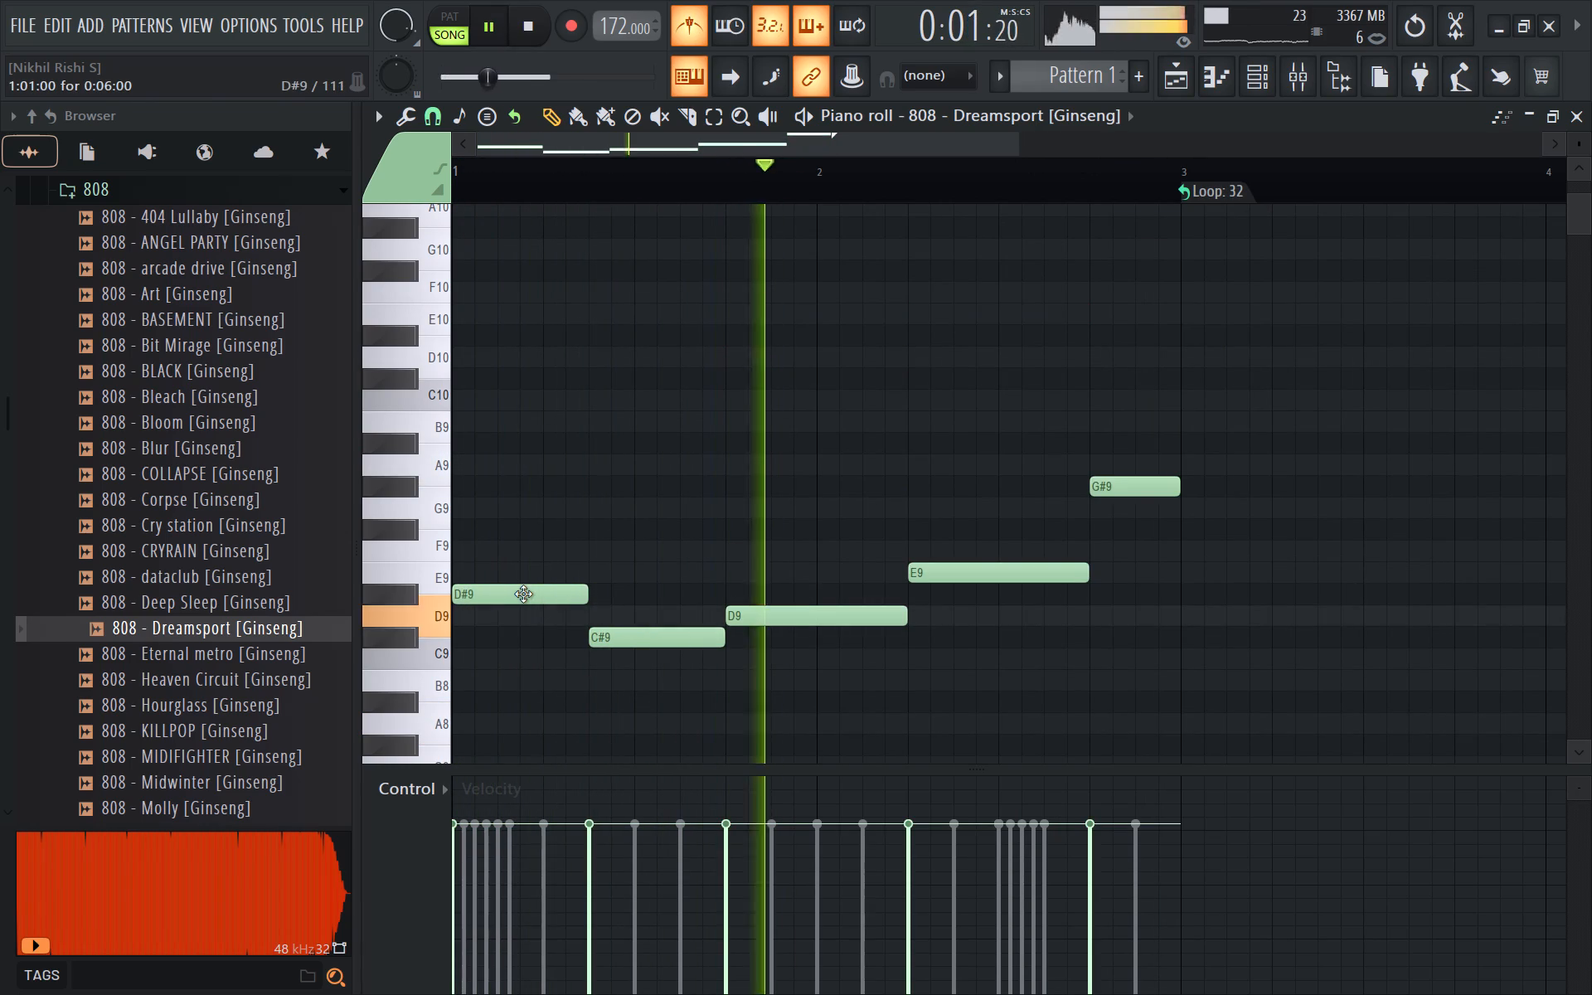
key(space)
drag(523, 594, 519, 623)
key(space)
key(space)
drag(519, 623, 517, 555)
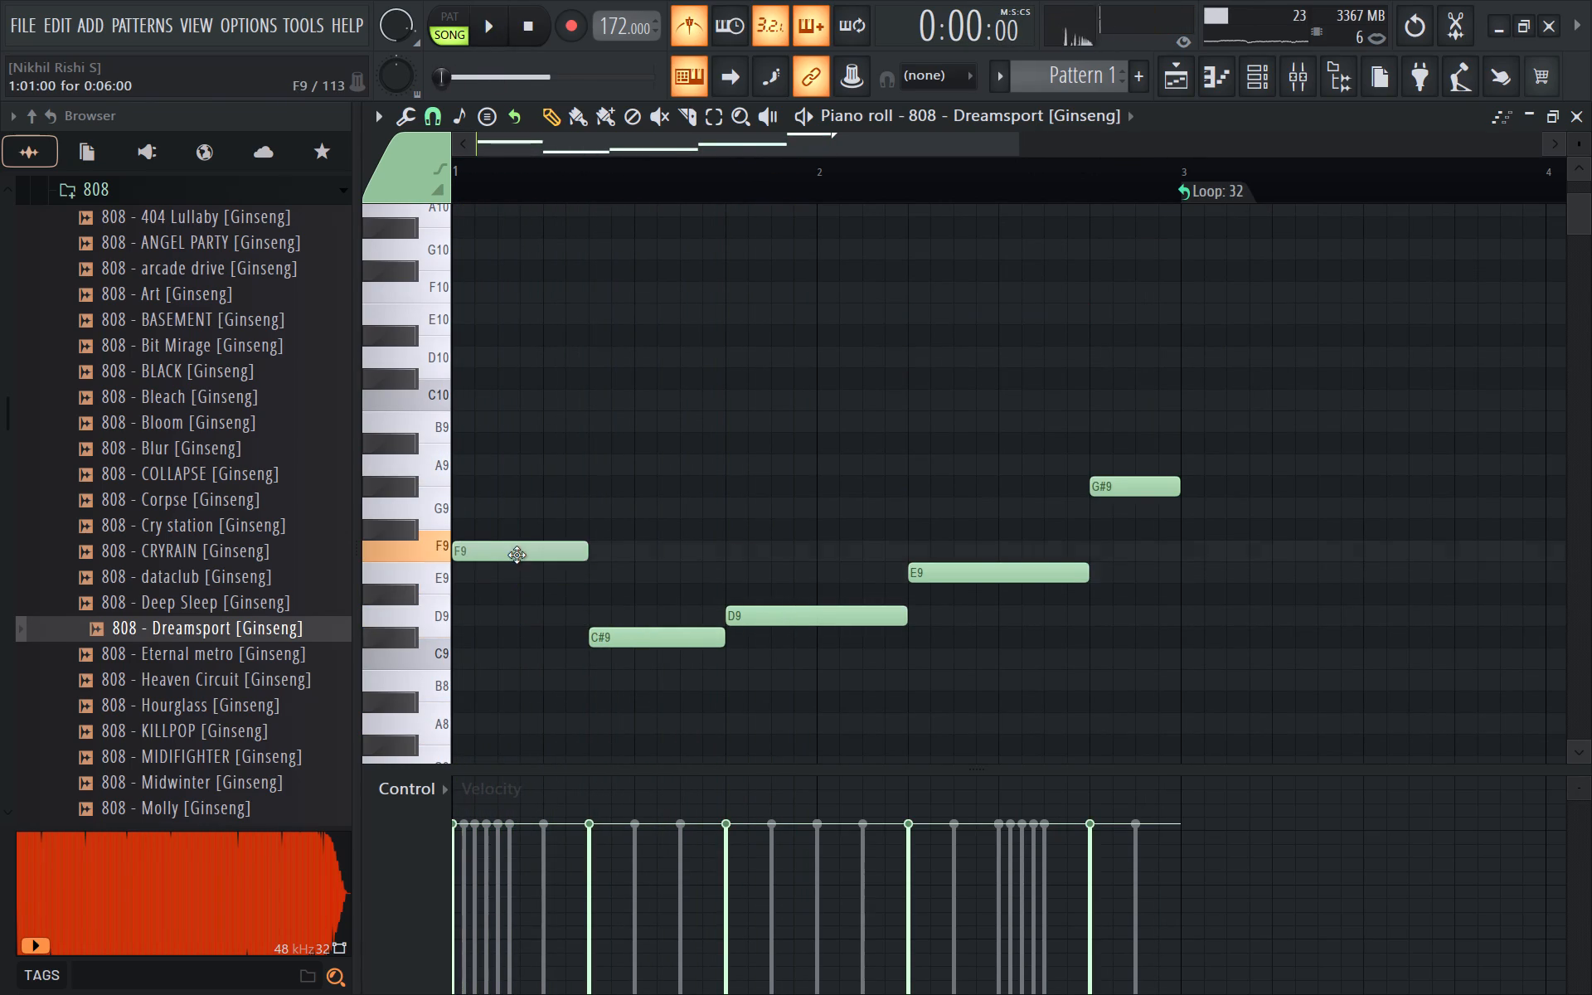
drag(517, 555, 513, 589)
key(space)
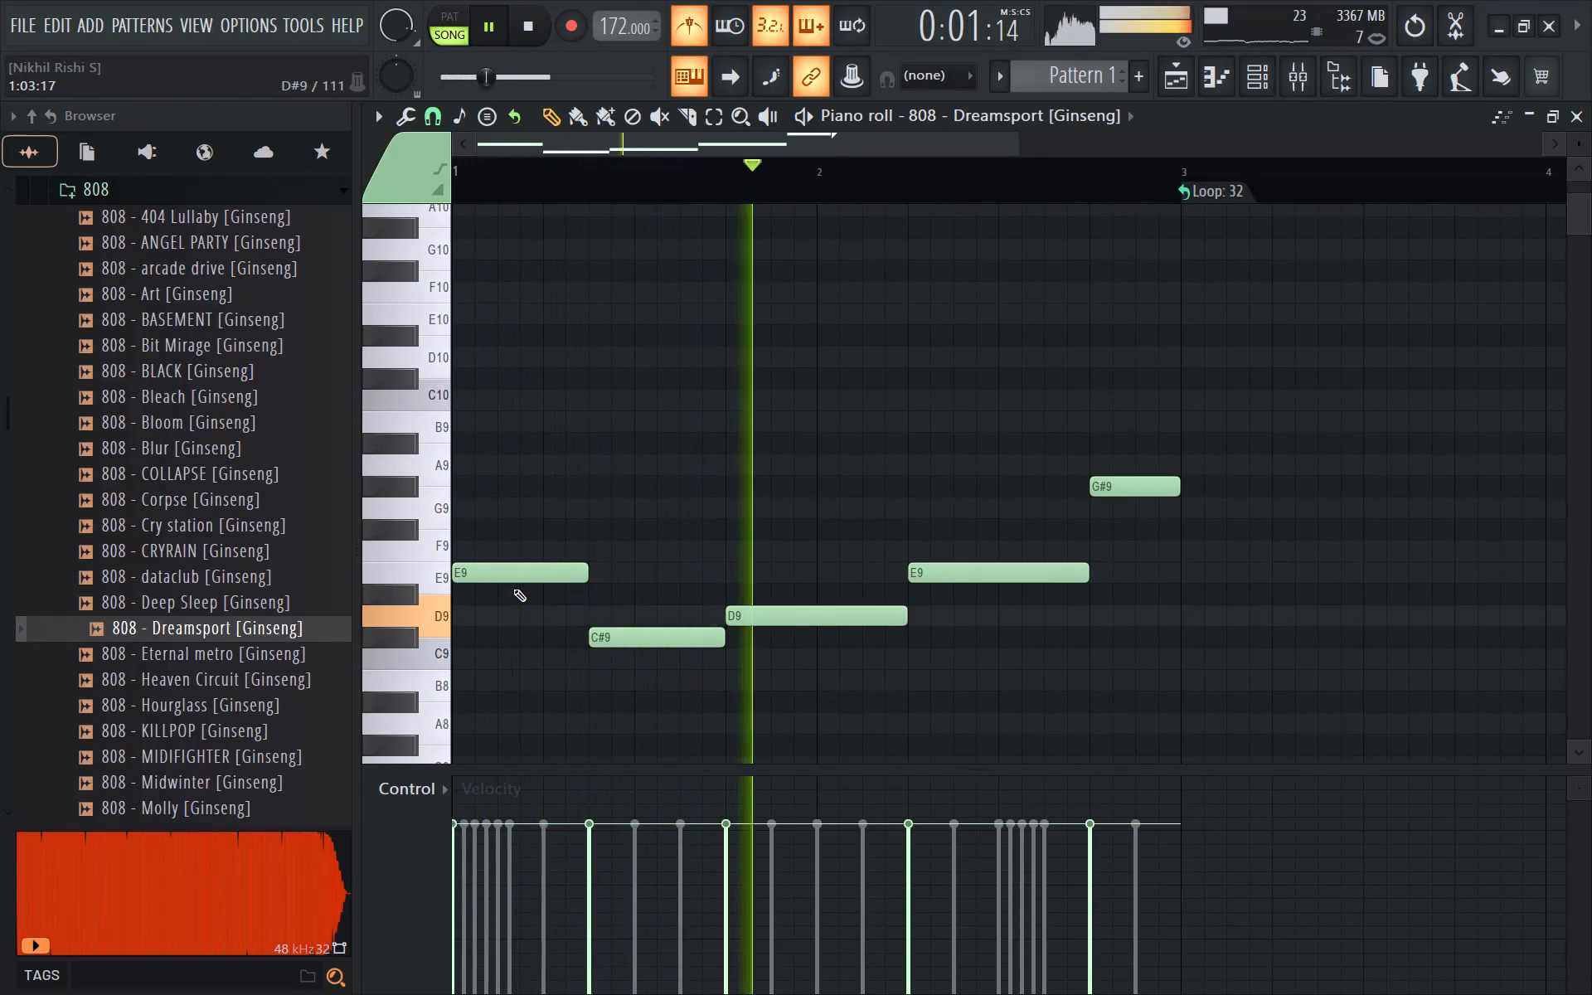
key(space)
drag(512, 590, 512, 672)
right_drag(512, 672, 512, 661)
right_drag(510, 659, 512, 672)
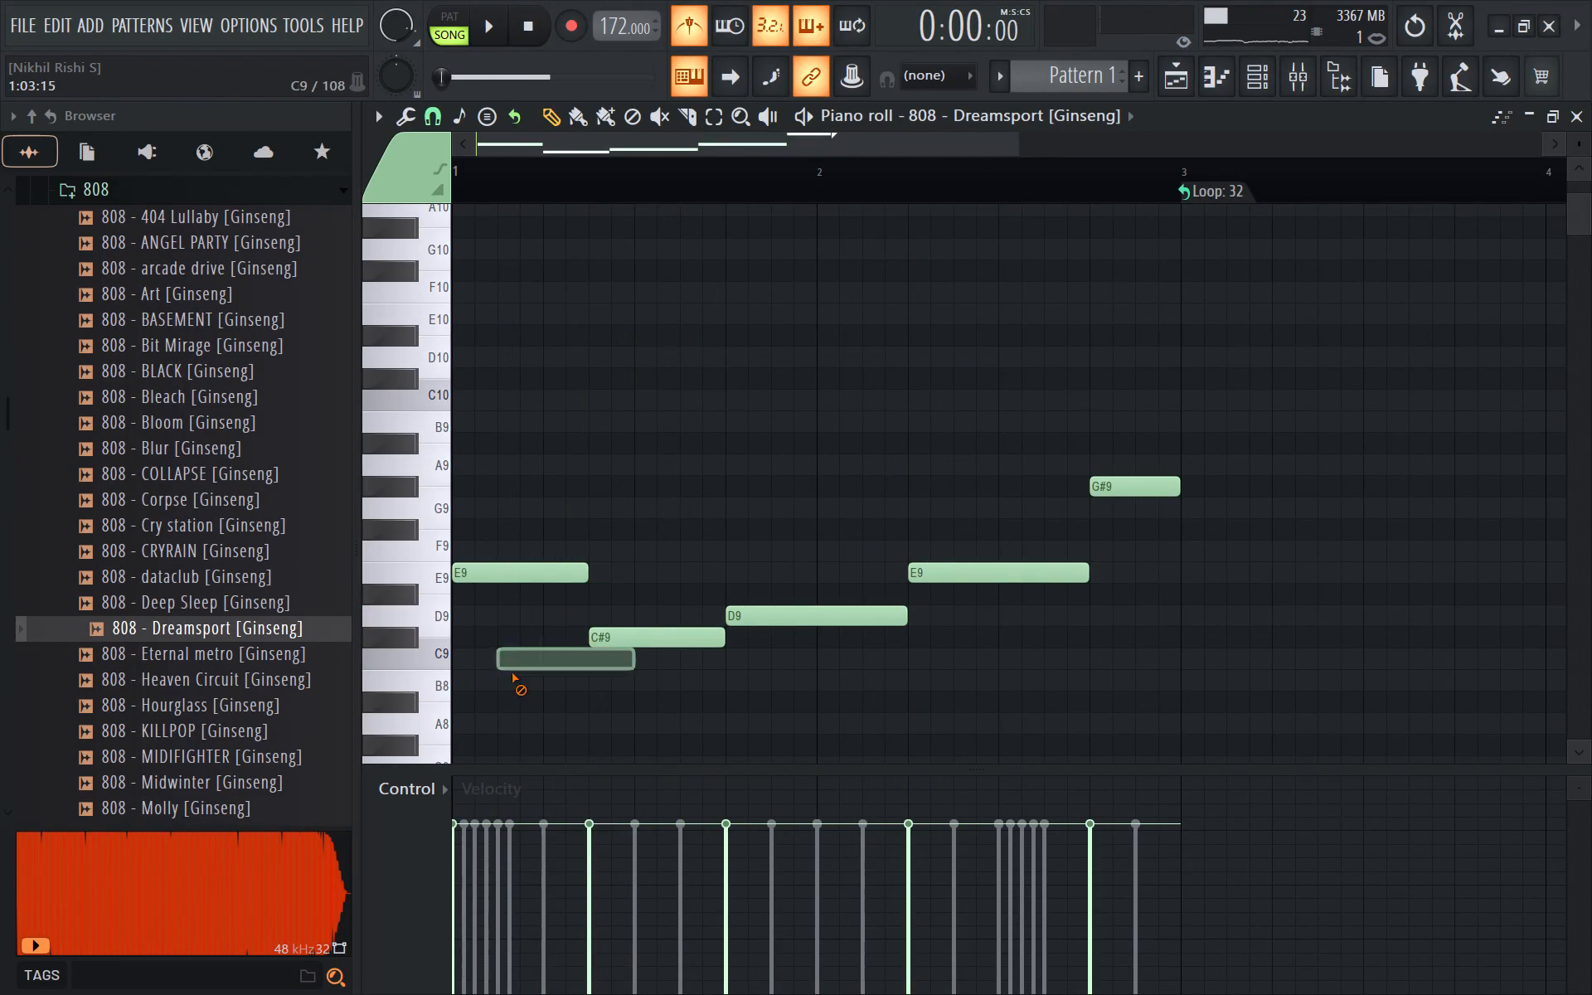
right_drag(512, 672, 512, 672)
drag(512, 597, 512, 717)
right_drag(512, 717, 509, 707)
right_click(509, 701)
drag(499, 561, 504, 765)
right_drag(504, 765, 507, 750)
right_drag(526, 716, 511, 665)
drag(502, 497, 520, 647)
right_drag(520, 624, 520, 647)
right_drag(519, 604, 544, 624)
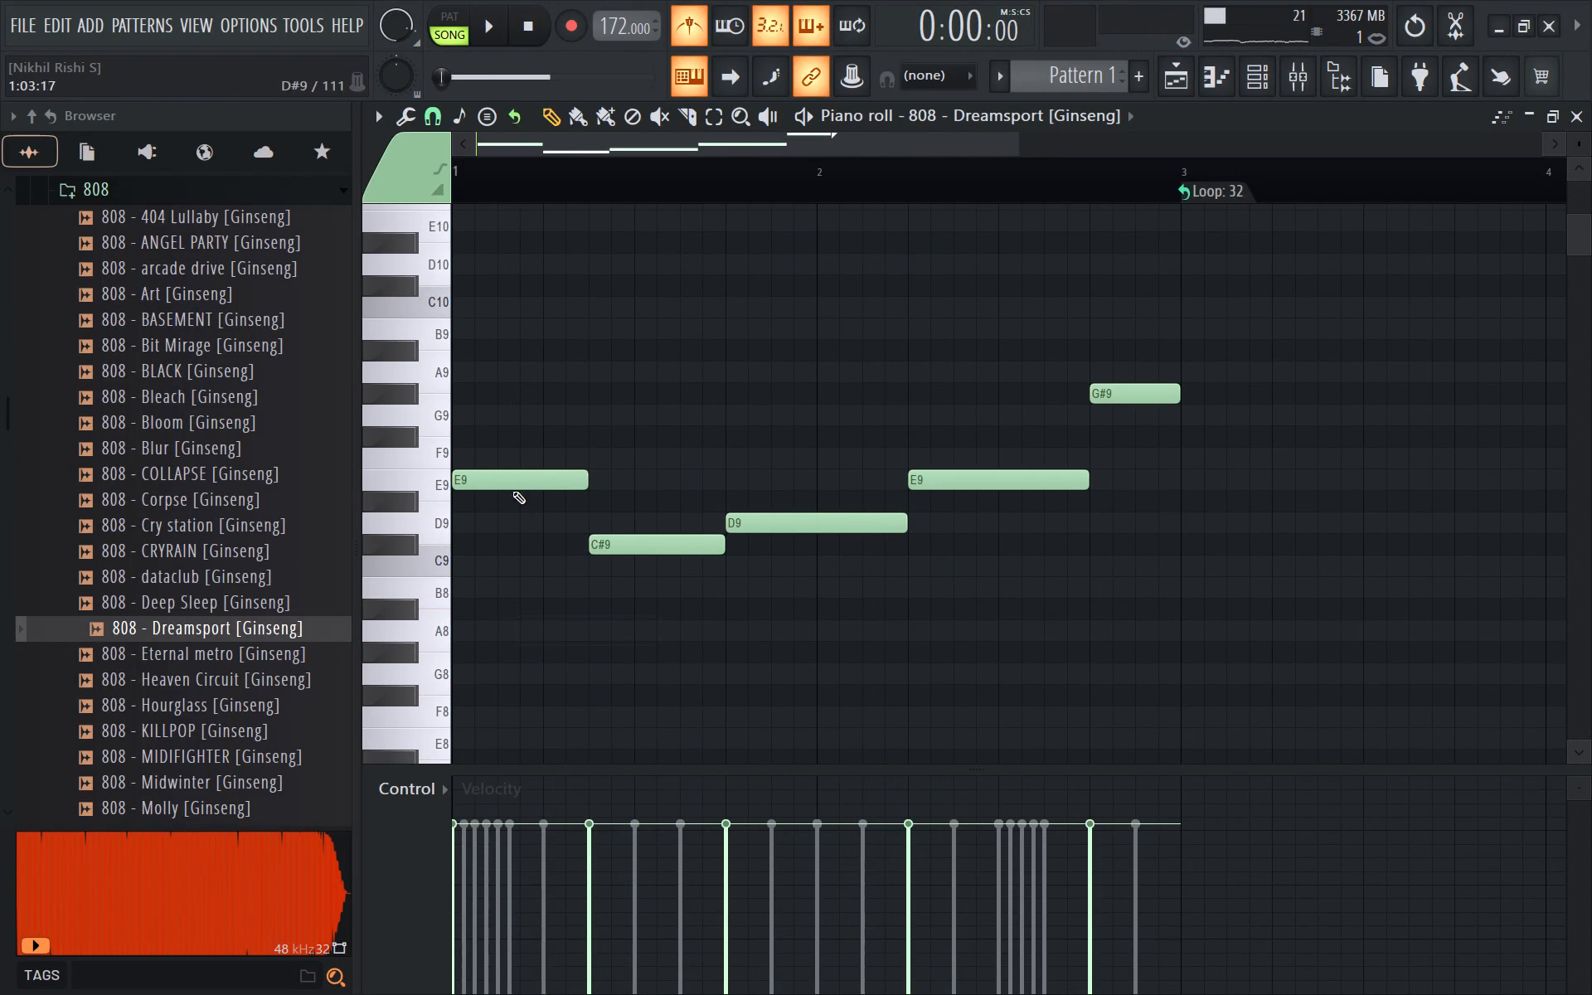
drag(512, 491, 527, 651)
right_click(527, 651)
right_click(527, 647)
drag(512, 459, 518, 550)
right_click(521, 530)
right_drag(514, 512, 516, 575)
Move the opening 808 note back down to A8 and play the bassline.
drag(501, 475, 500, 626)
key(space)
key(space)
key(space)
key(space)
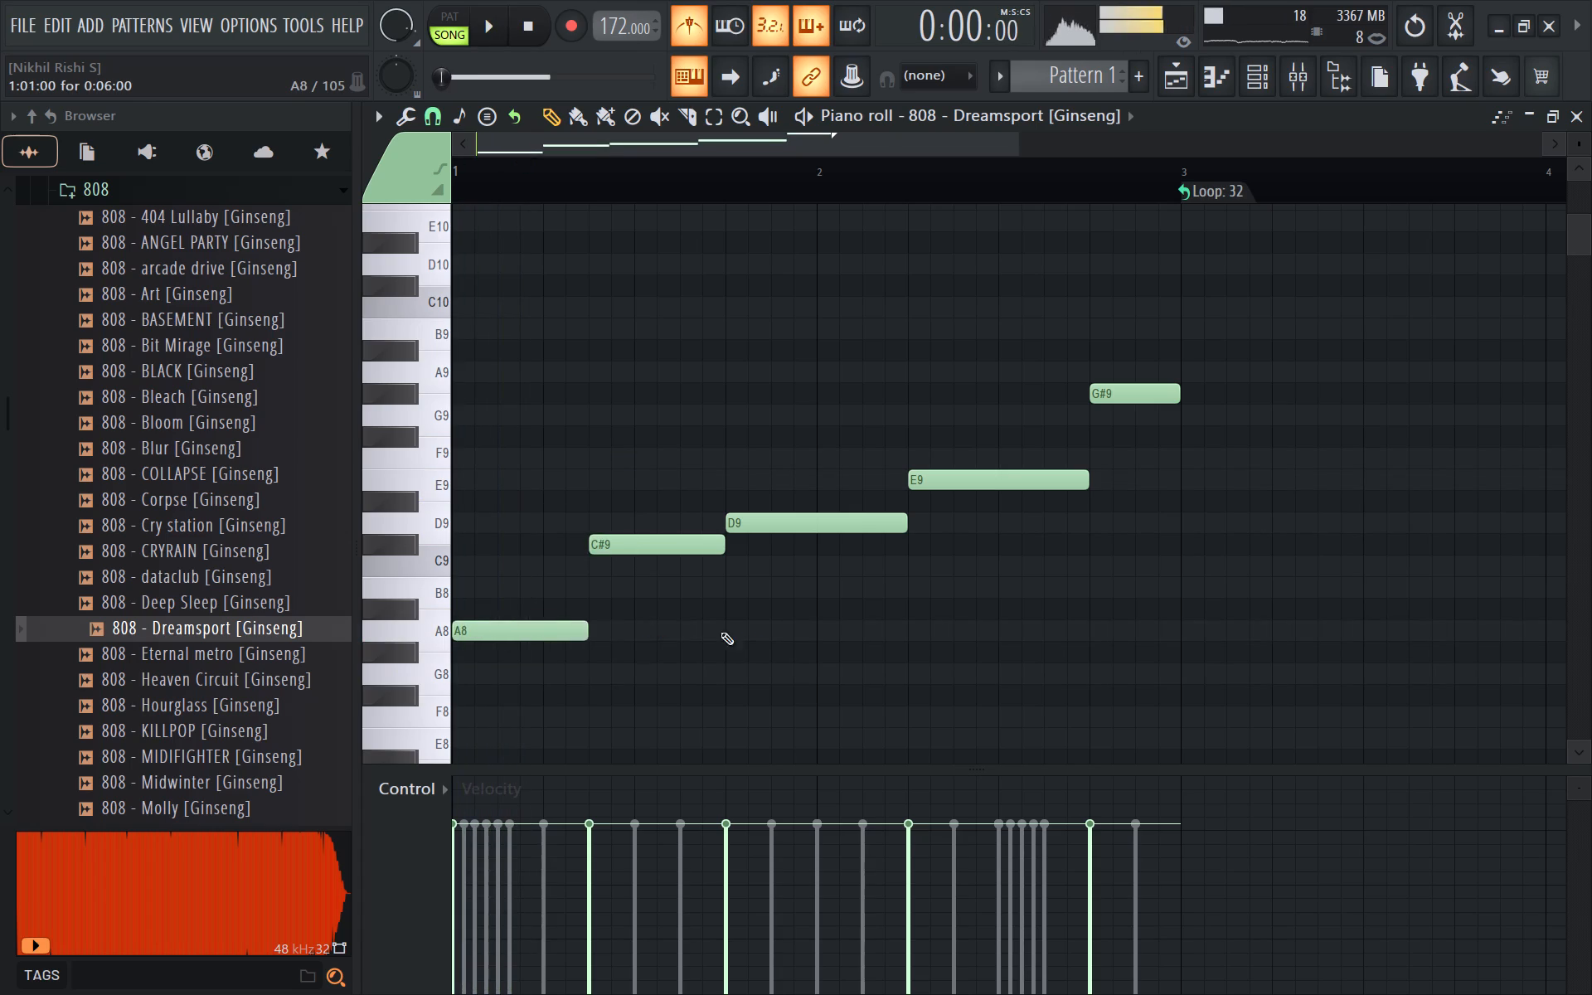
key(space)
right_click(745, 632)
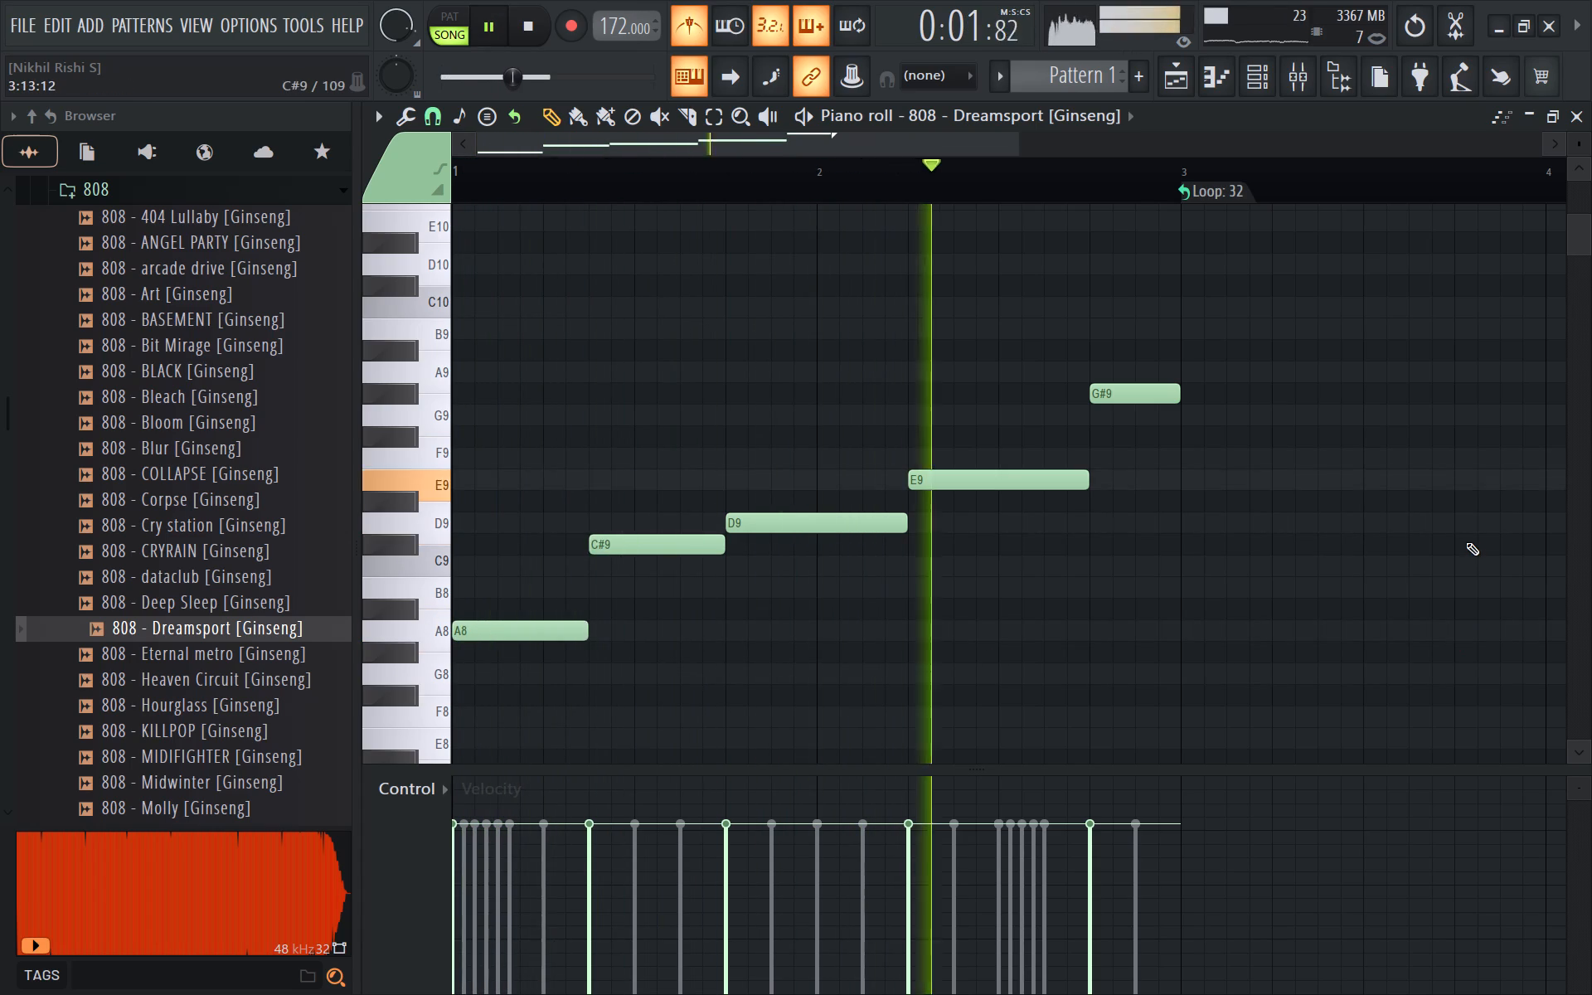
Shorten the E9 note to six steps, and move the G#9 note to step 11 of bar 2 with a six-step length.
drag(1080, 481, 1040, 481)
drag(1133, 389, 1088, 400)
drag(1133, 395, 1181, 395)
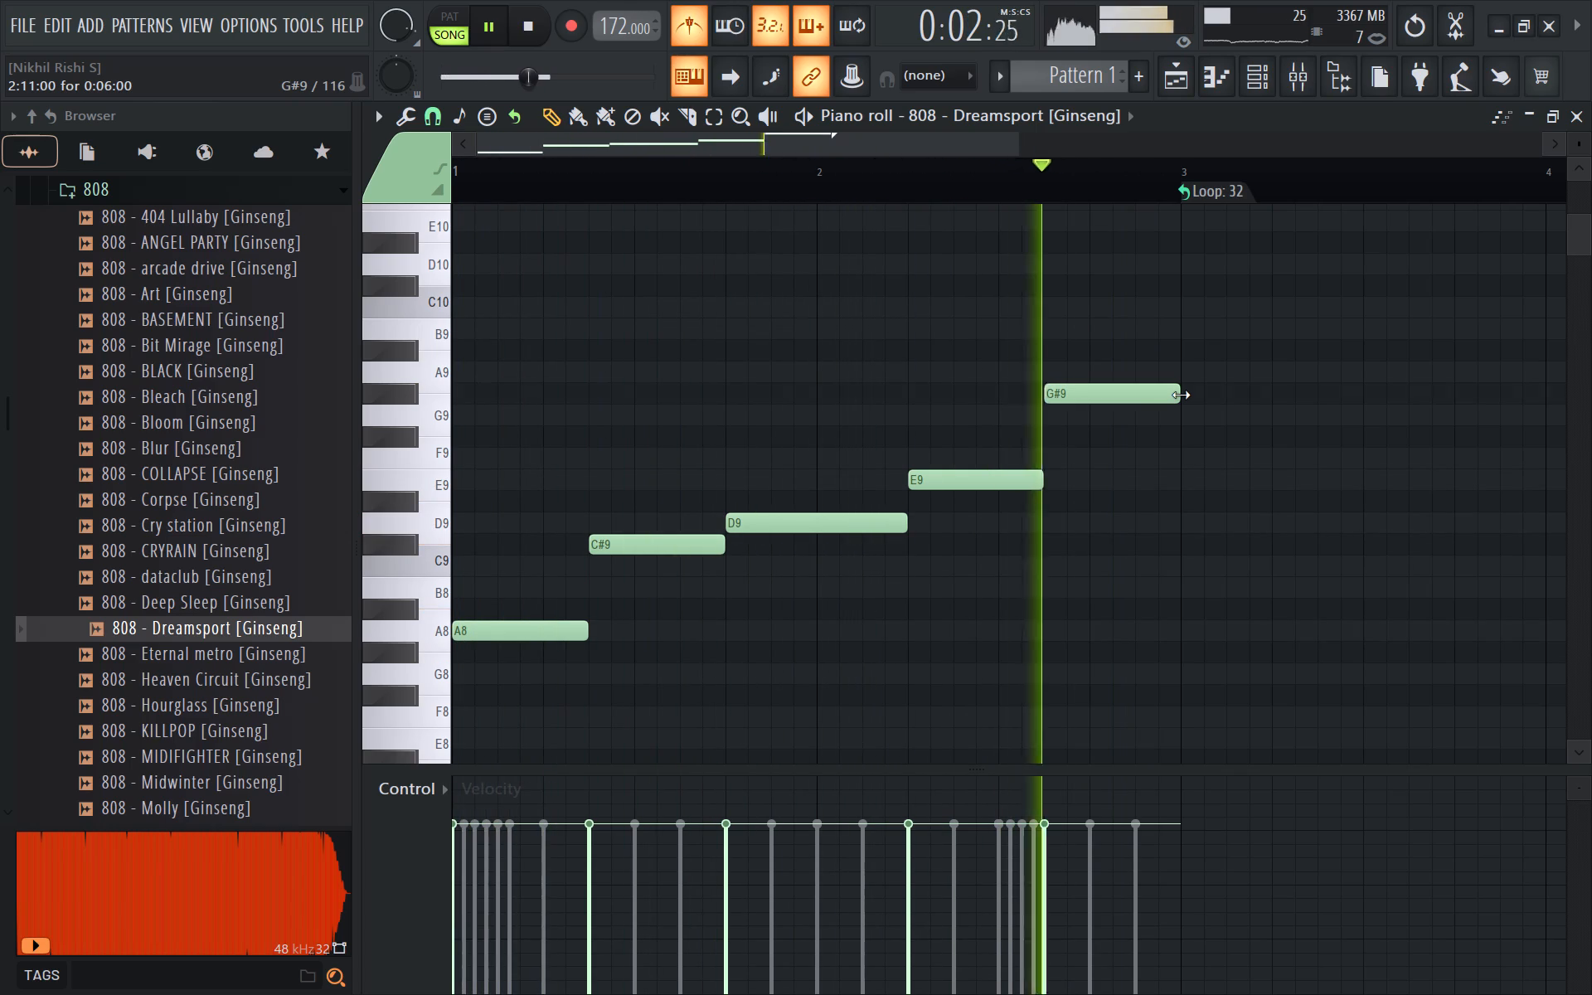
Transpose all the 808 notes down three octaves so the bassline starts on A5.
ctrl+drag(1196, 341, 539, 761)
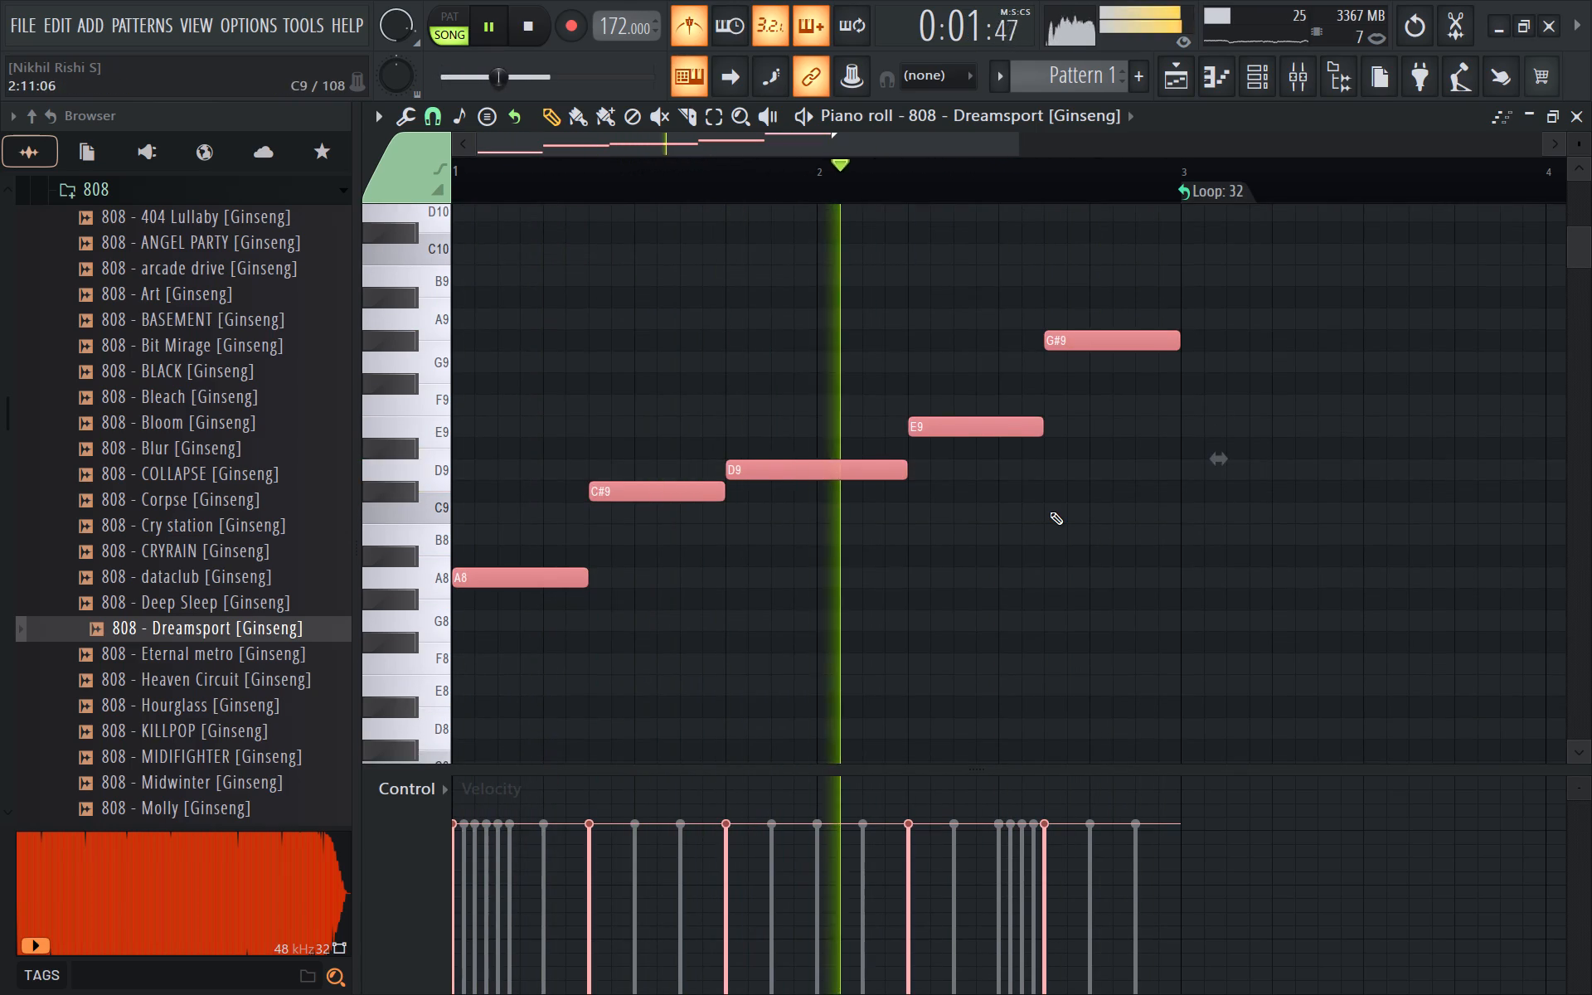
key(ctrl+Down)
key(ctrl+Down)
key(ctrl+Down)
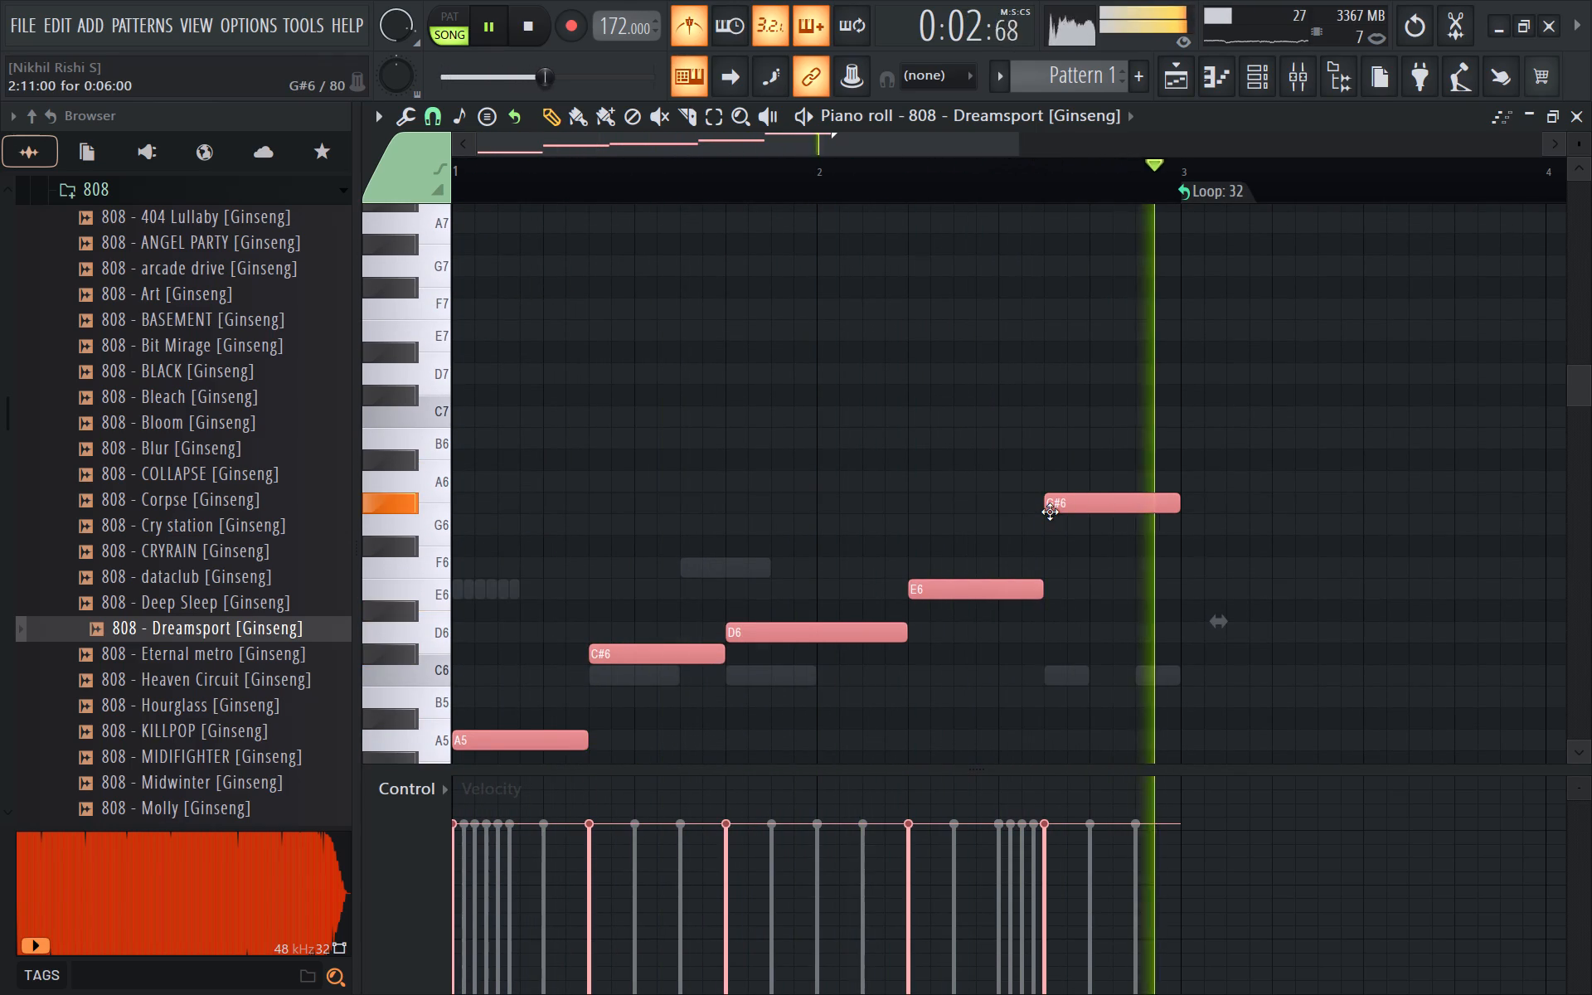
Compare the 808 bassline in two octaves during playback and leave all its notes transposed down one octave, starting on A4.
key(ctrl+Down)
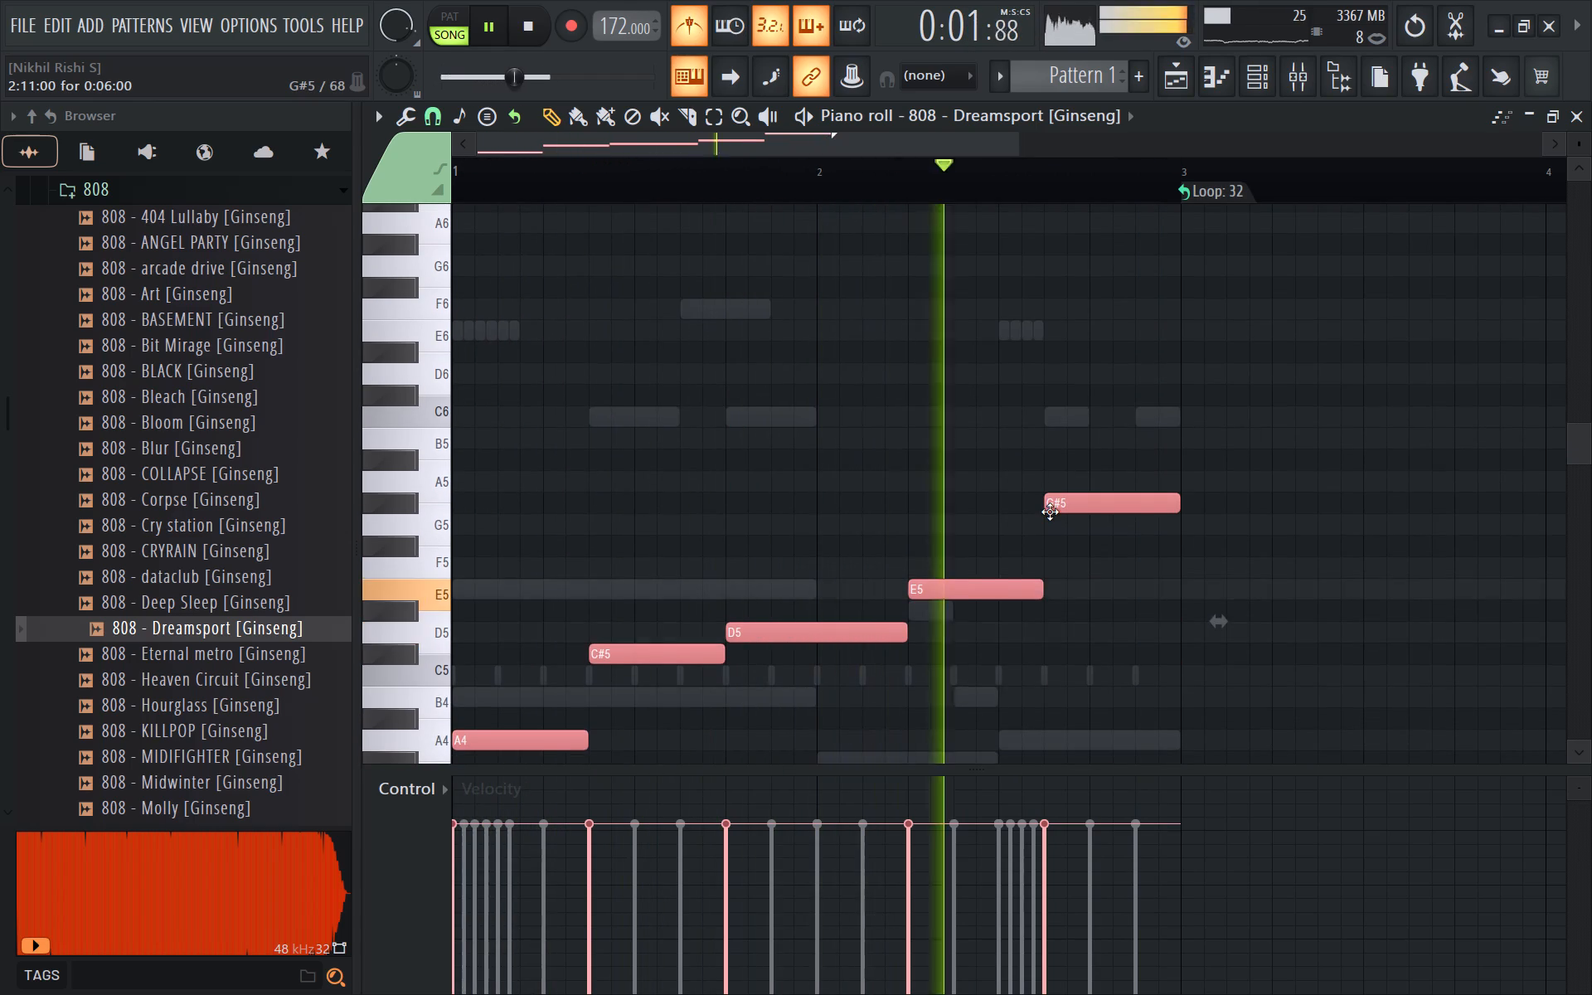
key(ctrl+Up)
click(1309, 84)
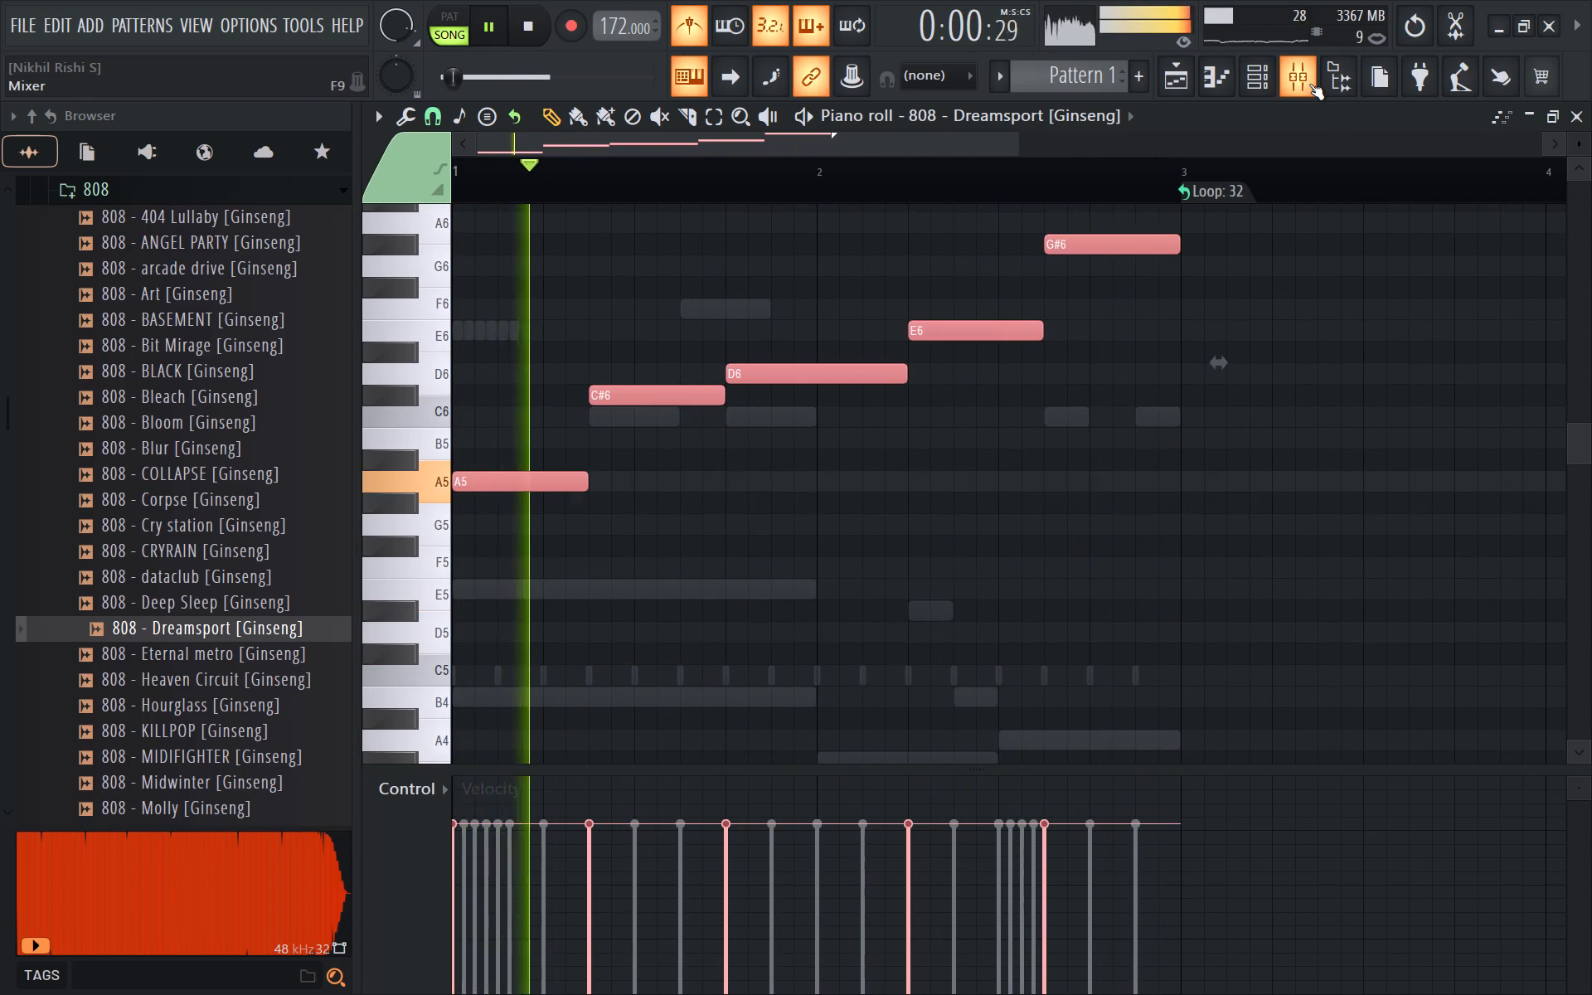
click(1581, 8)
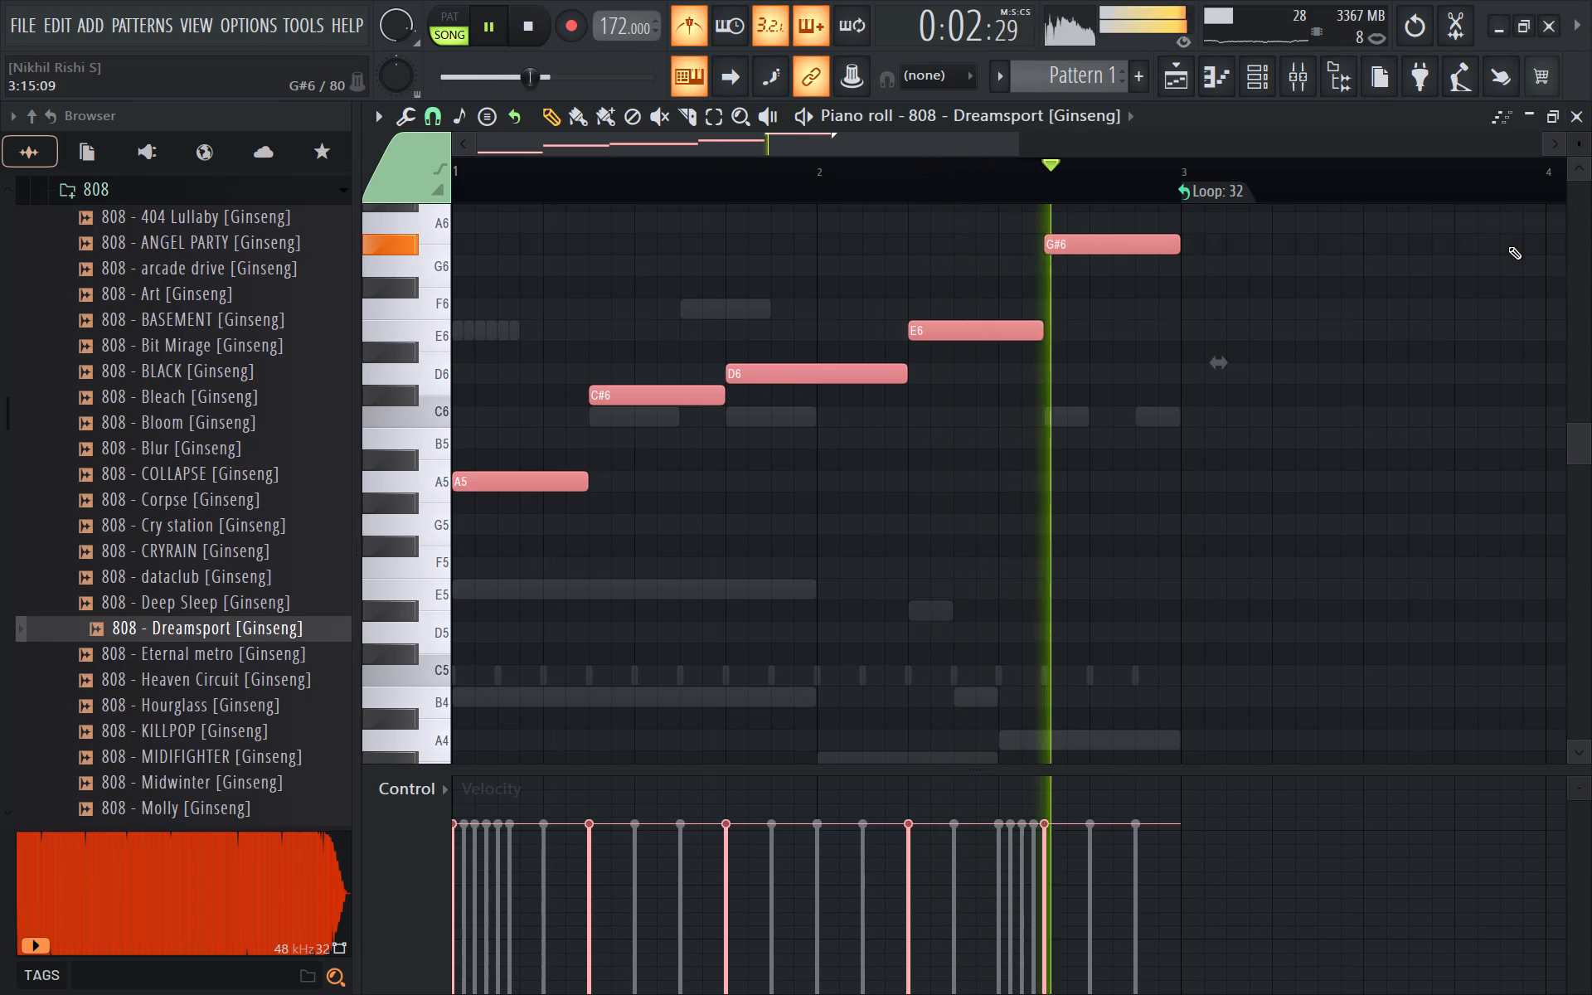
key(ctrl+Down)
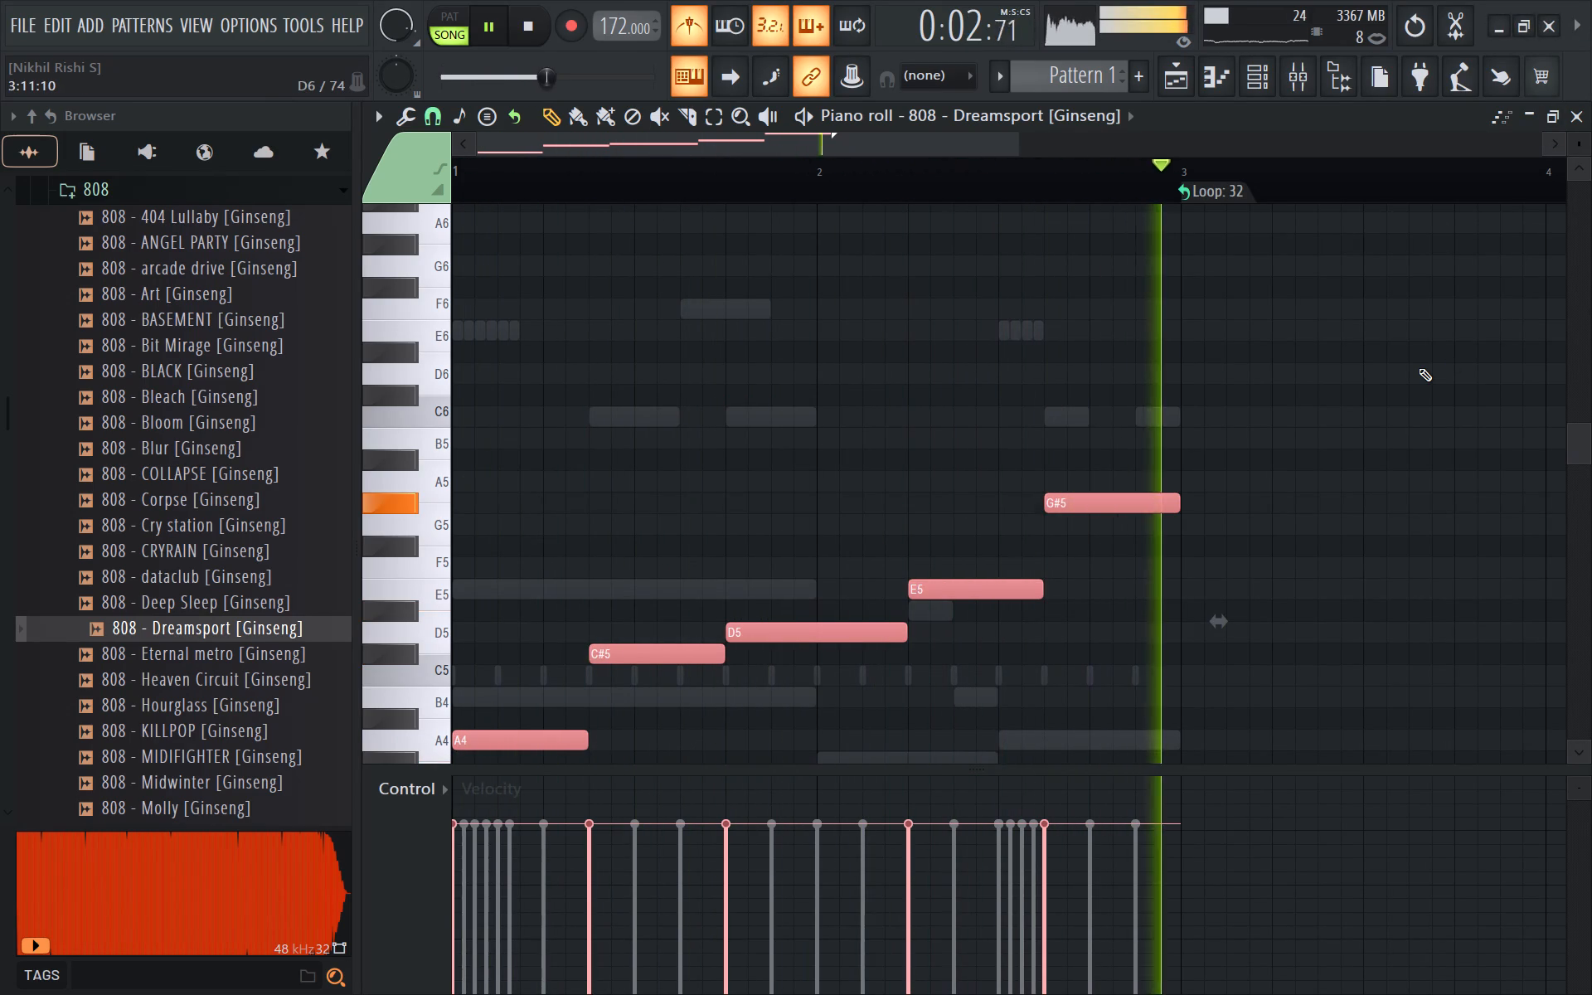
key(ctrl+Up)
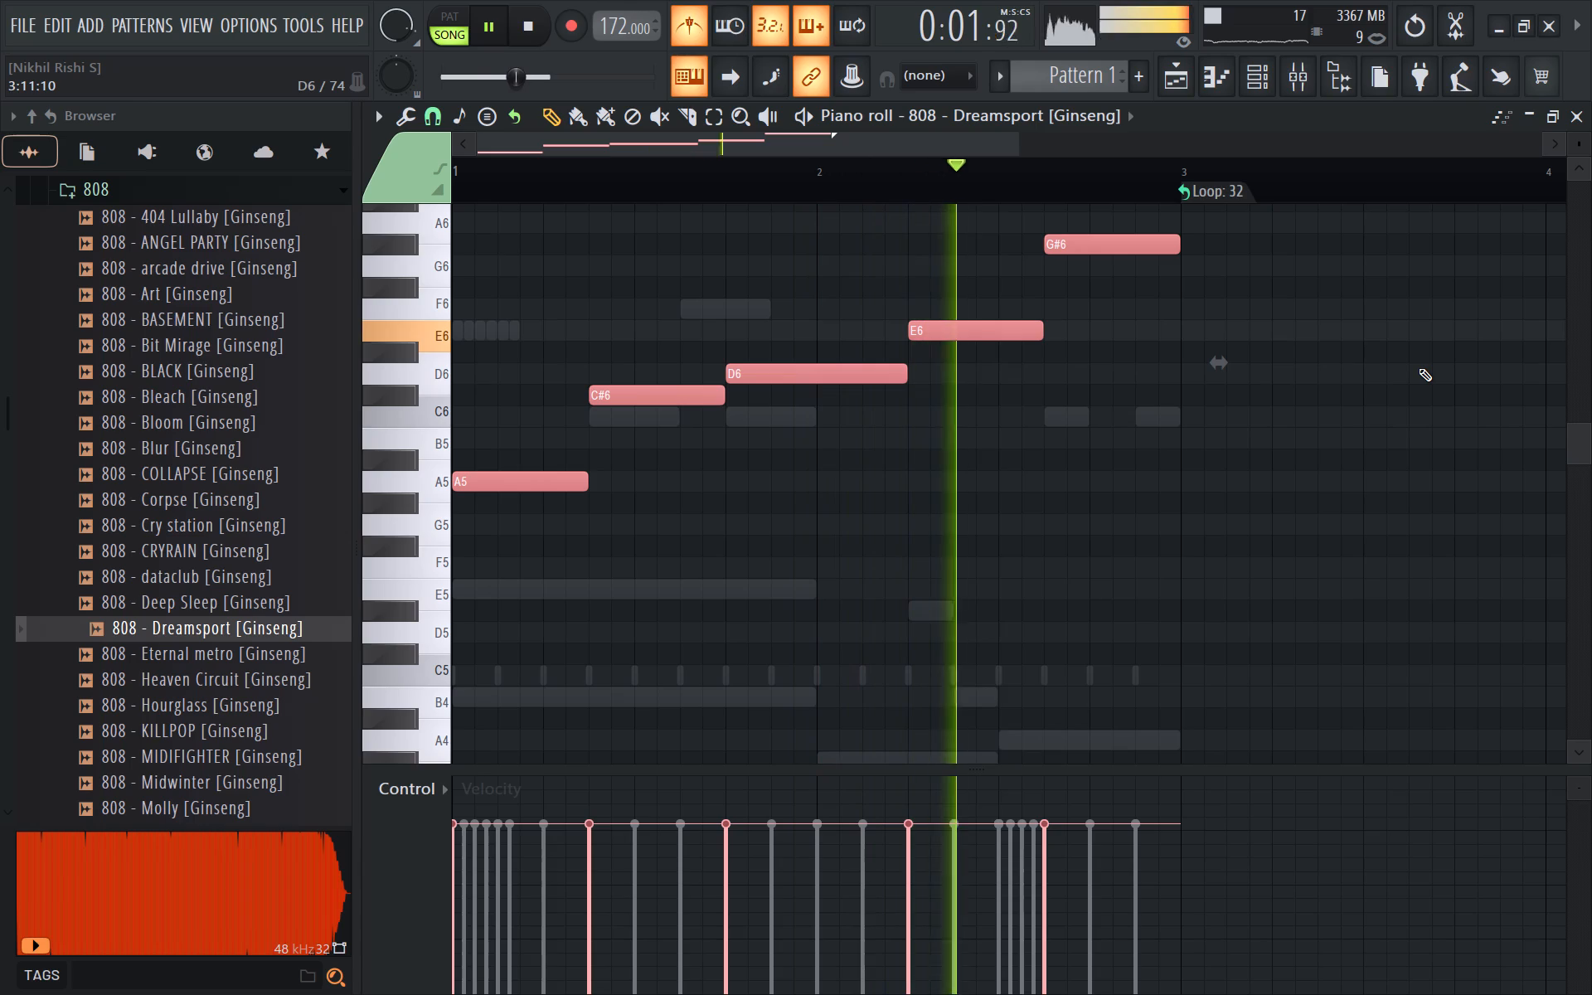
key(ctrl+Down)
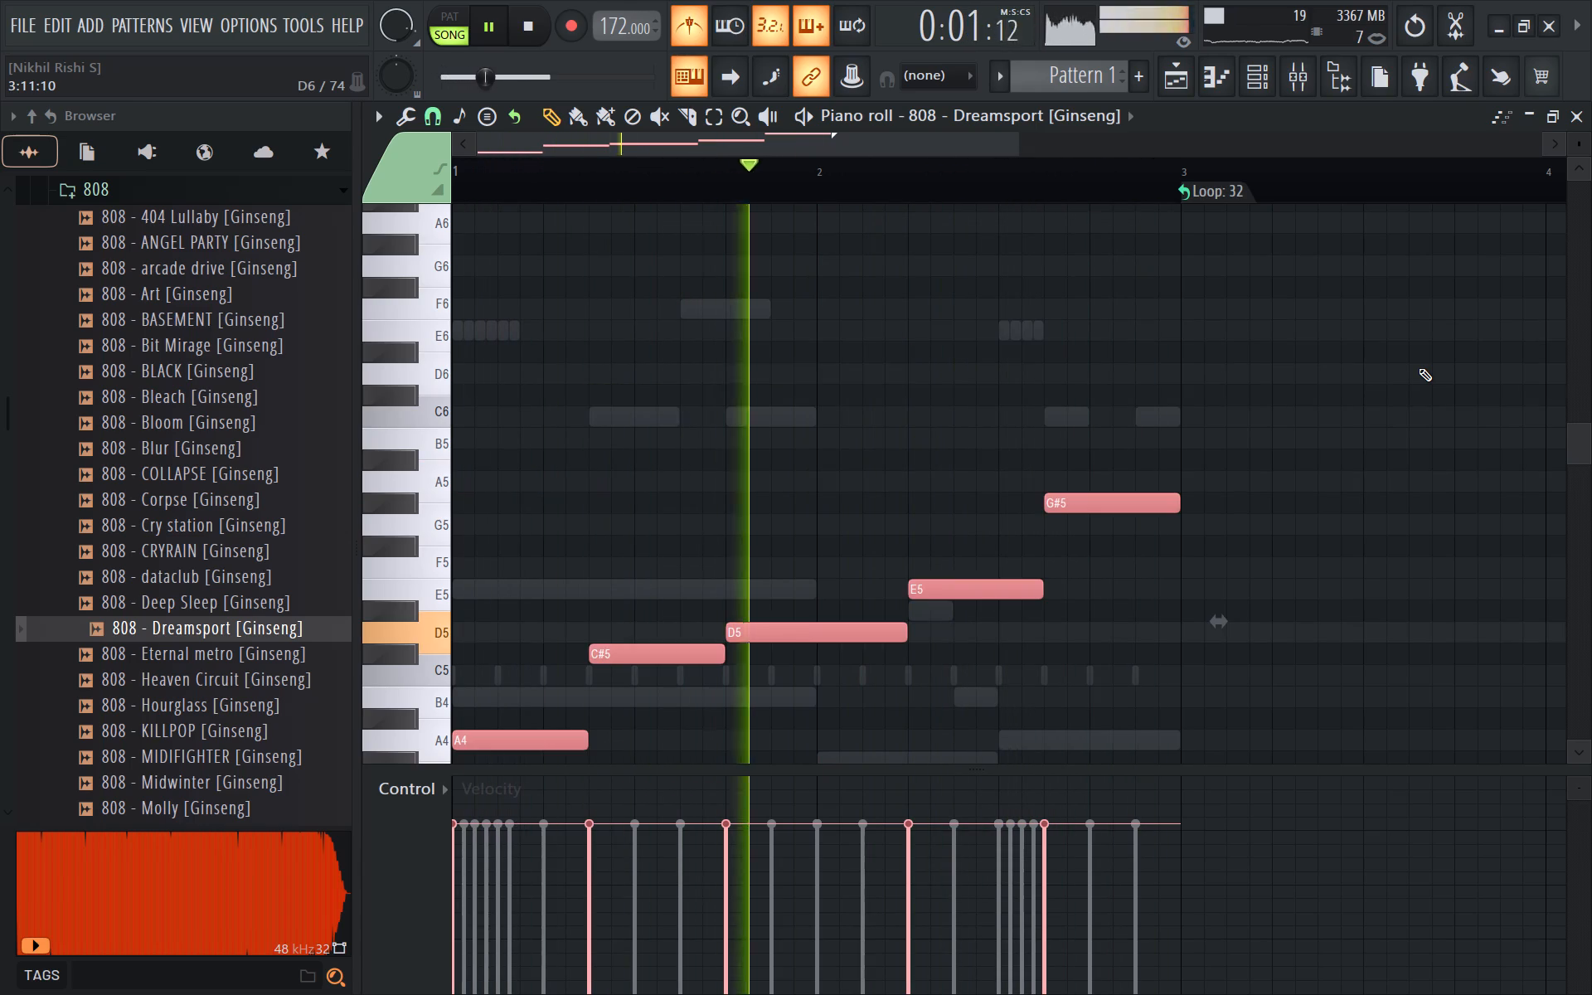
Add Fruity WaveShaper to the first effect slot of the Master mixer track.
click(1297, 84)
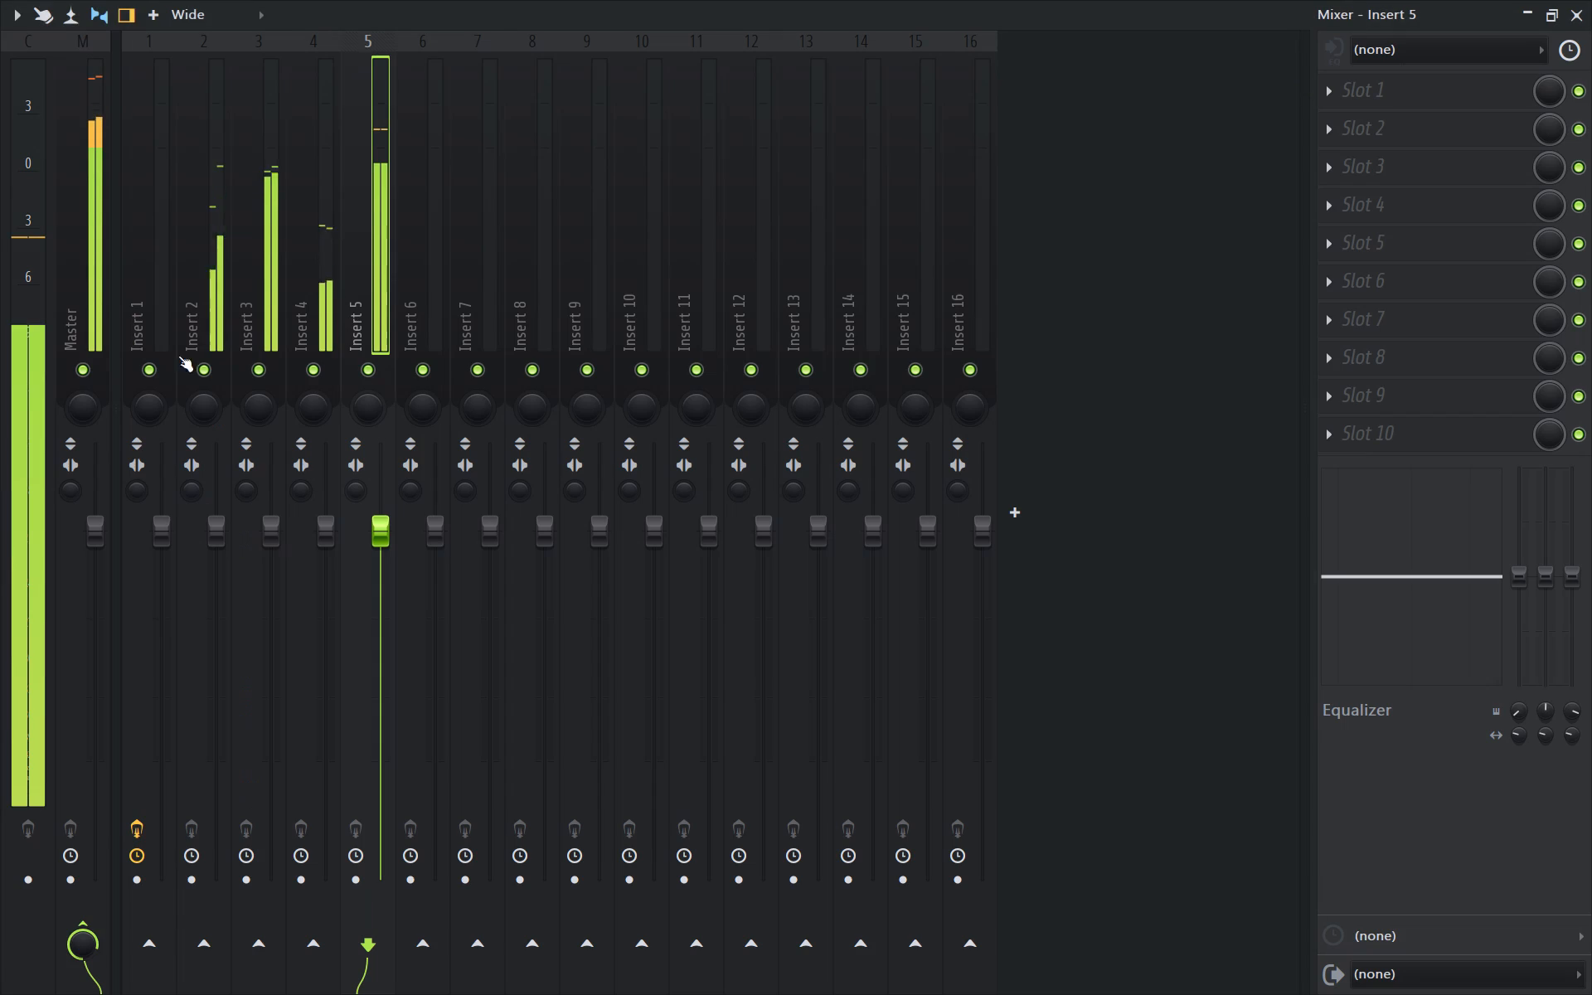
click(94, 260)
click(1449, 99)
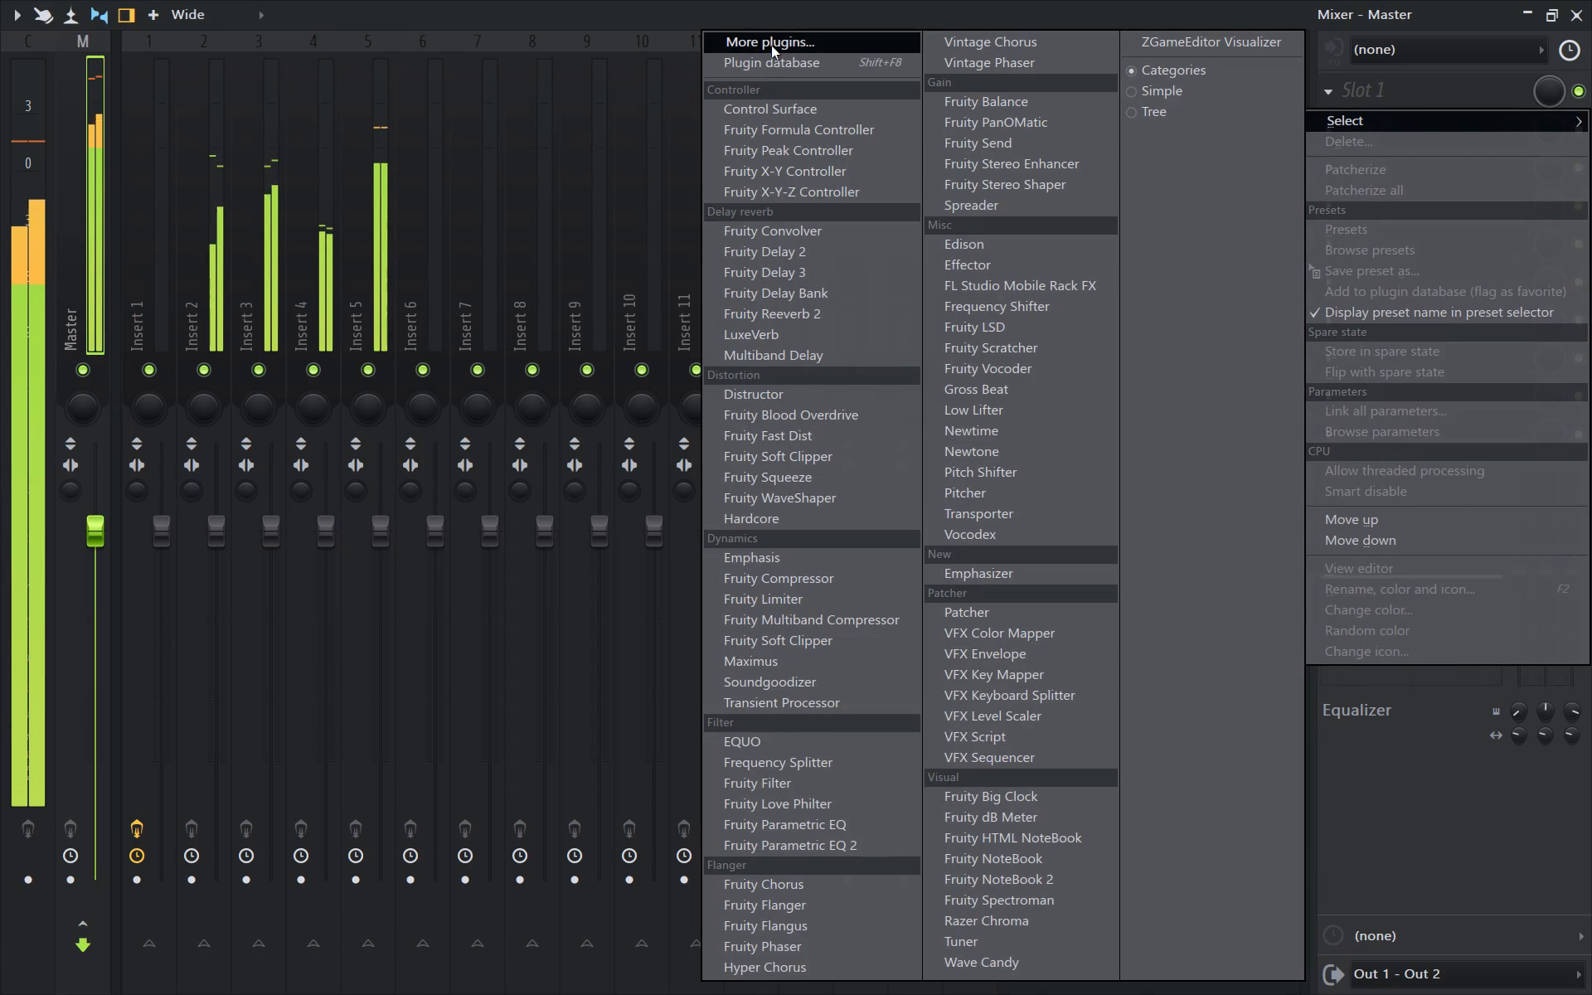
click(776, 46)
text(wa)
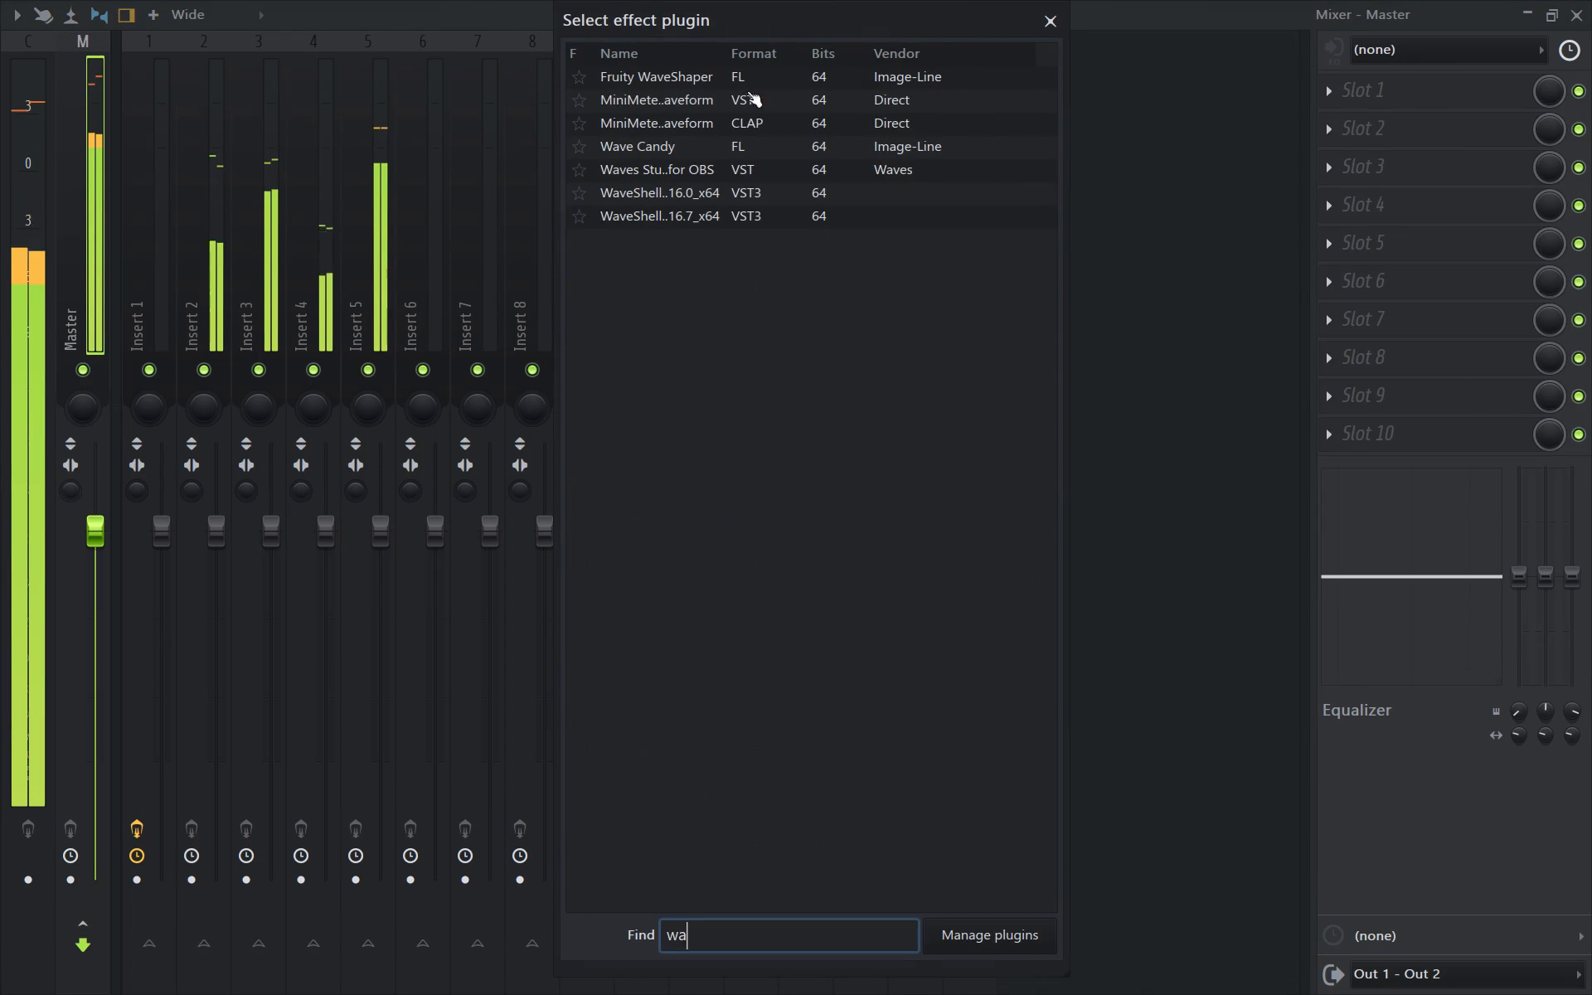
double_click(689, 81)
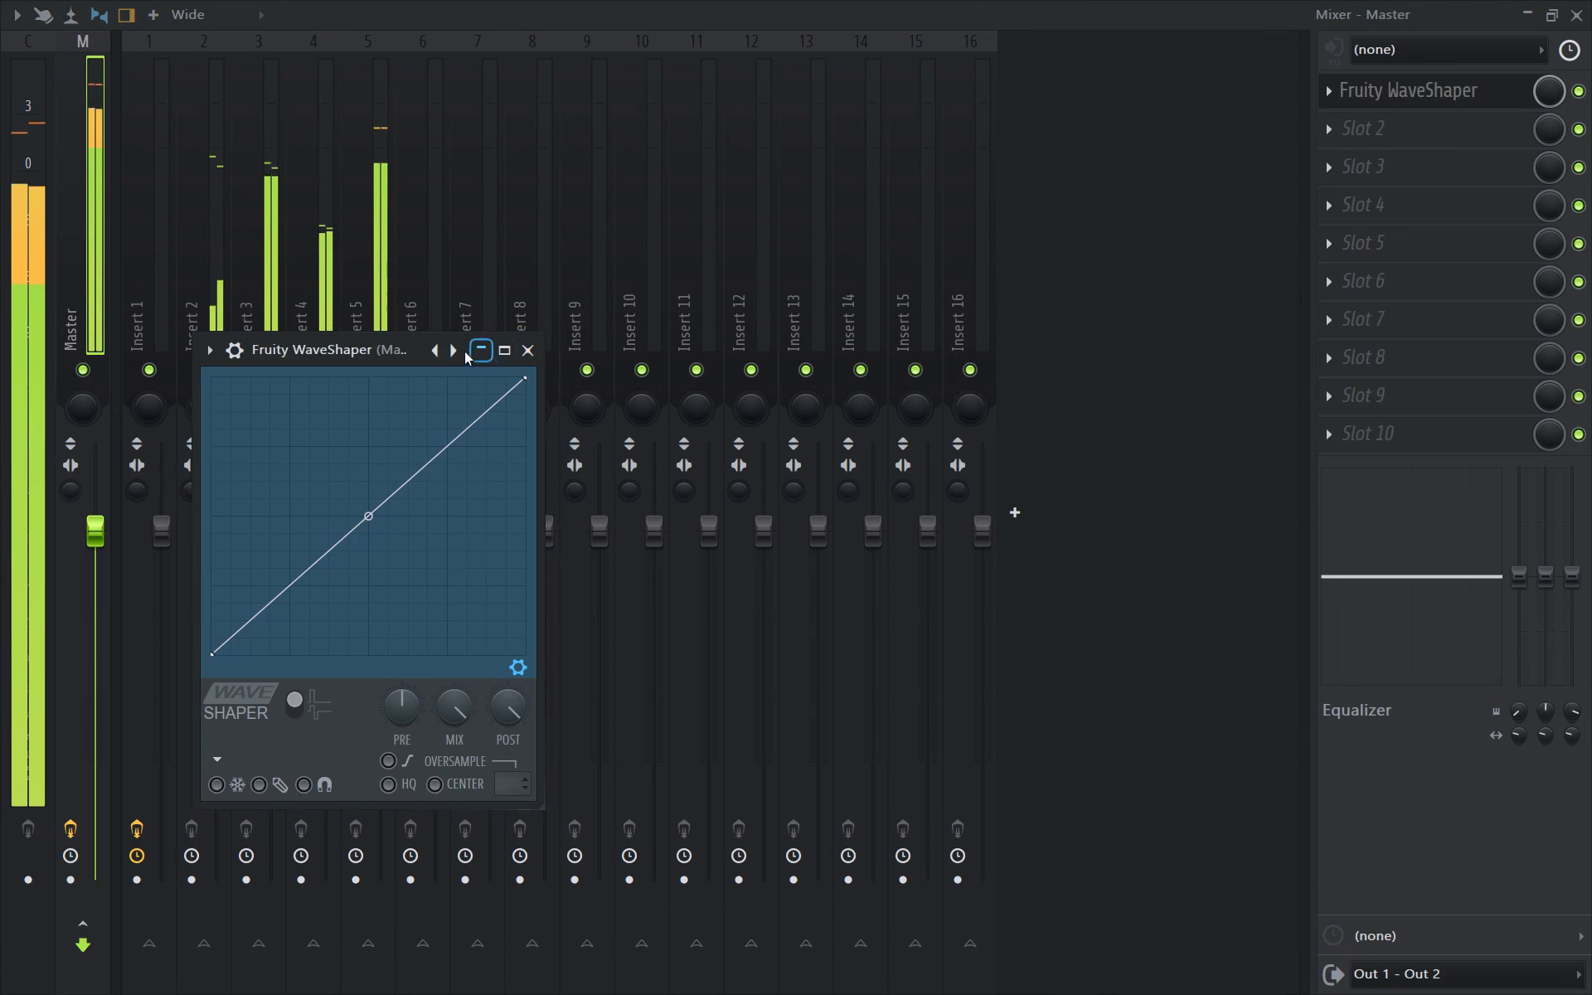
Configure the WaveShaper with its next preset, Center enabled and the pre gain slightly below its midpoint.
key(space)
click(456, 352)
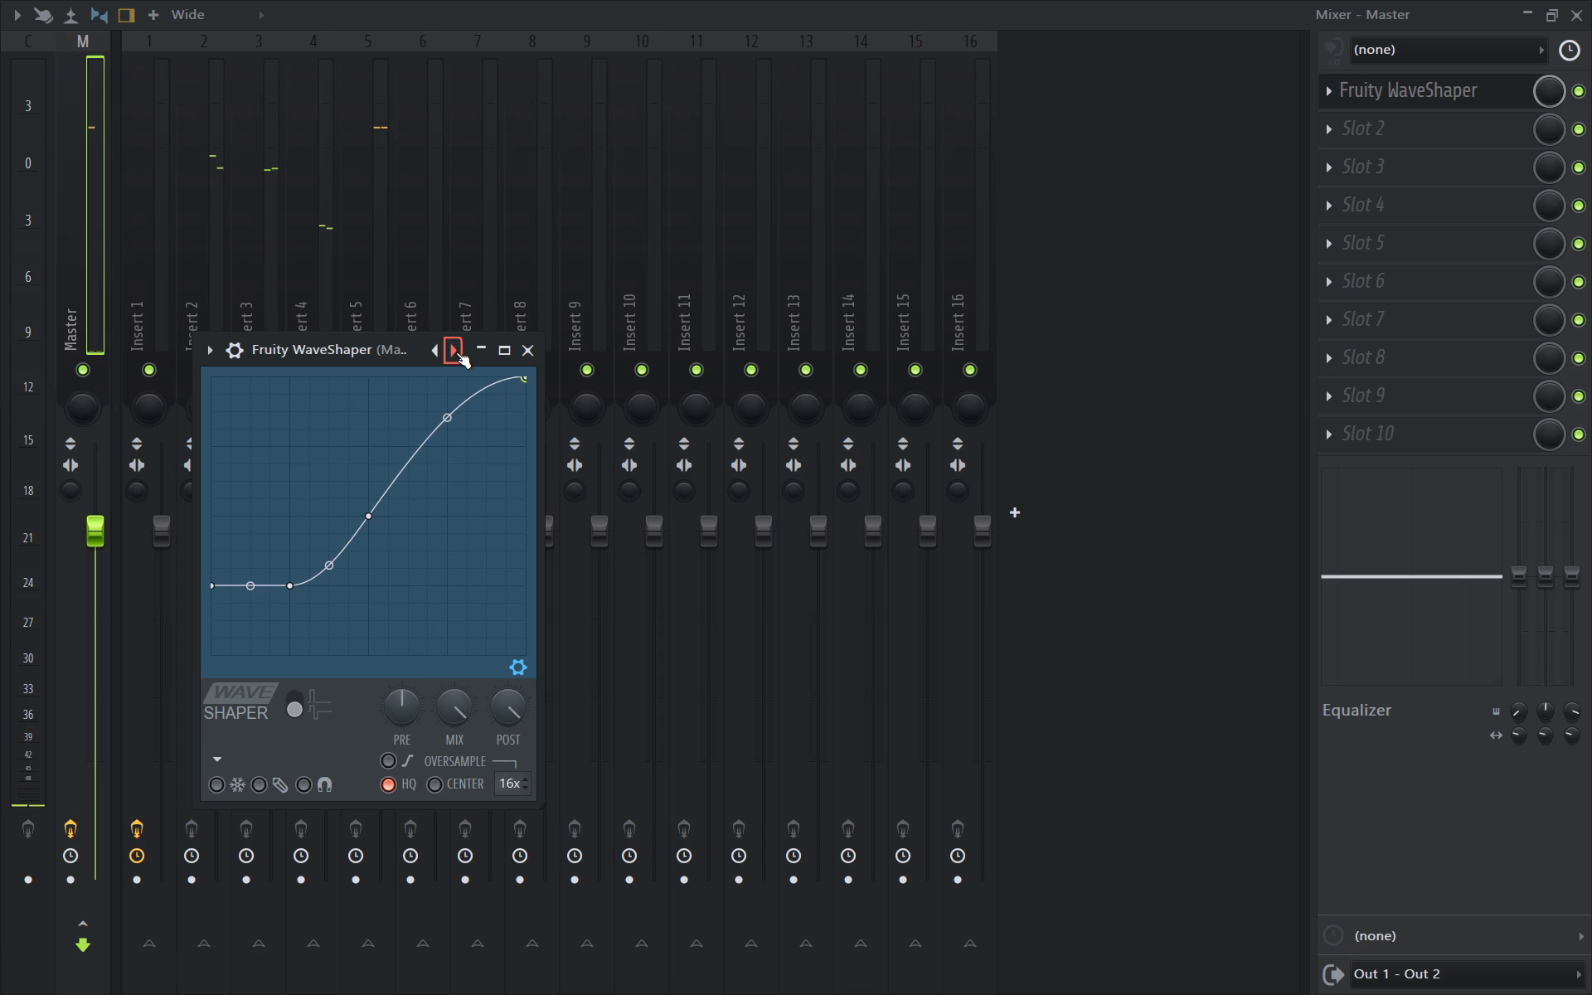
key(space)
click(455, 785)
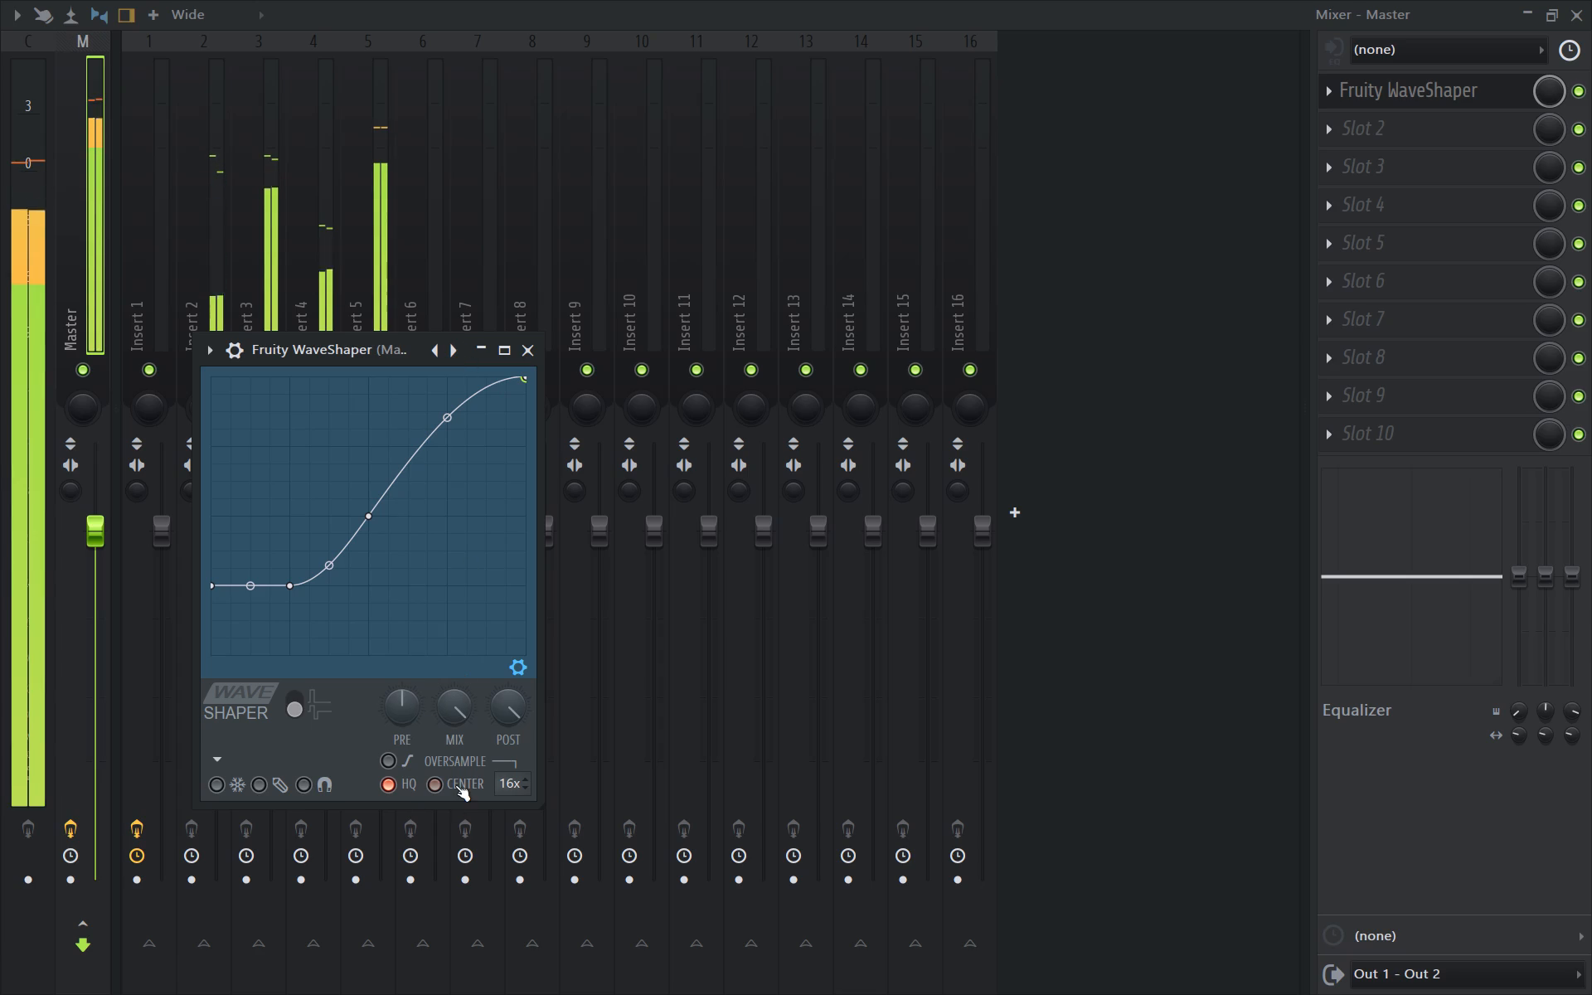
drag(410, 723, 413, 646)
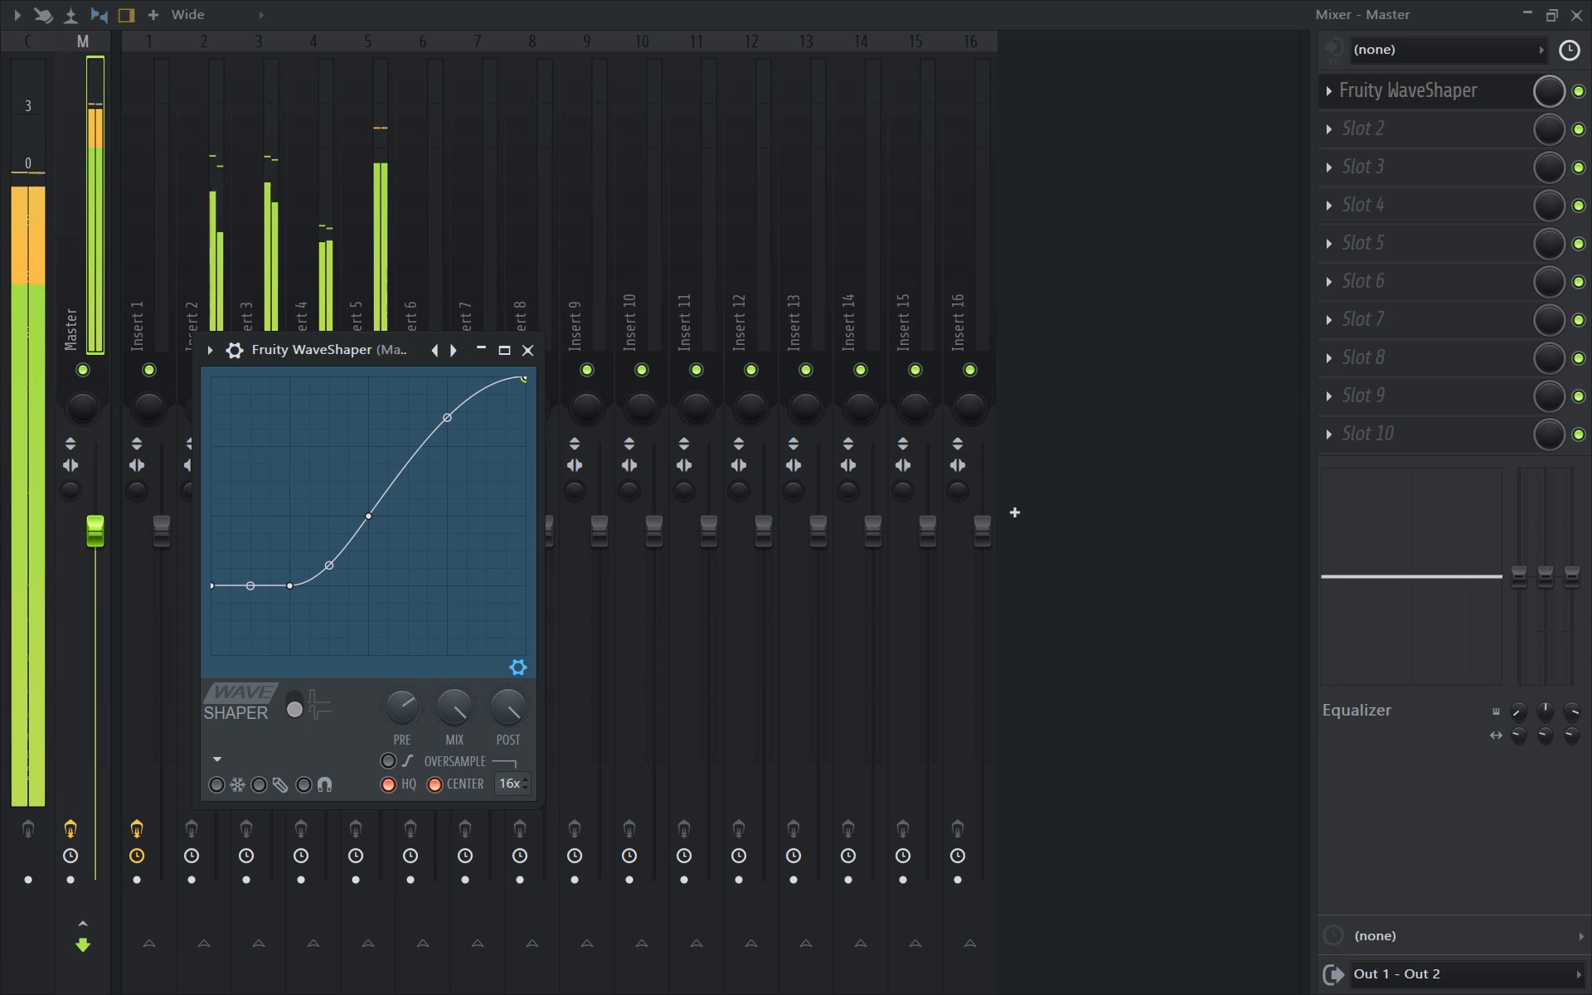
drag(413, 646, 419, 745)
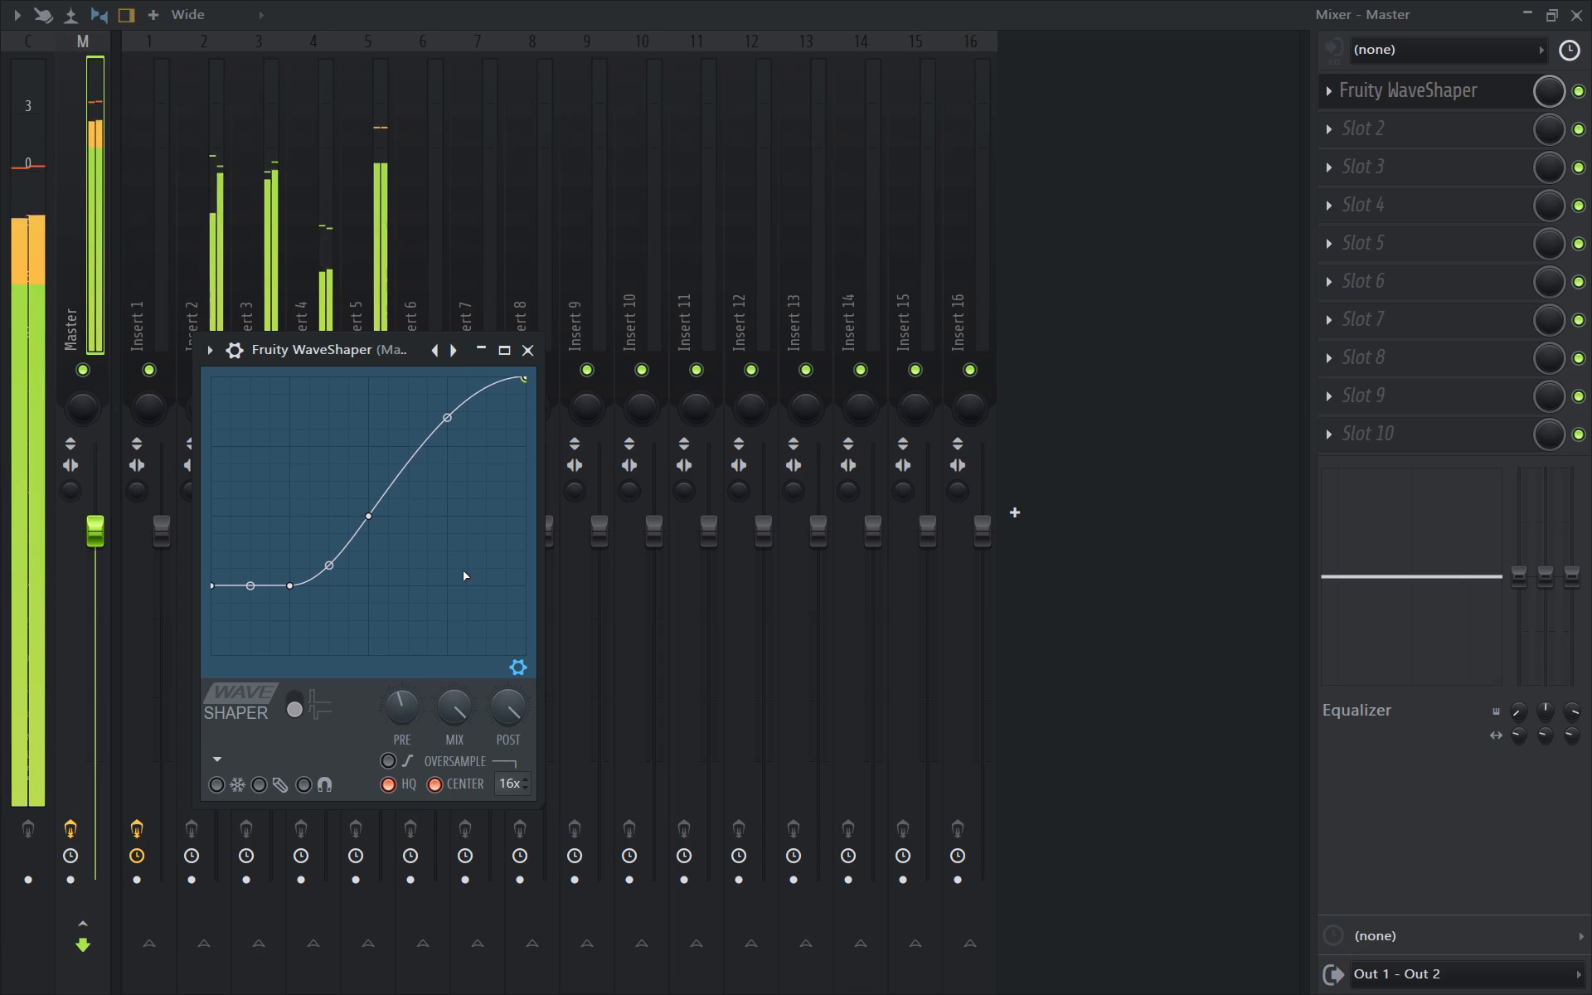
click(537, 350)
click(1585, 13)
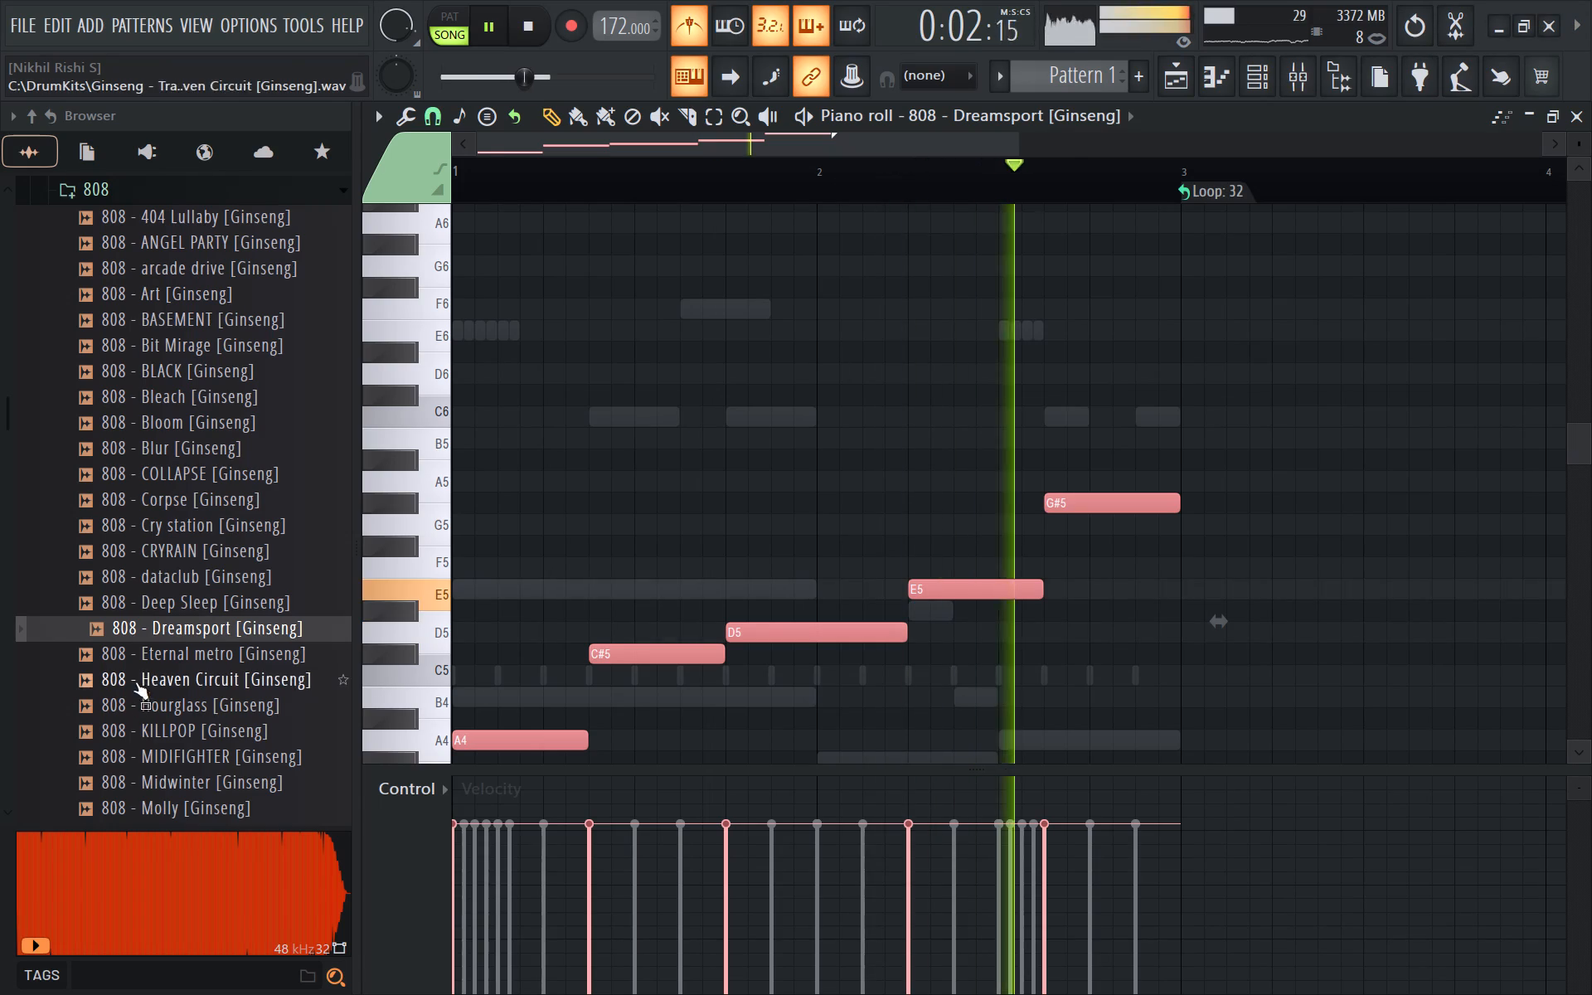
Audition clap samples from the Ginseng - Trauma drumkit, including AuX, Flower petal ghost and Fracture.
scroll(251, 449, up, 1)
click(167, 342)
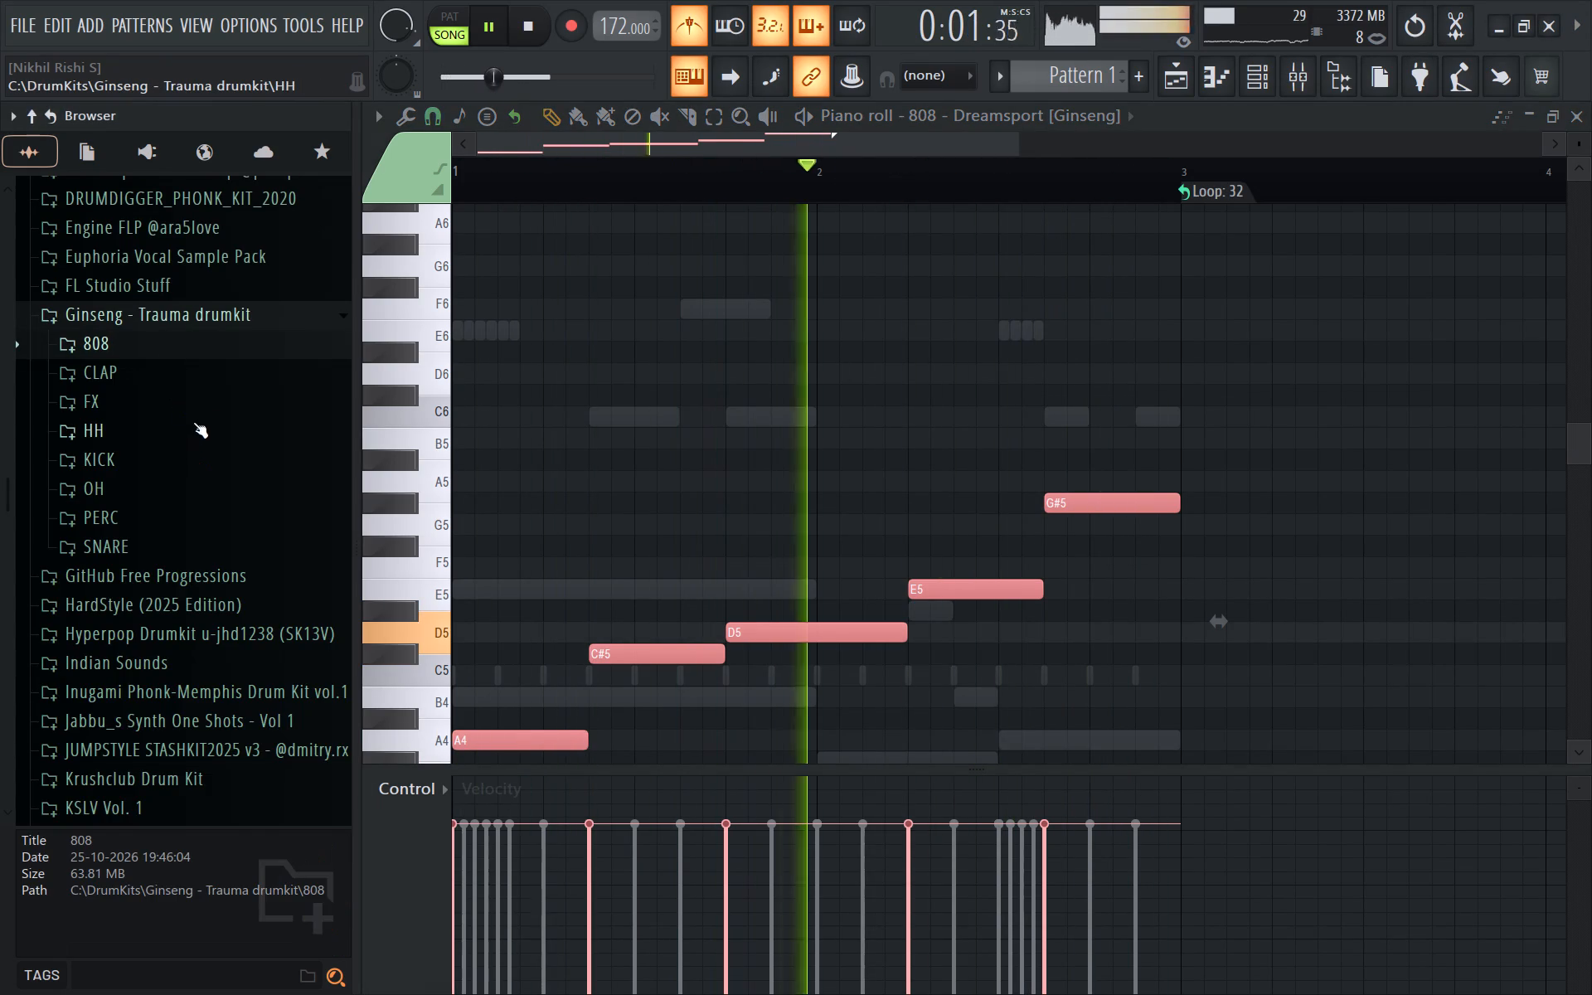
click(214, 376)
double_click(207, 453)
click(219, 334)
click(219, 313)
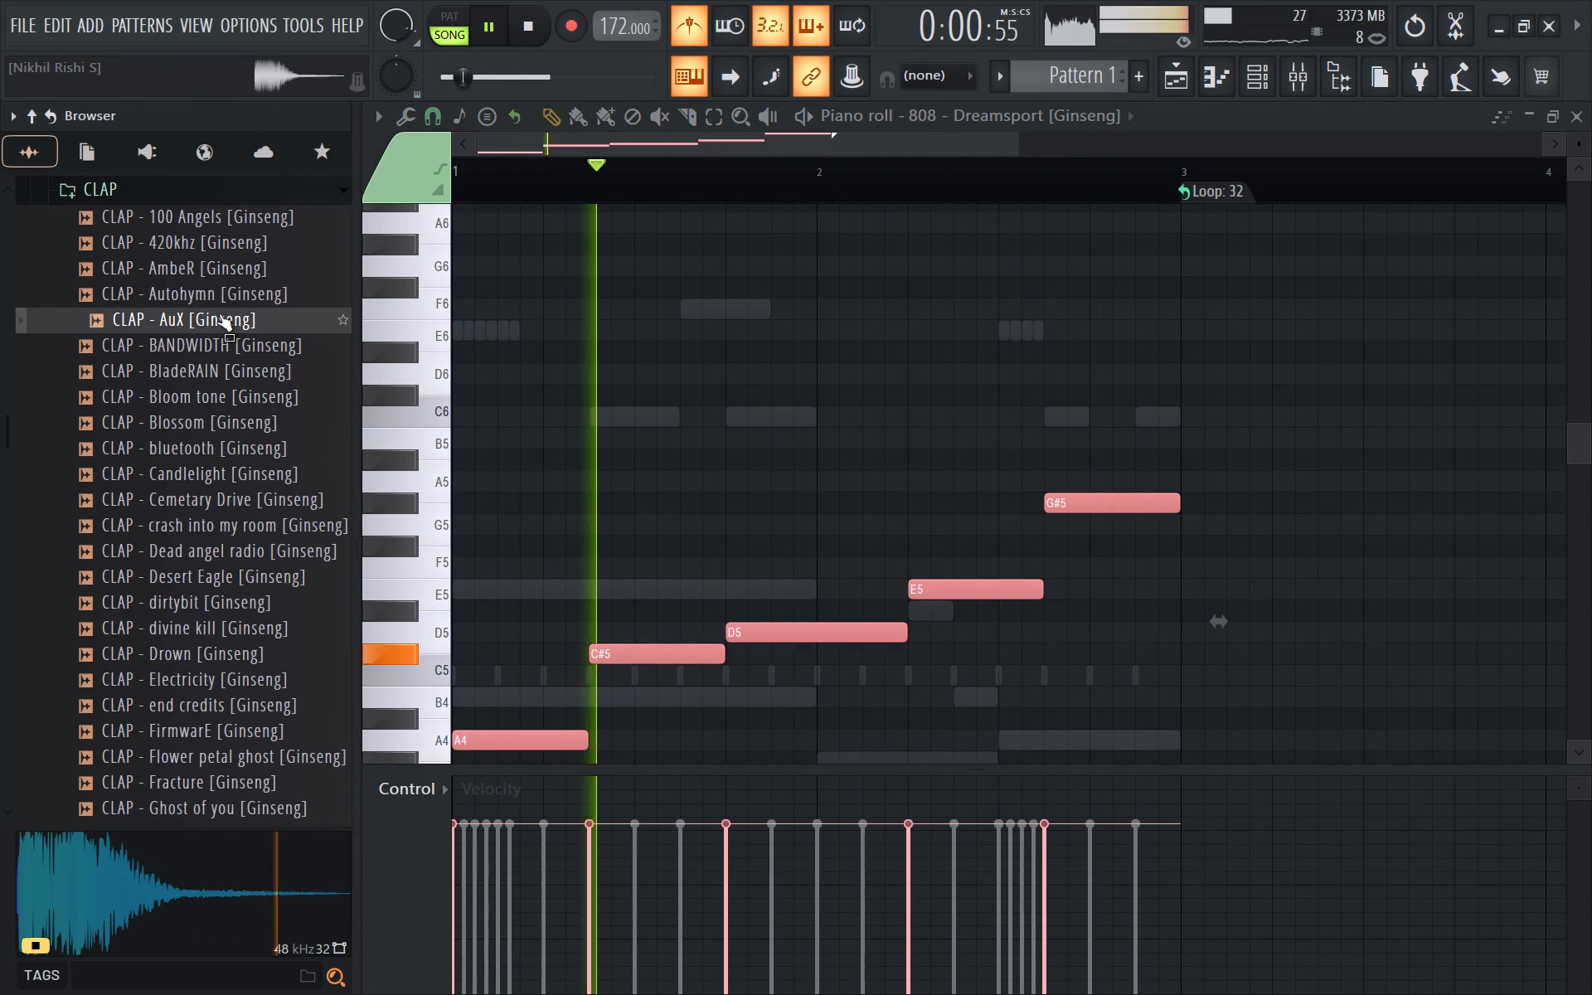
click(222, 313)
click(285, 684)
double_click(238, 721)
click(234, 769)
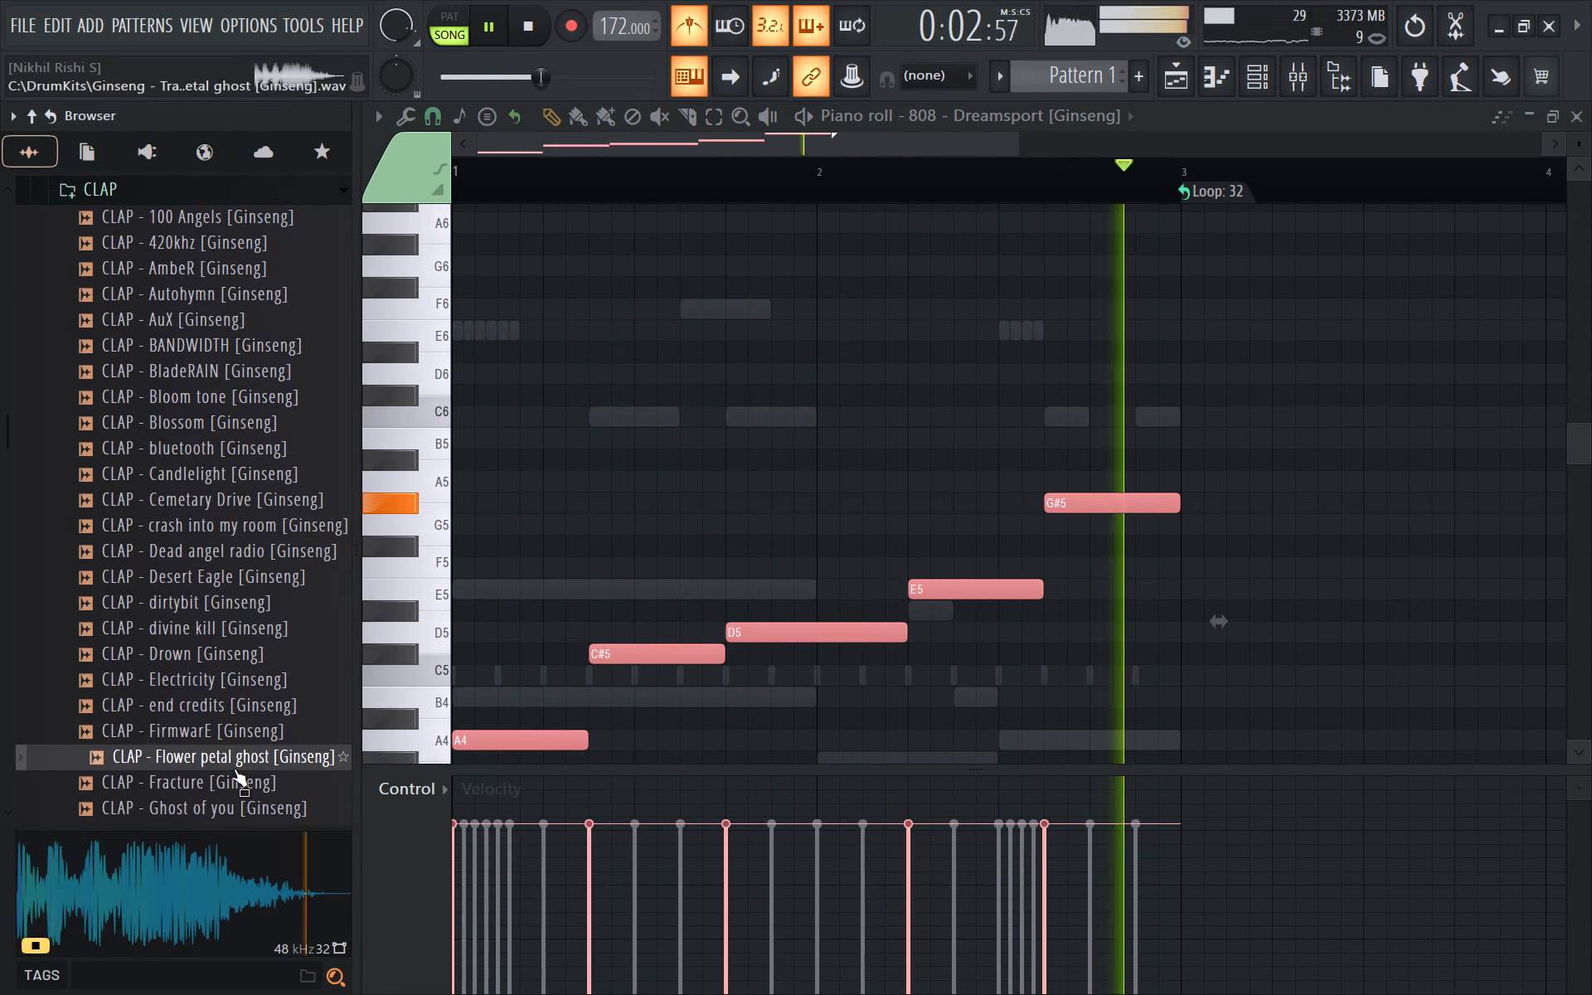
click(234, 789)
click(239, 779)
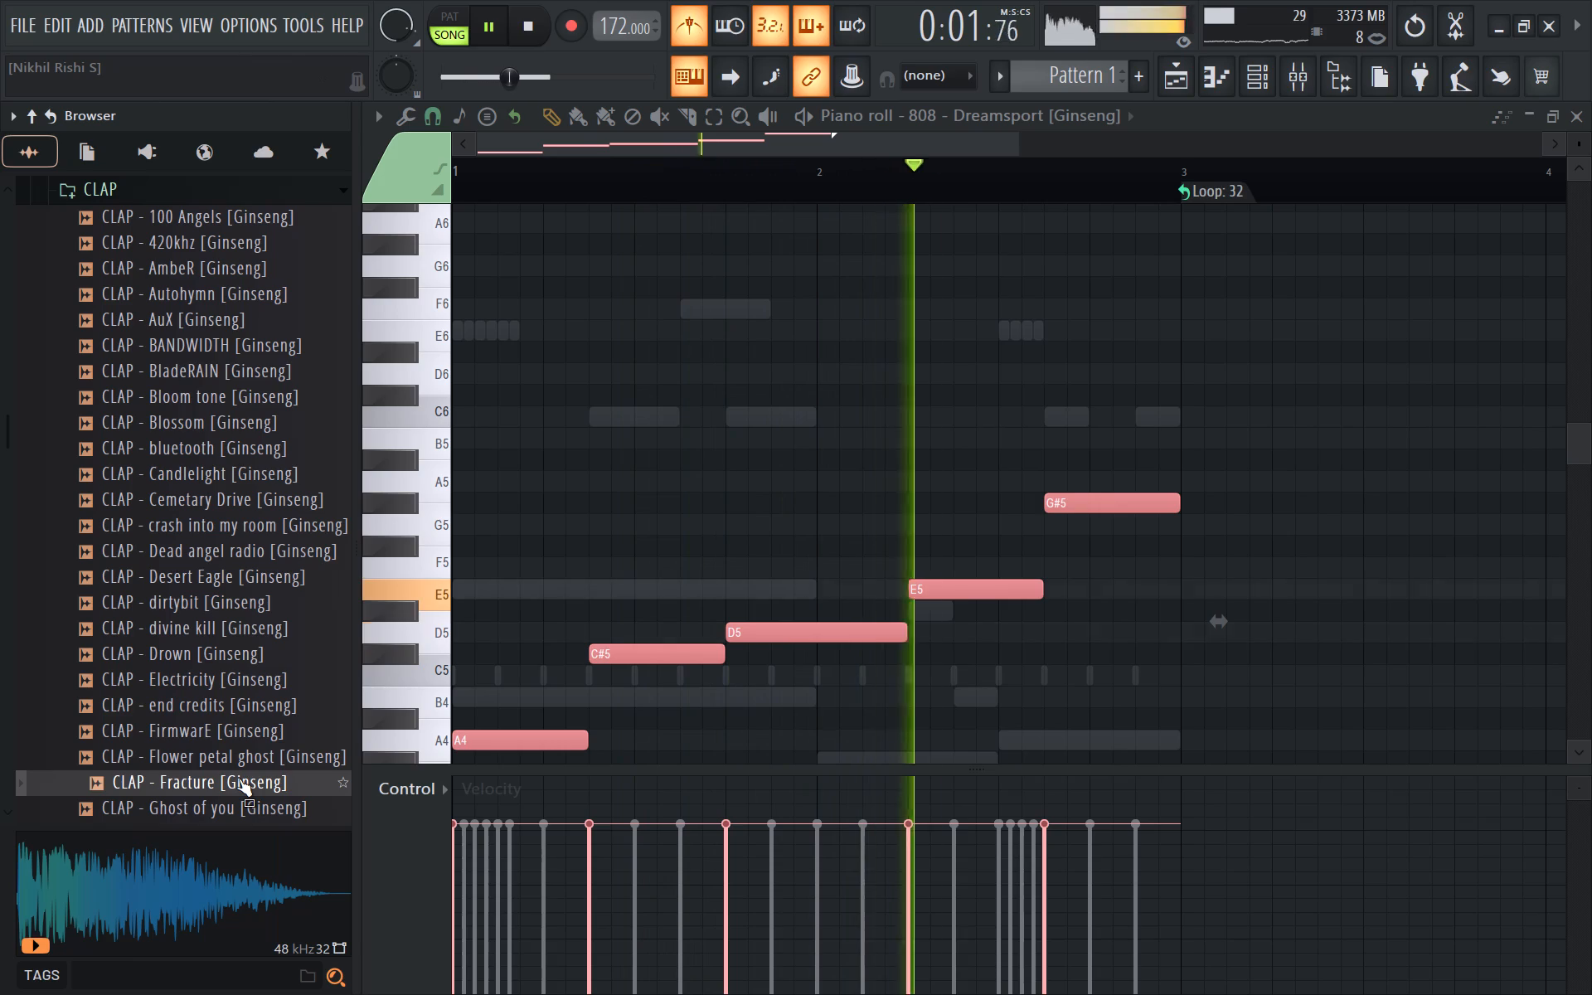
click(239, 779)
click(239, 779)
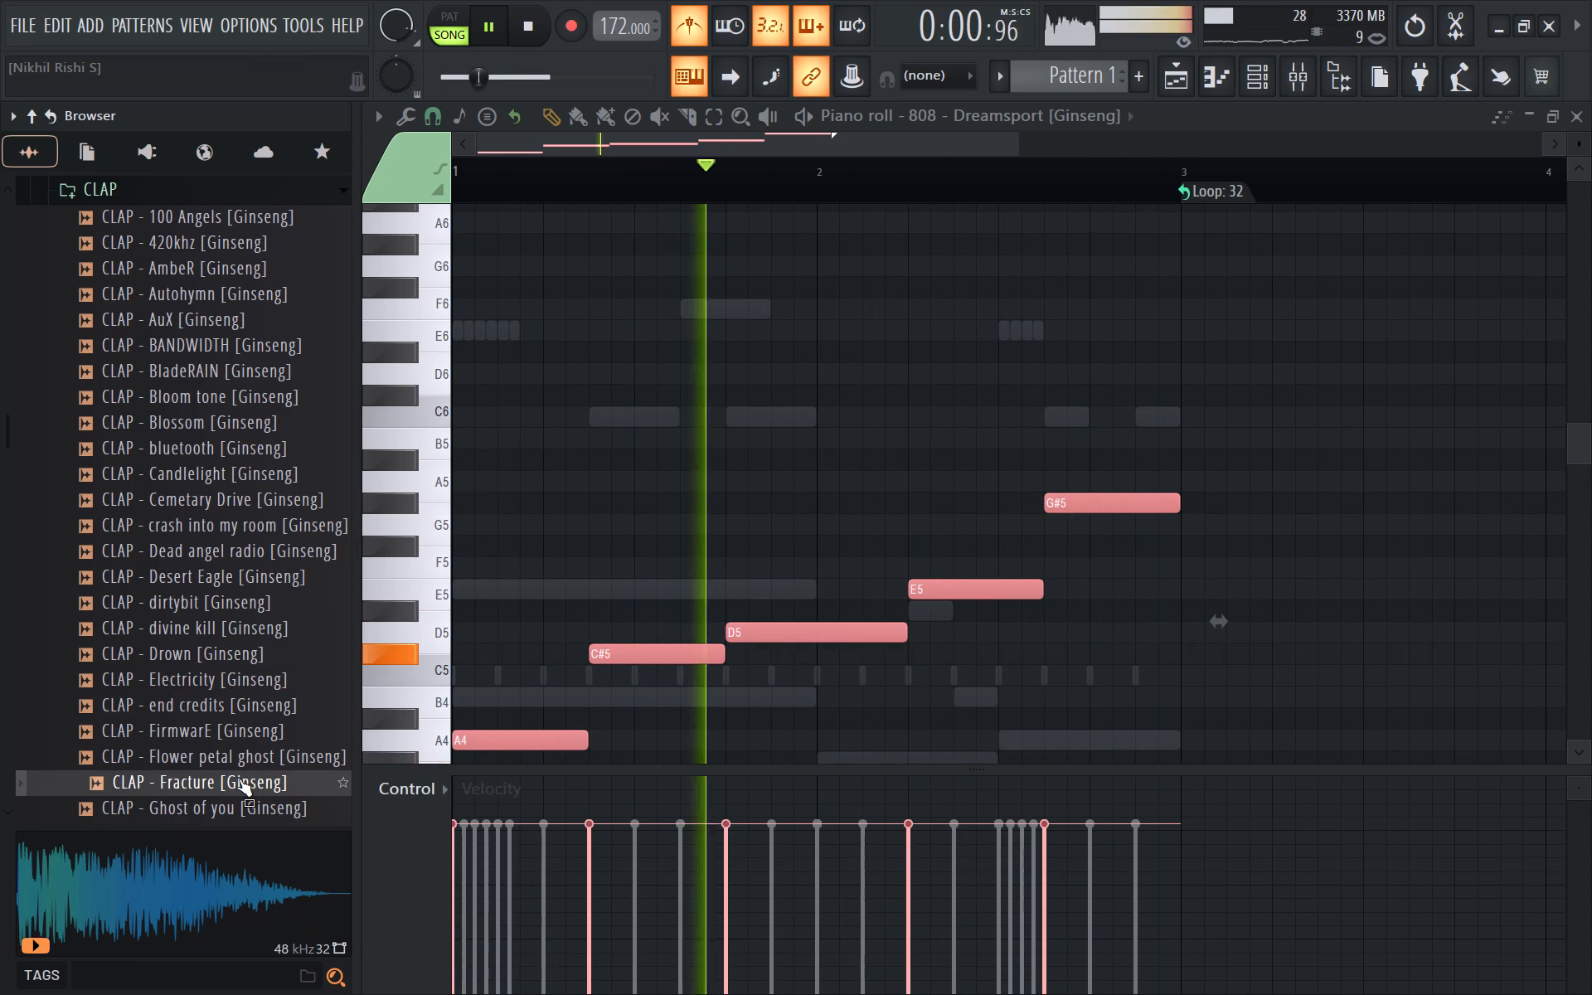
click(239, 779)
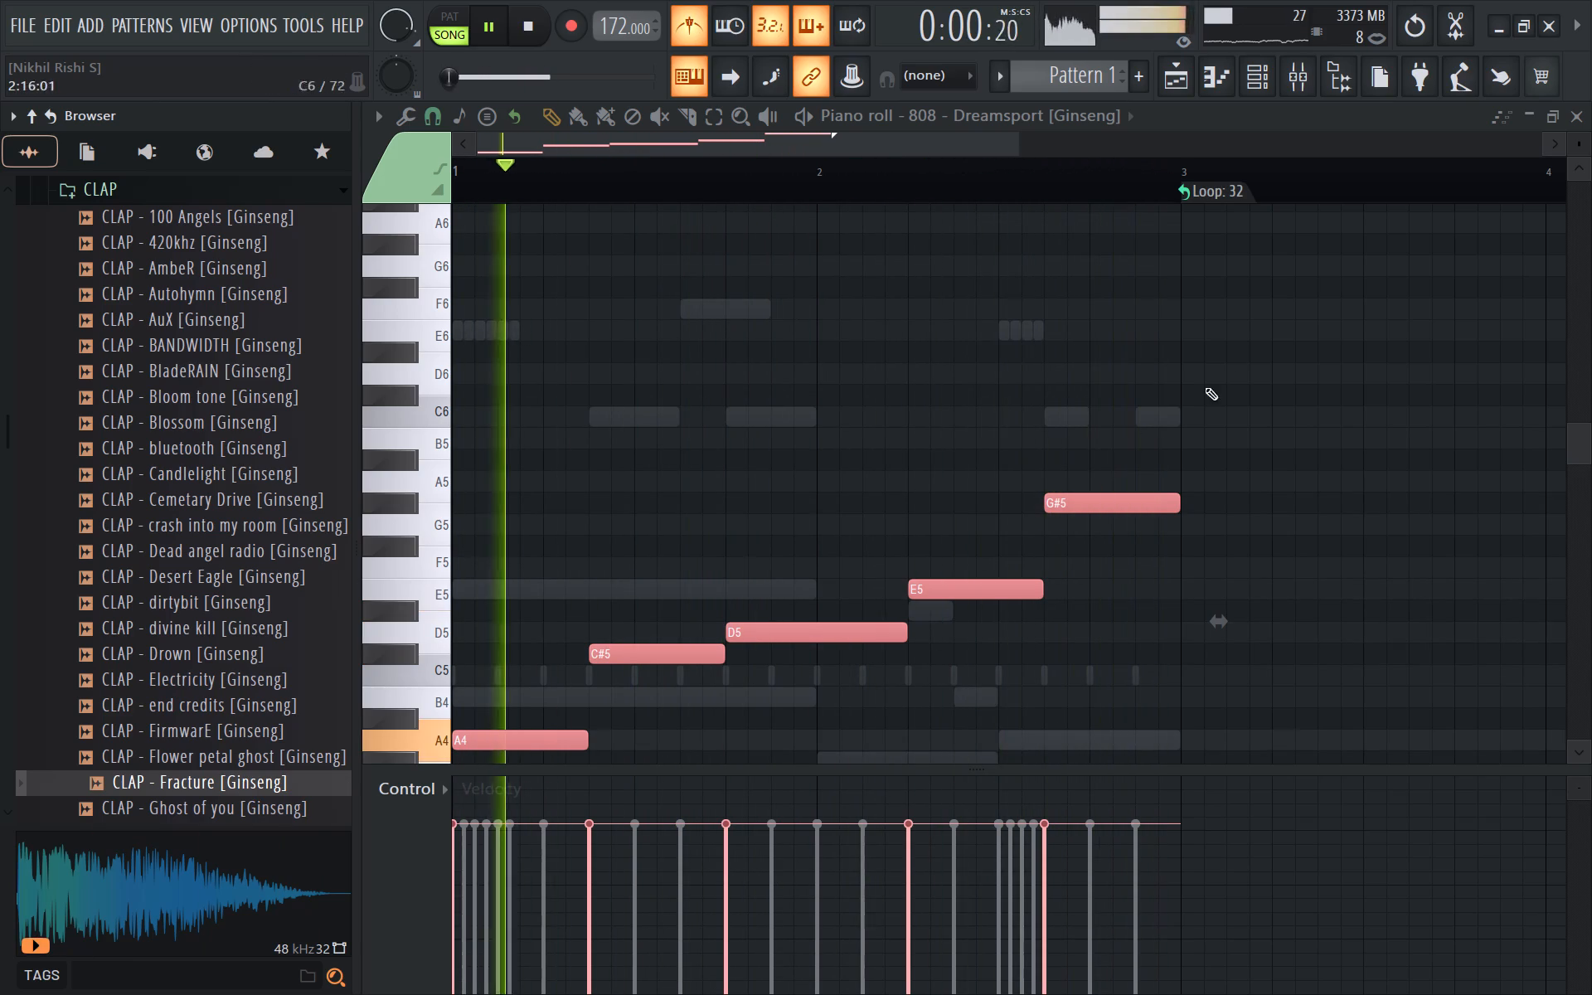
Adjust the Master track's stereo separation in the mixer while listening to the beat.
click(1308, 78)
key(space)
key(space)
key(space)
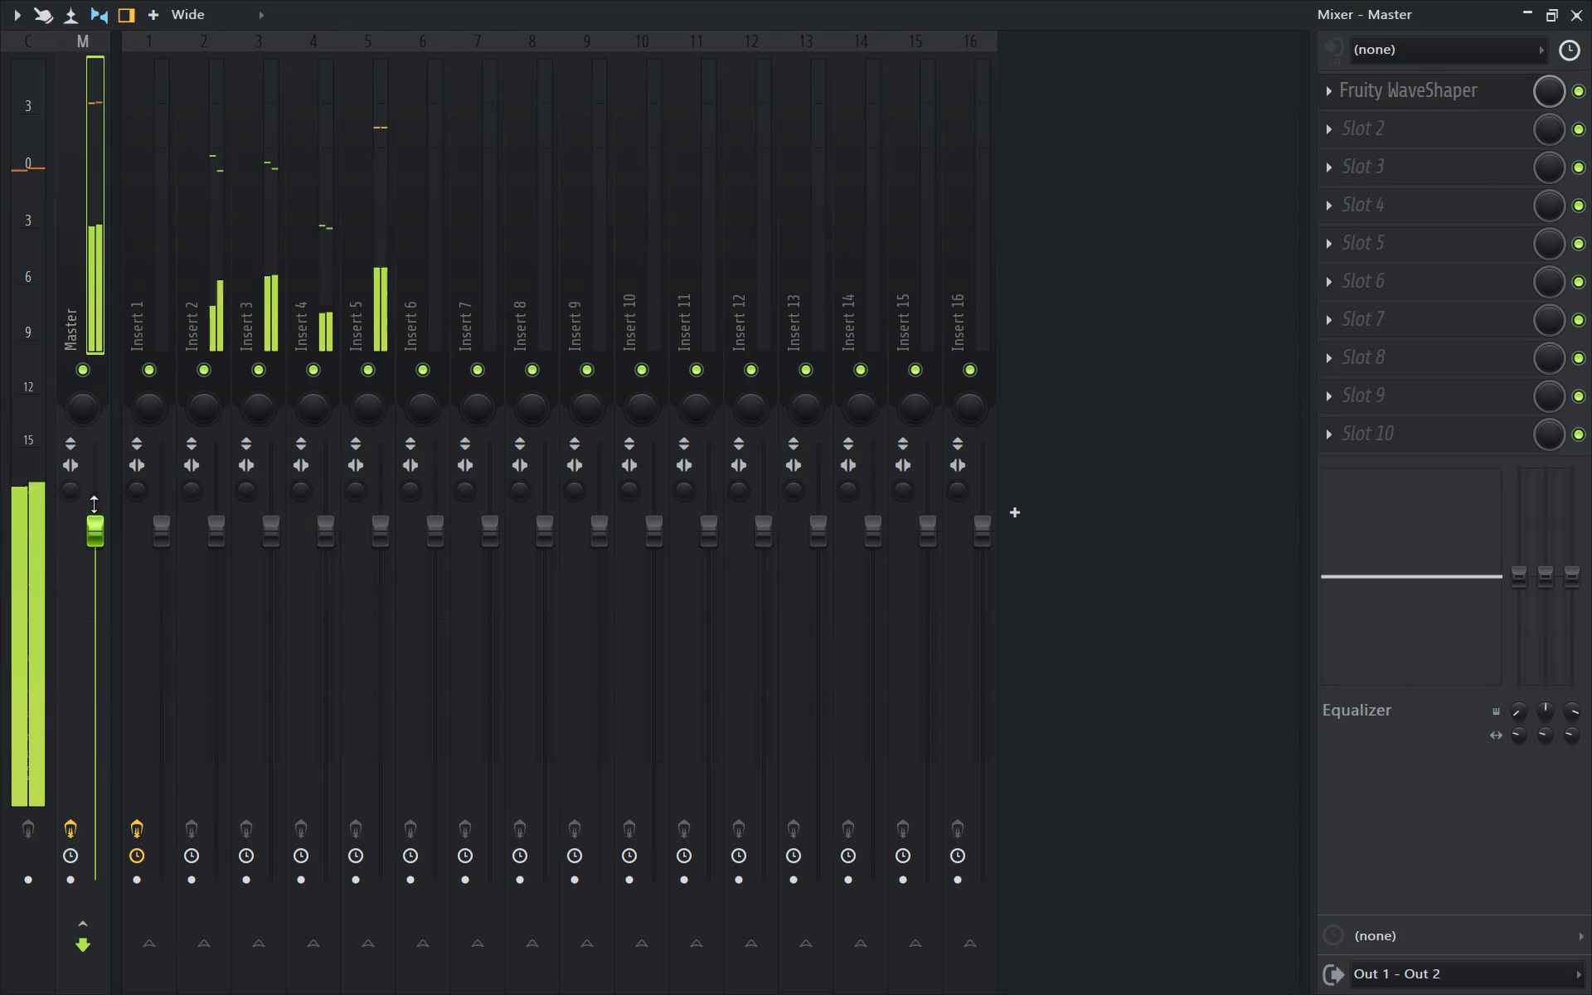
drag(69, 493, 454, 852)
key(space)
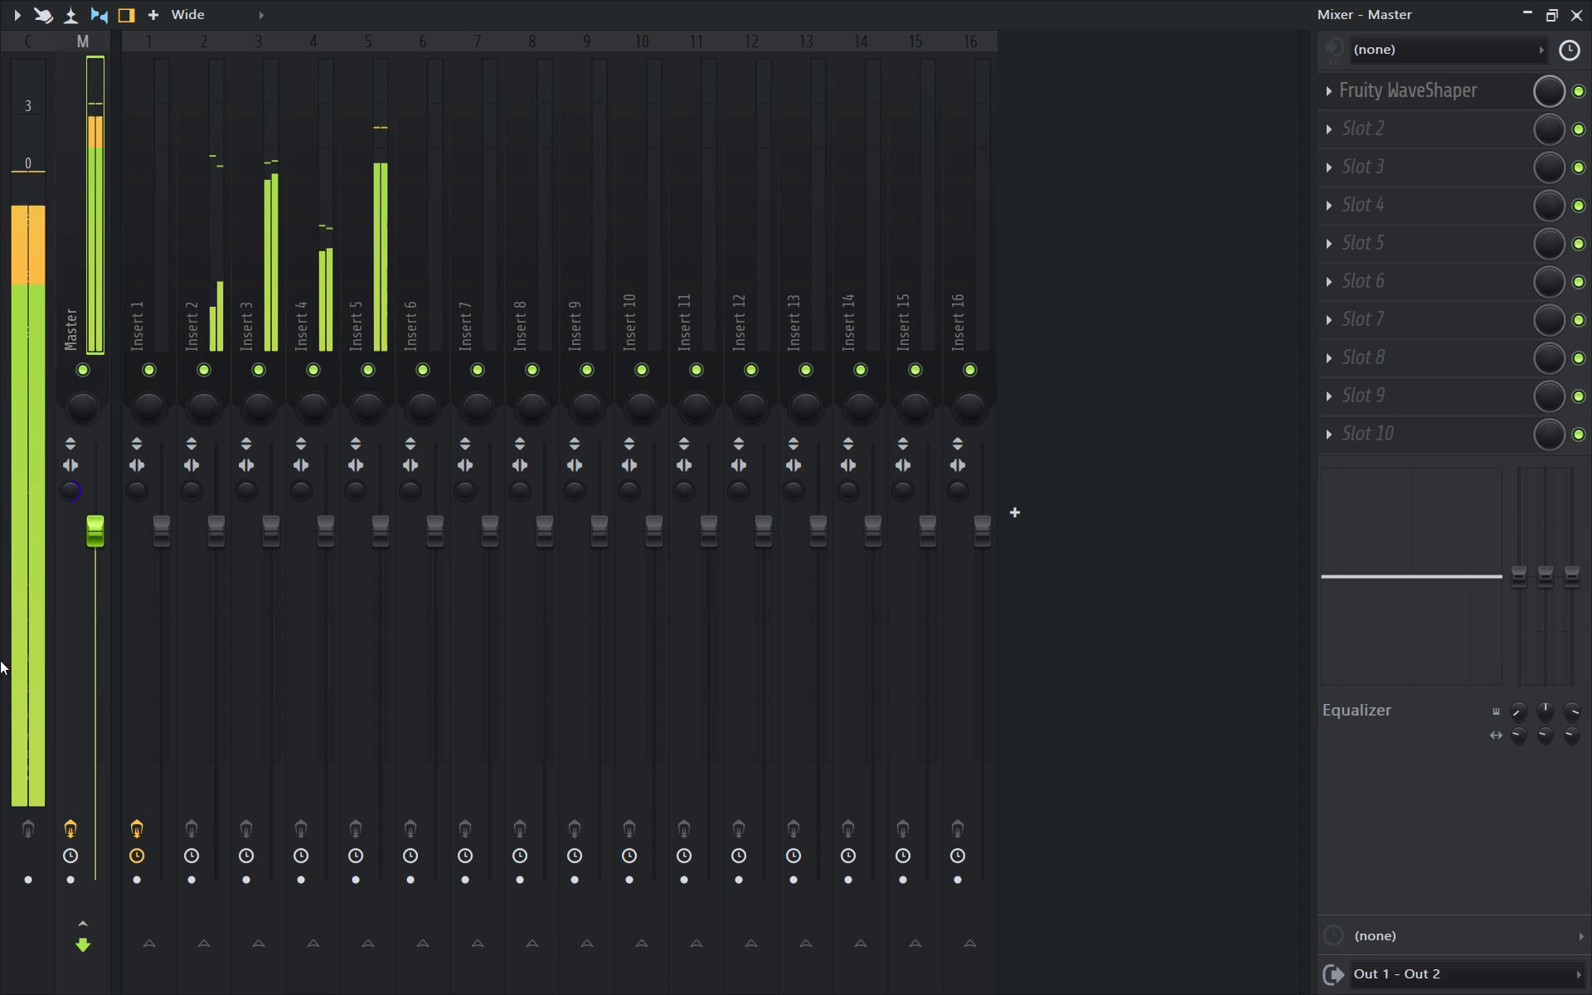
click(1577, 3)
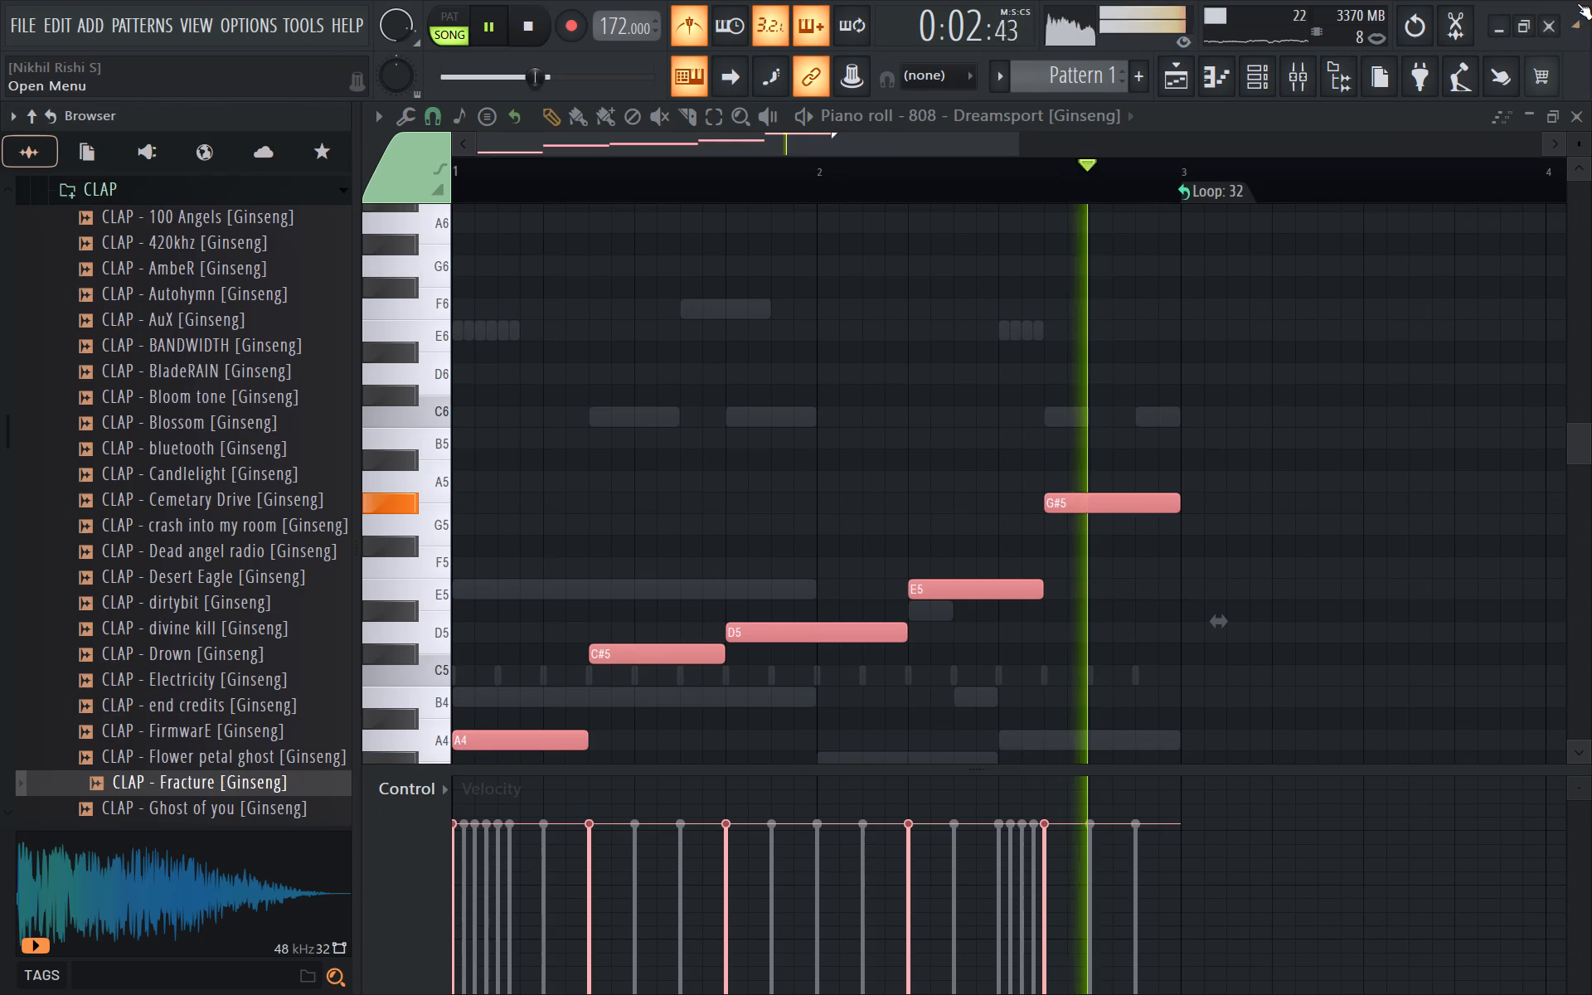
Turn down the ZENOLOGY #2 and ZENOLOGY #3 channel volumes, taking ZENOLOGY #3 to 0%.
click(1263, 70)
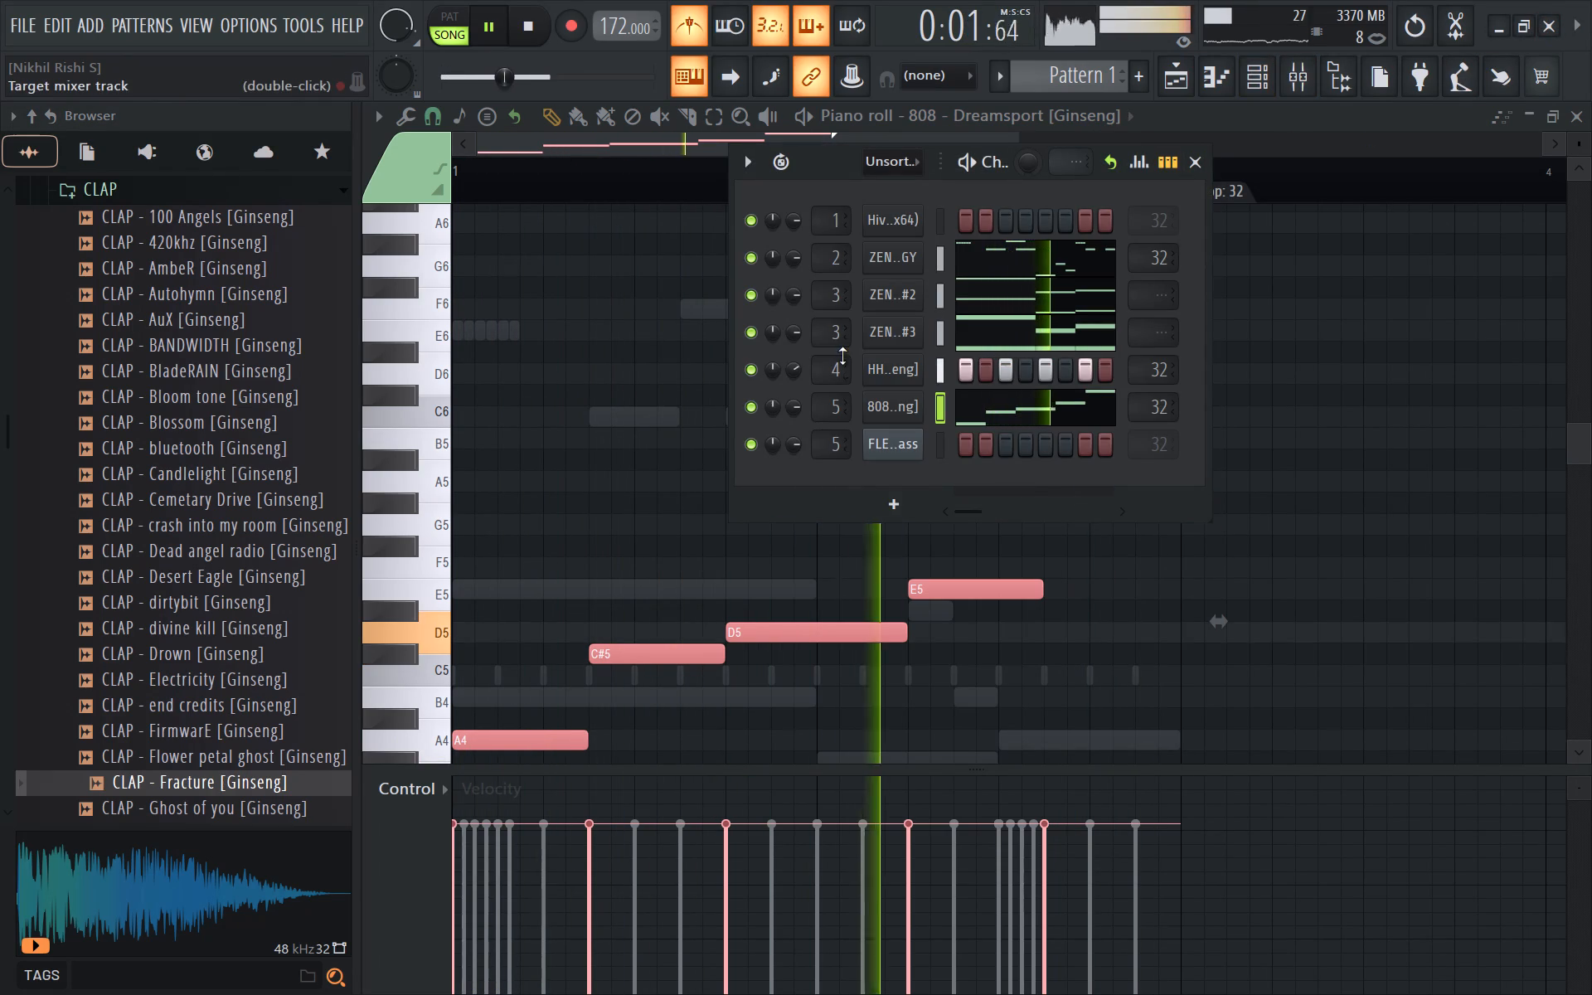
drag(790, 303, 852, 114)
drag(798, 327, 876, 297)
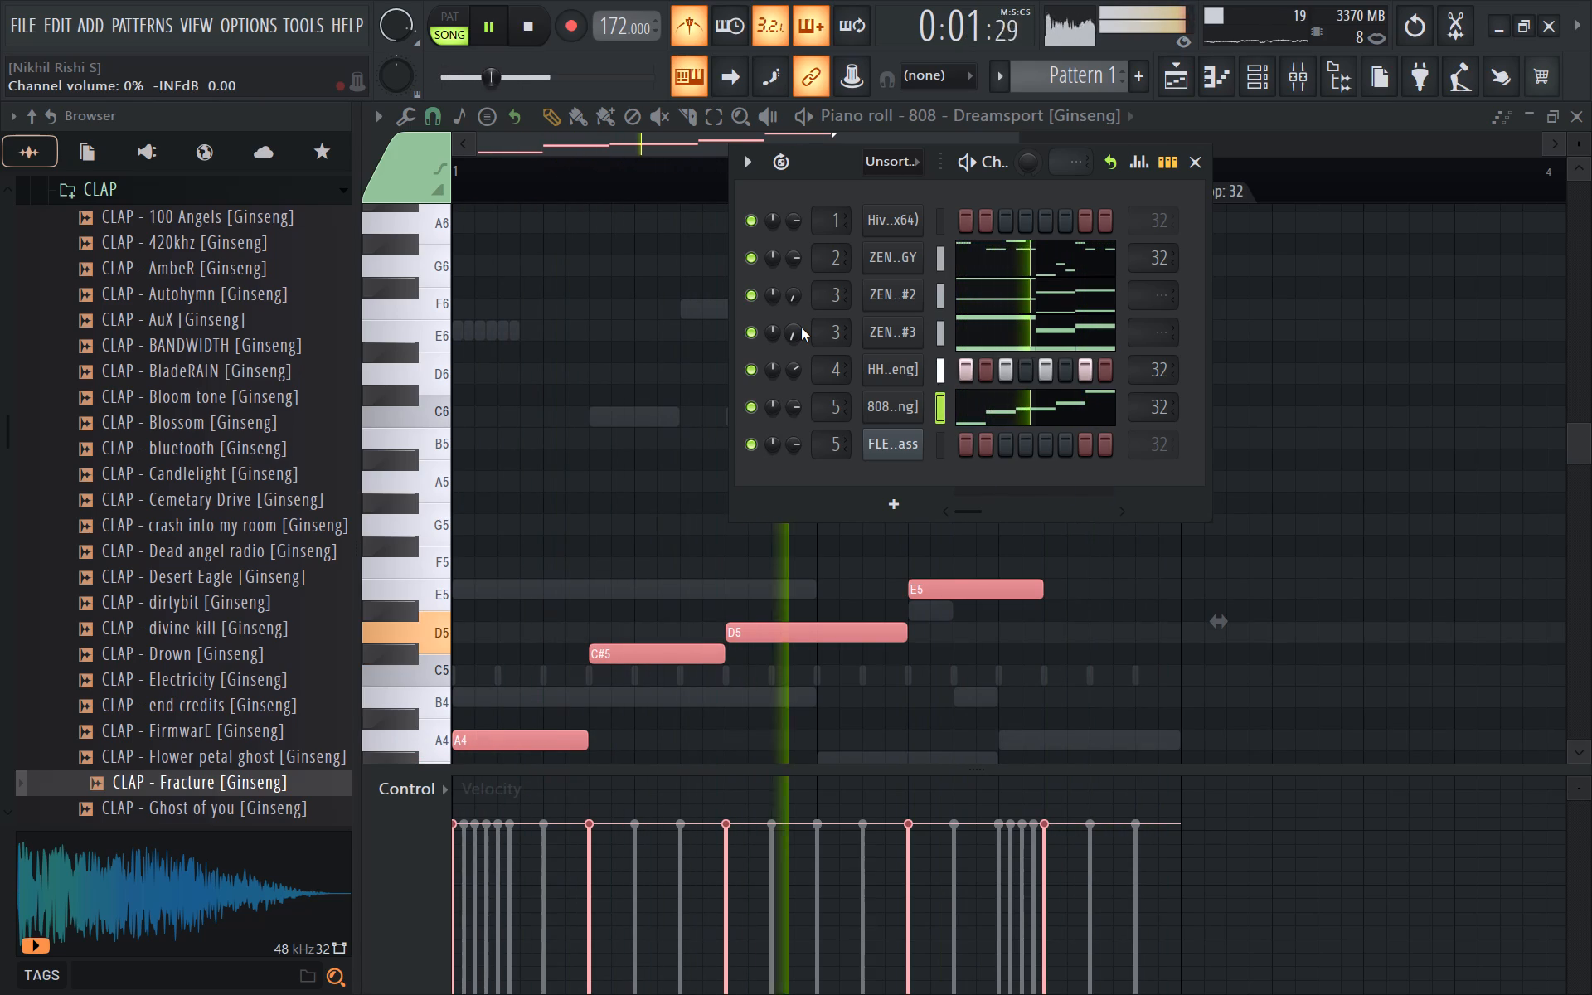
Delete the ZENOLOGY, ZENOLOGY #2 and ZENOLOGY #3 channels.
right_click(896, 254)
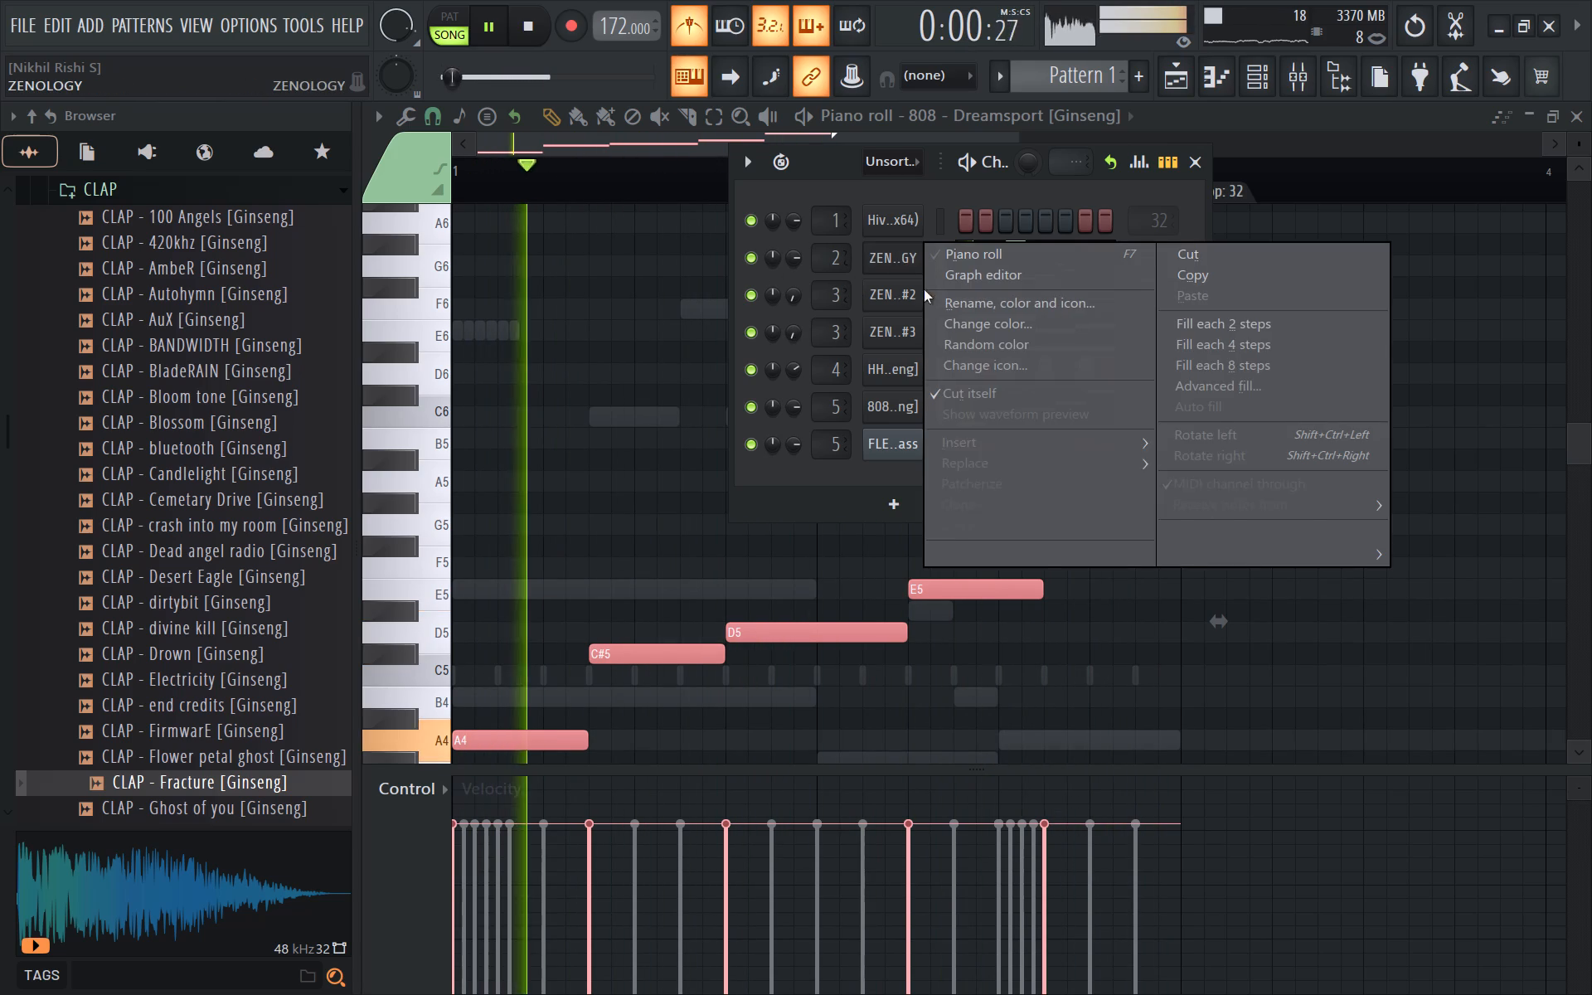
click(1002, 524)
click(868, 609)
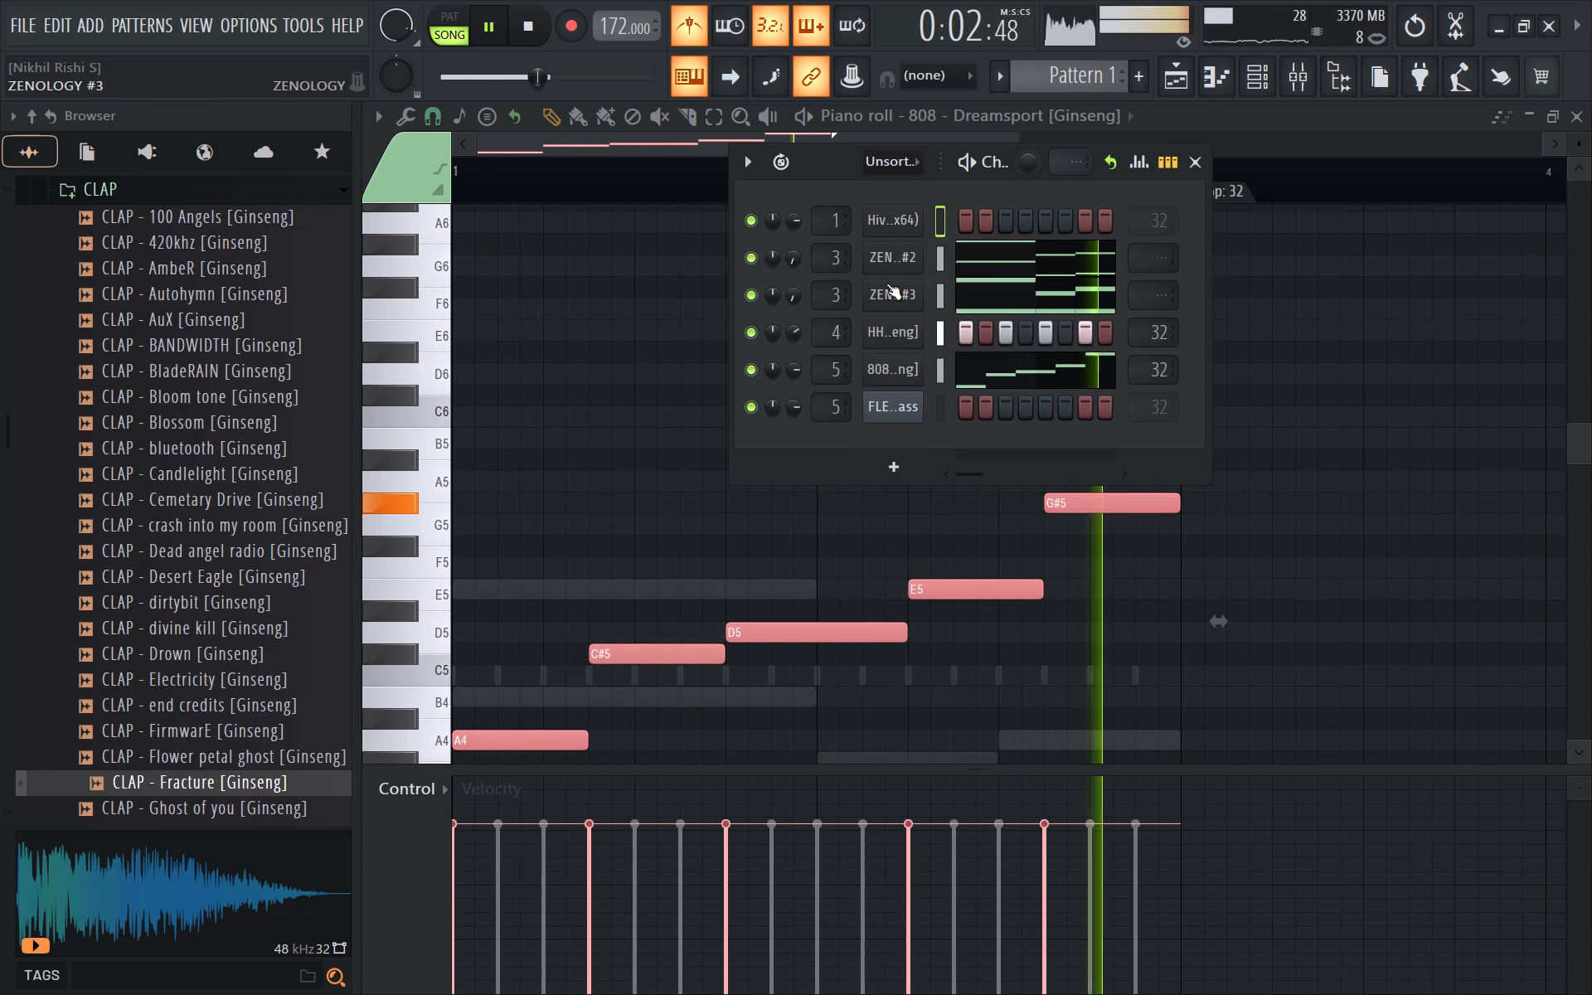
right_click(886, 260)
click(1035, 522)
click(871, 595)
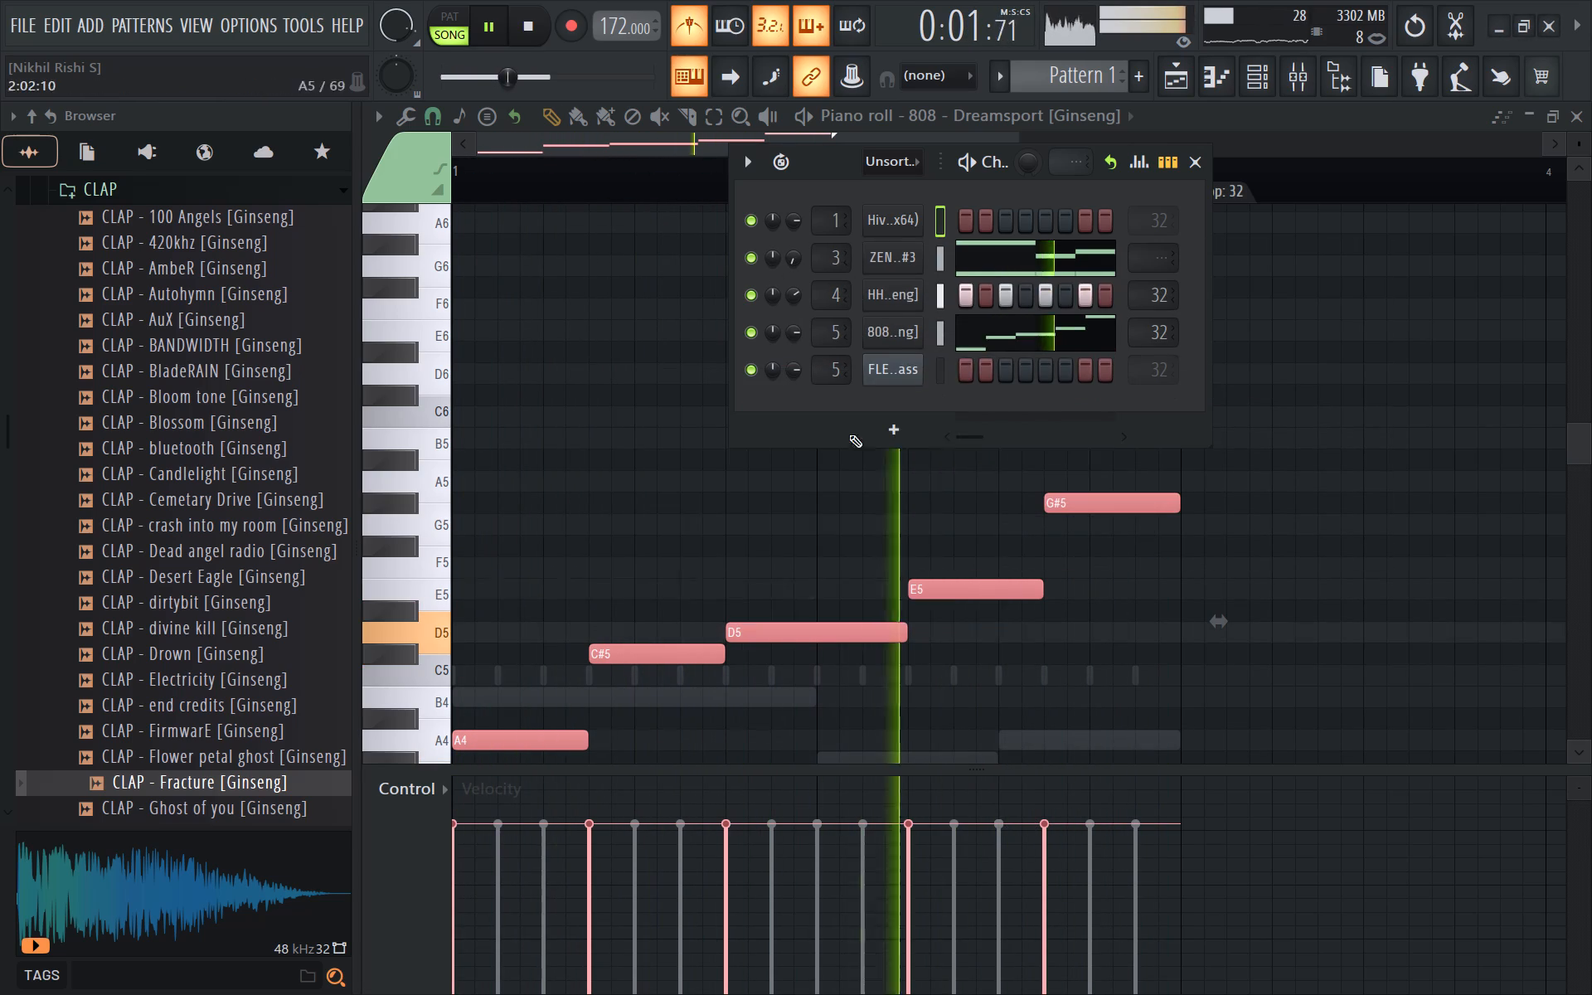
right_click(884, 268)
click(1002, 533)
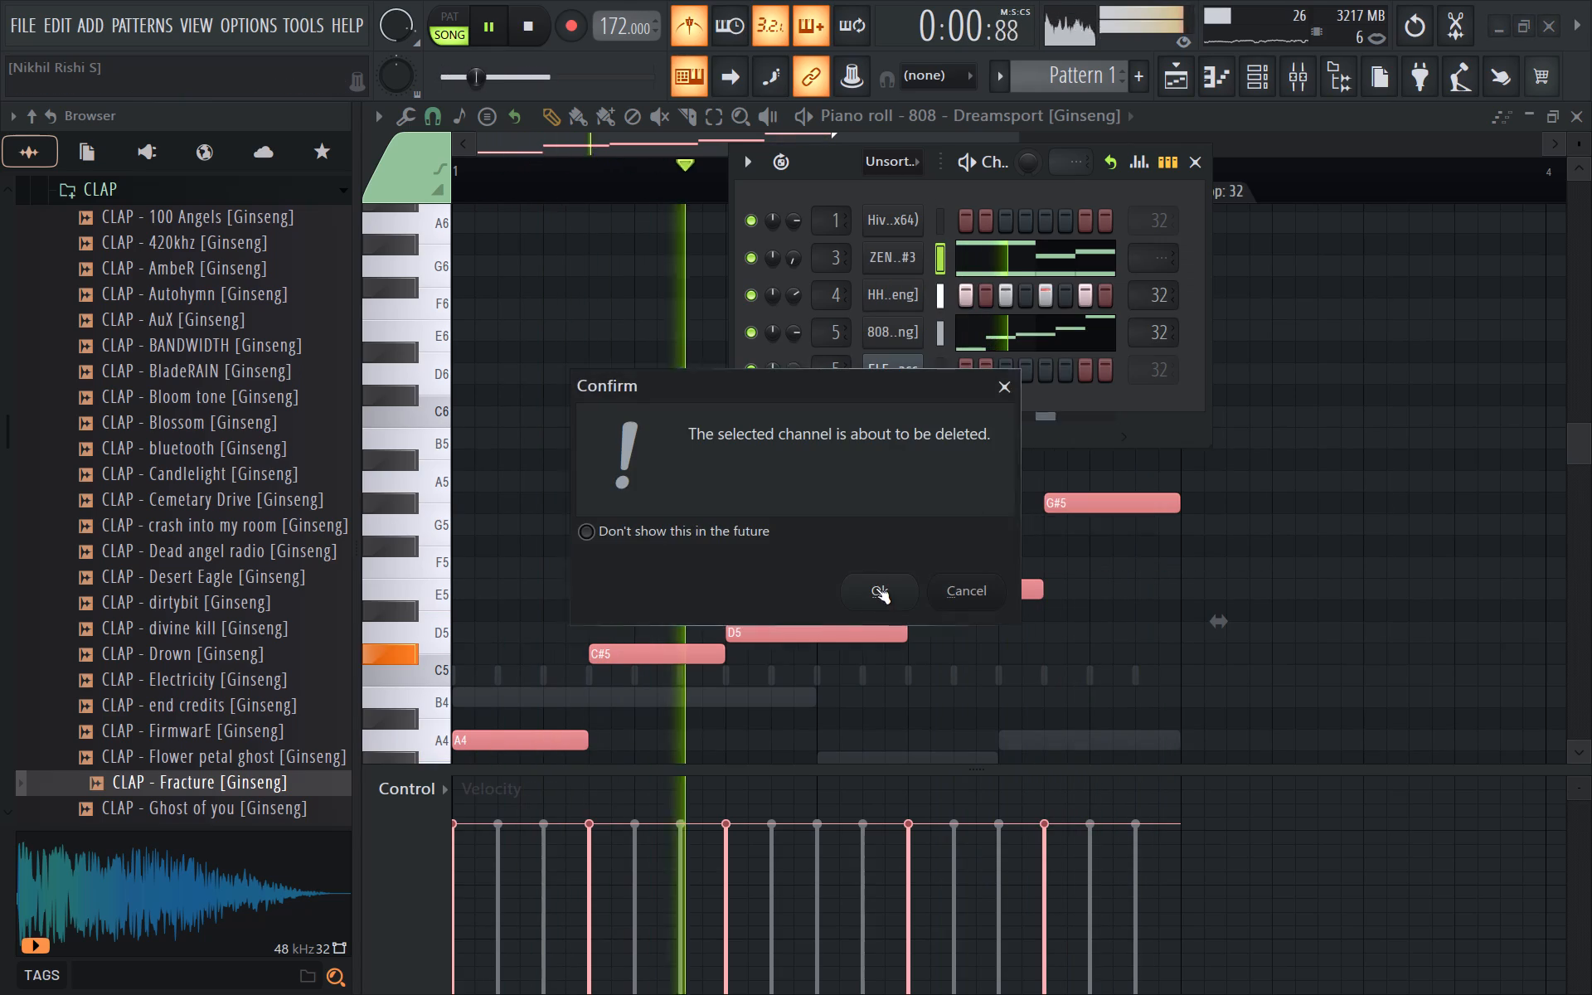
click(877, 590)
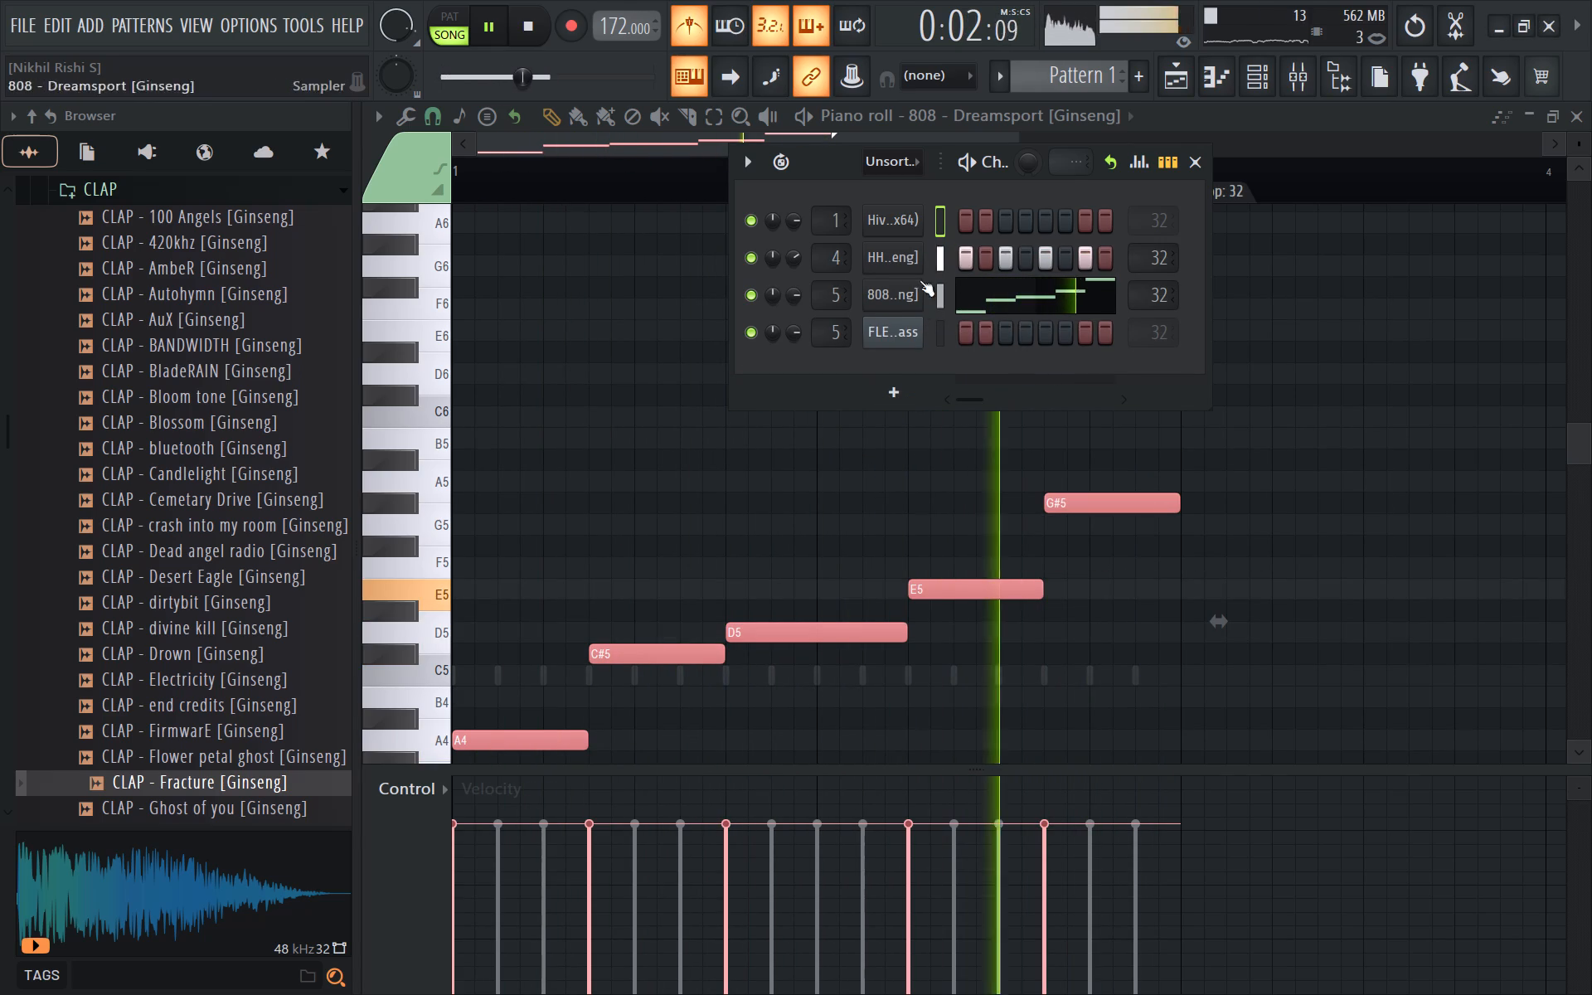
Load the AZ Colours preset from Hive's Keys & Classic folder and play a few notes with playback stopped.
click(919, 211)
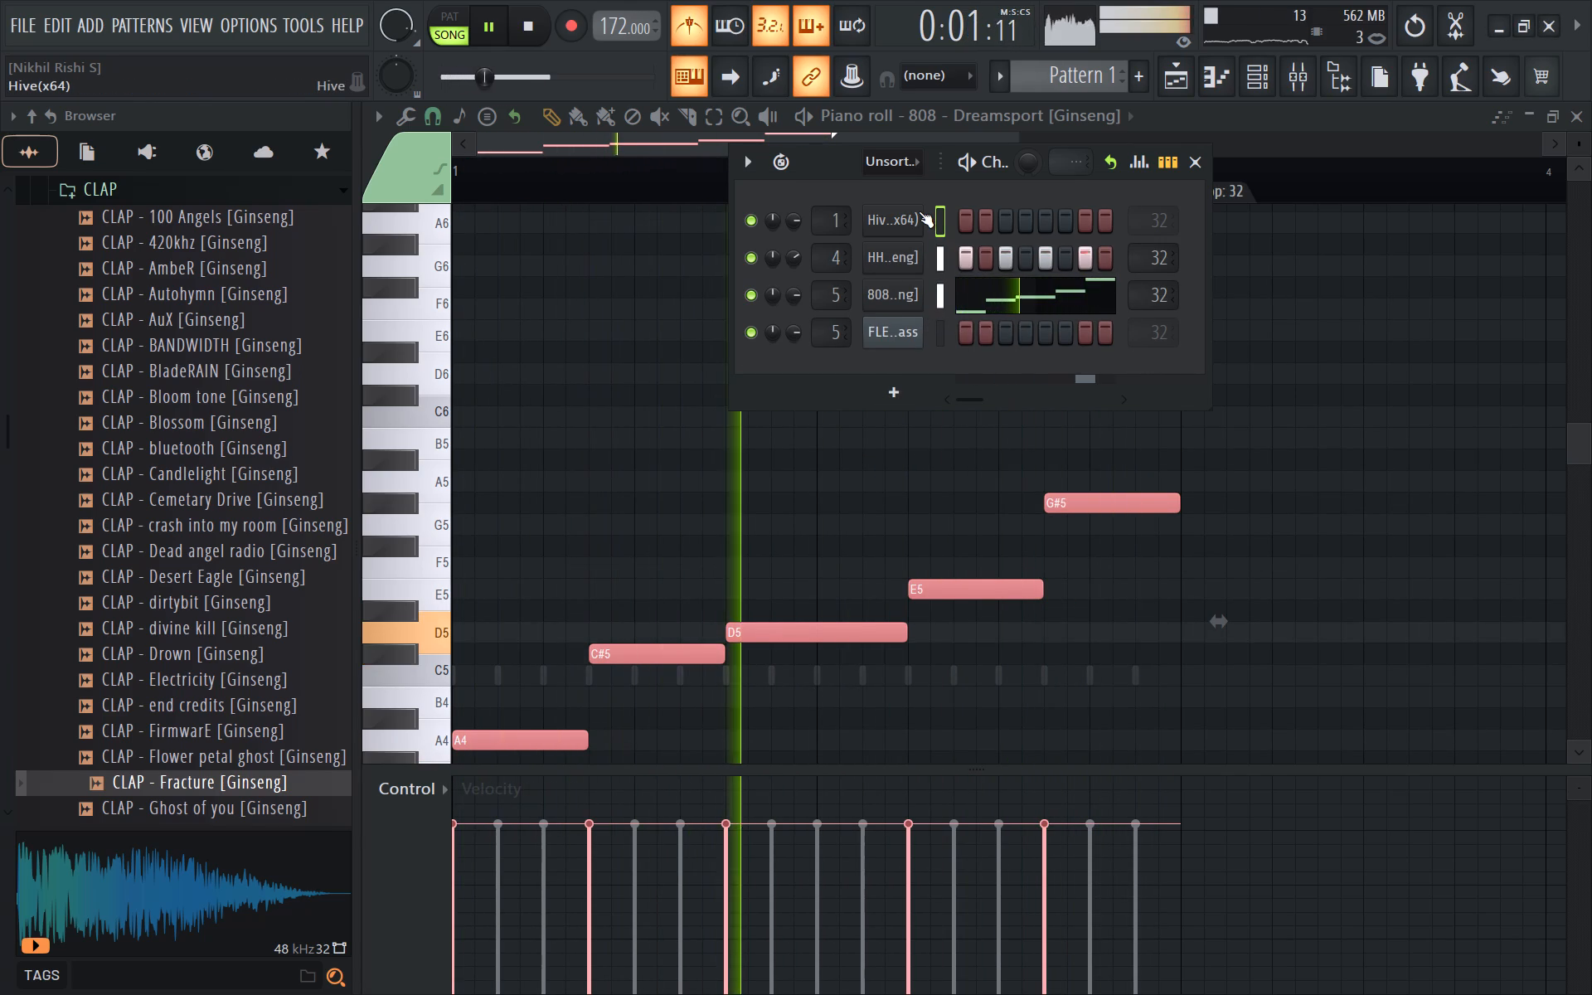
text(ewy)
click(868, 223)
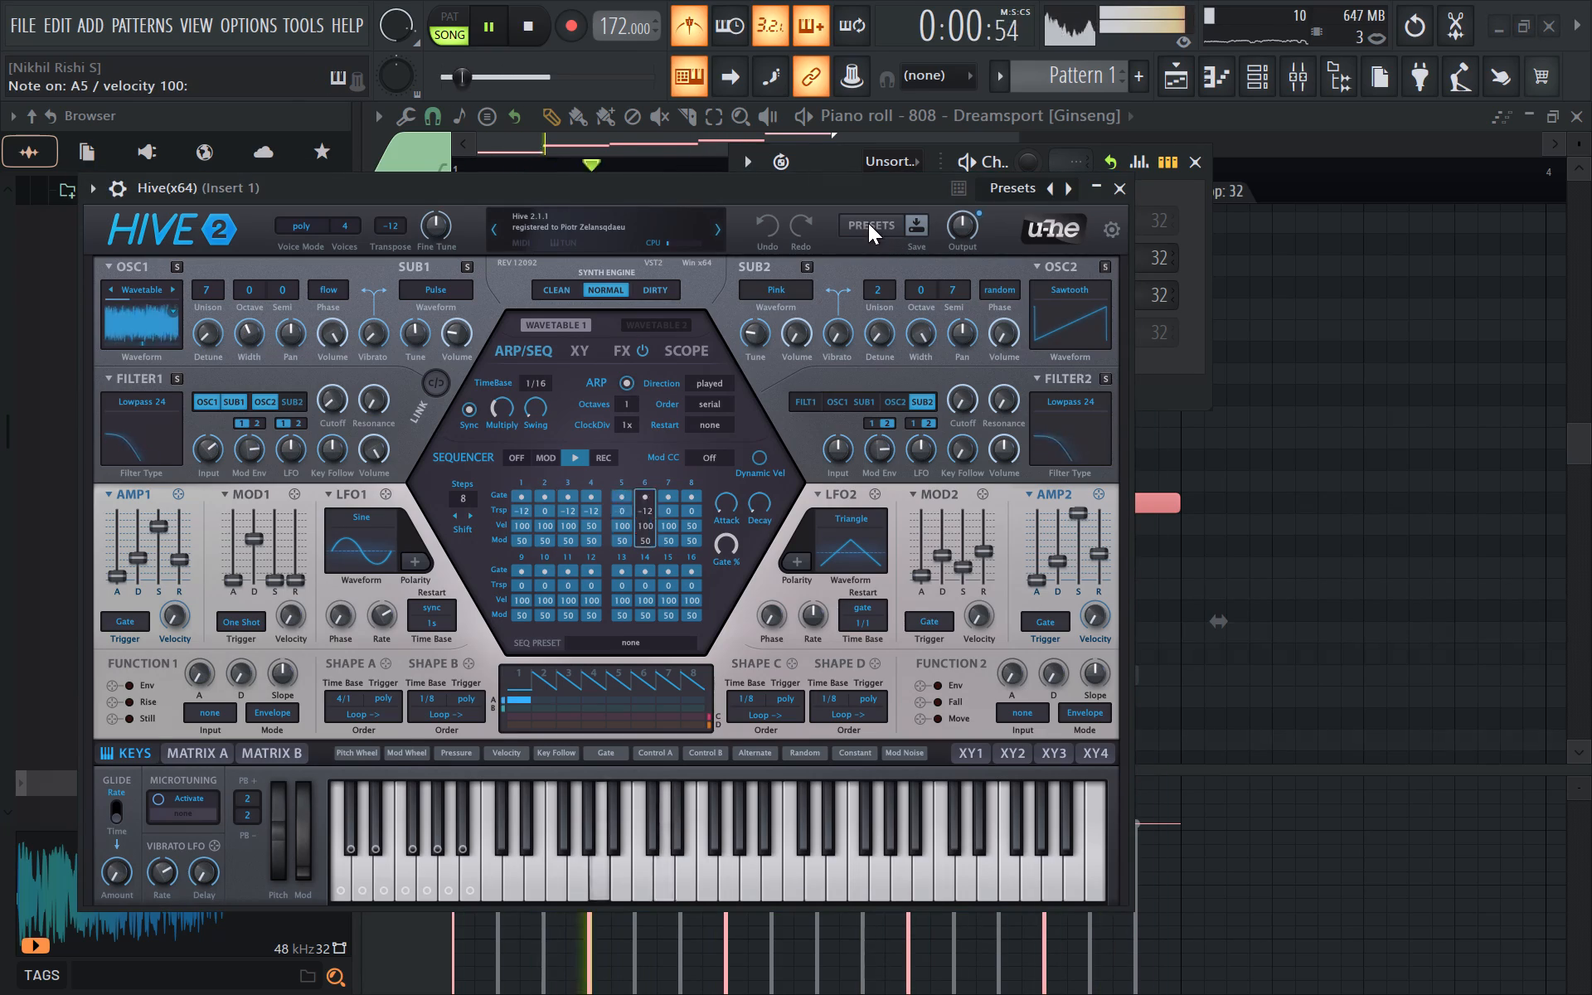
click(203, 388)
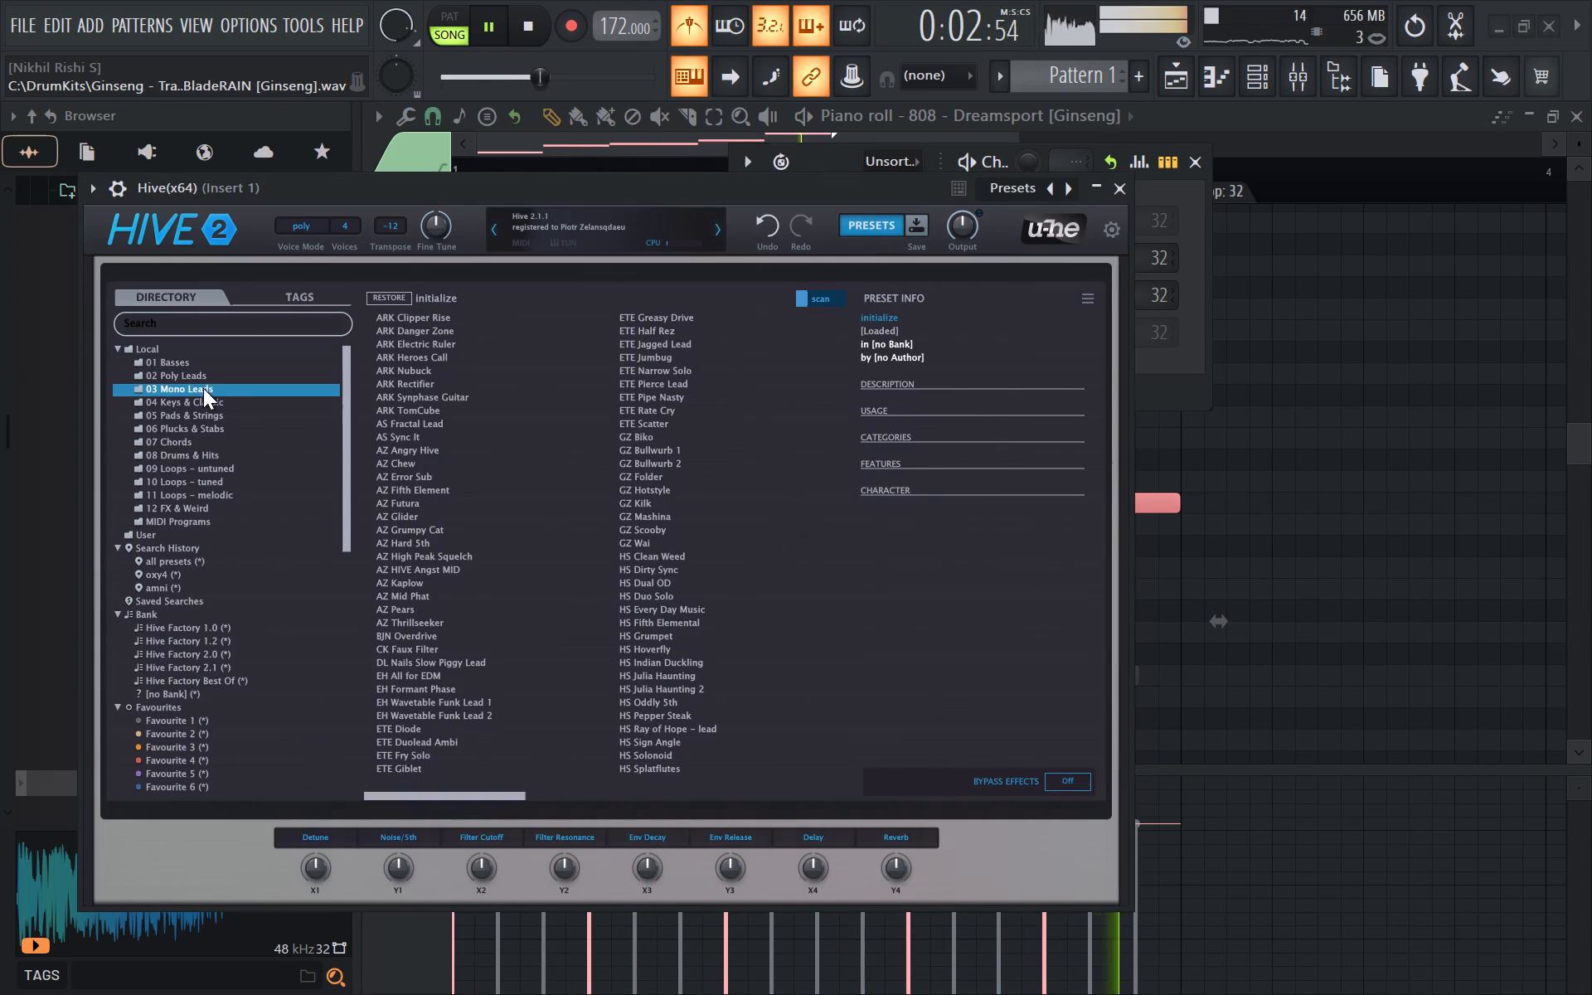
click(231, 407)
click(444, 363)
key(space)
text(twe)
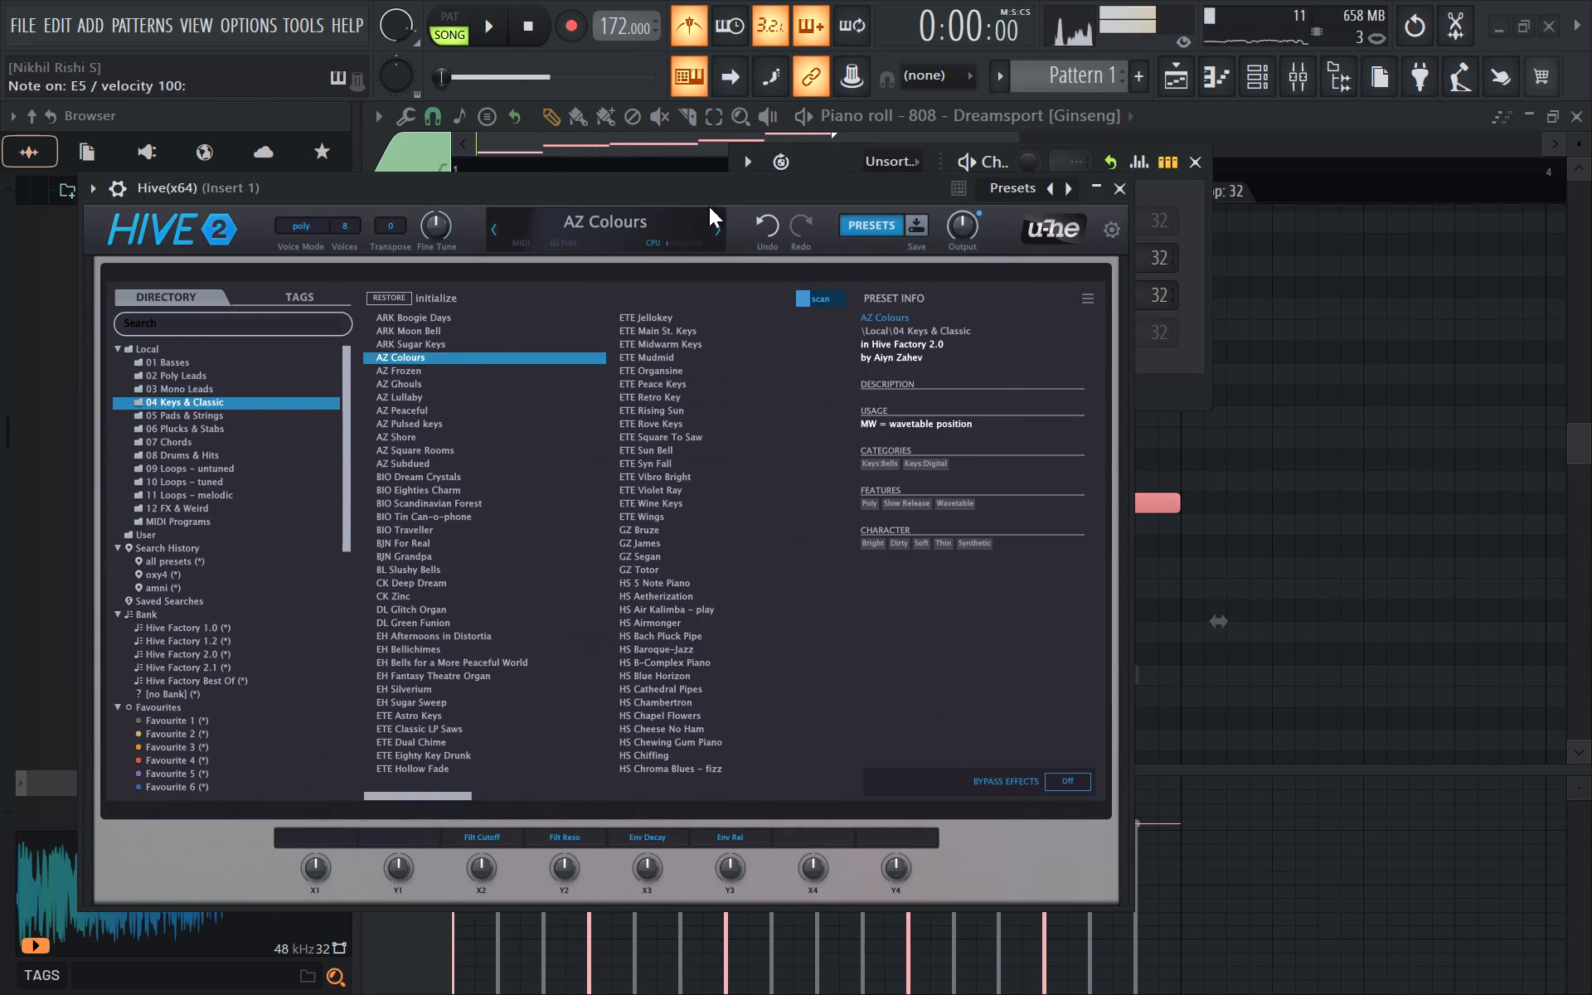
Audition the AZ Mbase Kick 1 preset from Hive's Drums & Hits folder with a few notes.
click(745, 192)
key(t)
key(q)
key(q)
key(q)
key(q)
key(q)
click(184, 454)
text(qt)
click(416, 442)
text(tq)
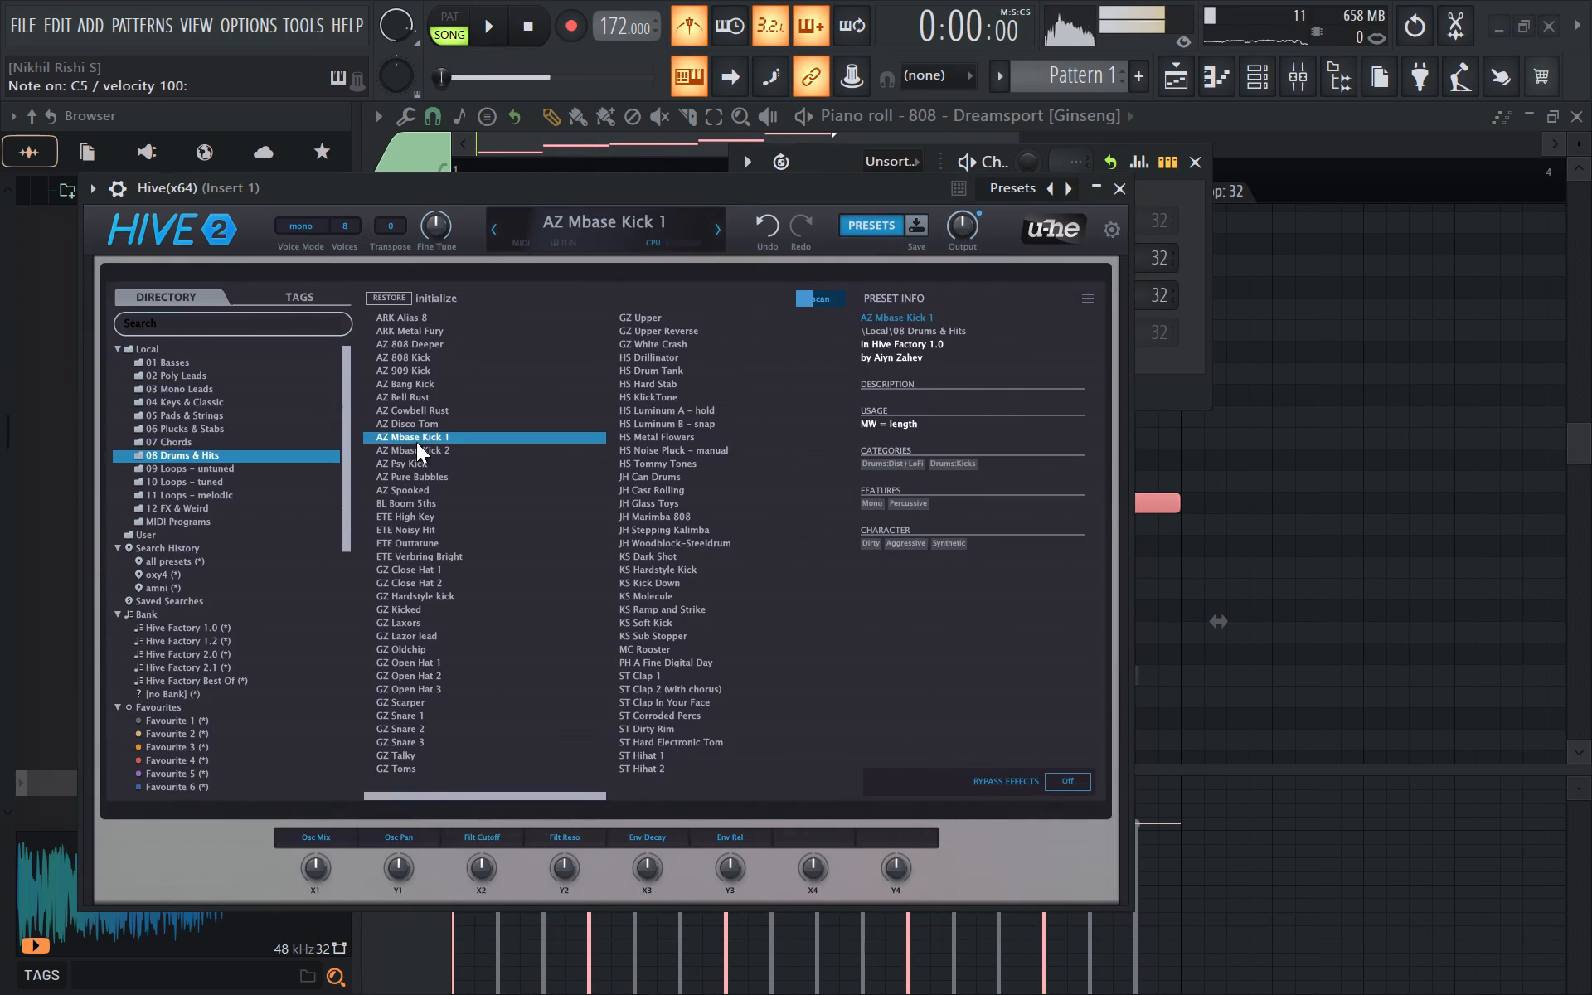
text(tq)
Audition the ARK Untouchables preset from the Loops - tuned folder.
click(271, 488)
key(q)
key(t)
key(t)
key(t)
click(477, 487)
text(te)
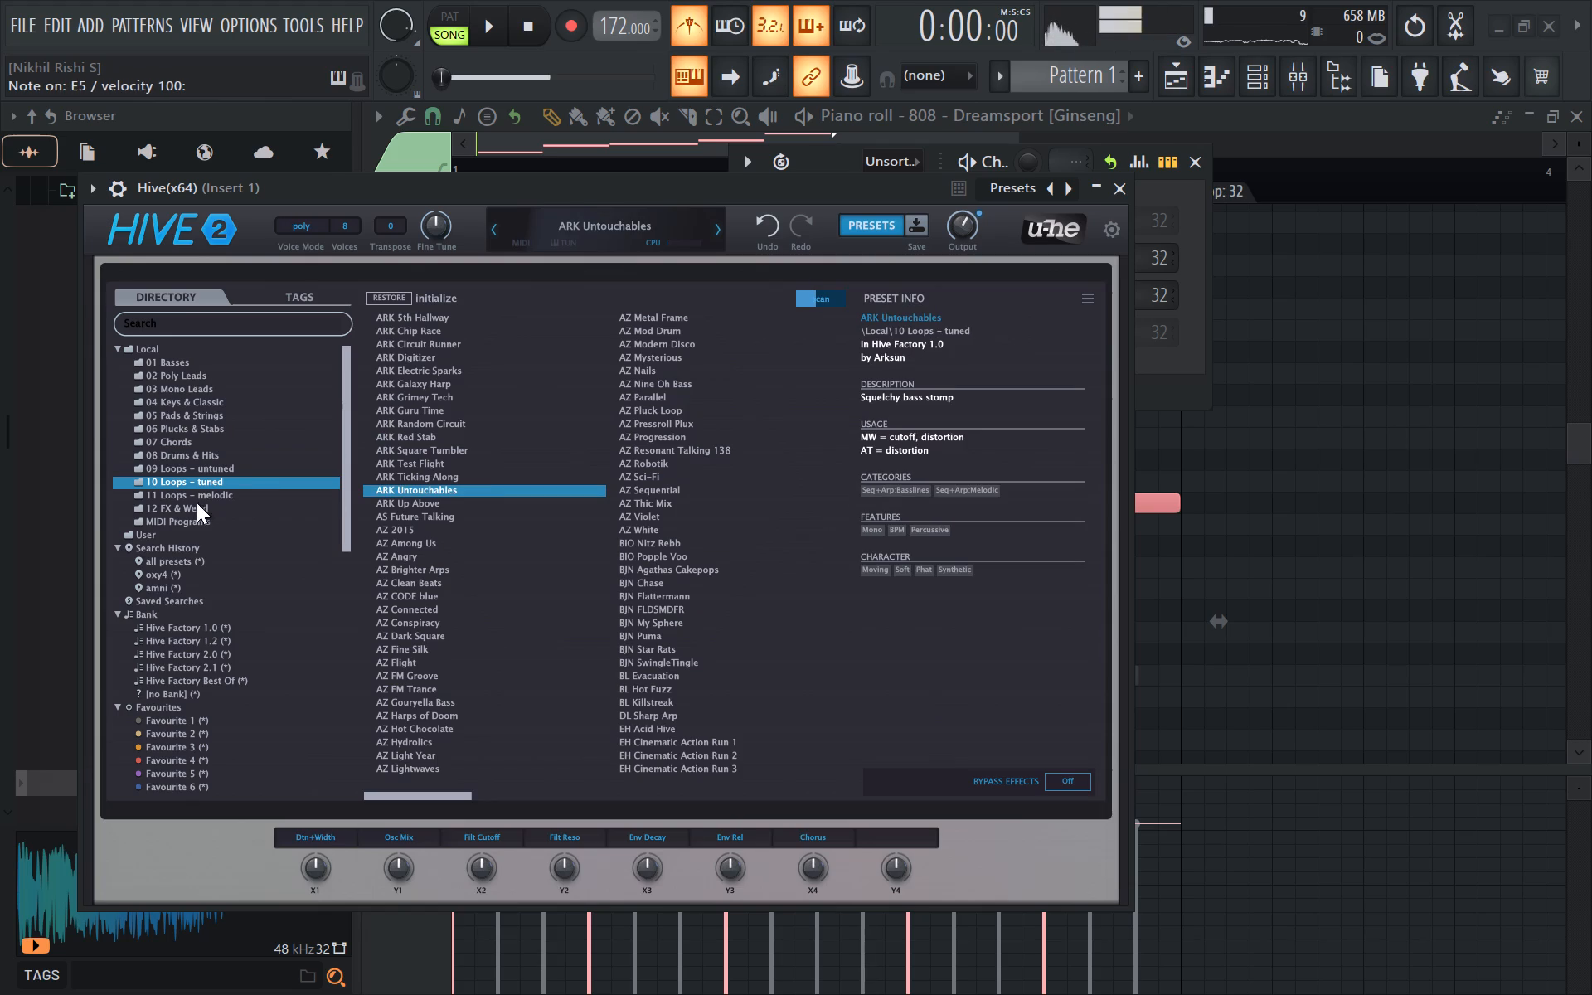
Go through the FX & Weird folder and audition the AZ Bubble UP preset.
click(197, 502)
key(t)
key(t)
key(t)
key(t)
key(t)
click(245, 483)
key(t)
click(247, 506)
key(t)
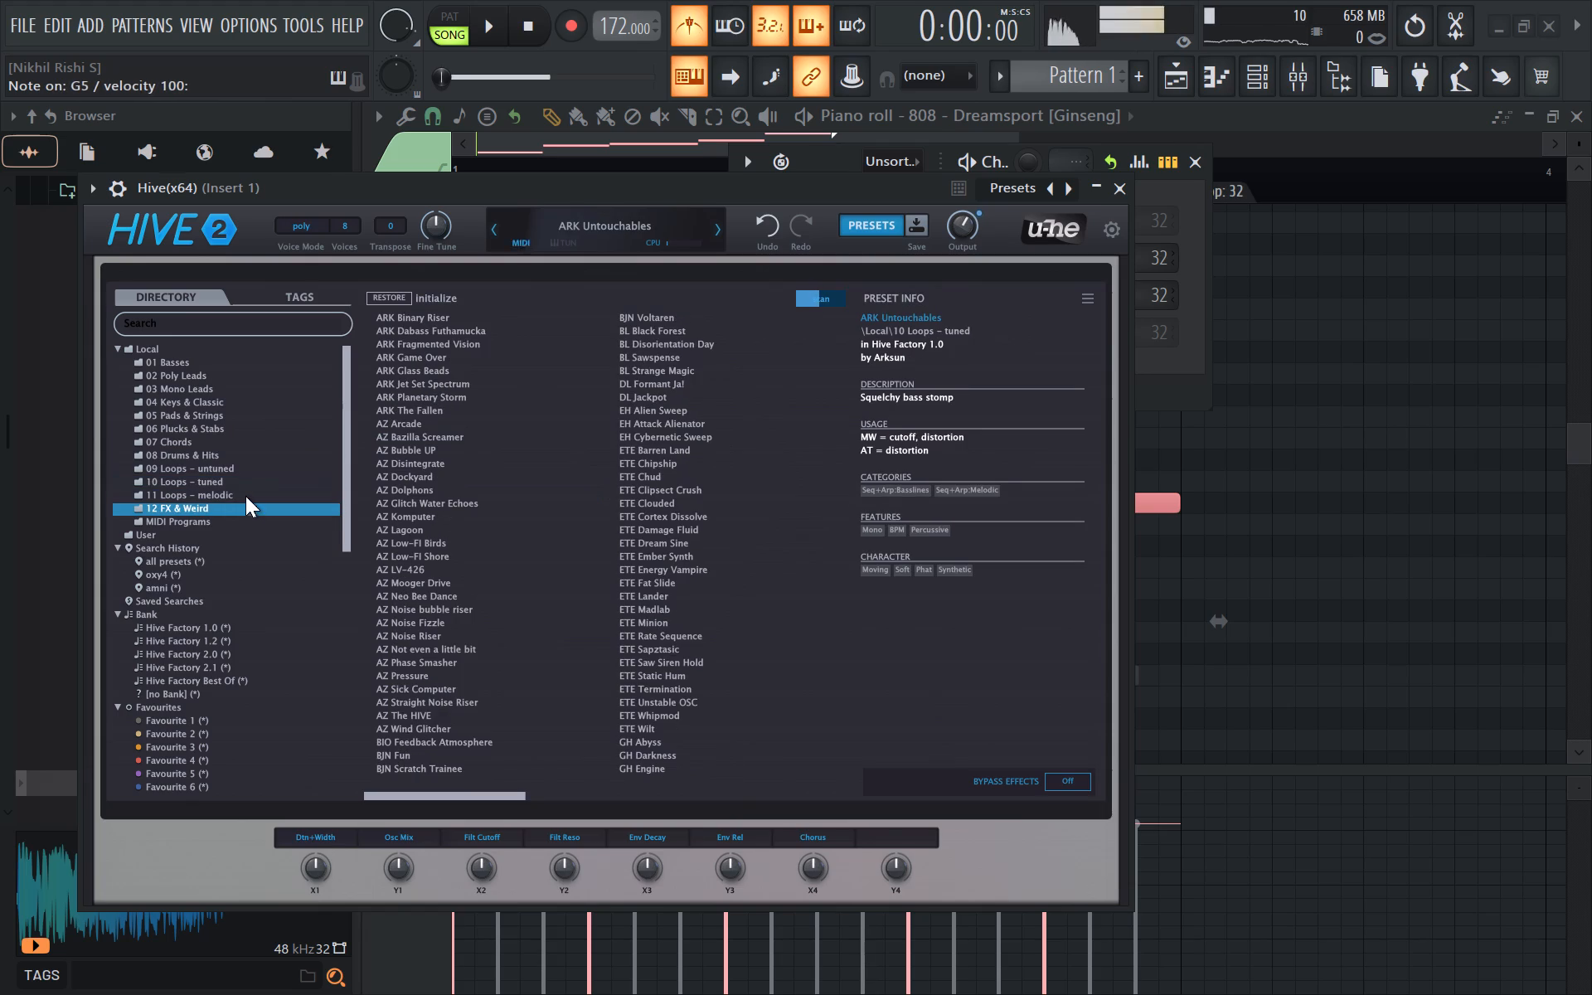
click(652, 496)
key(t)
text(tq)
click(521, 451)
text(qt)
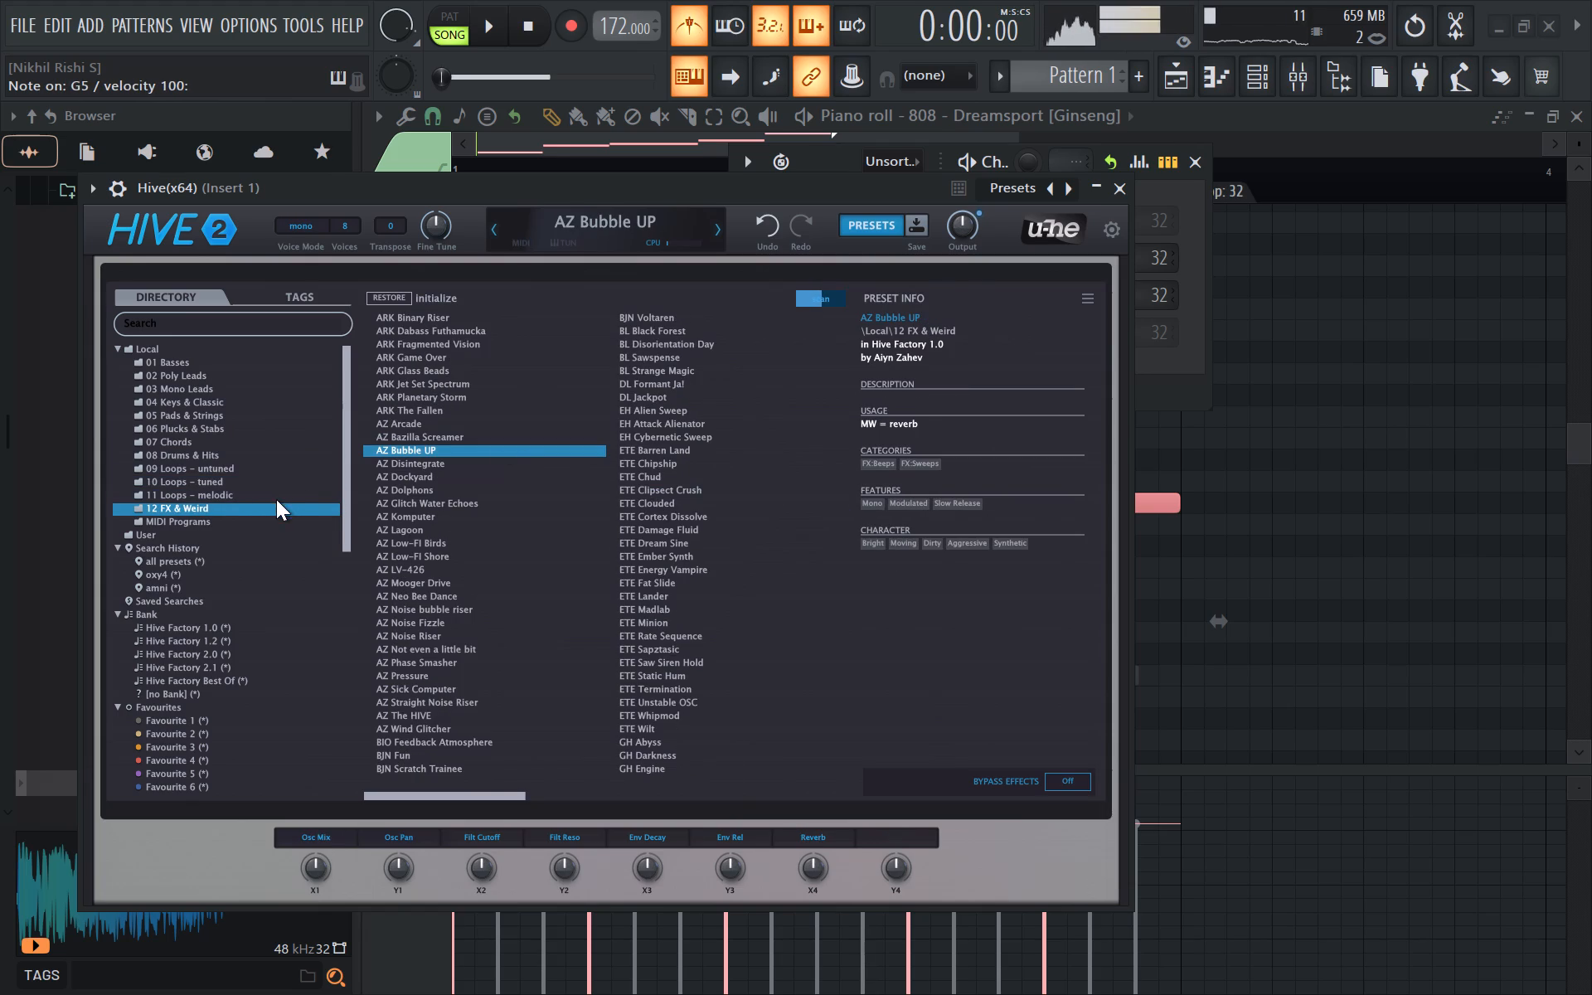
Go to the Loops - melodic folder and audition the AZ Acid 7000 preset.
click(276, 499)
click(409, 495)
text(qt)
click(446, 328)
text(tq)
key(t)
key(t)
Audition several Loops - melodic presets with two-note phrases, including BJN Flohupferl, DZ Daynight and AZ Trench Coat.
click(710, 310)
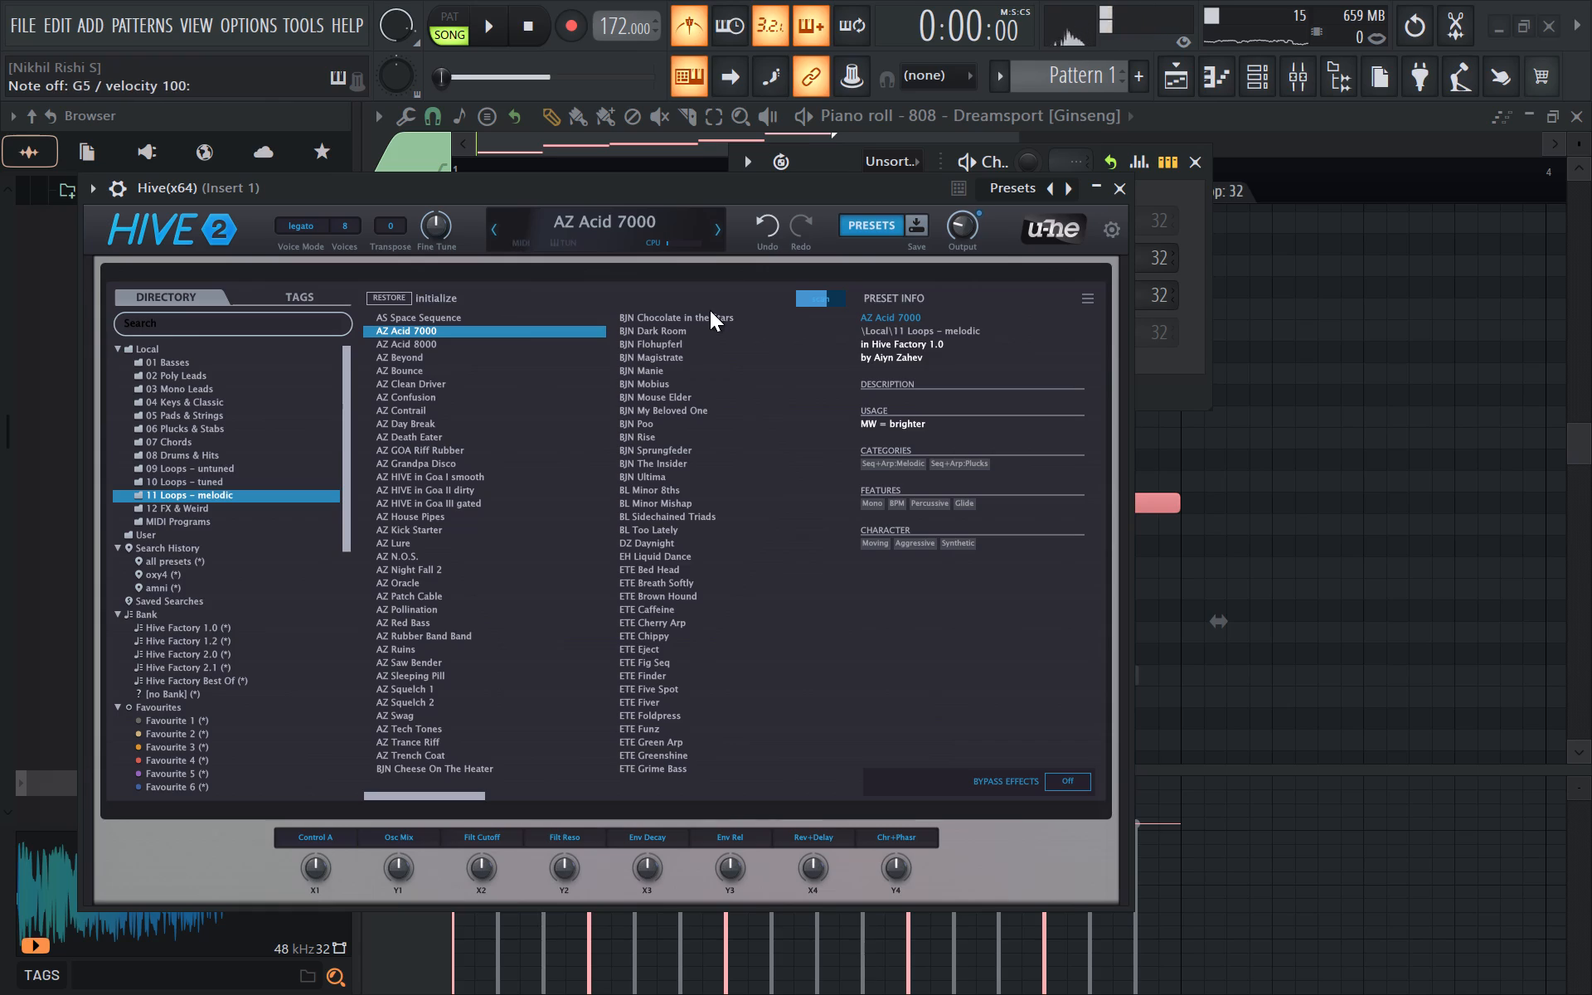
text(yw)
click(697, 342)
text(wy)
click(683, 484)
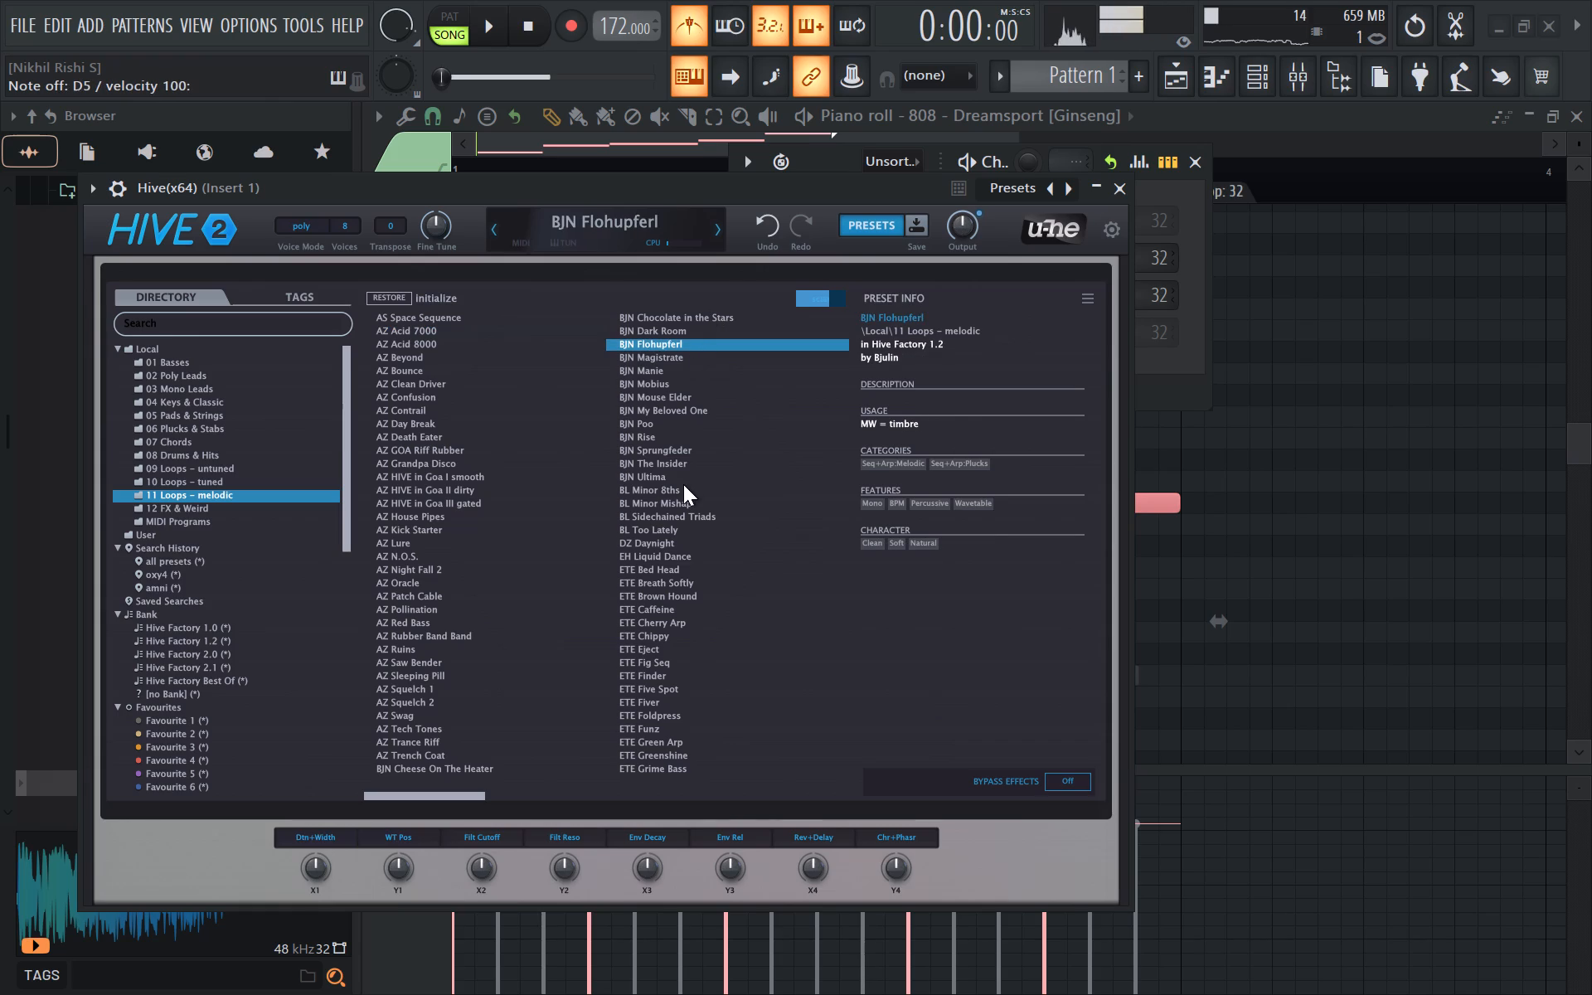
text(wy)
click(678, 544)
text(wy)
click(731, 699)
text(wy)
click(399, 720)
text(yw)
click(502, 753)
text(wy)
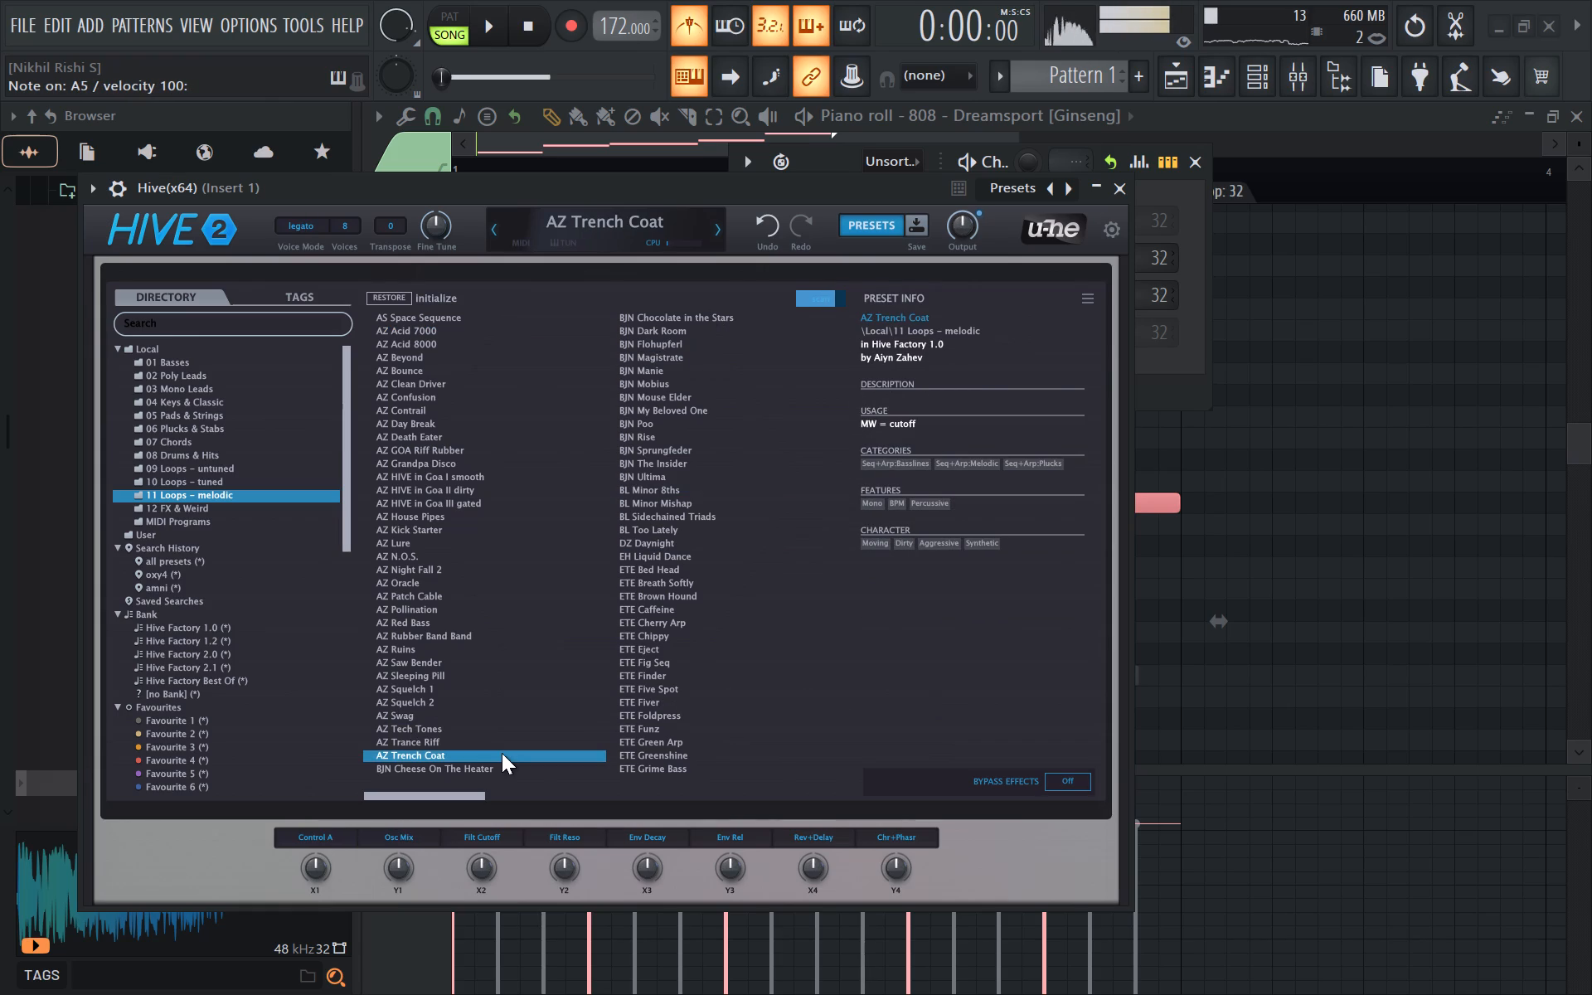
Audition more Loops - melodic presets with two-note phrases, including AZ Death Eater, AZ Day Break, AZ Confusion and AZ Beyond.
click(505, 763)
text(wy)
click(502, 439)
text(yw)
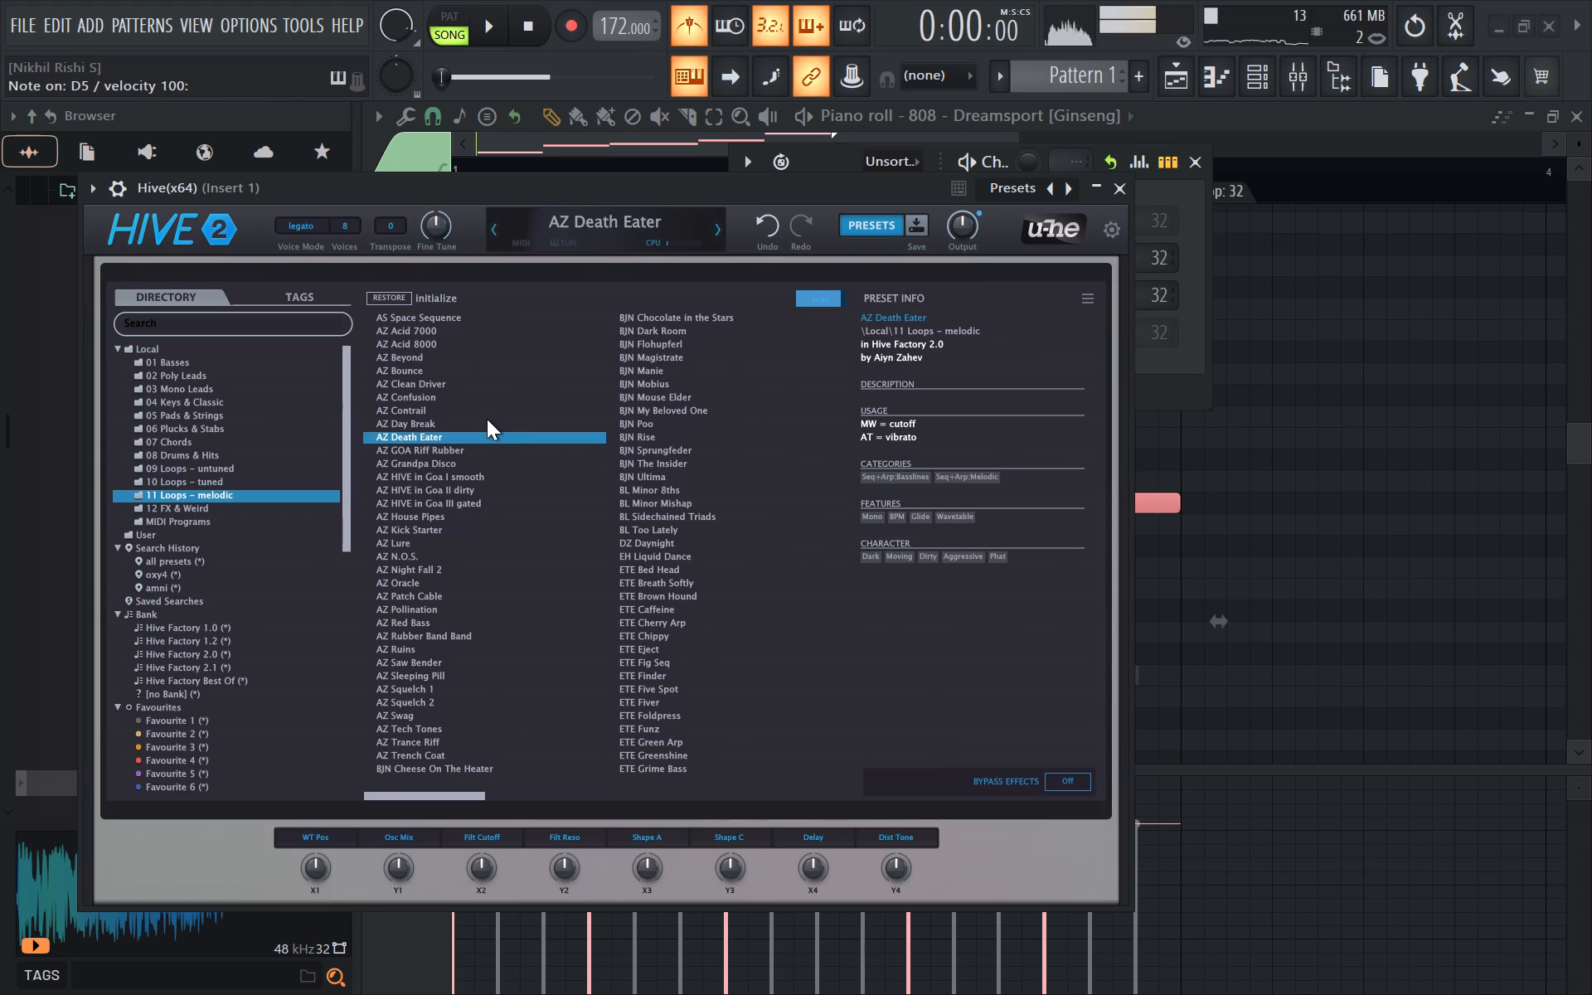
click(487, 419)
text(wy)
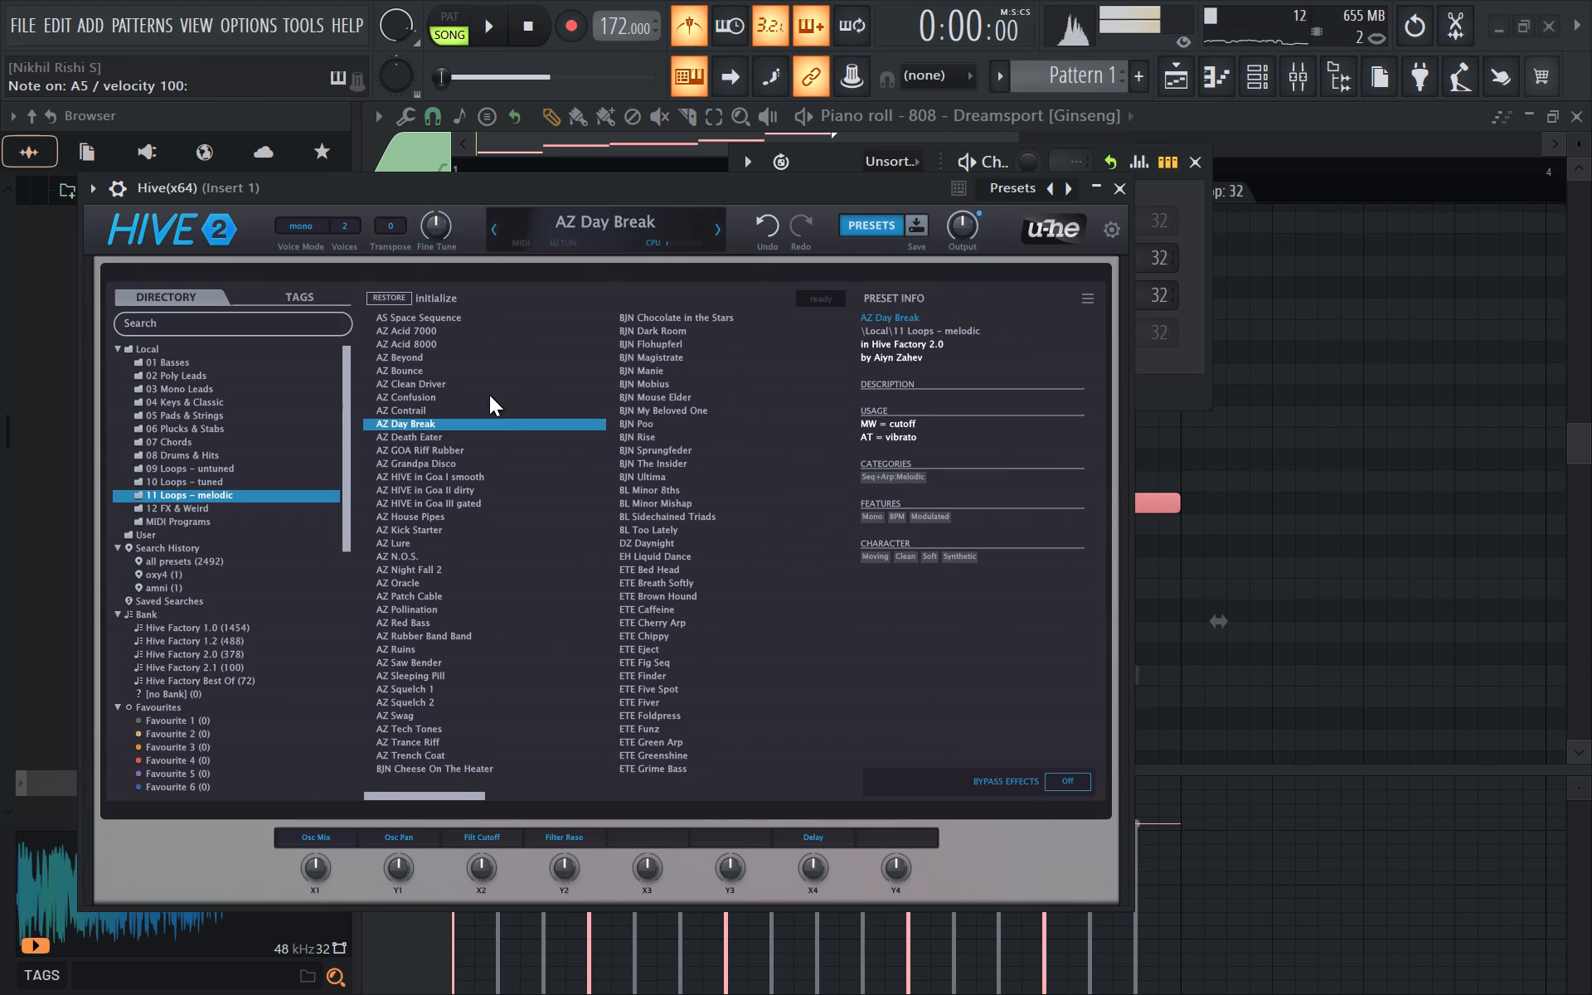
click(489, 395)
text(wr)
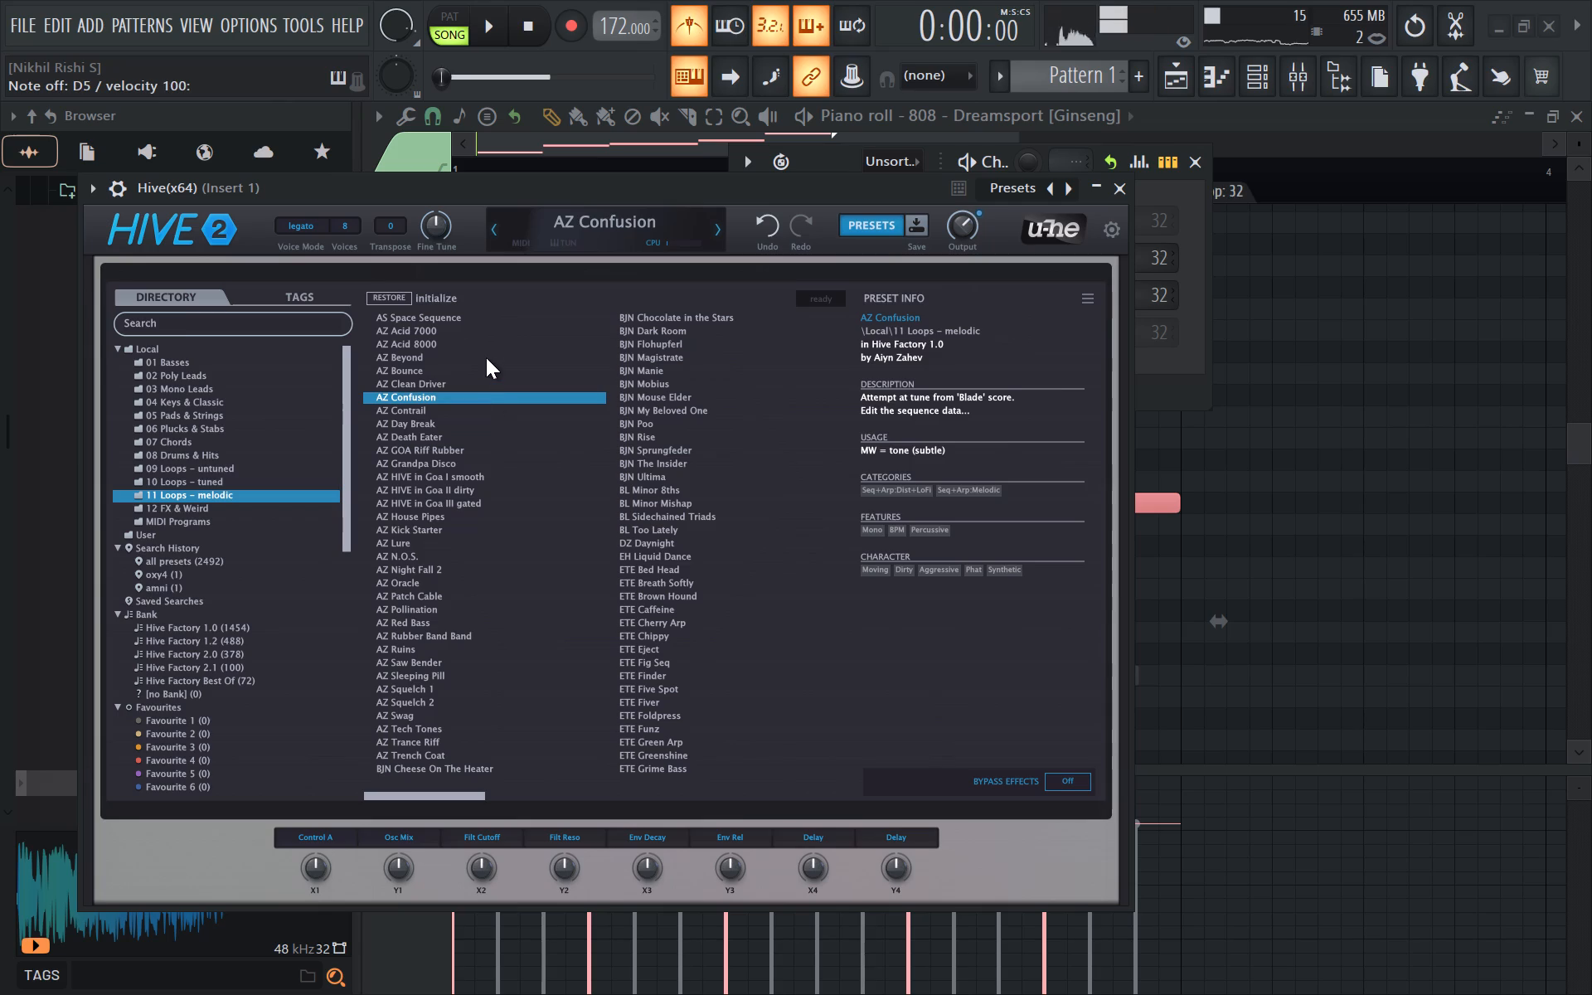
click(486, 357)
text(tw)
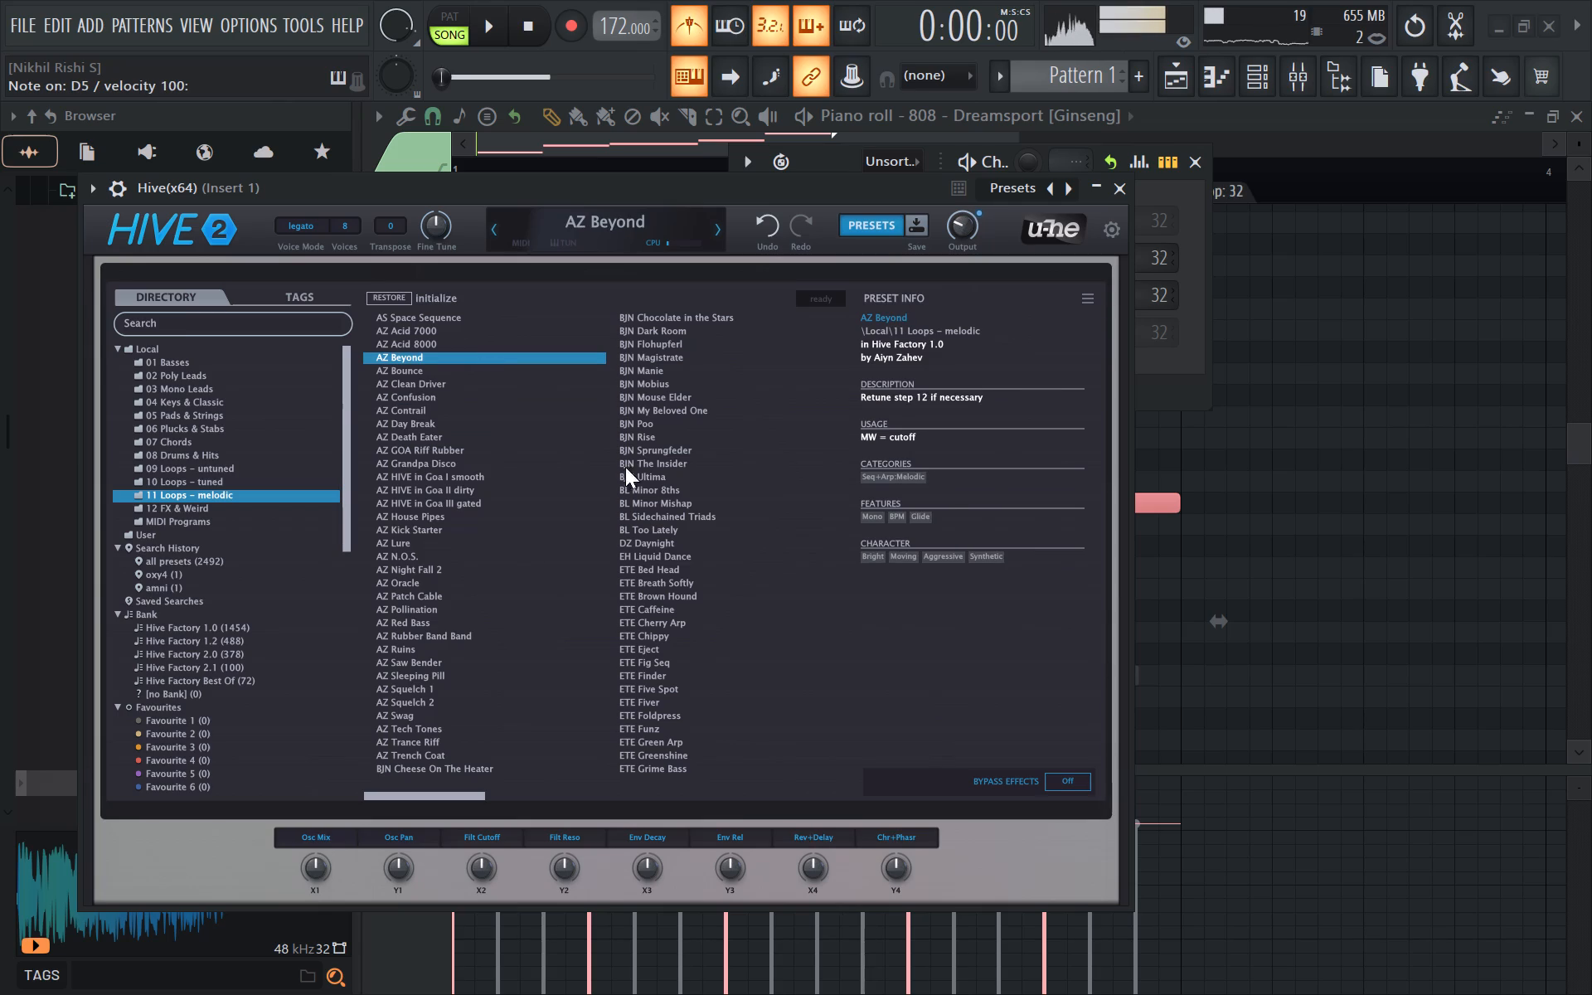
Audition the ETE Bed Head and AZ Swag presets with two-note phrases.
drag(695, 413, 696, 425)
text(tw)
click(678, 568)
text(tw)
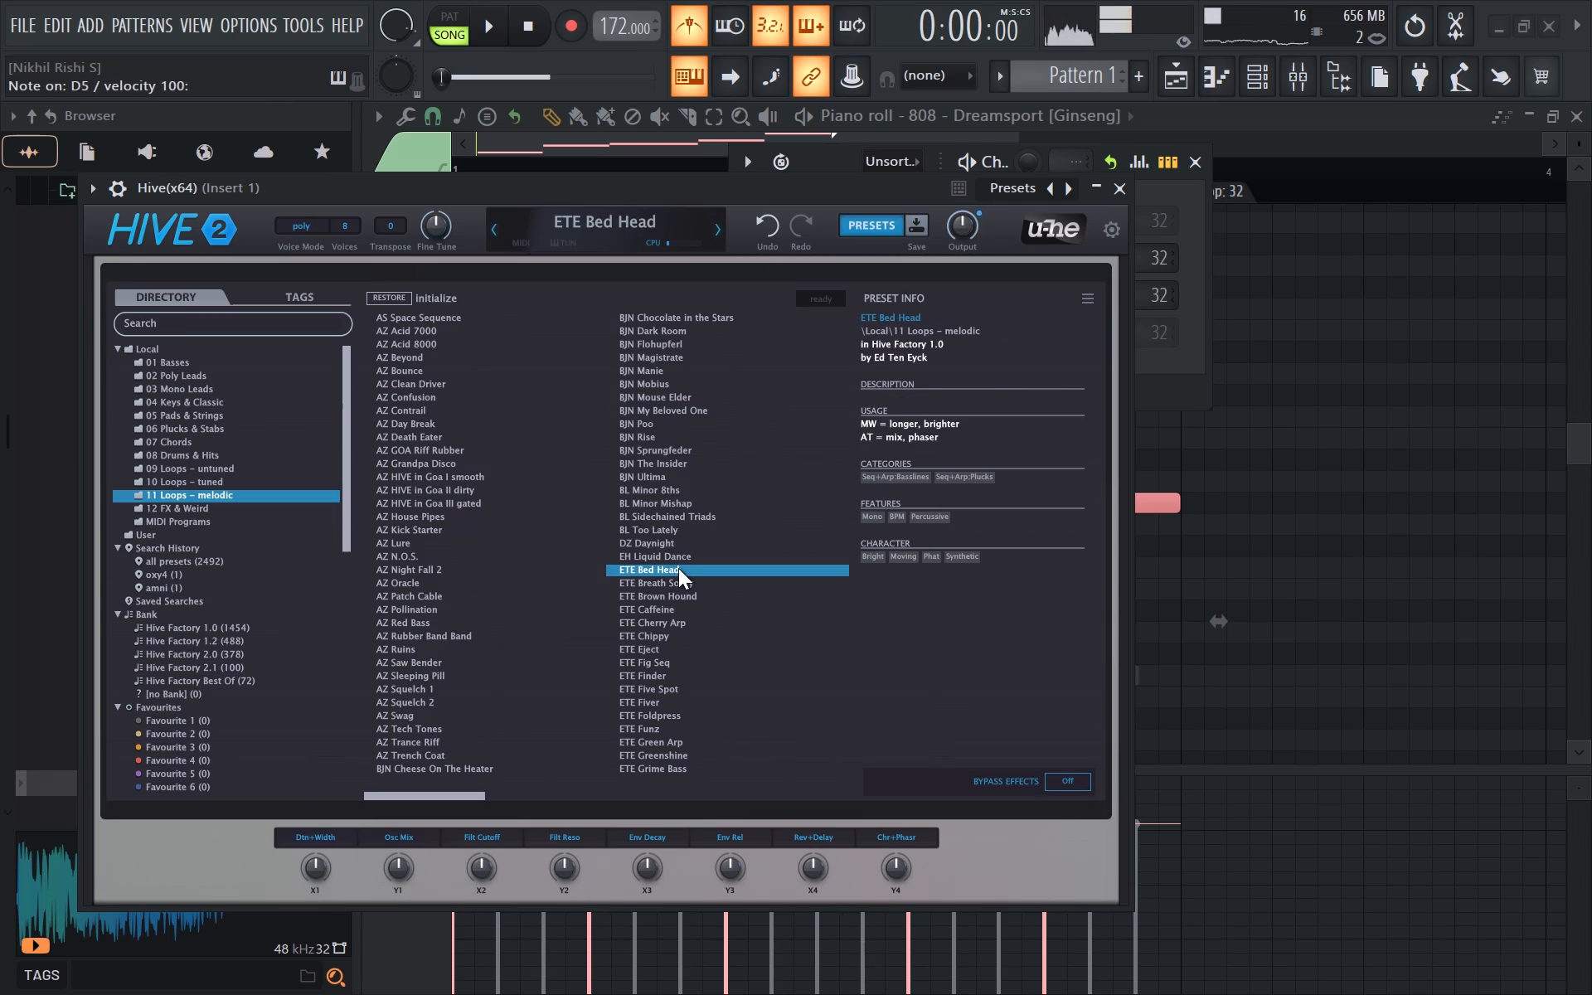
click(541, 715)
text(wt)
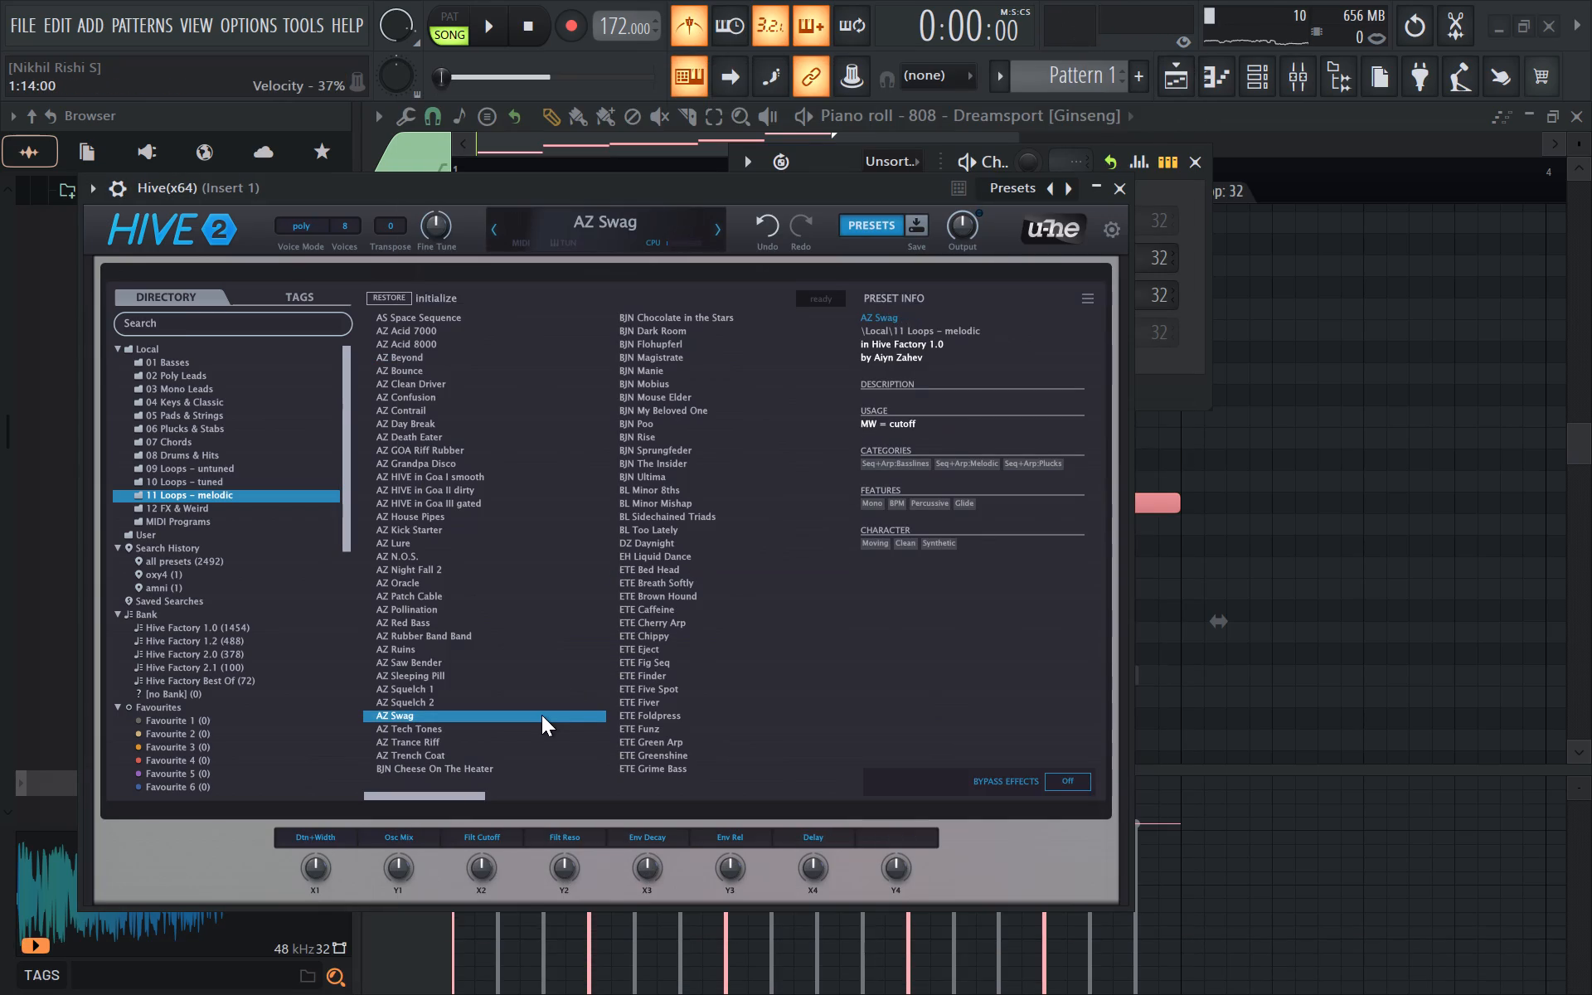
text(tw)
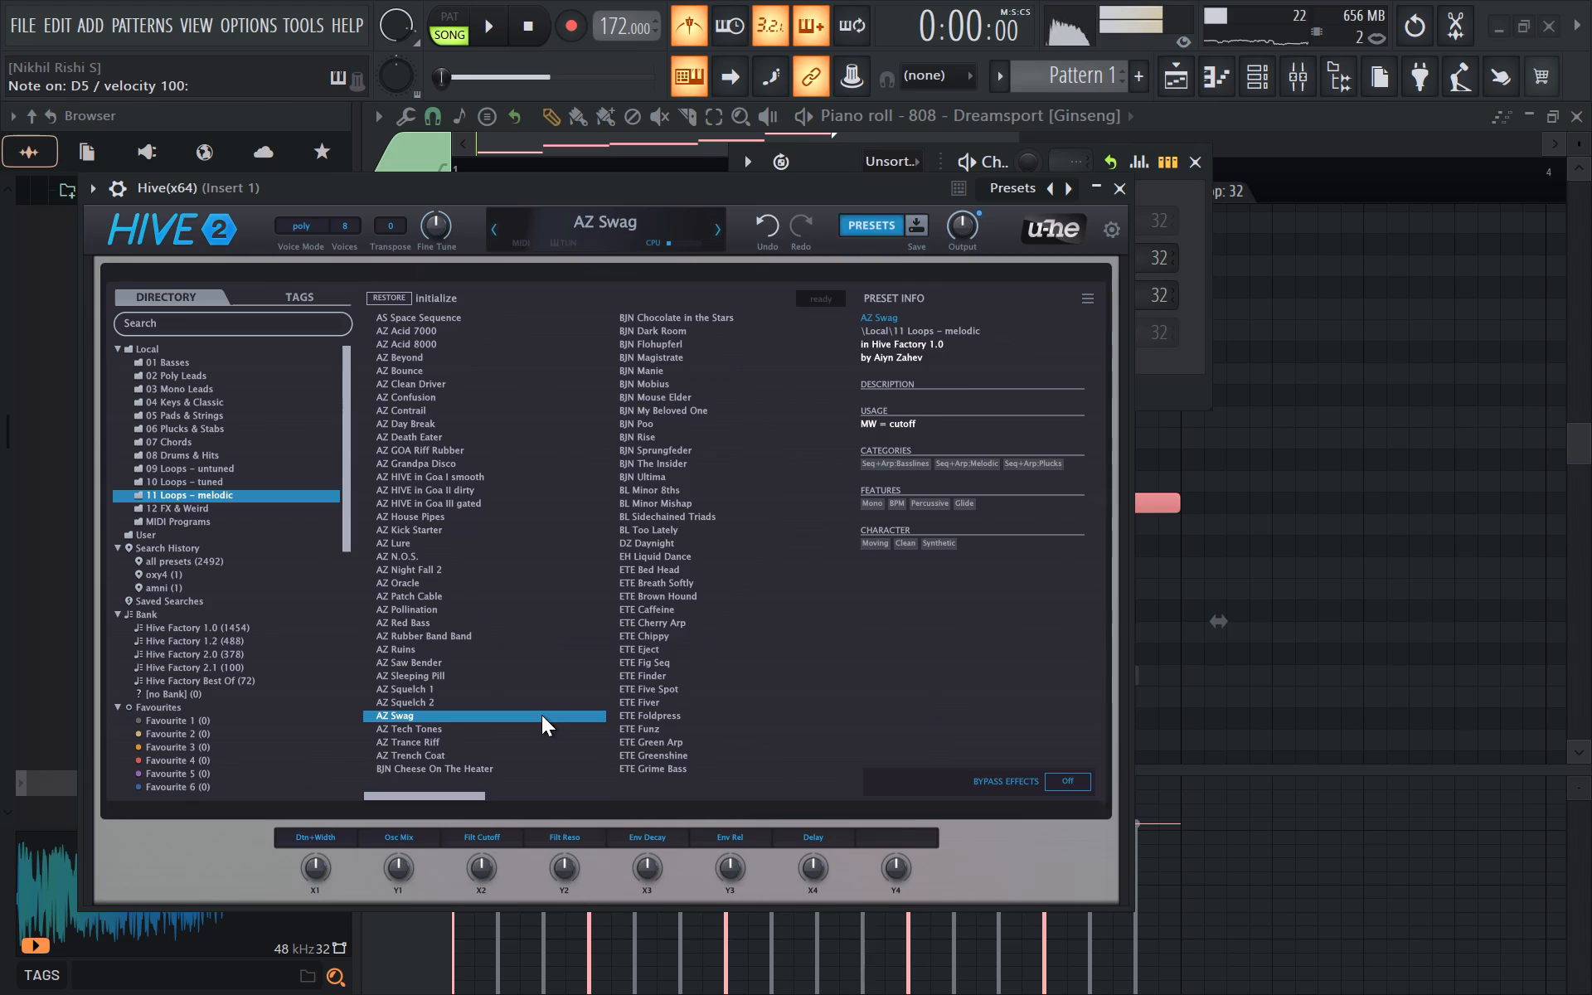
Load the DZ Daynight preset and try notes with it over the playing beat.
click(682, 537)
text(tw)
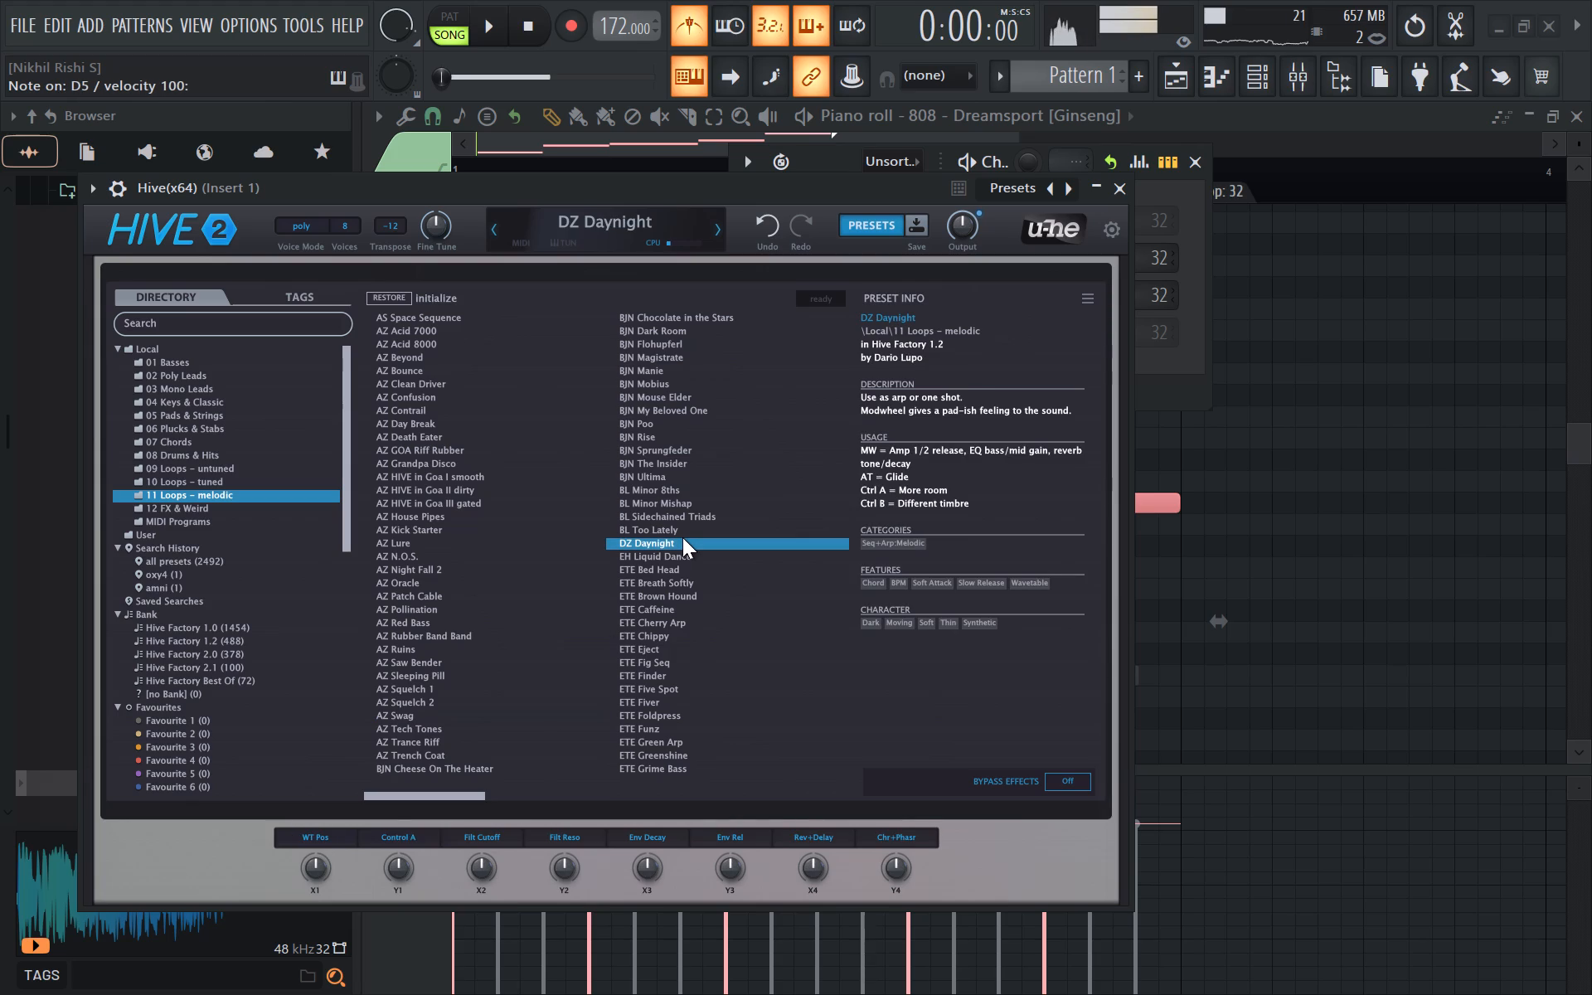
key(space)
text(t)
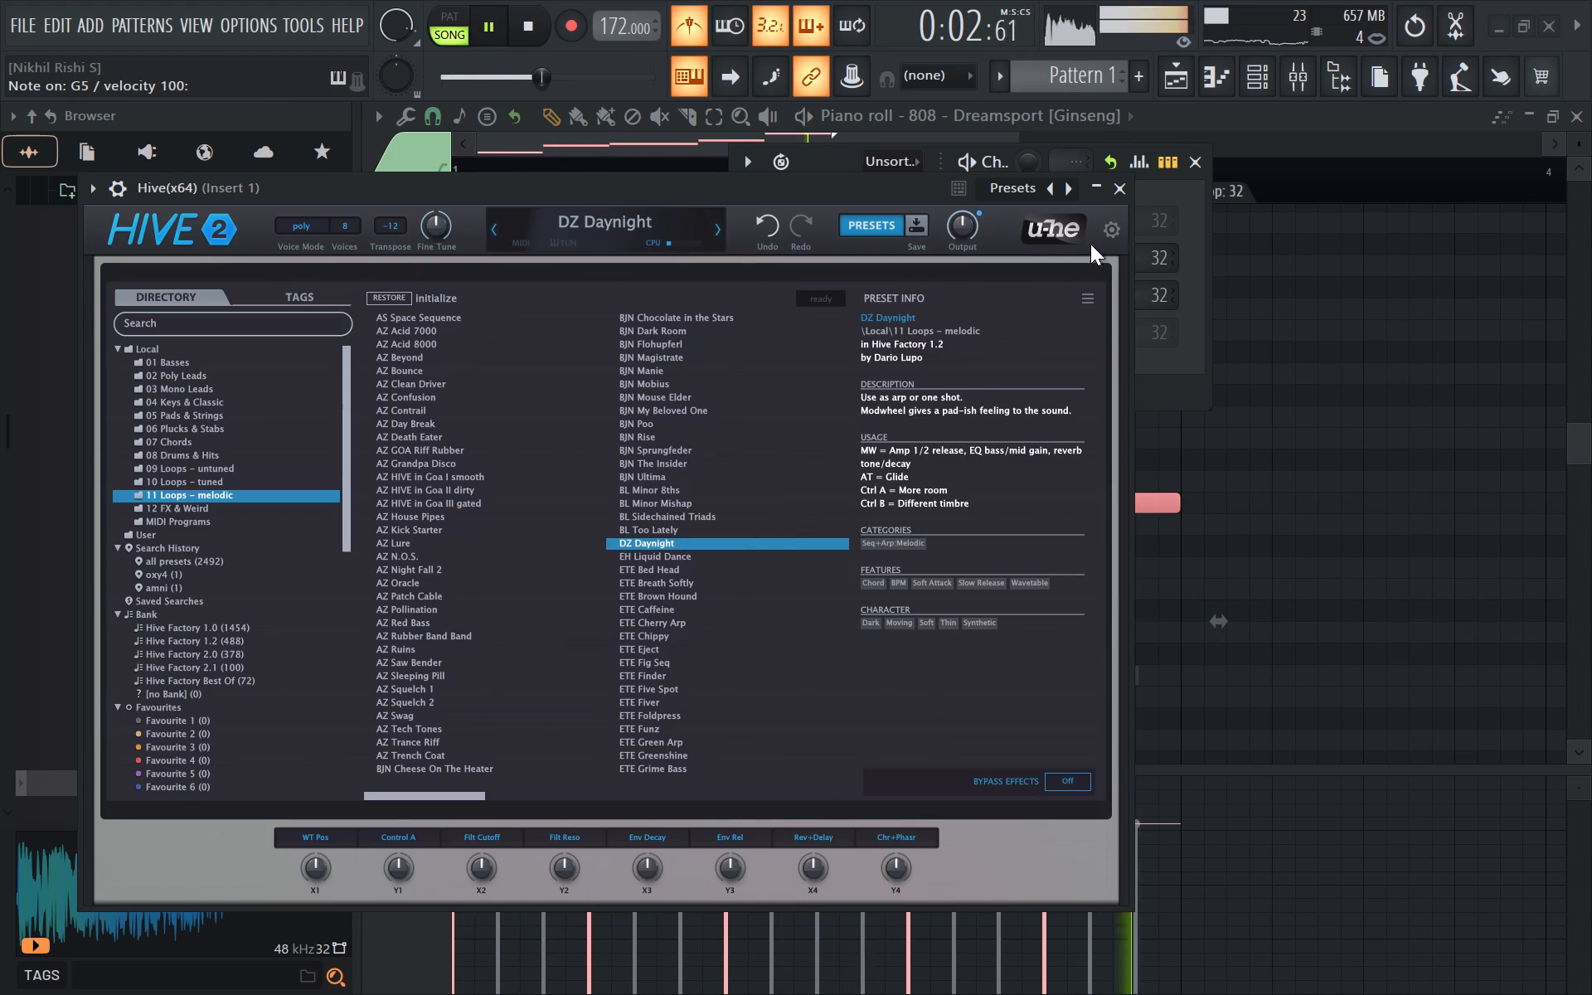
Open the Hive(x64) channel's piano roll and try a repeated G5 note against the beat.
click(1116, 197)
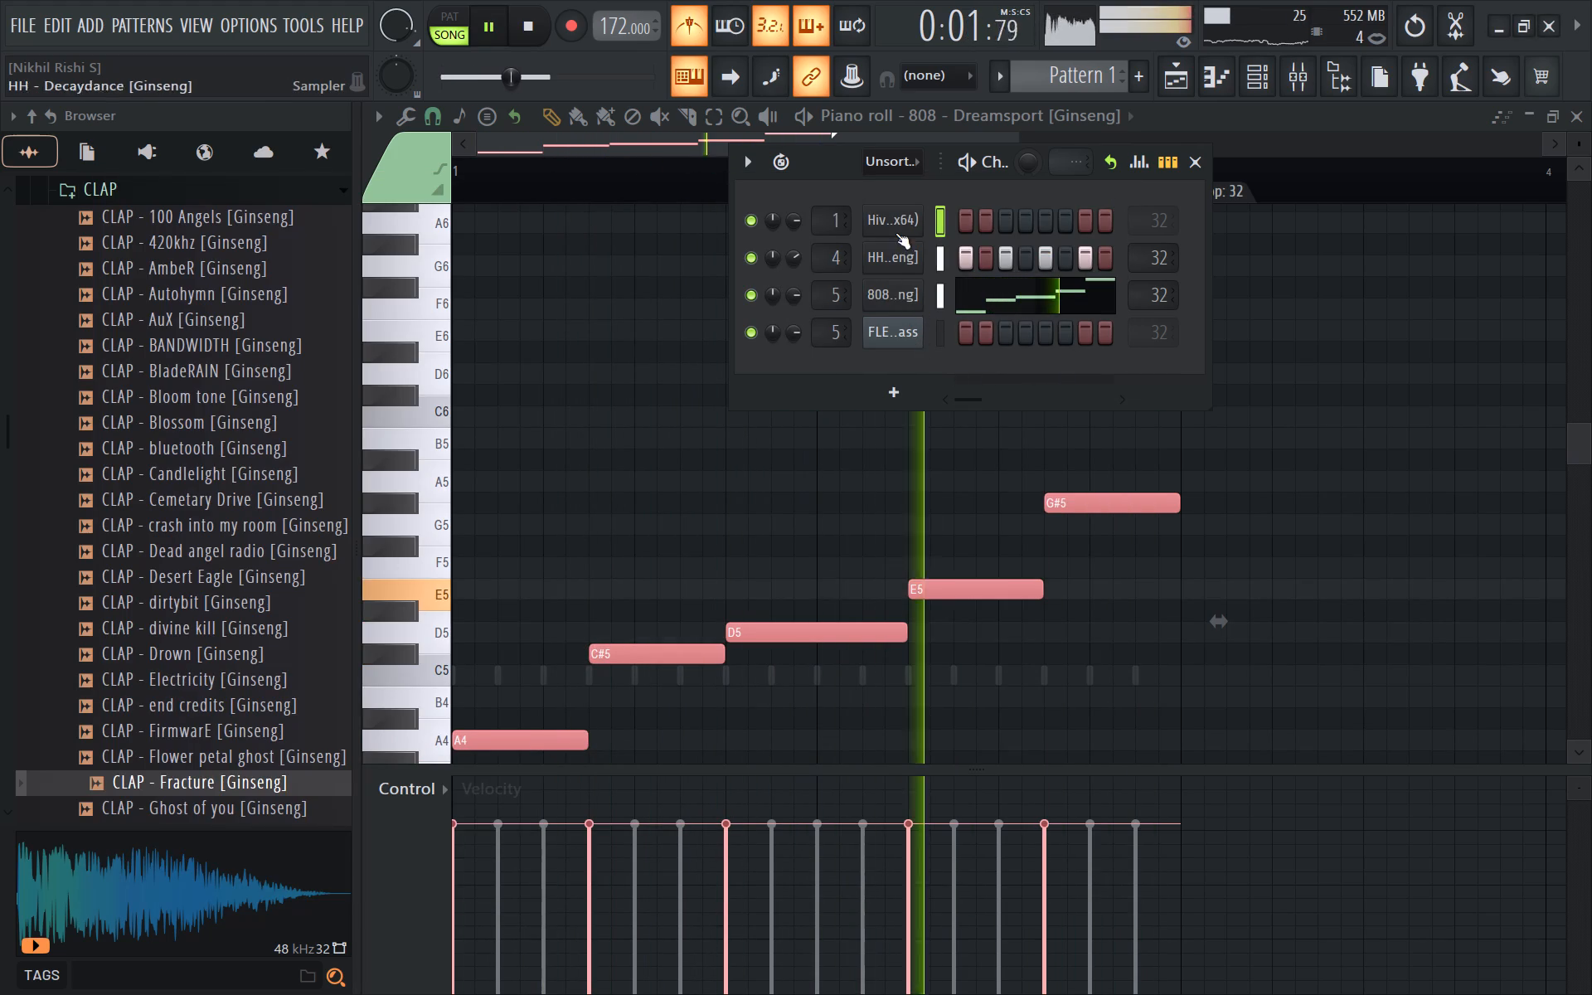
right_click(893, 226)
click(968, 214)
key(t)
key(t)
key(t)
key(t)
key(t)
key(t)
key(t)
key(t)
key(t)
key(t)
key(t)
key(t)
key(t)
key(t)
key(t)
key(t)
key(t)
key(space)
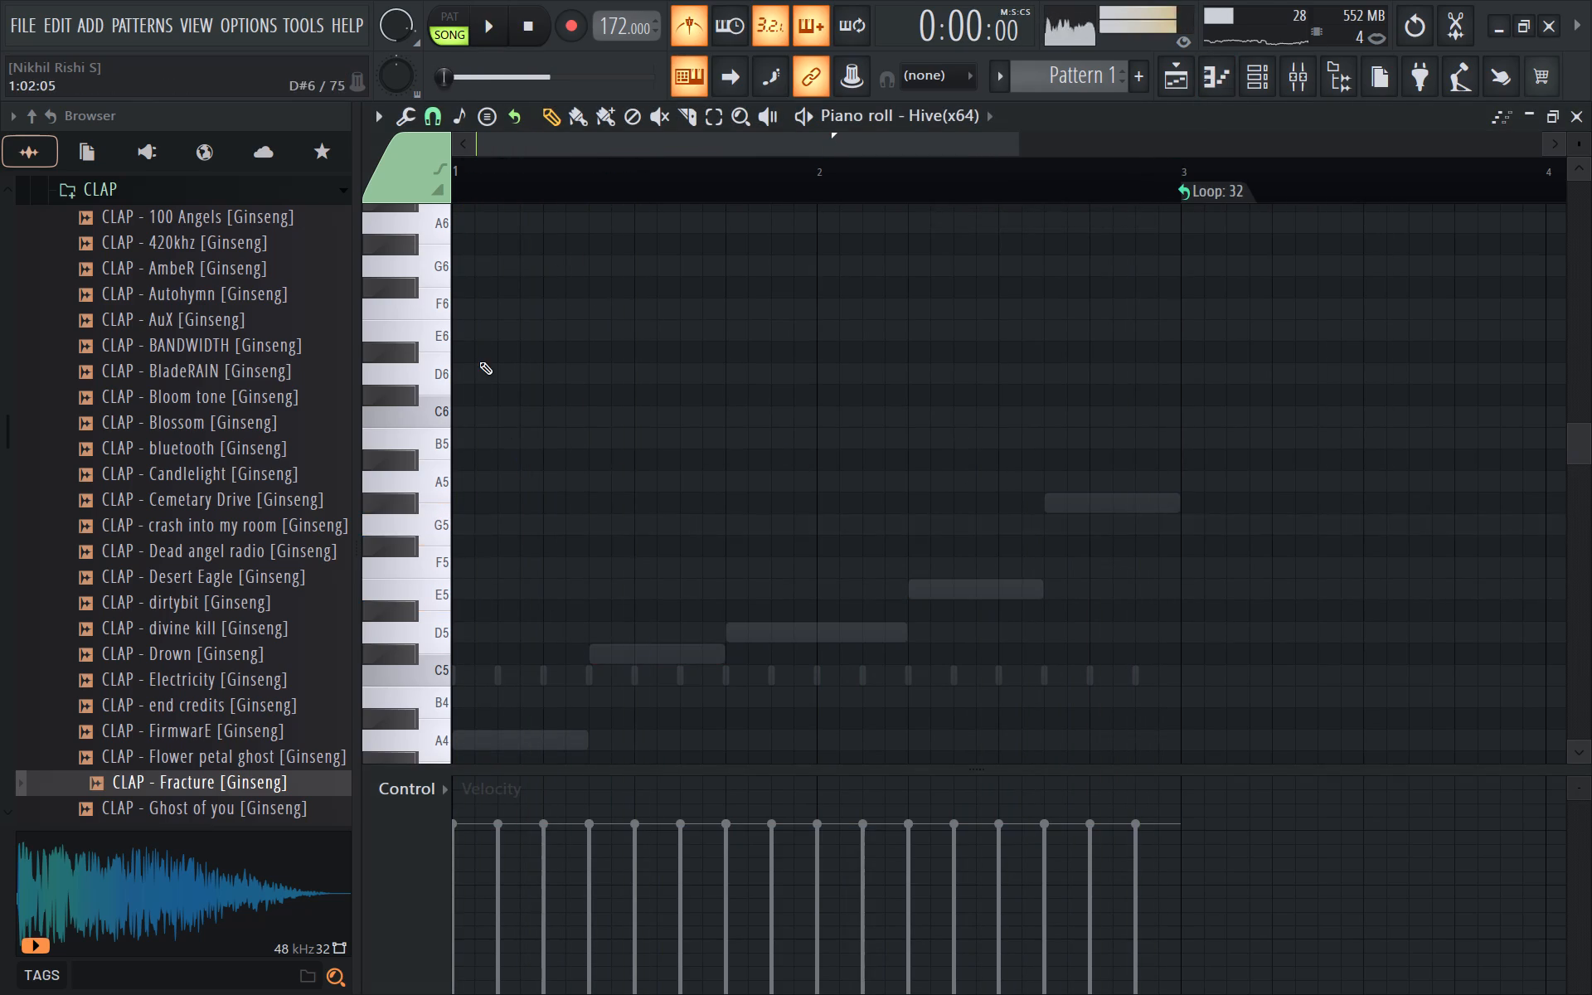
Draw a G6 note from the start of bar 1 and make it one bar long, checking it with playback.
scroll(479, 362, up, 2)
drag(474, 355, 449, 404)
drag(589, 399, 979, 399)
key(space)
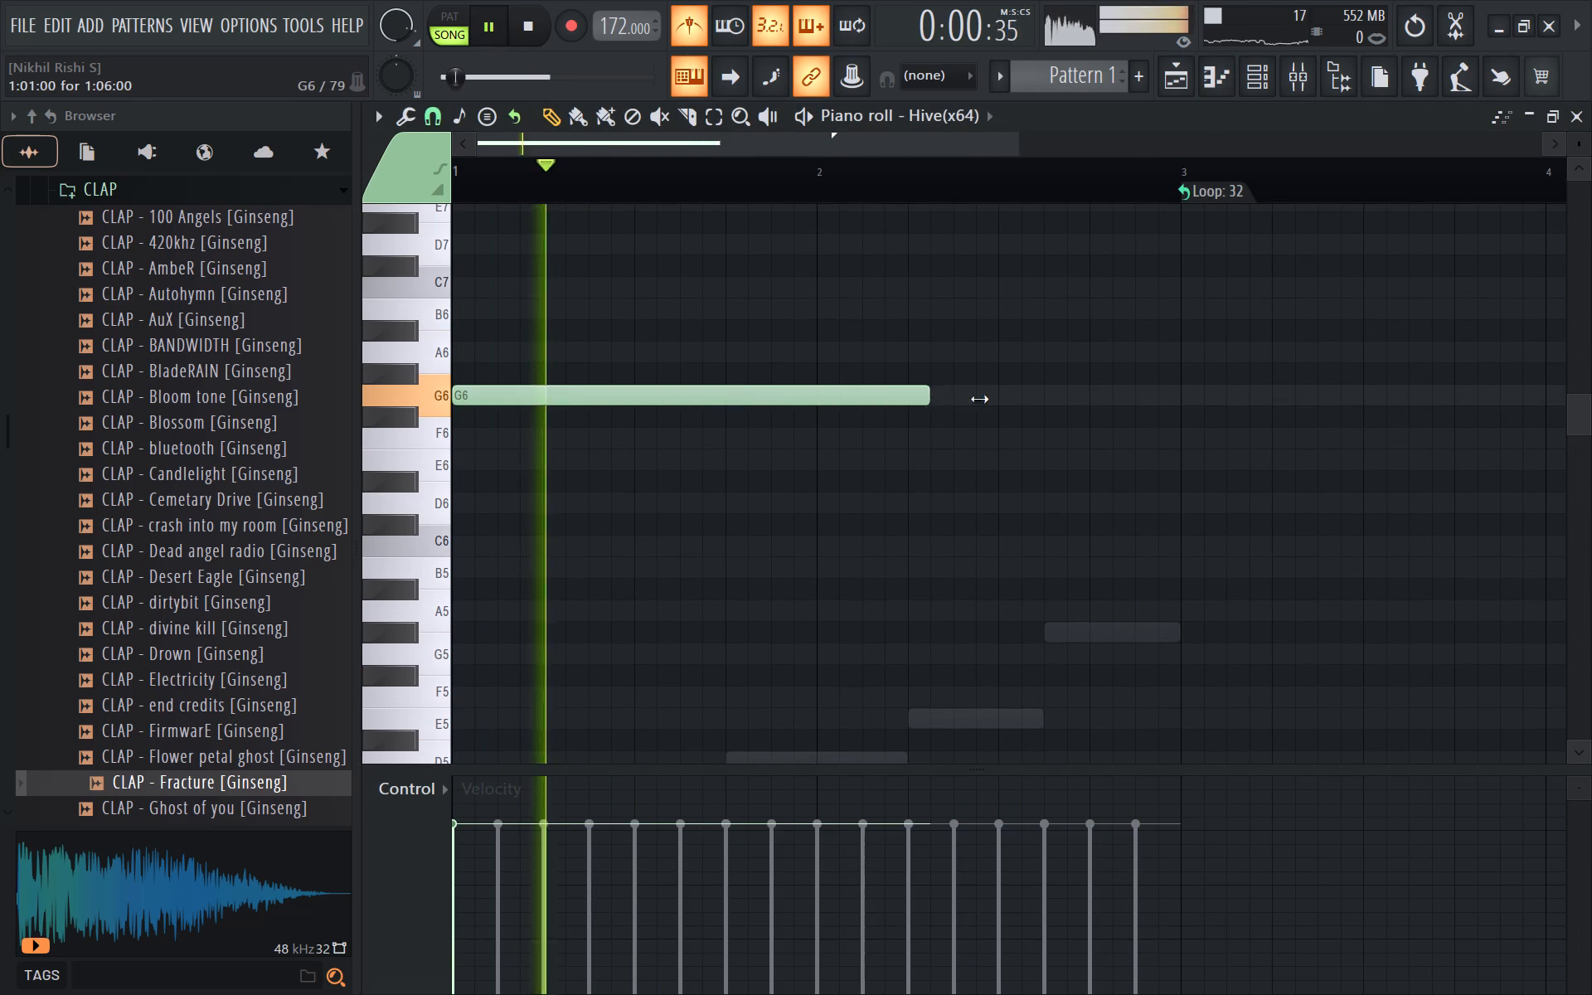
drag(979, 399, 825, 406)
key(space)
key(space)
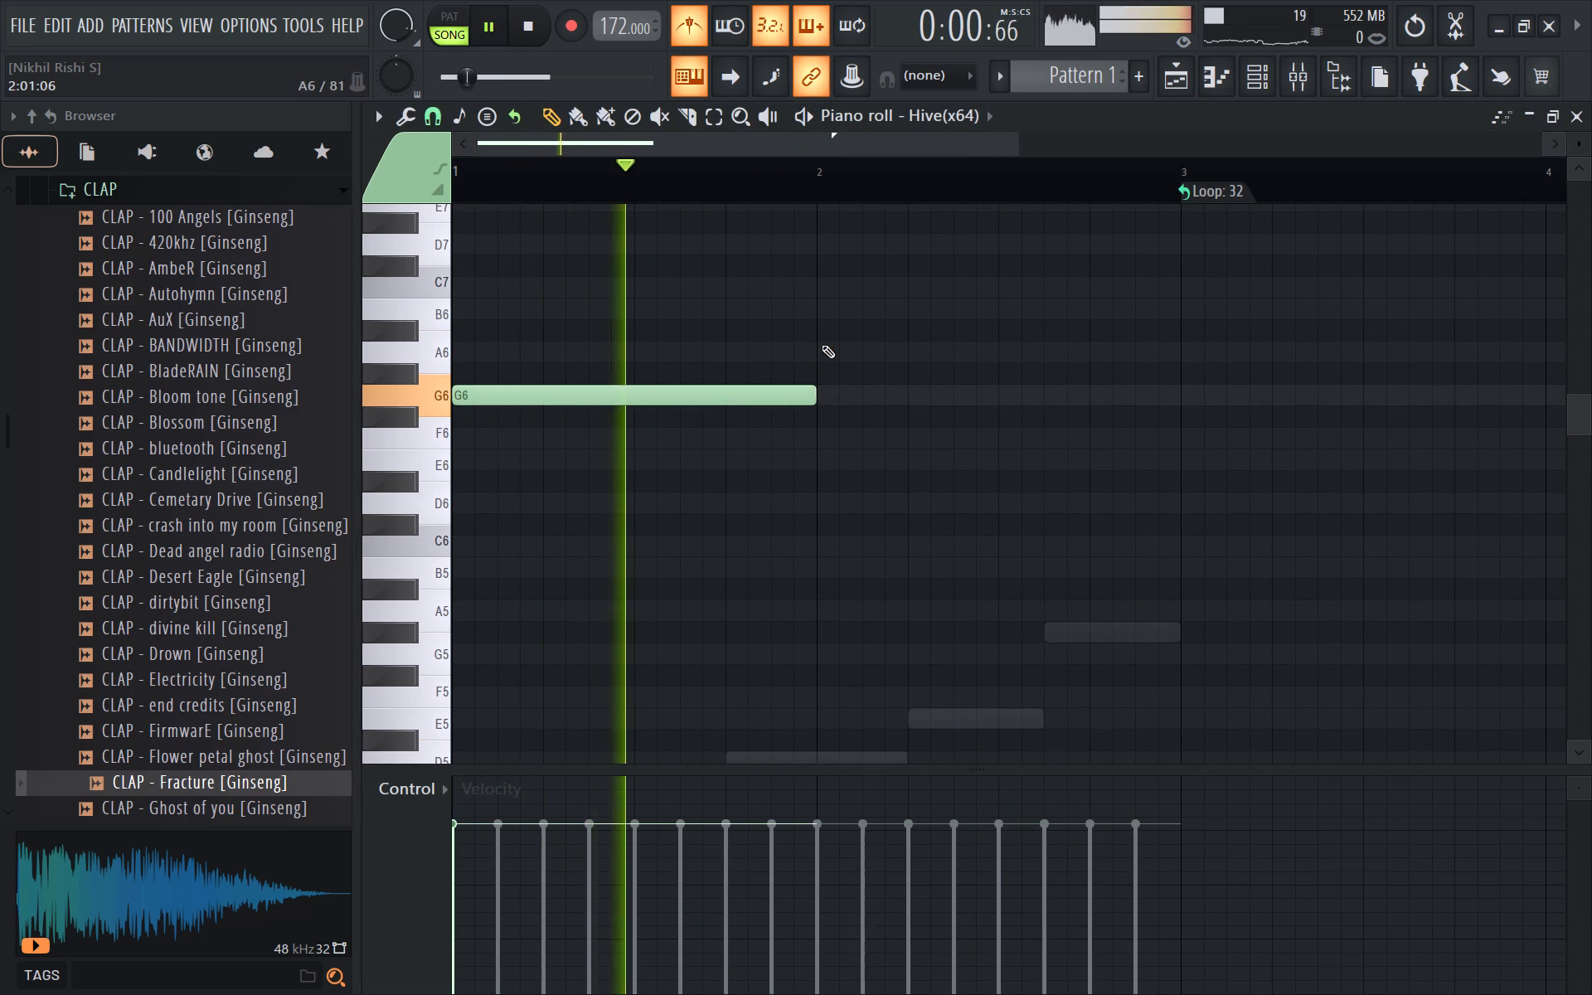
Add a one-bar note in bar 2 and try different pitches against the beat, settling on E6.
click(820, 319)
key(space)
drag(1124, 317, 1123, 346)
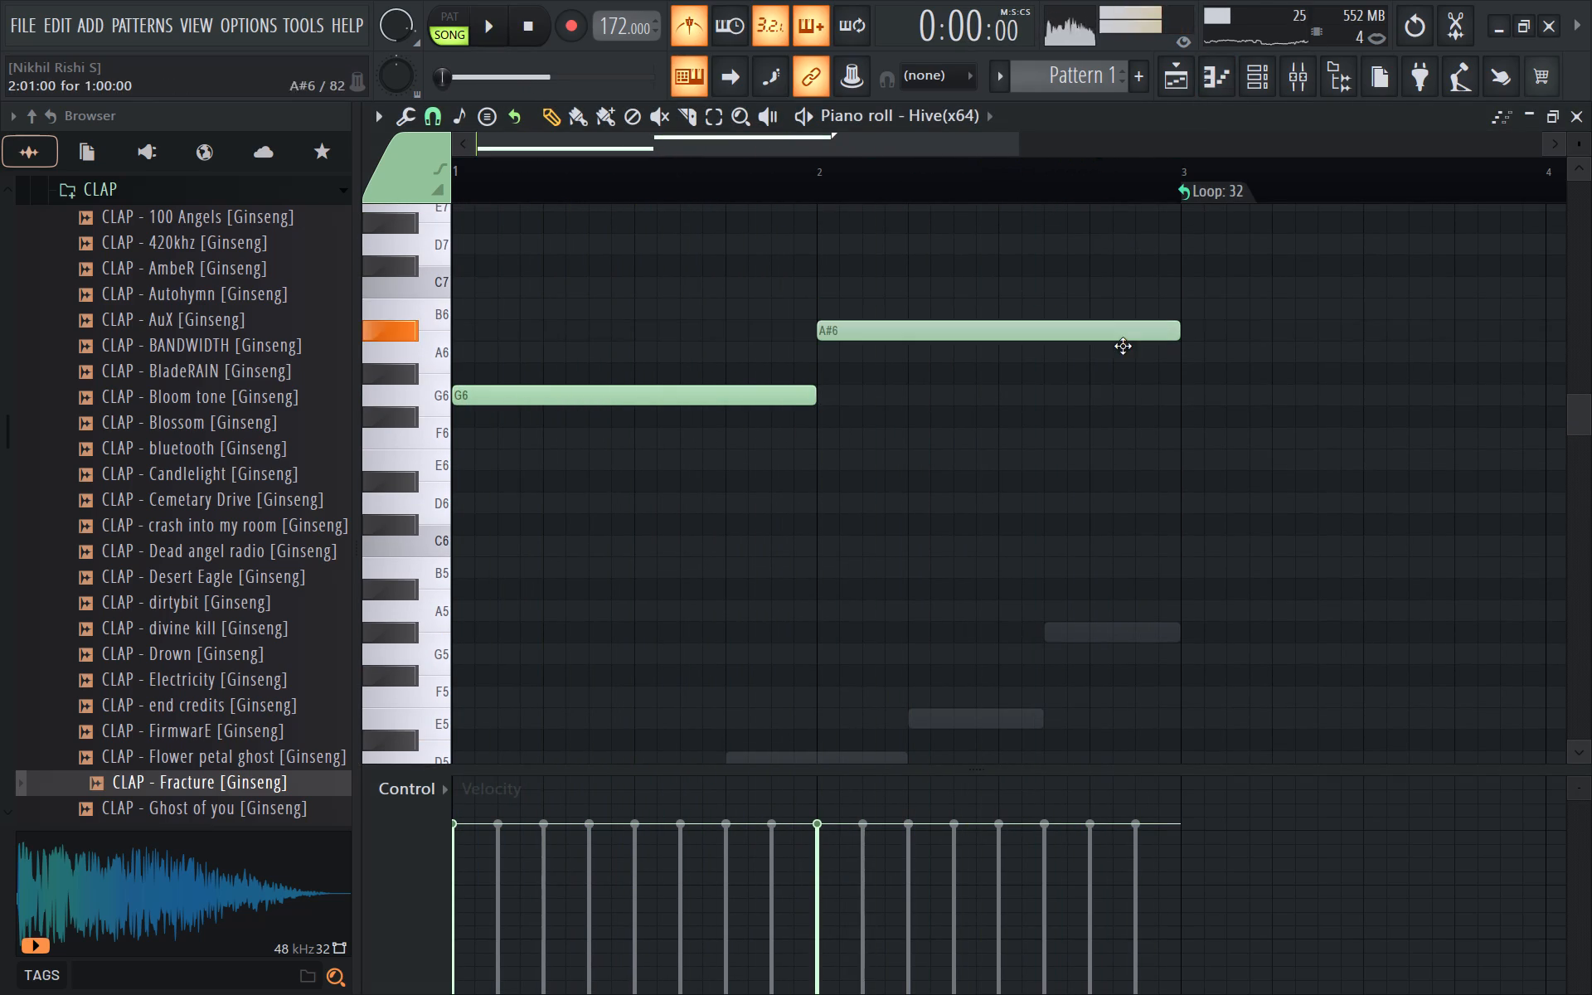
drag(1123, 346, 1123, 352)
key(space)
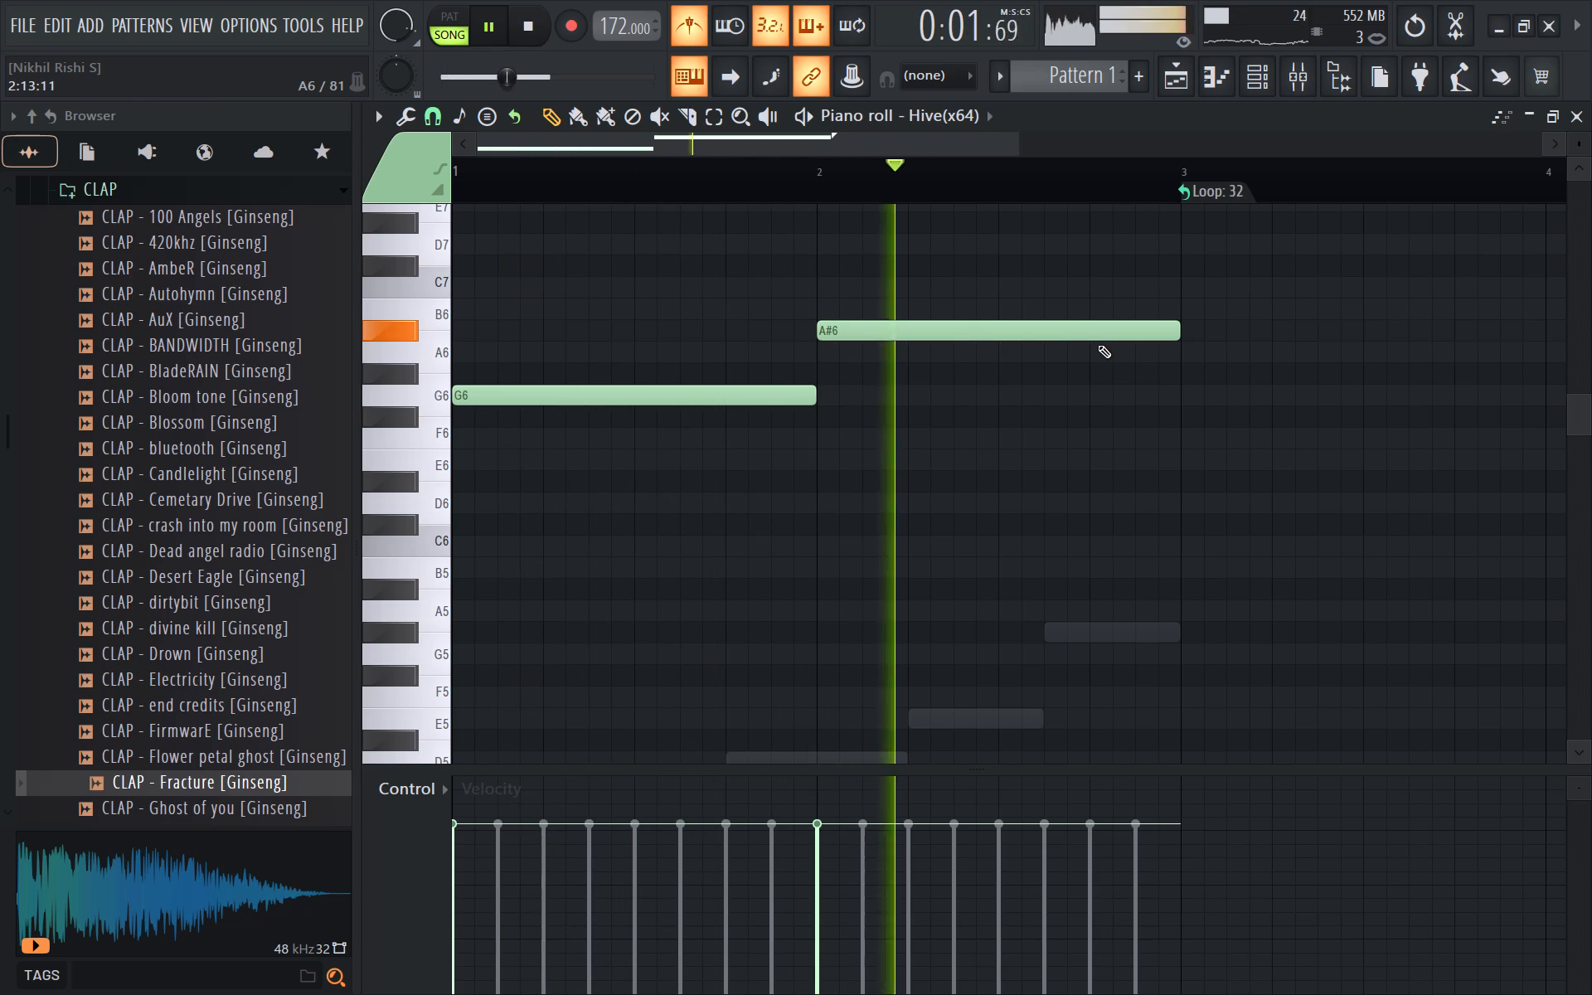
drag(1078, 335, 1075, 362)
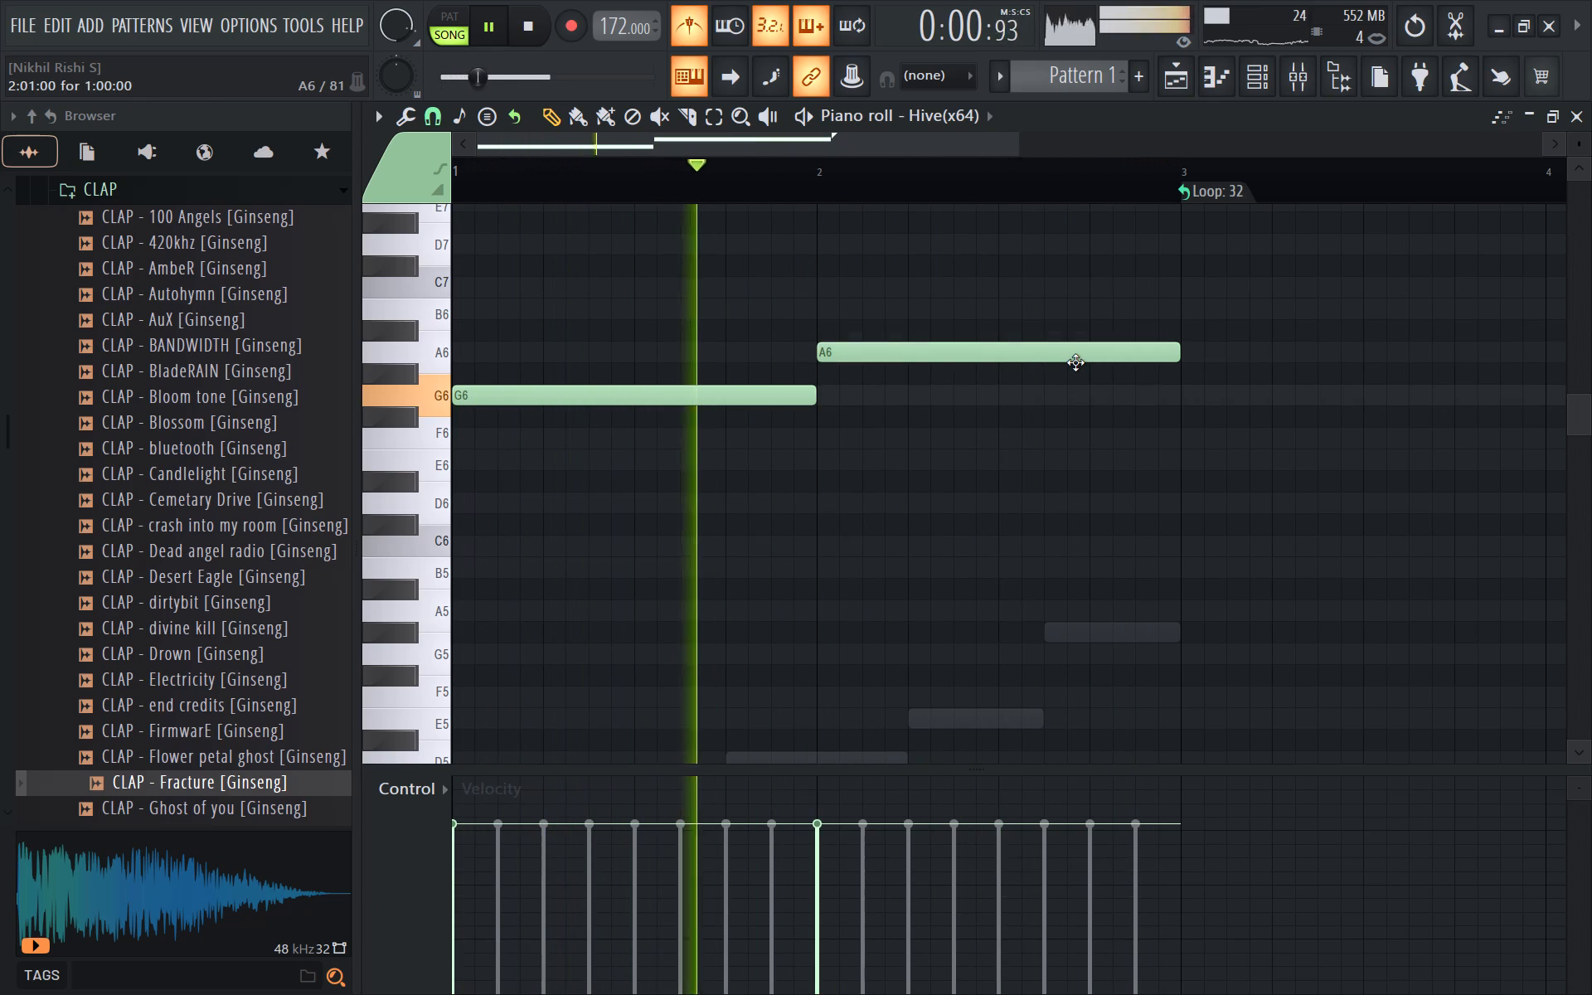
drag(1055, 355, 1051, 477)
drag(1041, 465, 1028, 441)
drag(1028, 441, 1058, 438)
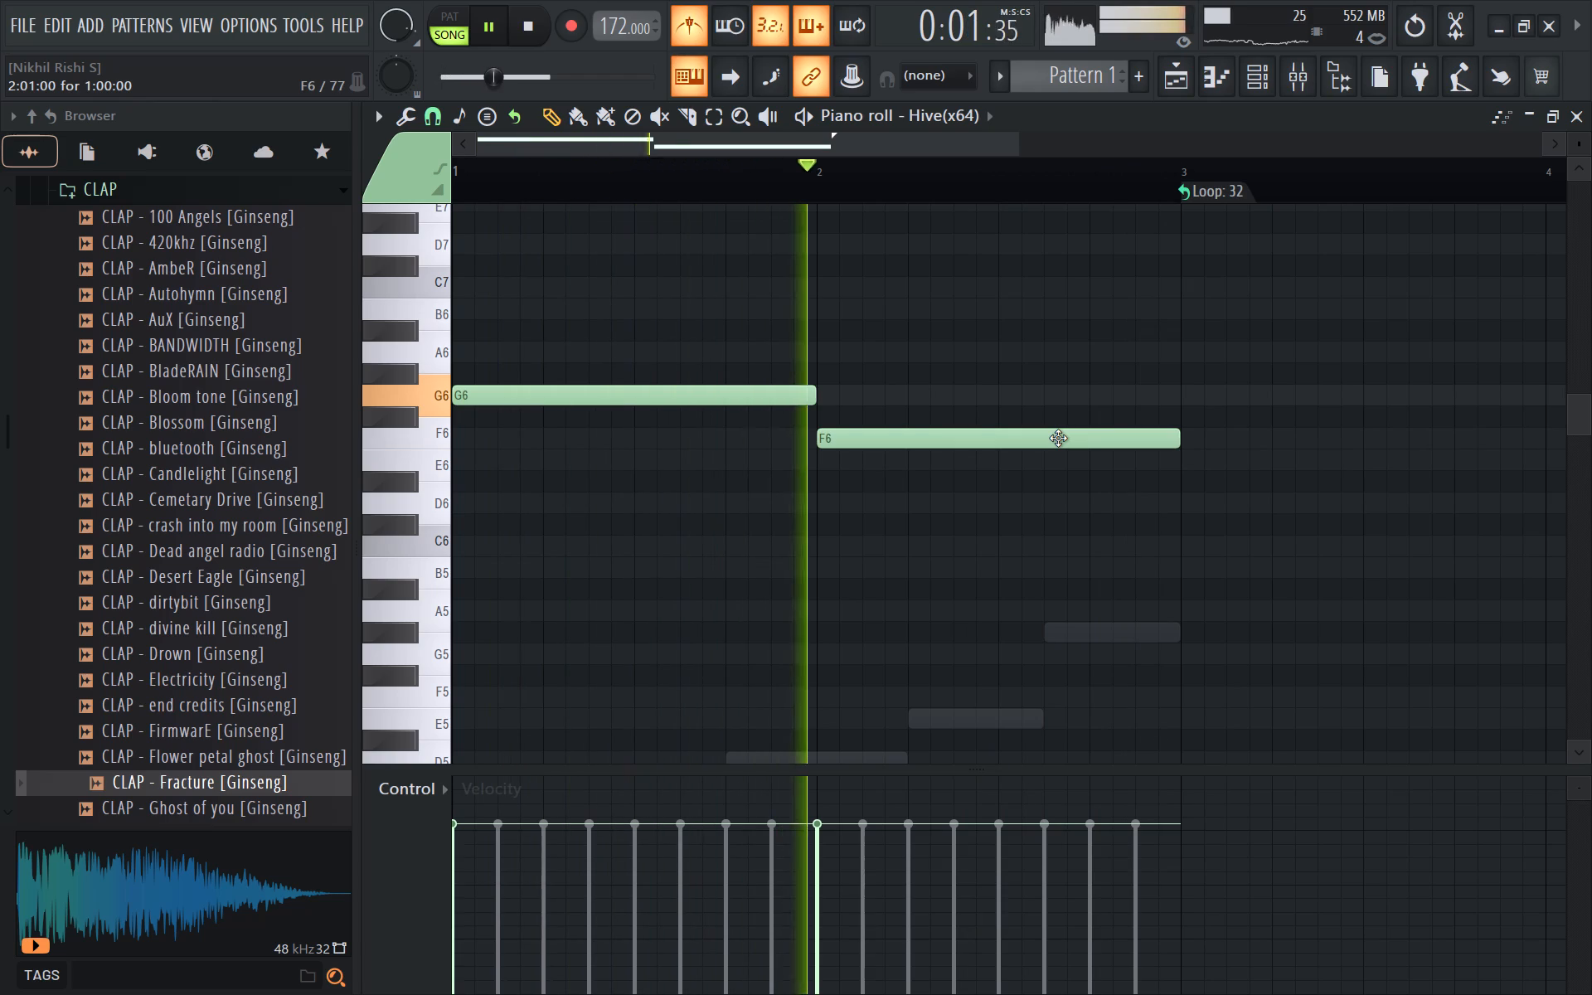
drag(1058, 438, 1065, 467)
drag(1065, 467, 1065, 483)
right_click(1038, 377)
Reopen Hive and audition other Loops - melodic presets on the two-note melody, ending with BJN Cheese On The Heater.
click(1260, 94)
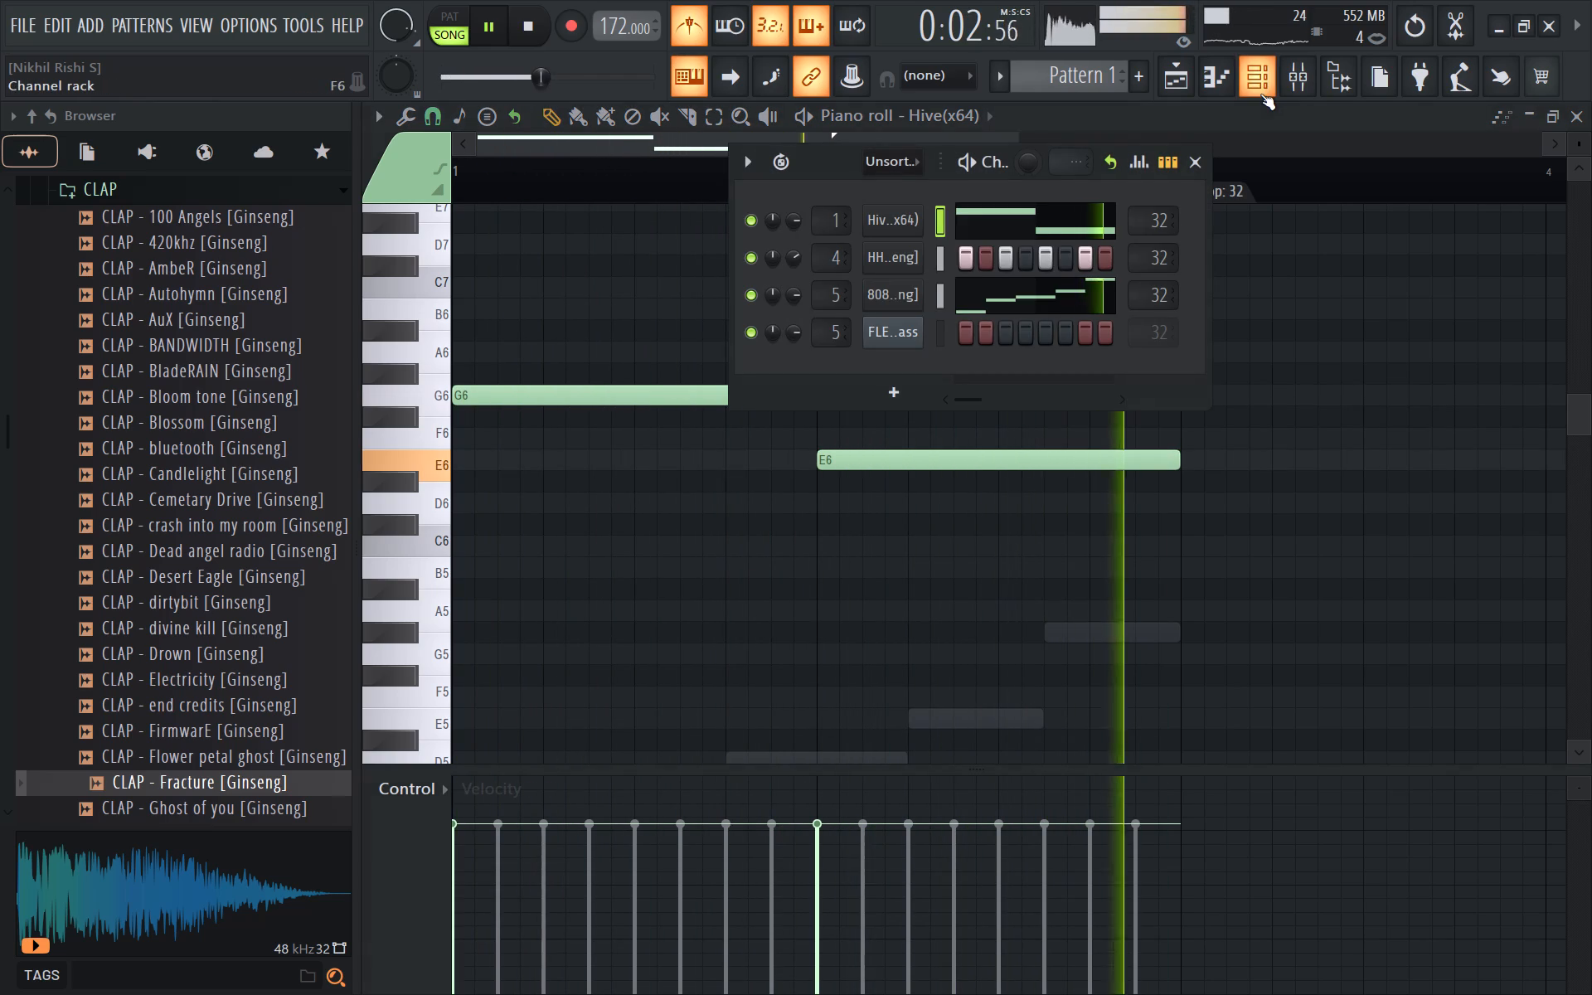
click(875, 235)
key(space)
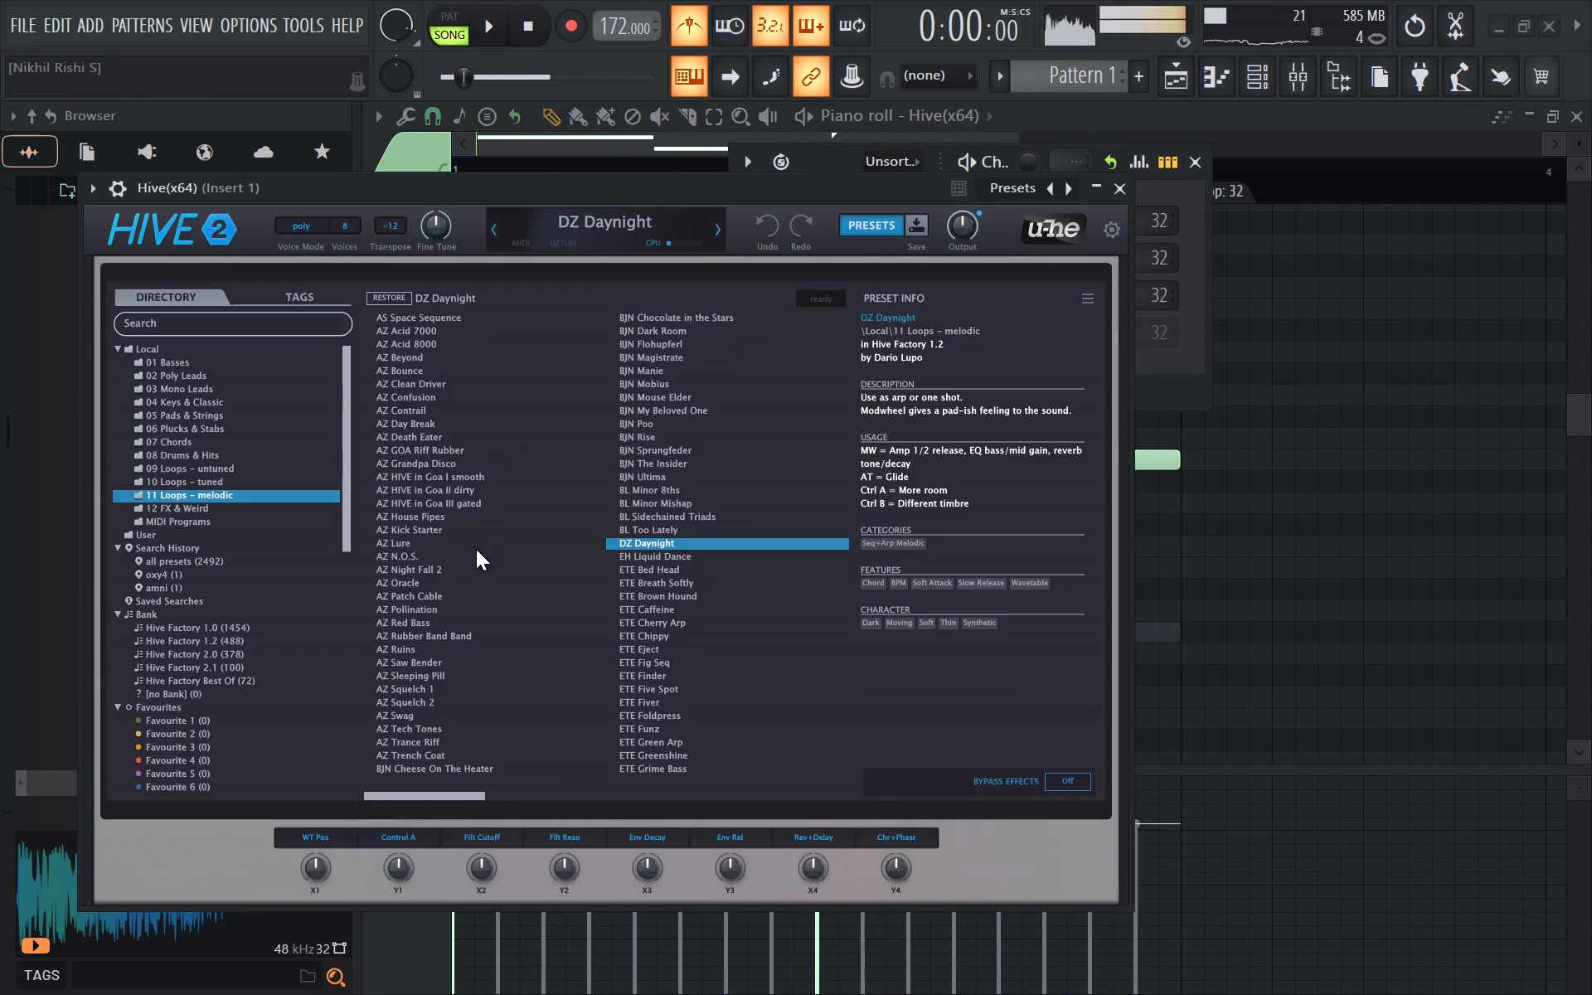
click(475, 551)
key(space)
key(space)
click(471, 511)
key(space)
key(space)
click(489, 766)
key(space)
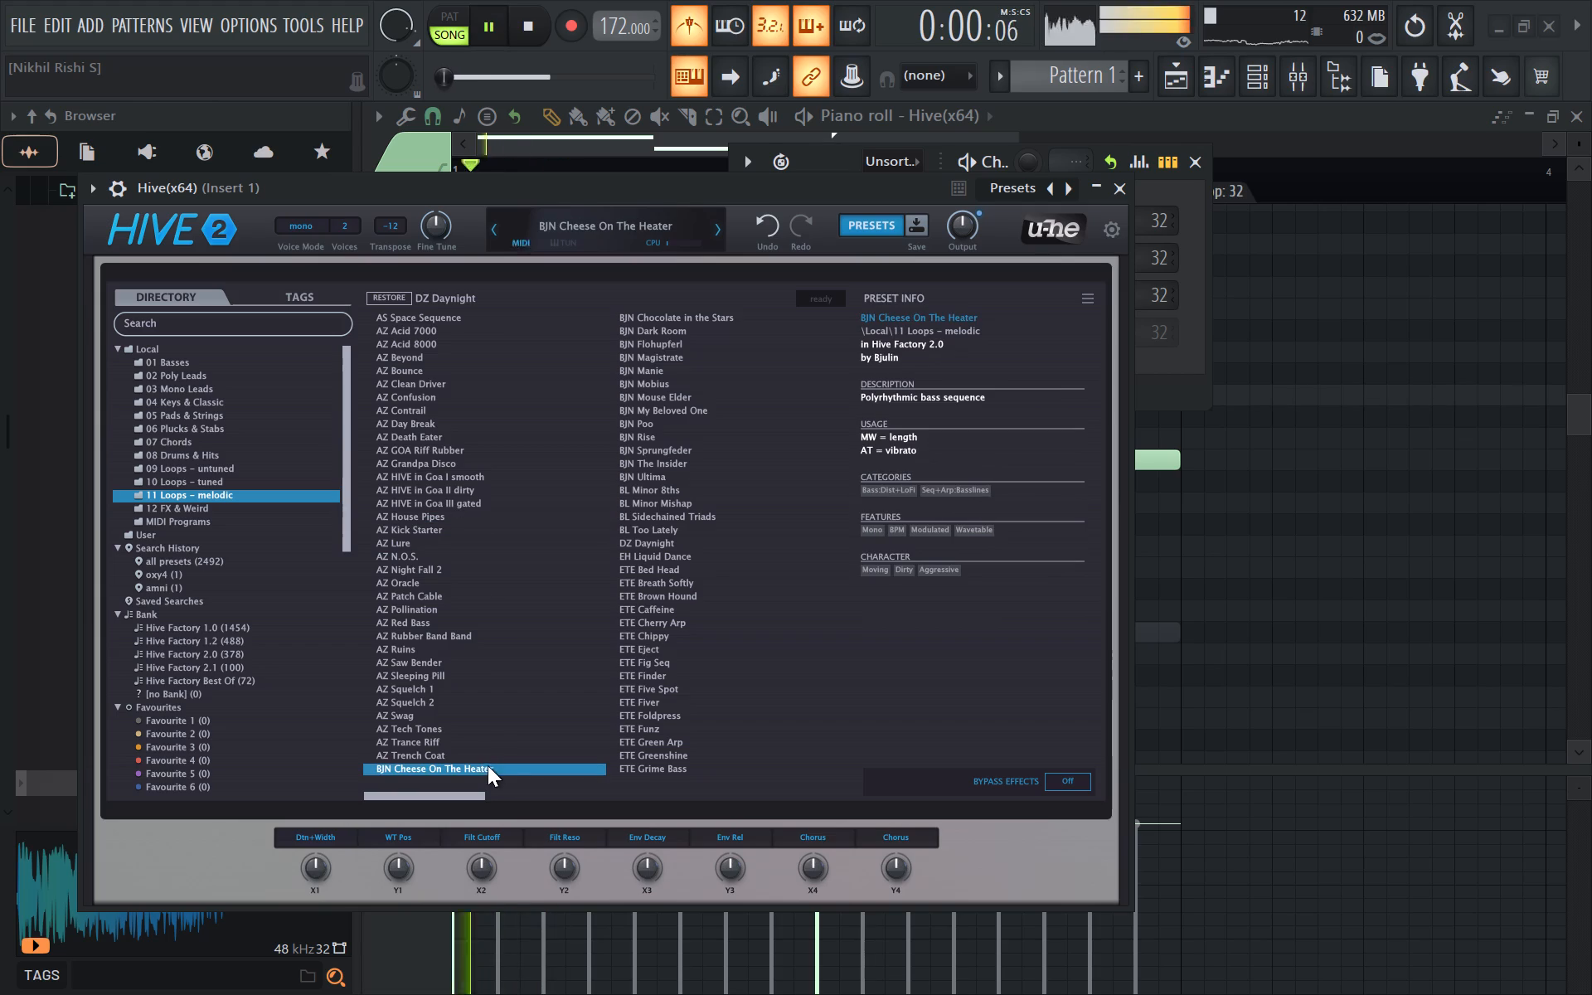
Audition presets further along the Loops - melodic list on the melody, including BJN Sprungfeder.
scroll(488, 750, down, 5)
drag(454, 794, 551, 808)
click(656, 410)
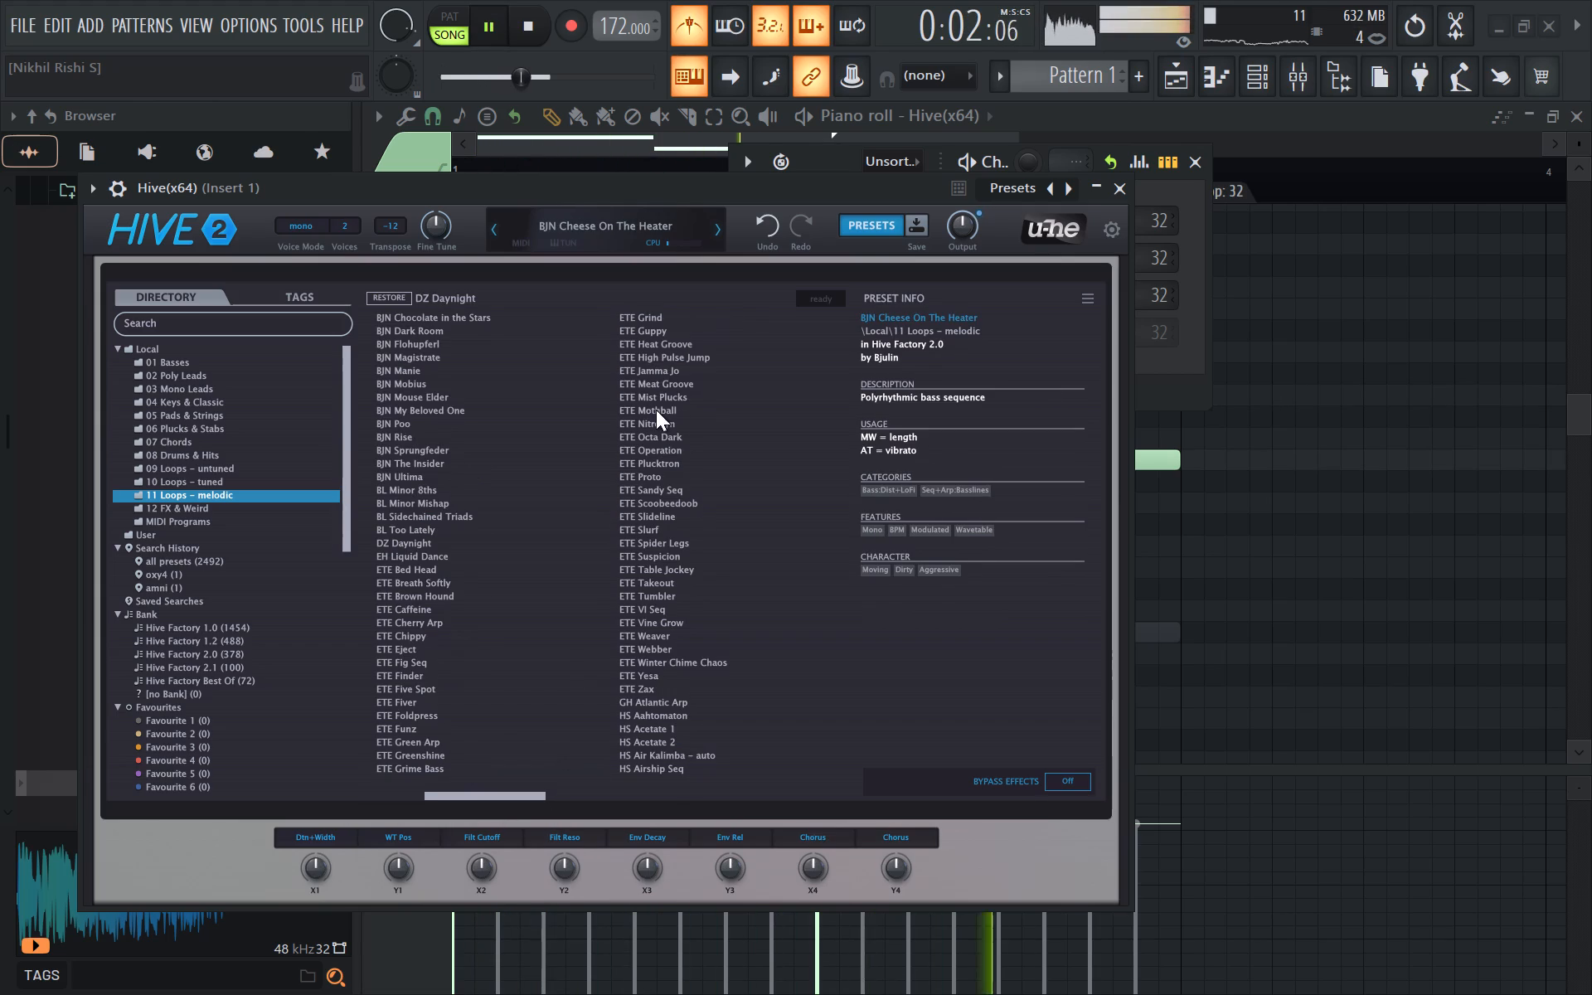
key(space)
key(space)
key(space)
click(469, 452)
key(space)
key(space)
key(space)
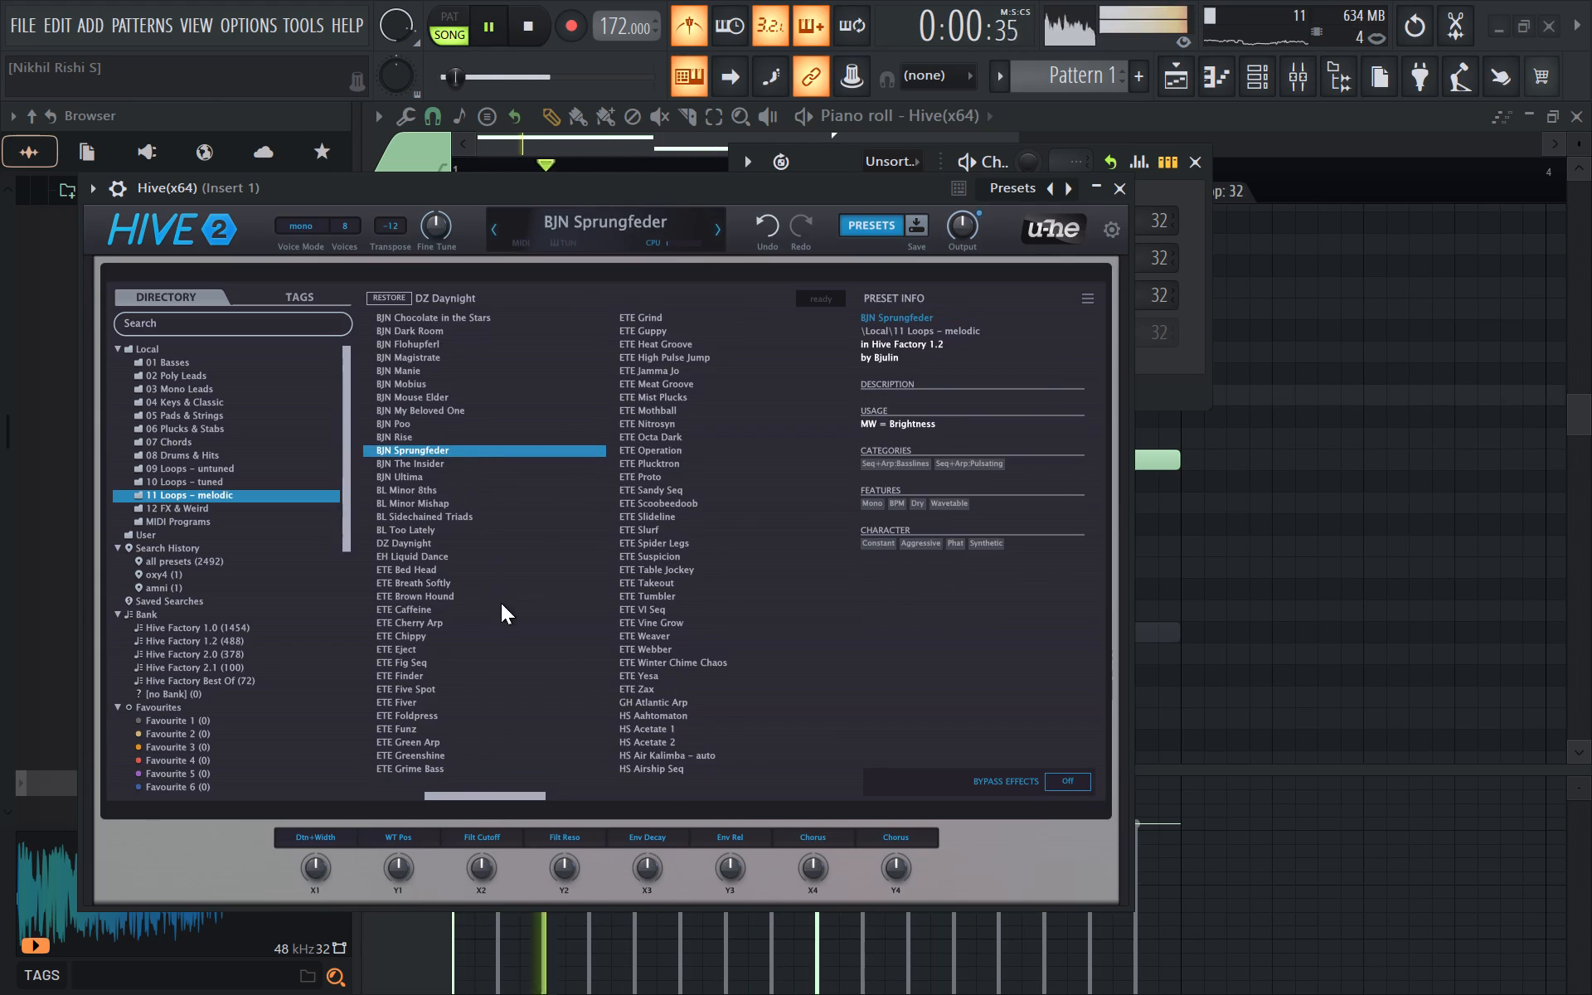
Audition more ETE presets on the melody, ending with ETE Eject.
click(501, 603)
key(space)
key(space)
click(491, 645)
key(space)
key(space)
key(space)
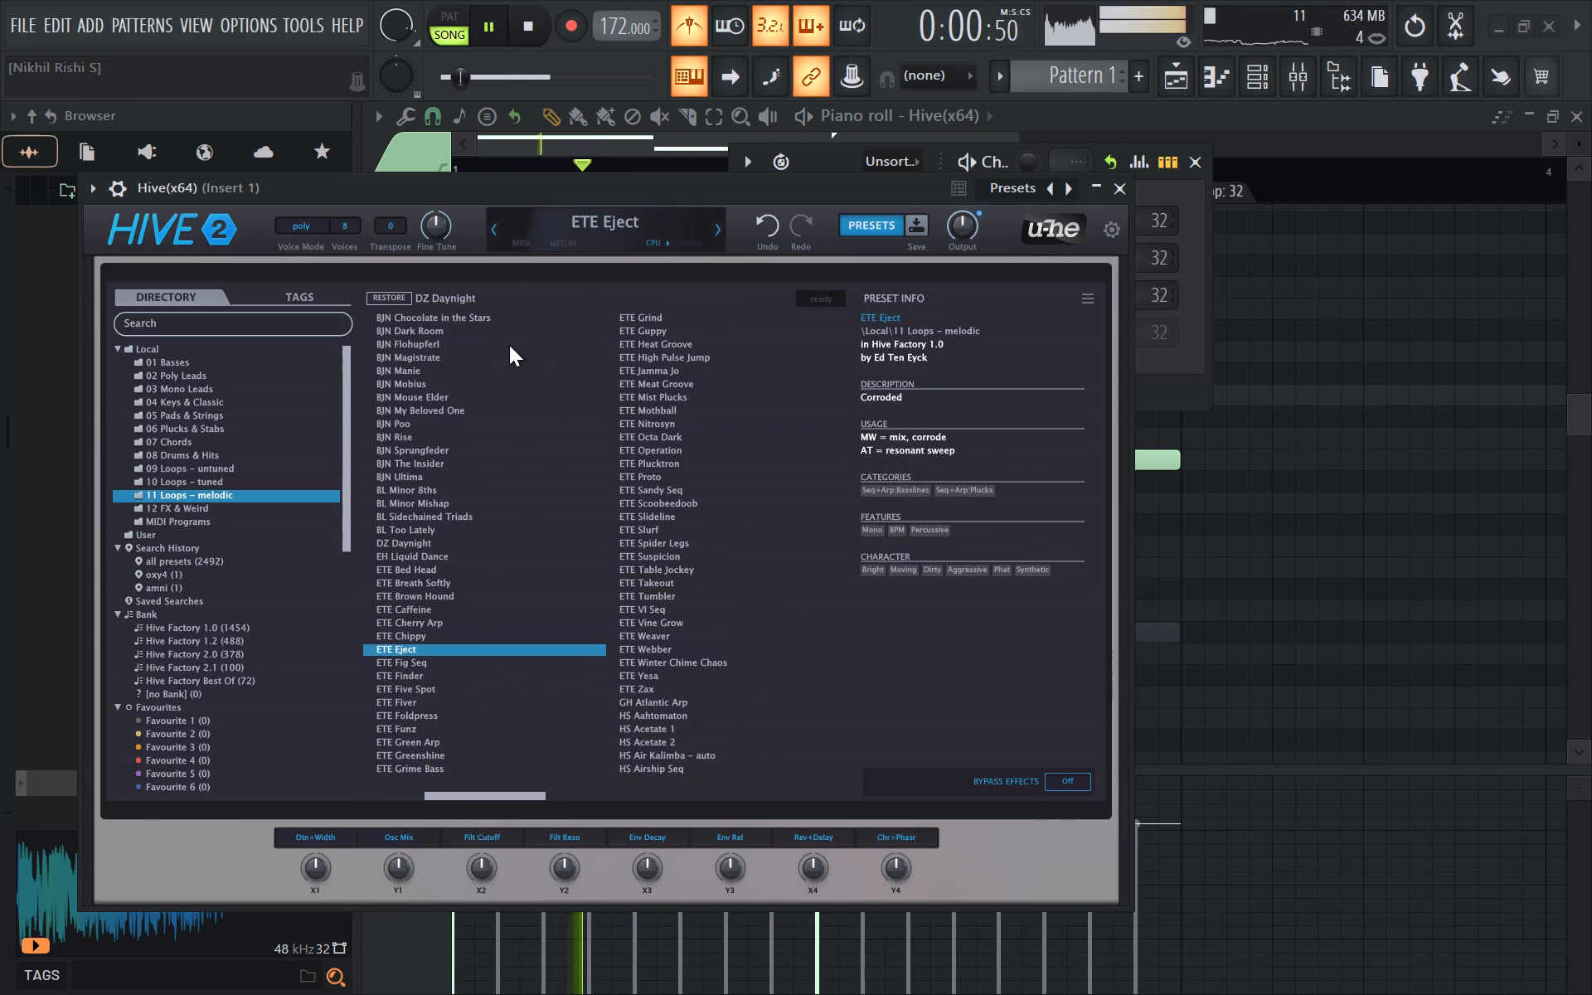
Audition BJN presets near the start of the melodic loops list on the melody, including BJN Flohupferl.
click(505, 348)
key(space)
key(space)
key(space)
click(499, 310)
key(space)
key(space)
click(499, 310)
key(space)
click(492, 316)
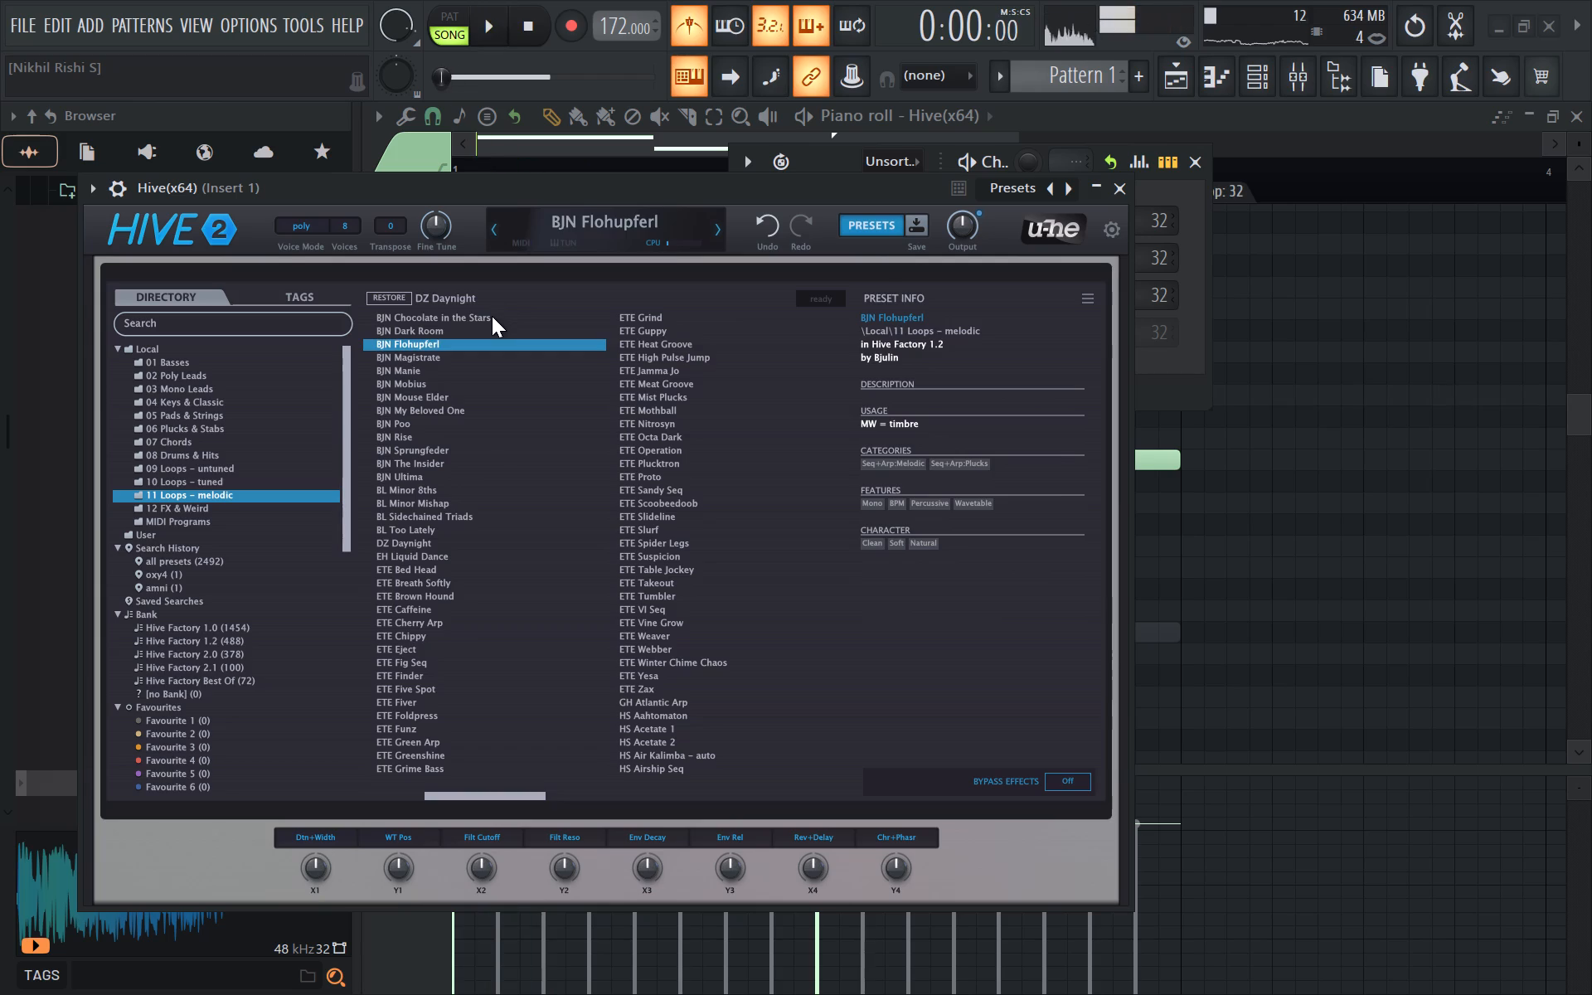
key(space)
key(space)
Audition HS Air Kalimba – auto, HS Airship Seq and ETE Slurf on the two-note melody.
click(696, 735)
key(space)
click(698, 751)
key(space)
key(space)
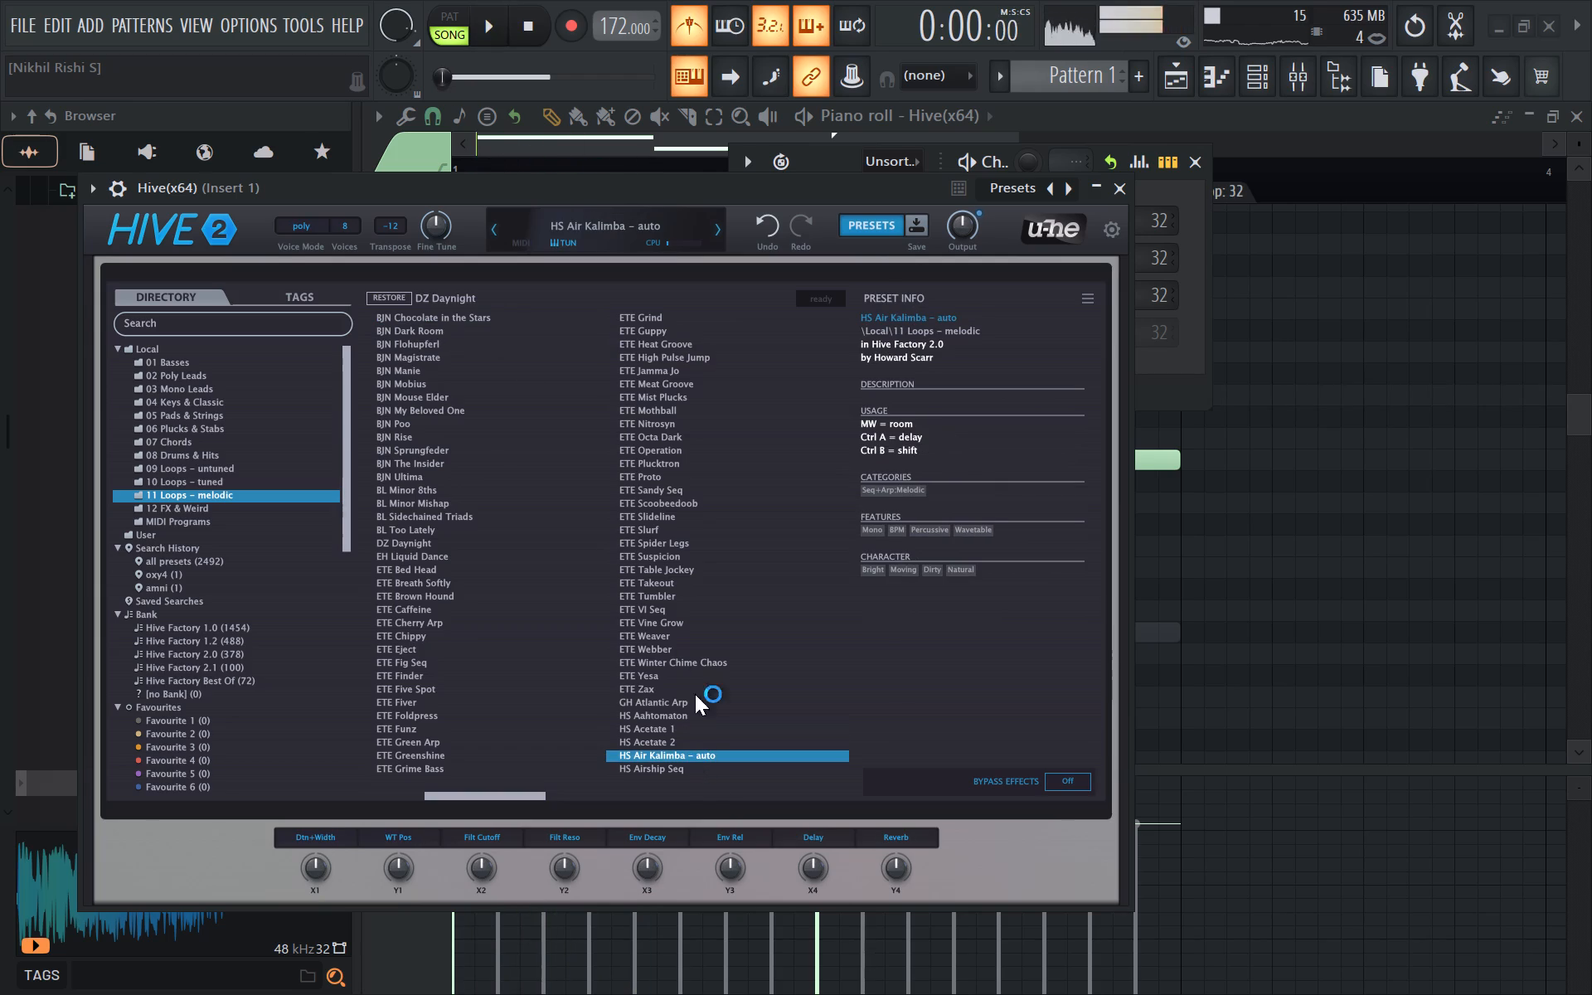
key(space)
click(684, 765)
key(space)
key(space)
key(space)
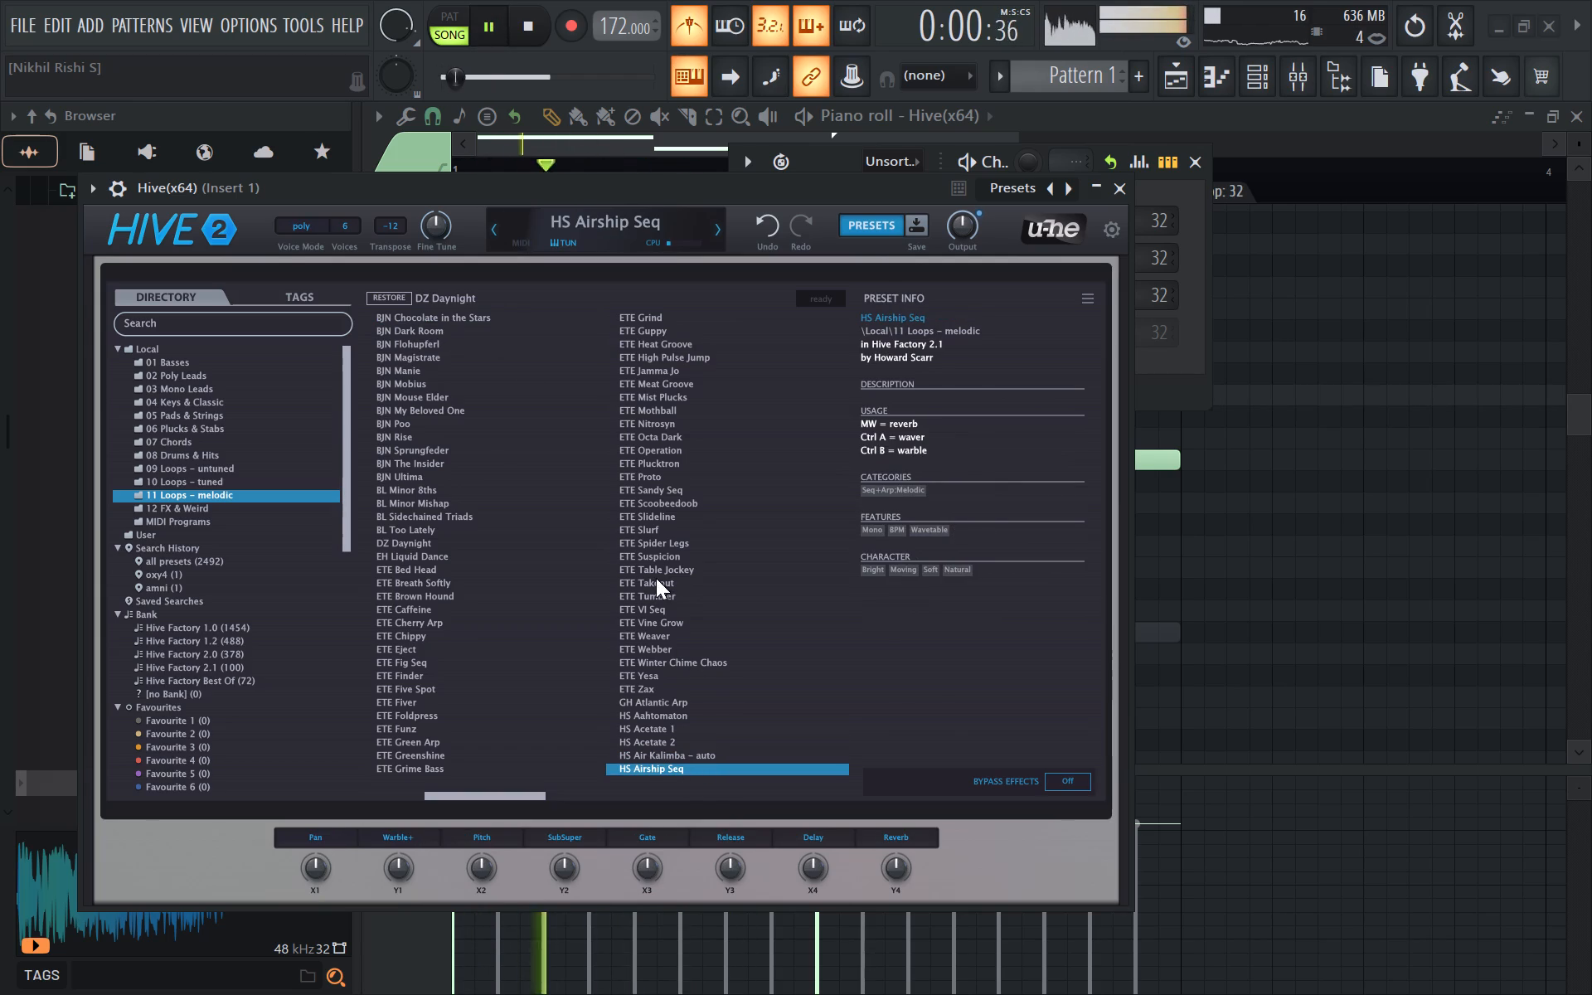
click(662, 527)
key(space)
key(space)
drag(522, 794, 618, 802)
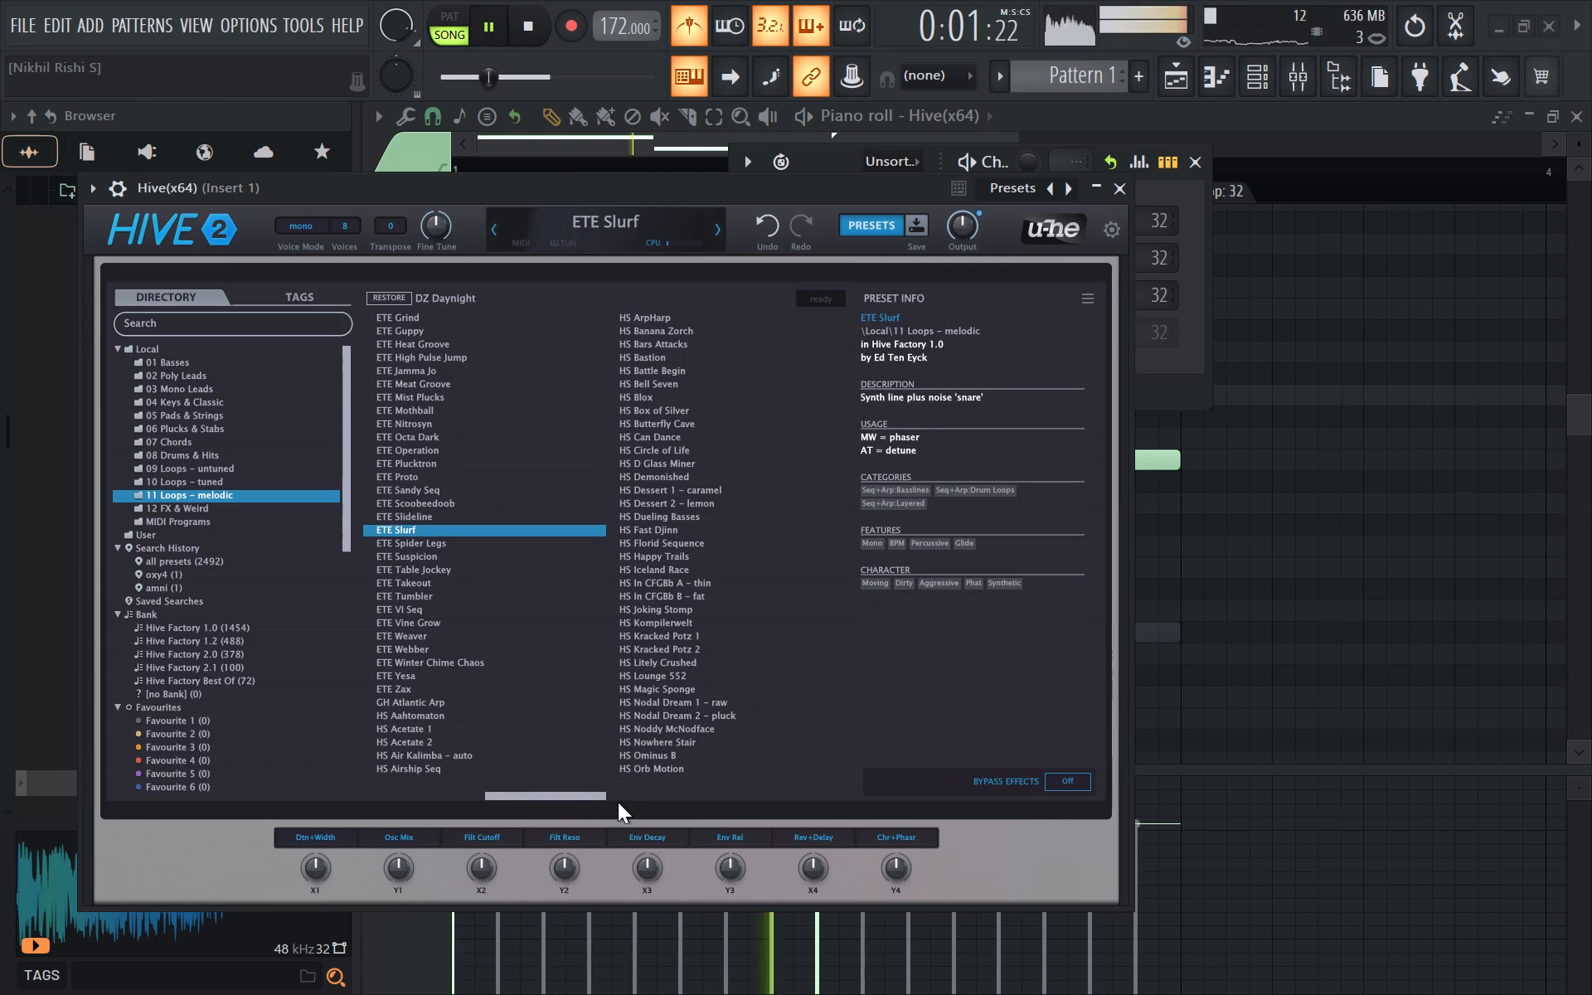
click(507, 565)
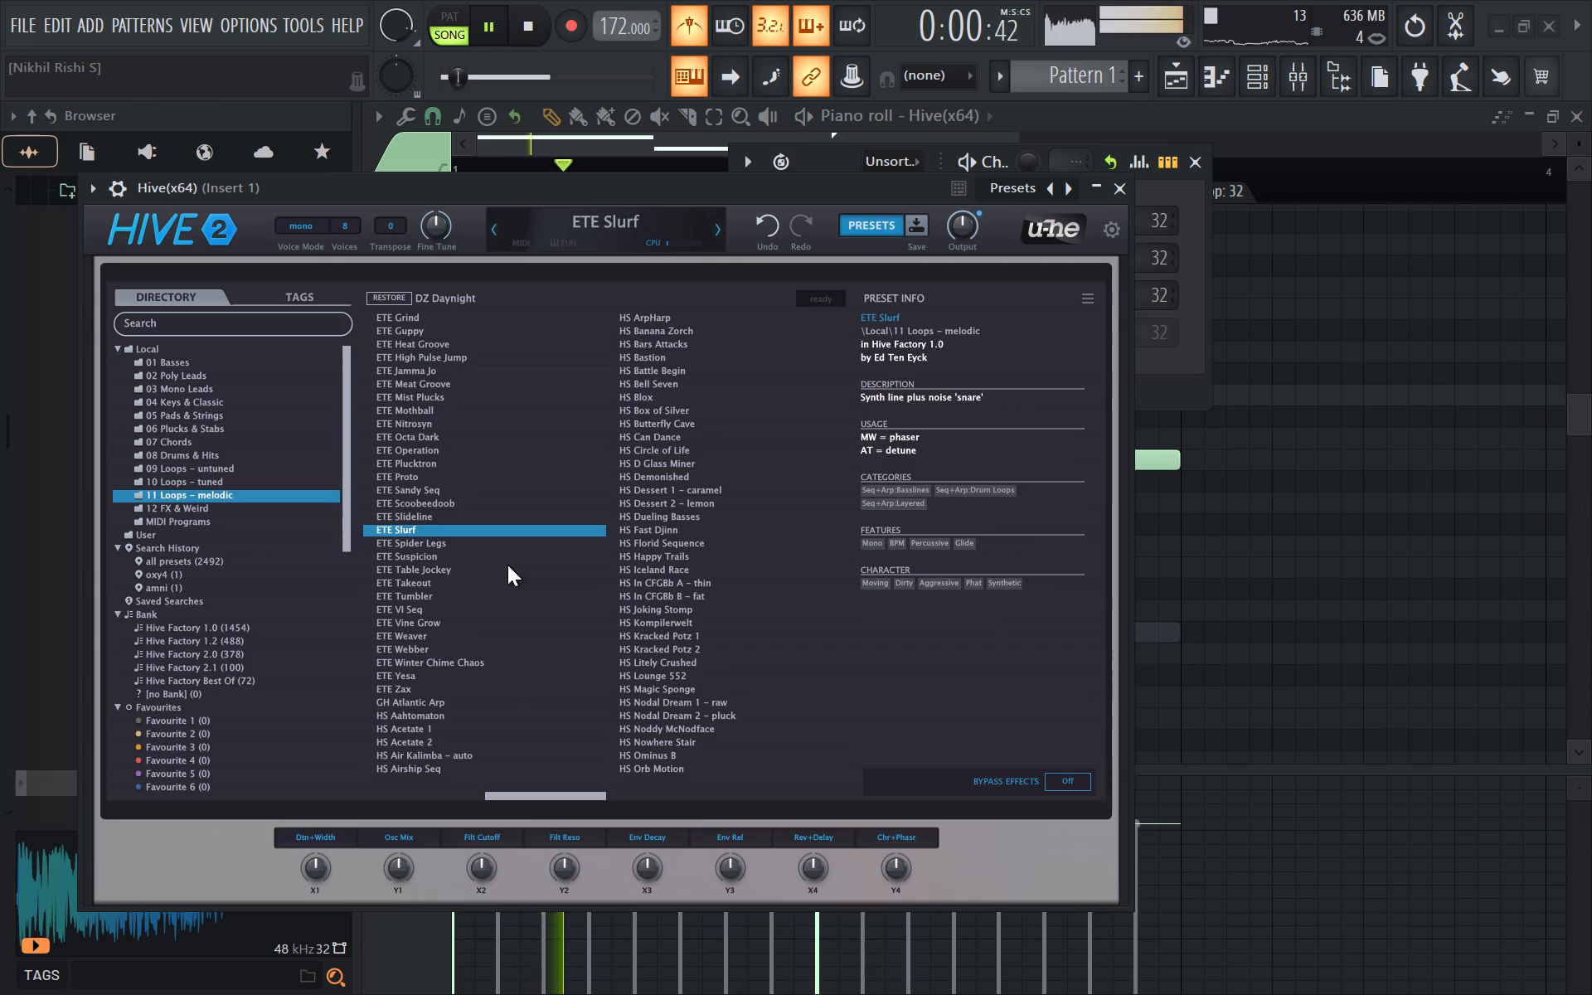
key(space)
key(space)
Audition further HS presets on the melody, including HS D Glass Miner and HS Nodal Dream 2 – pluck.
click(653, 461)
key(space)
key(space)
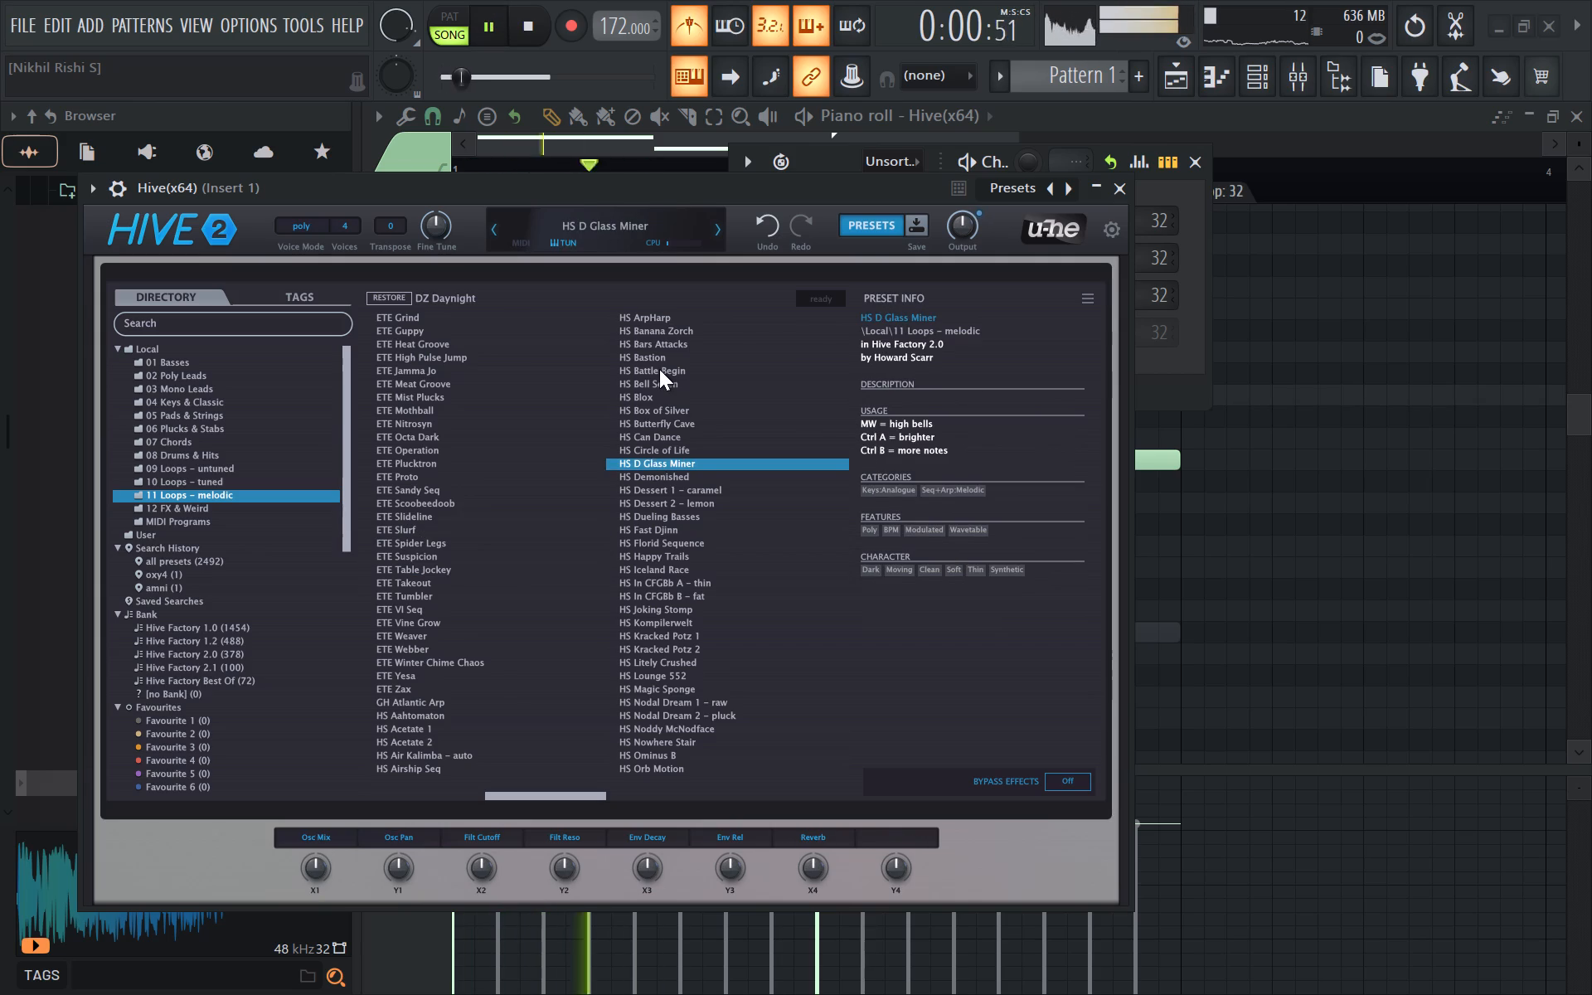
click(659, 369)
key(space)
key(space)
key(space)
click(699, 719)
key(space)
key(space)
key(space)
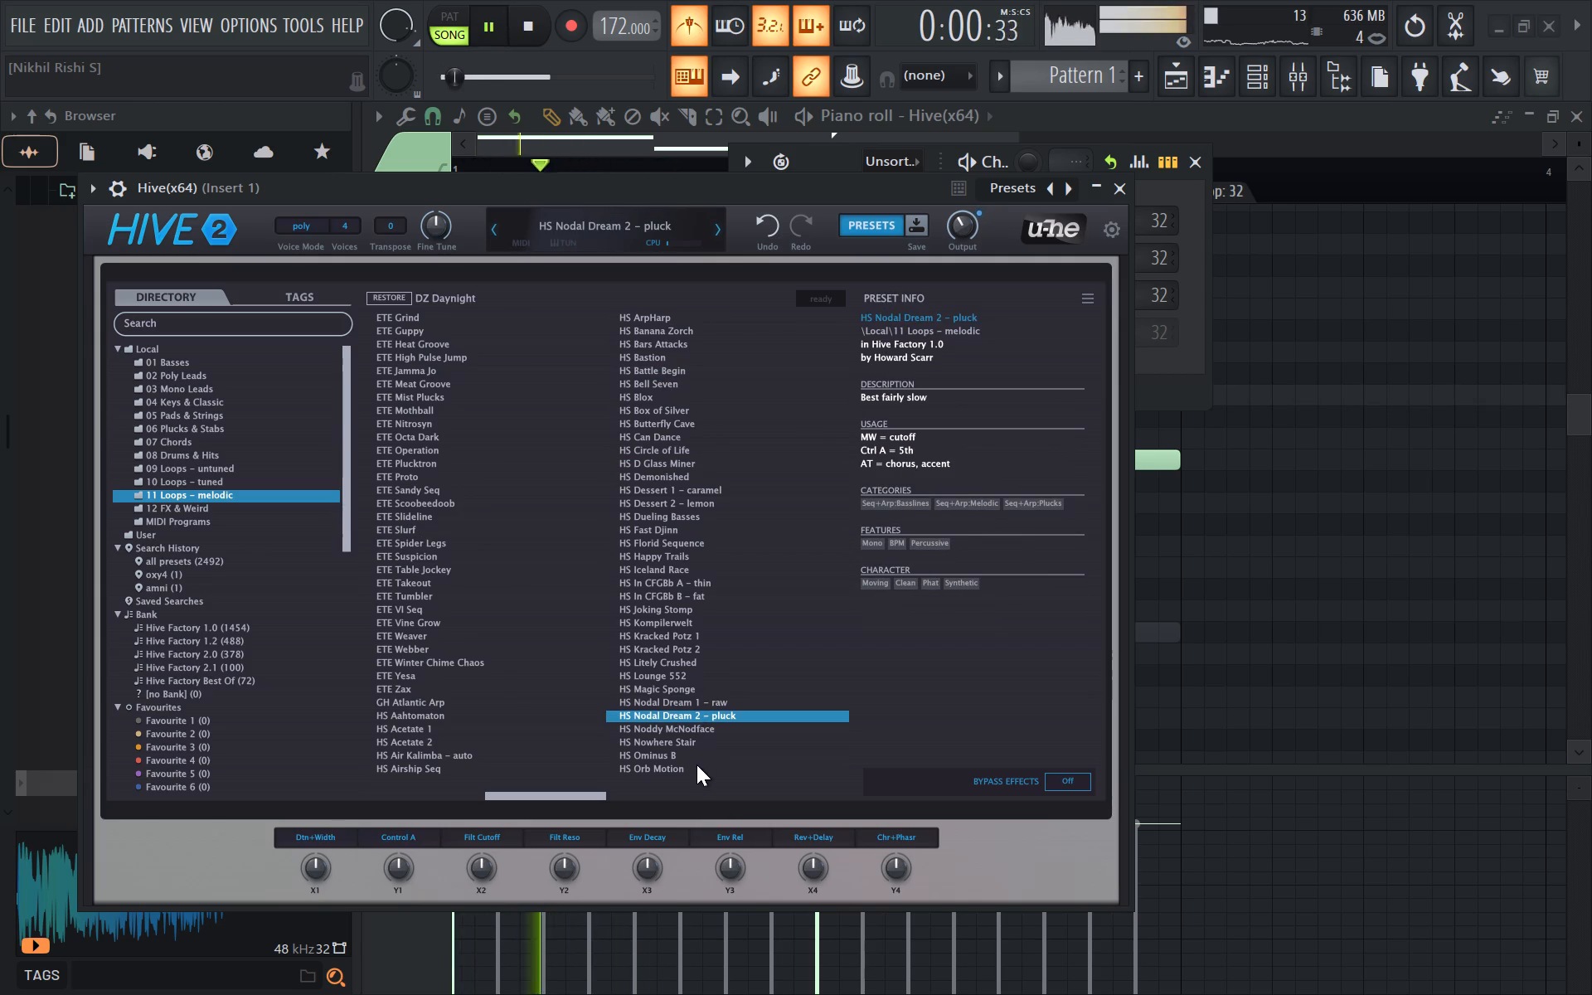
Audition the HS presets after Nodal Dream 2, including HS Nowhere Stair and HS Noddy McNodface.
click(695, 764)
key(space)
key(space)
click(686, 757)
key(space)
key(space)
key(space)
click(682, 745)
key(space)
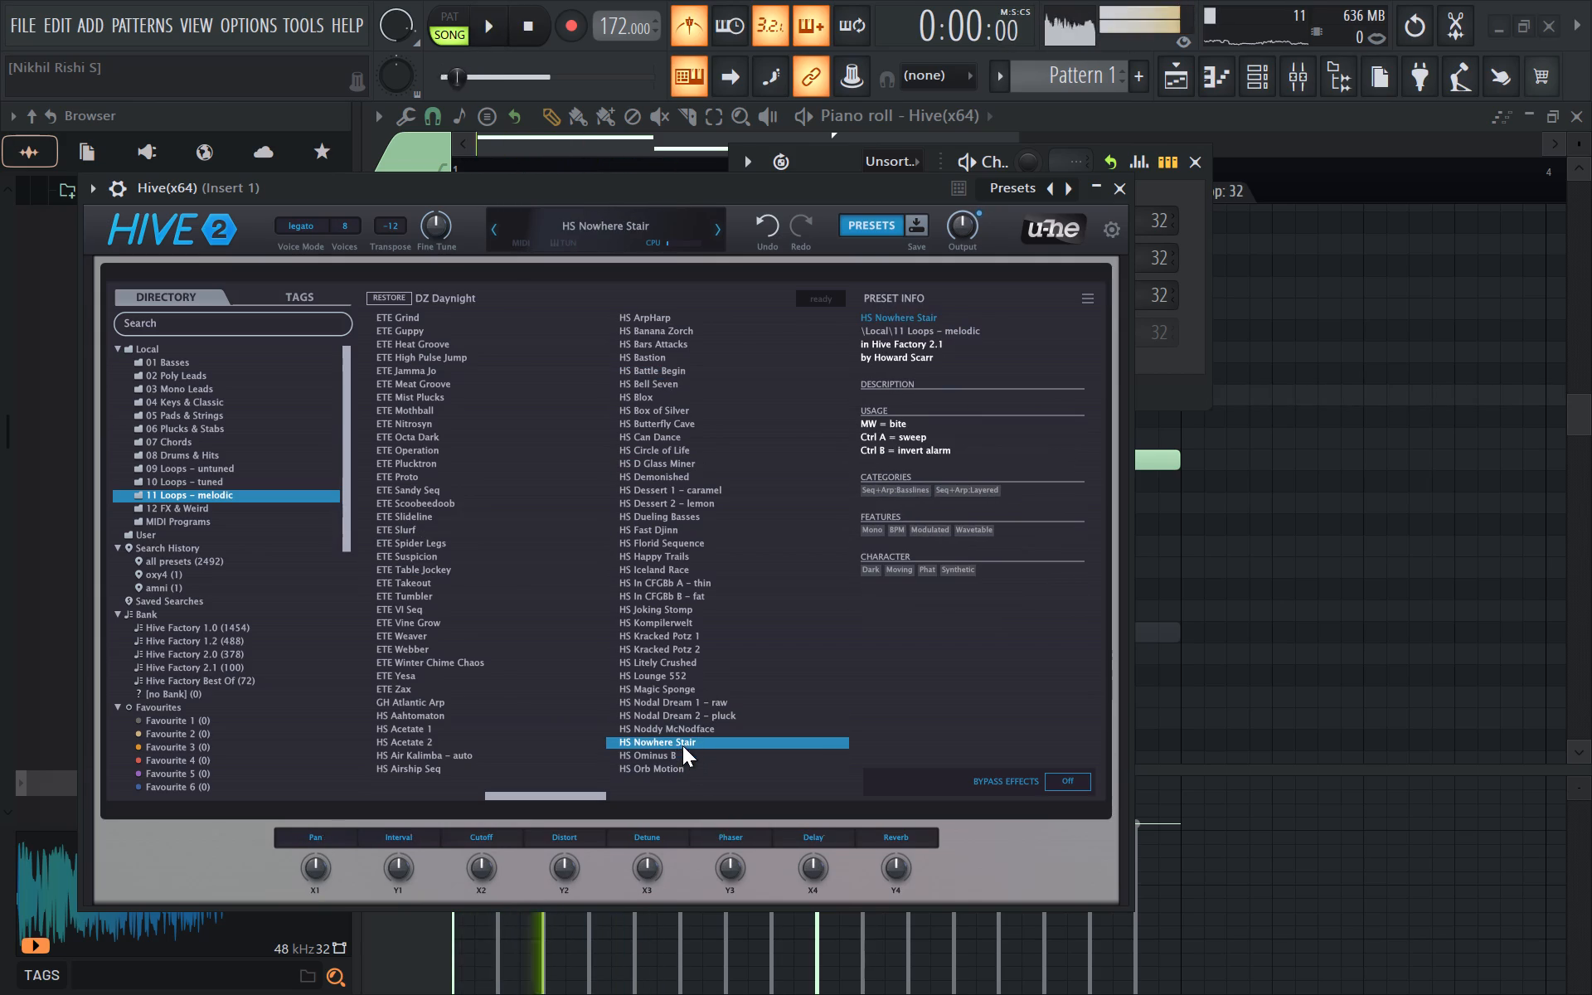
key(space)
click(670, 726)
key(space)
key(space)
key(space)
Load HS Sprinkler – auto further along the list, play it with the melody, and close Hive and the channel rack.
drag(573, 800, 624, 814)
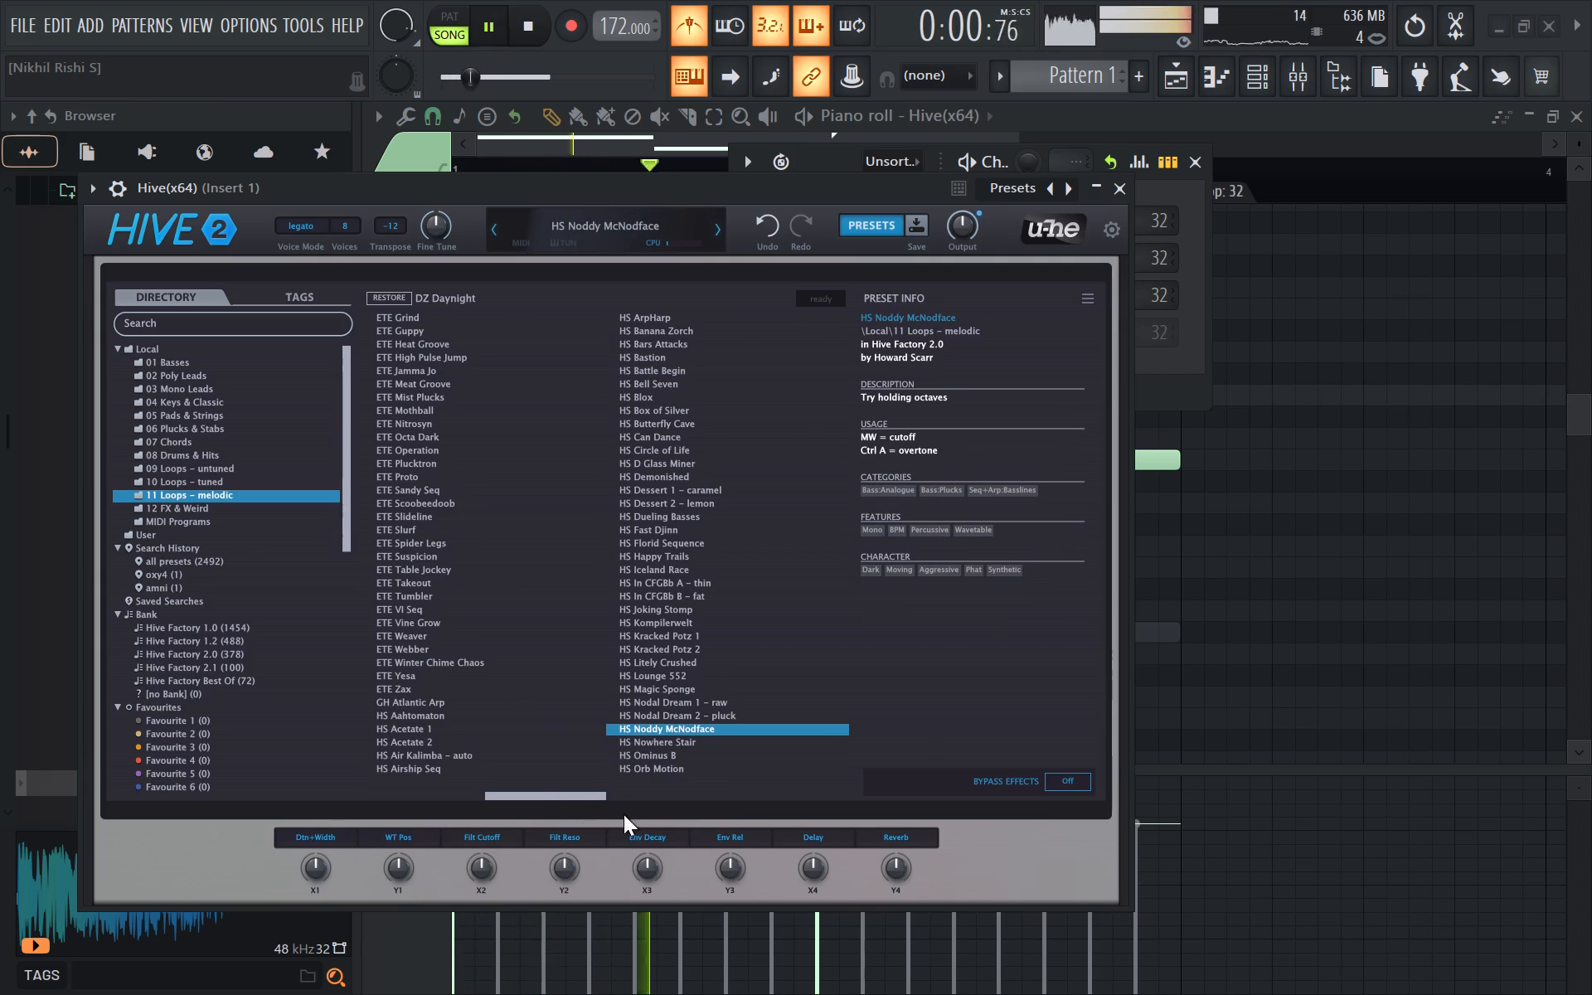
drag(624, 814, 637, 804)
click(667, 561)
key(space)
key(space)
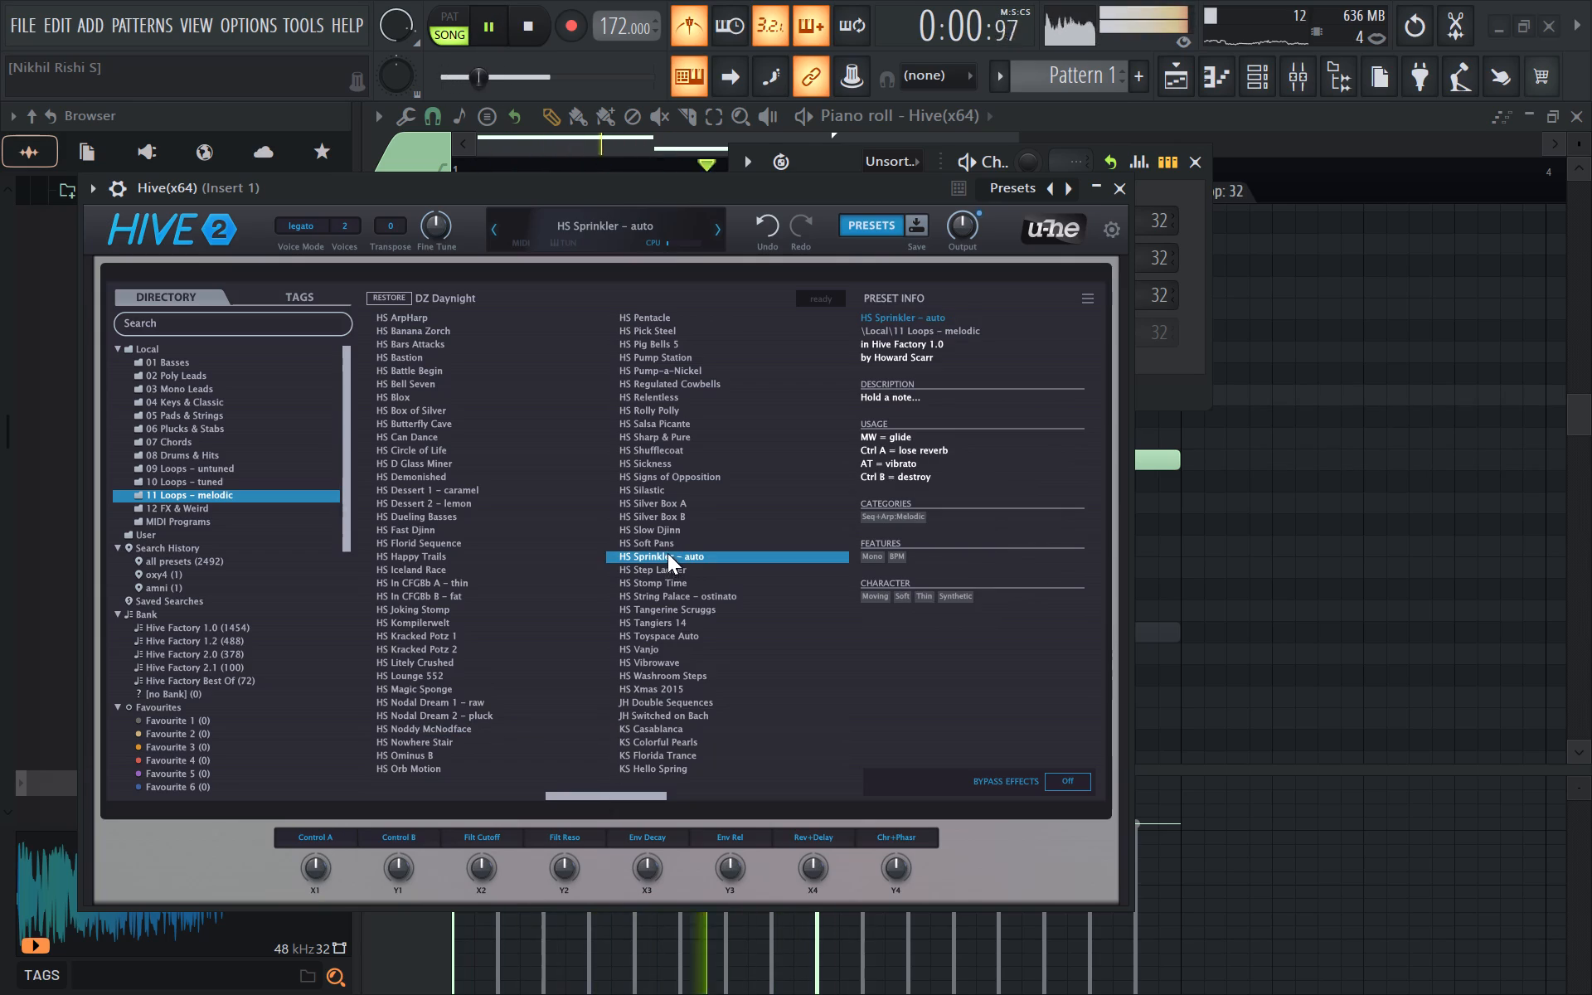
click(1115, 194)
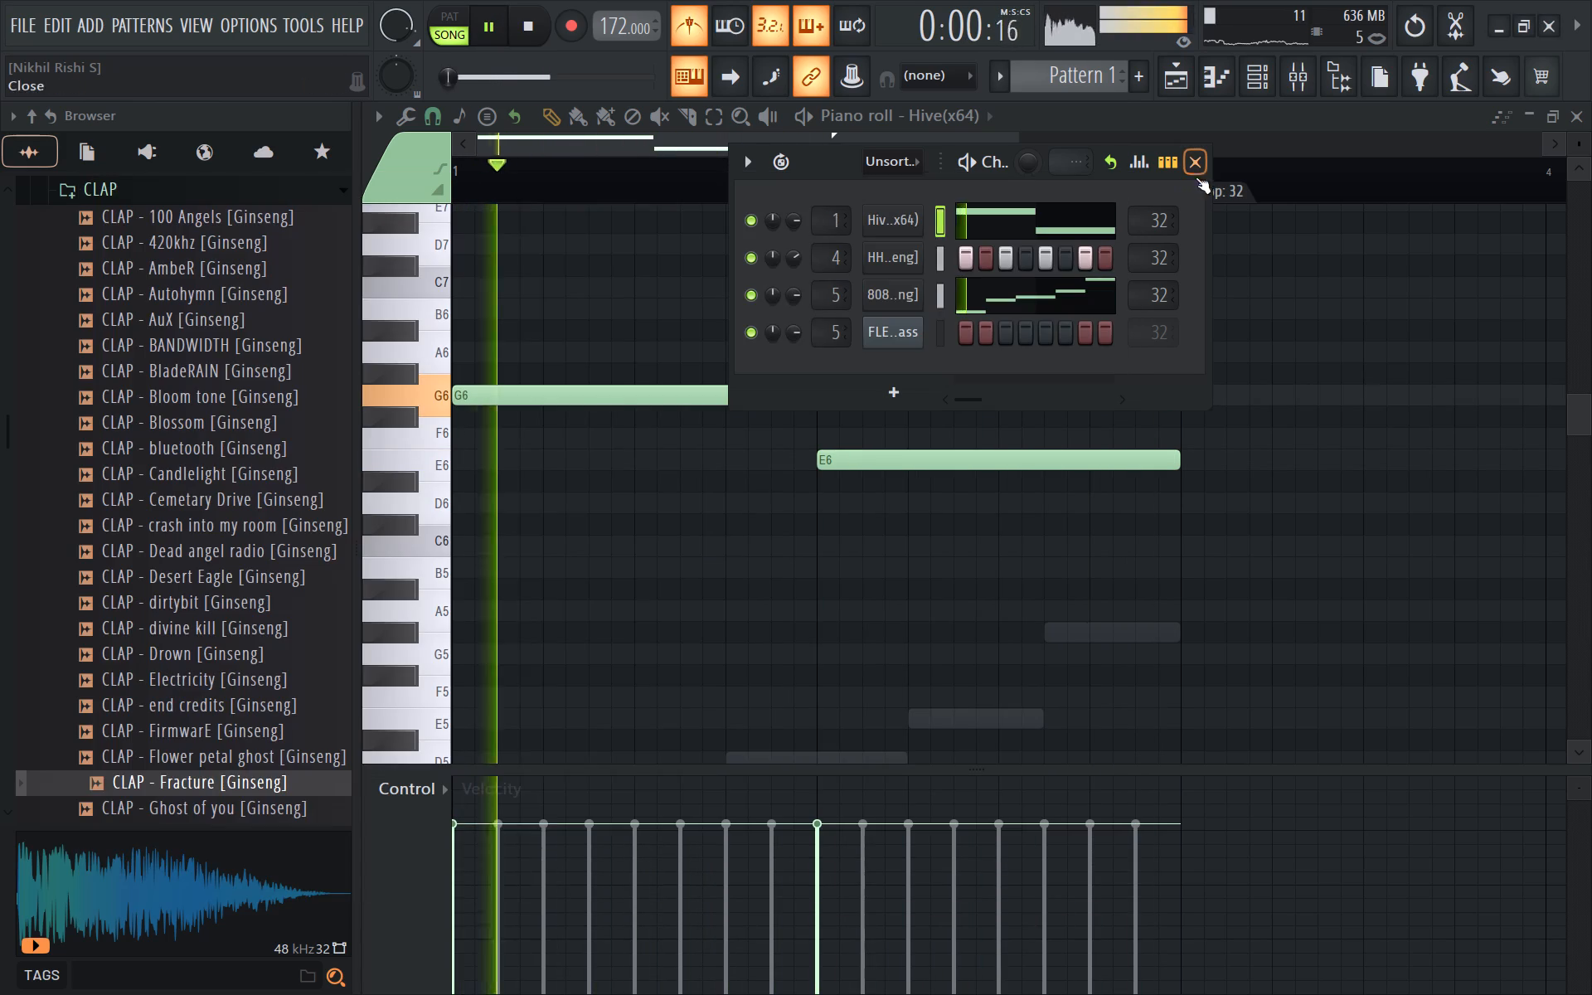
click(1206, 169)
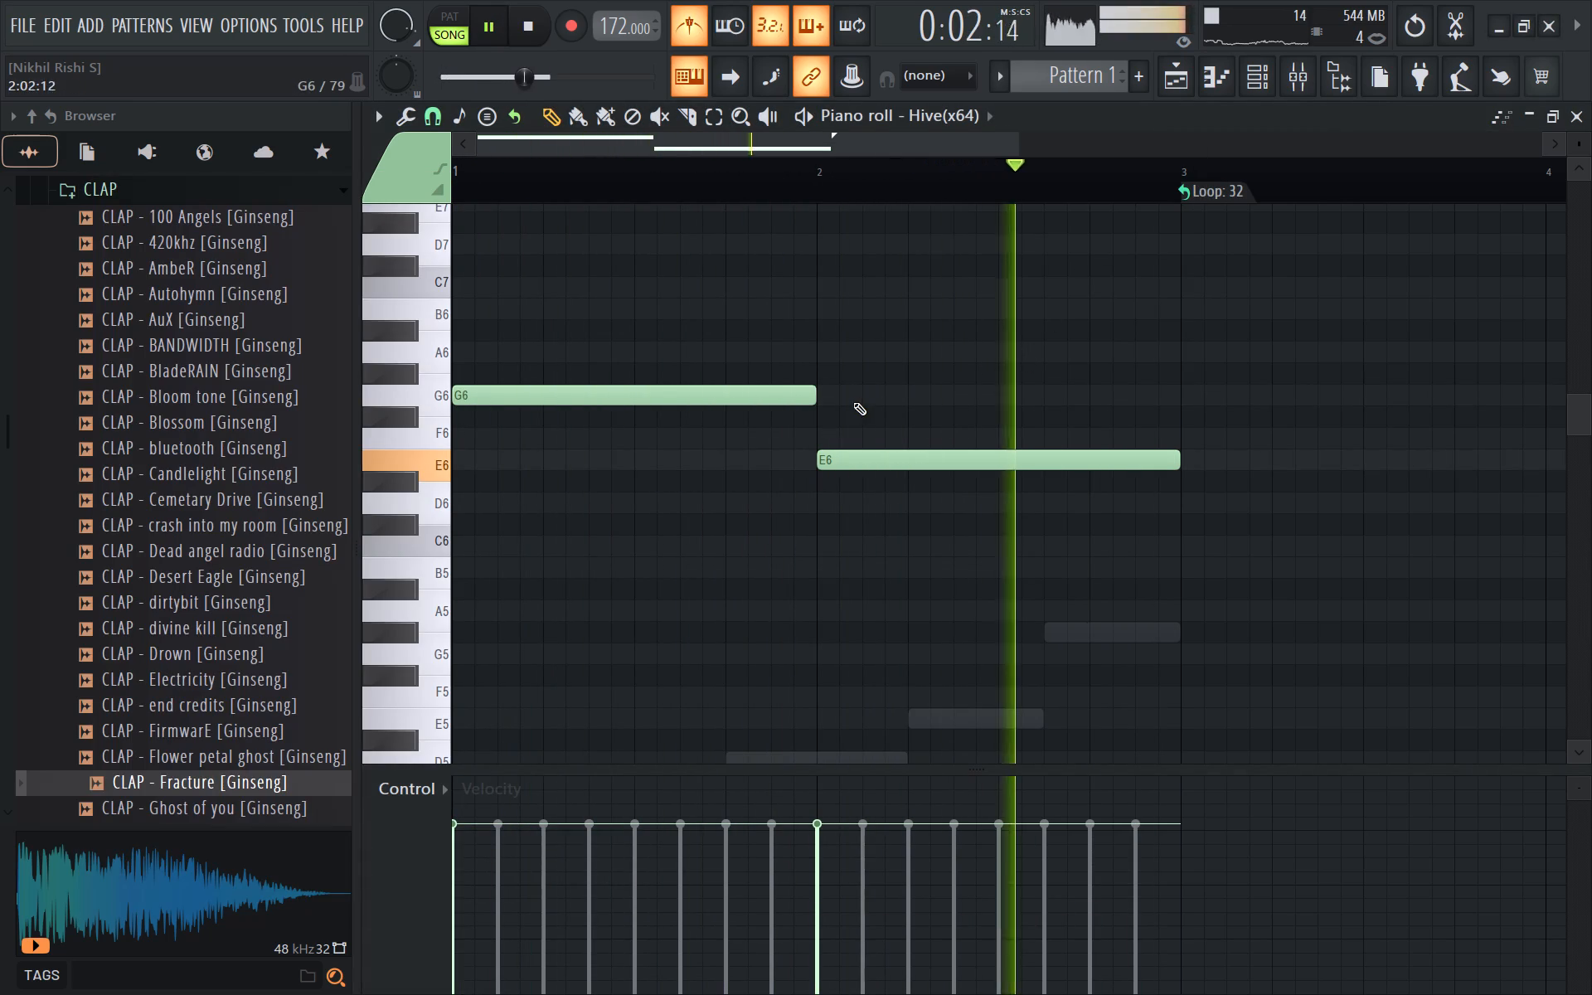
Stop playback and try the current Hive preset by playing single notes live.
key(space)
text(te)
key(q)
key(q)
key(q)
key(q)
key(q)
key(q)
key(q)
key(q)
key(q)
key(q)
key(q)
key(q)
key(q)
key(q)
key(q)
key(q)
key(q)
key(q)
key(q)
key(q)
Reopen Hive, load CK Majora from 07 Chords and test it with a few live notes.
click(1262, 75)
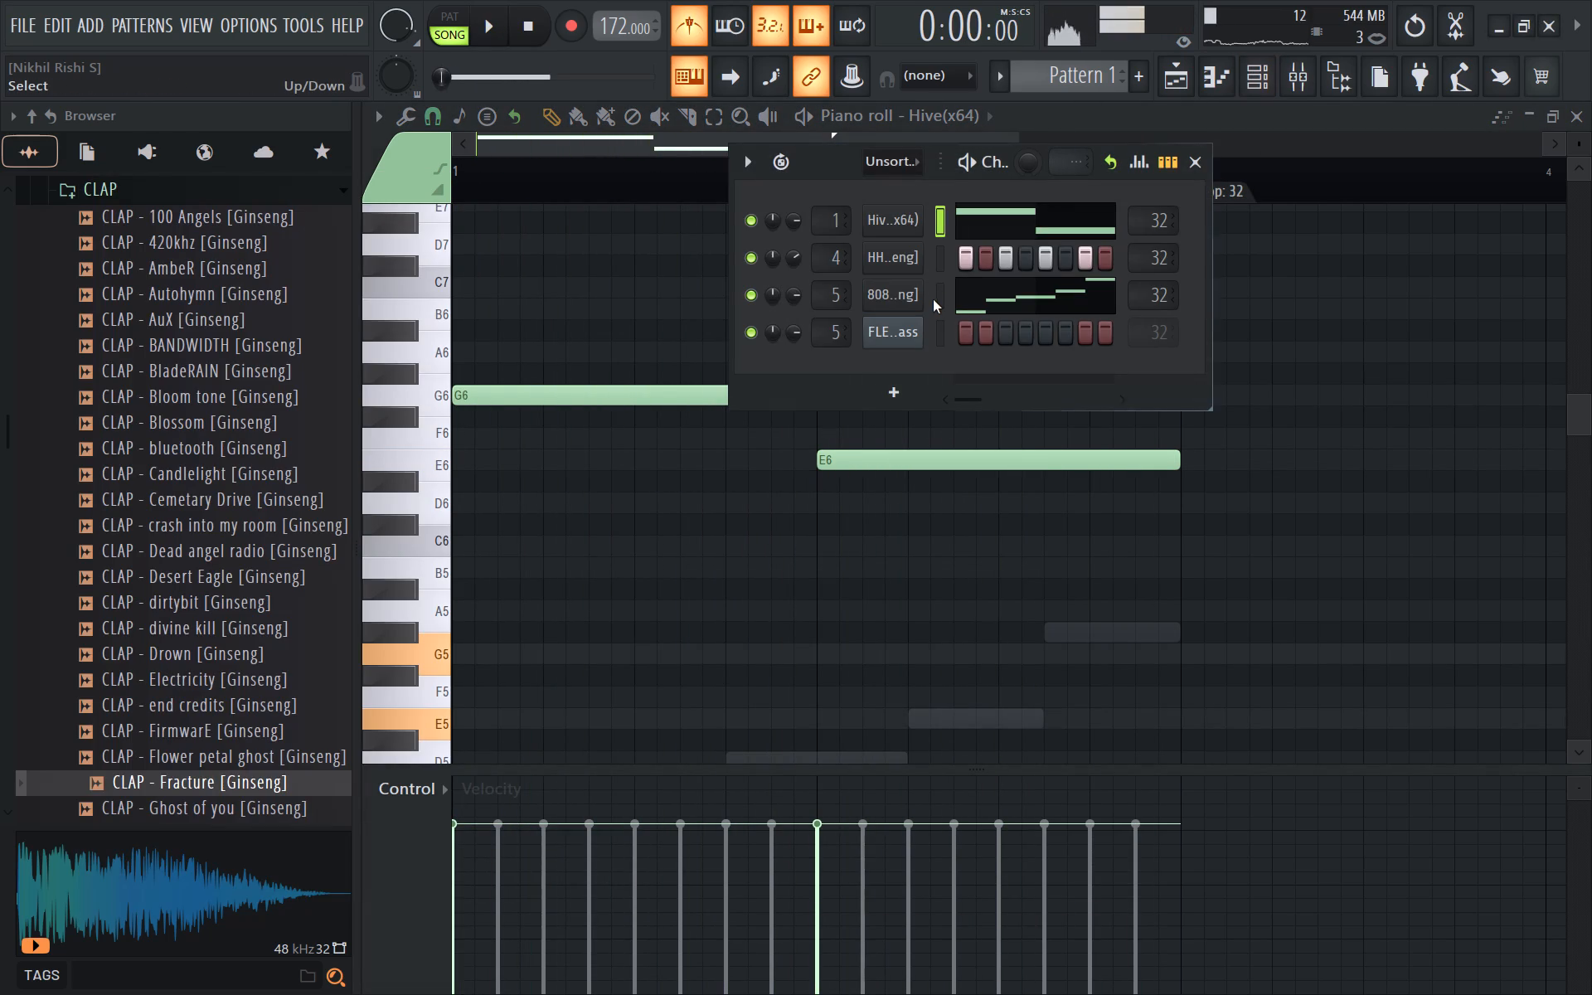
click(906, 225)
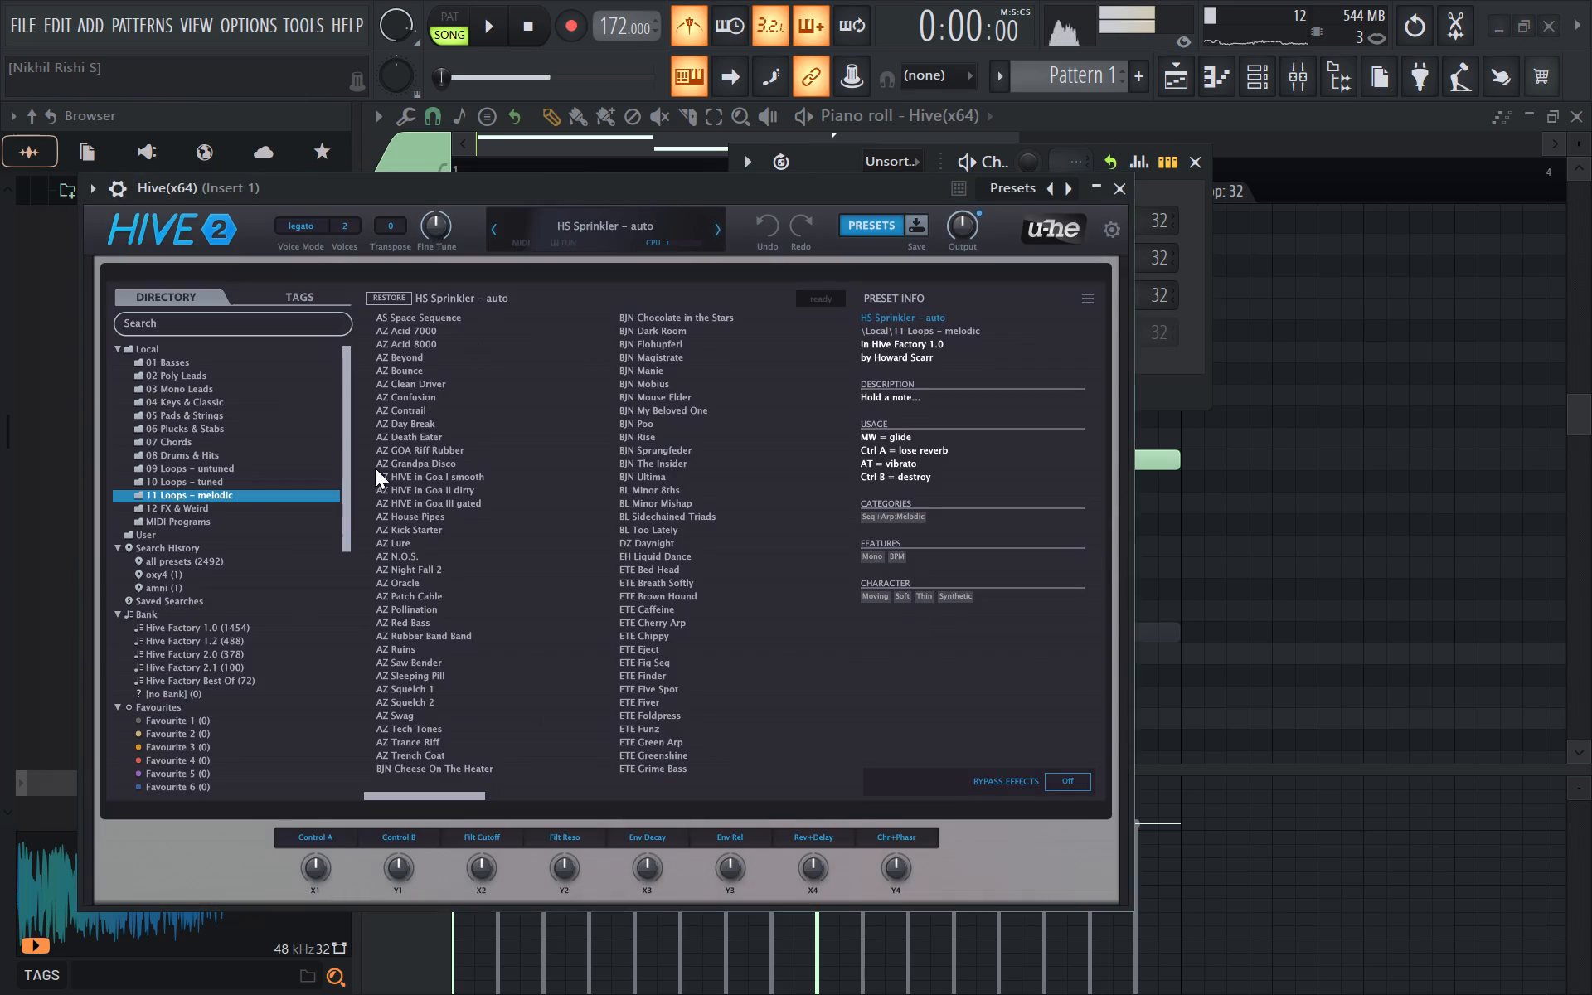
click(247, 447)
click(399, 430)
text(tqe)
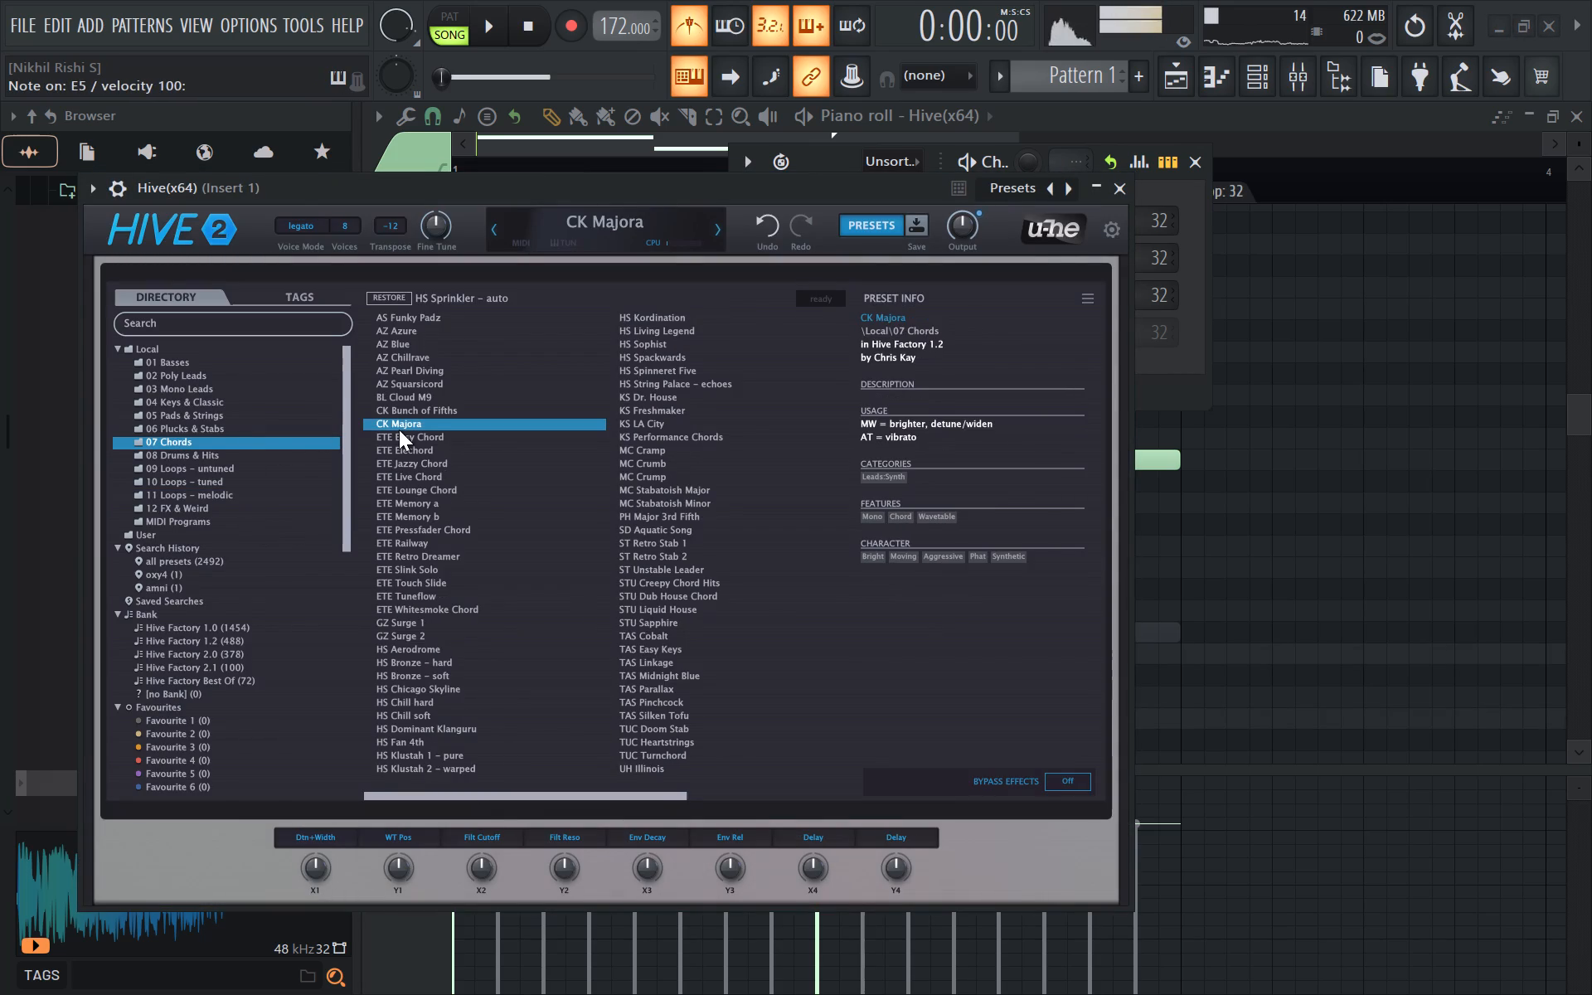
Load ARK TomCube from Hive's 03 Mono Leads, test it with live notes and start playback.
click(175, 386)
click(483, 406)
text(tq)
key(e)
key(e)
key(e)
key(e)
key(e)
key(space)
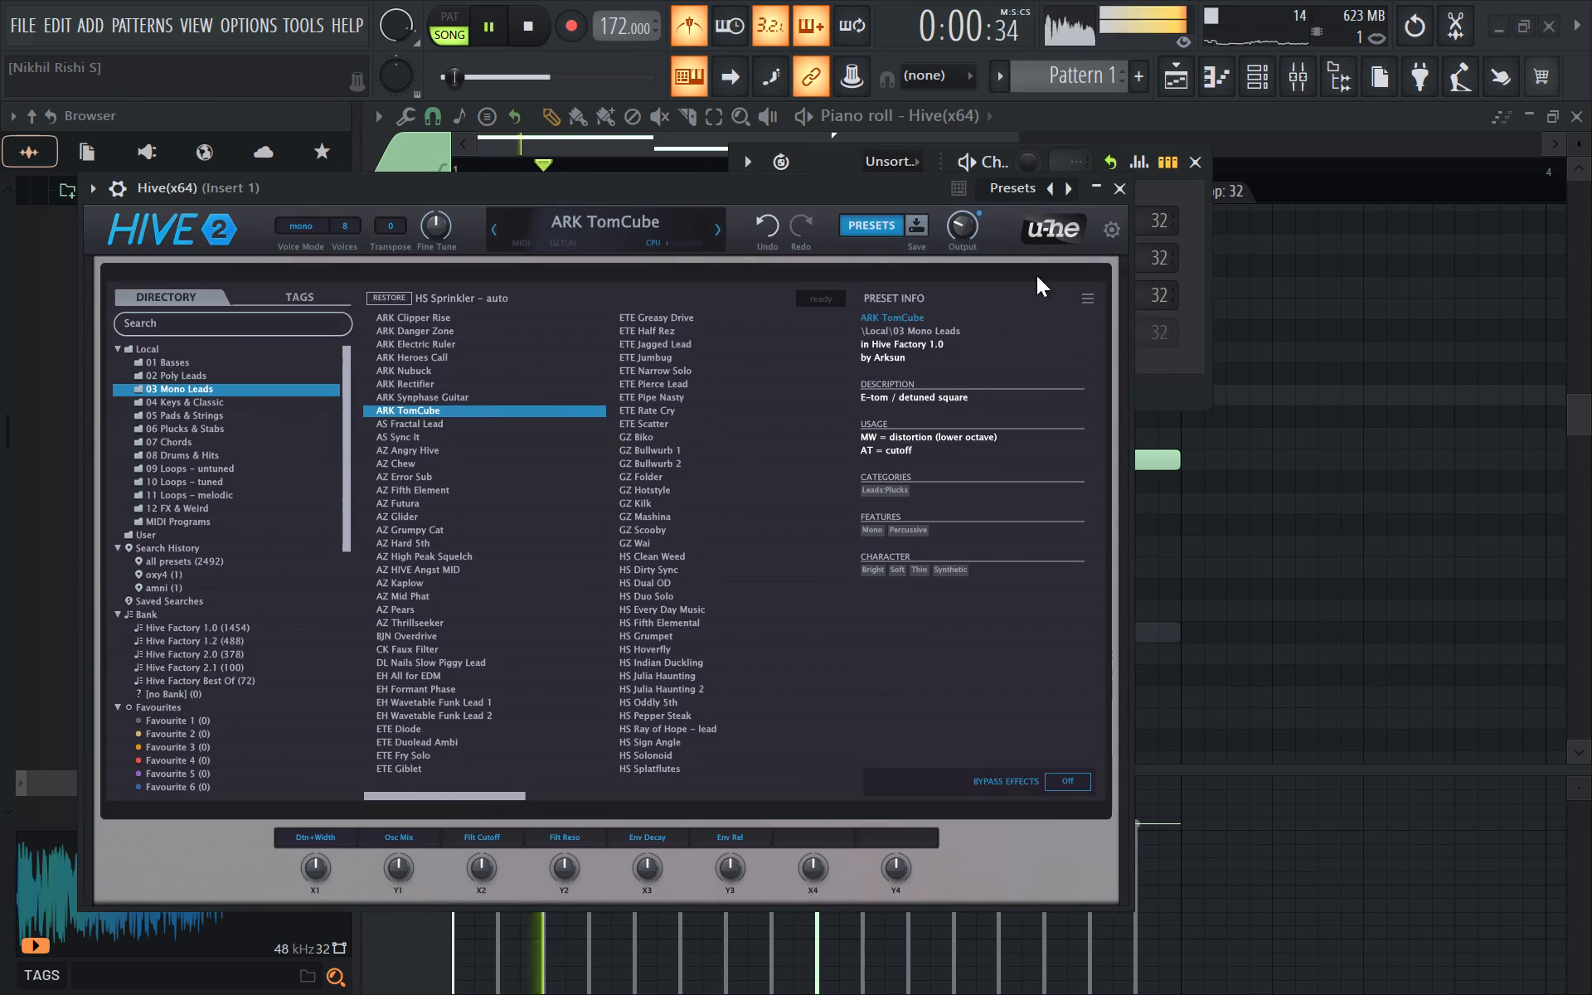
Return to the Hive piano roll and delete the G6 and E6 melody notes.
click(1114, 187)
double_click(1209, 151)
right_drag(1003, 427, 521, 549)
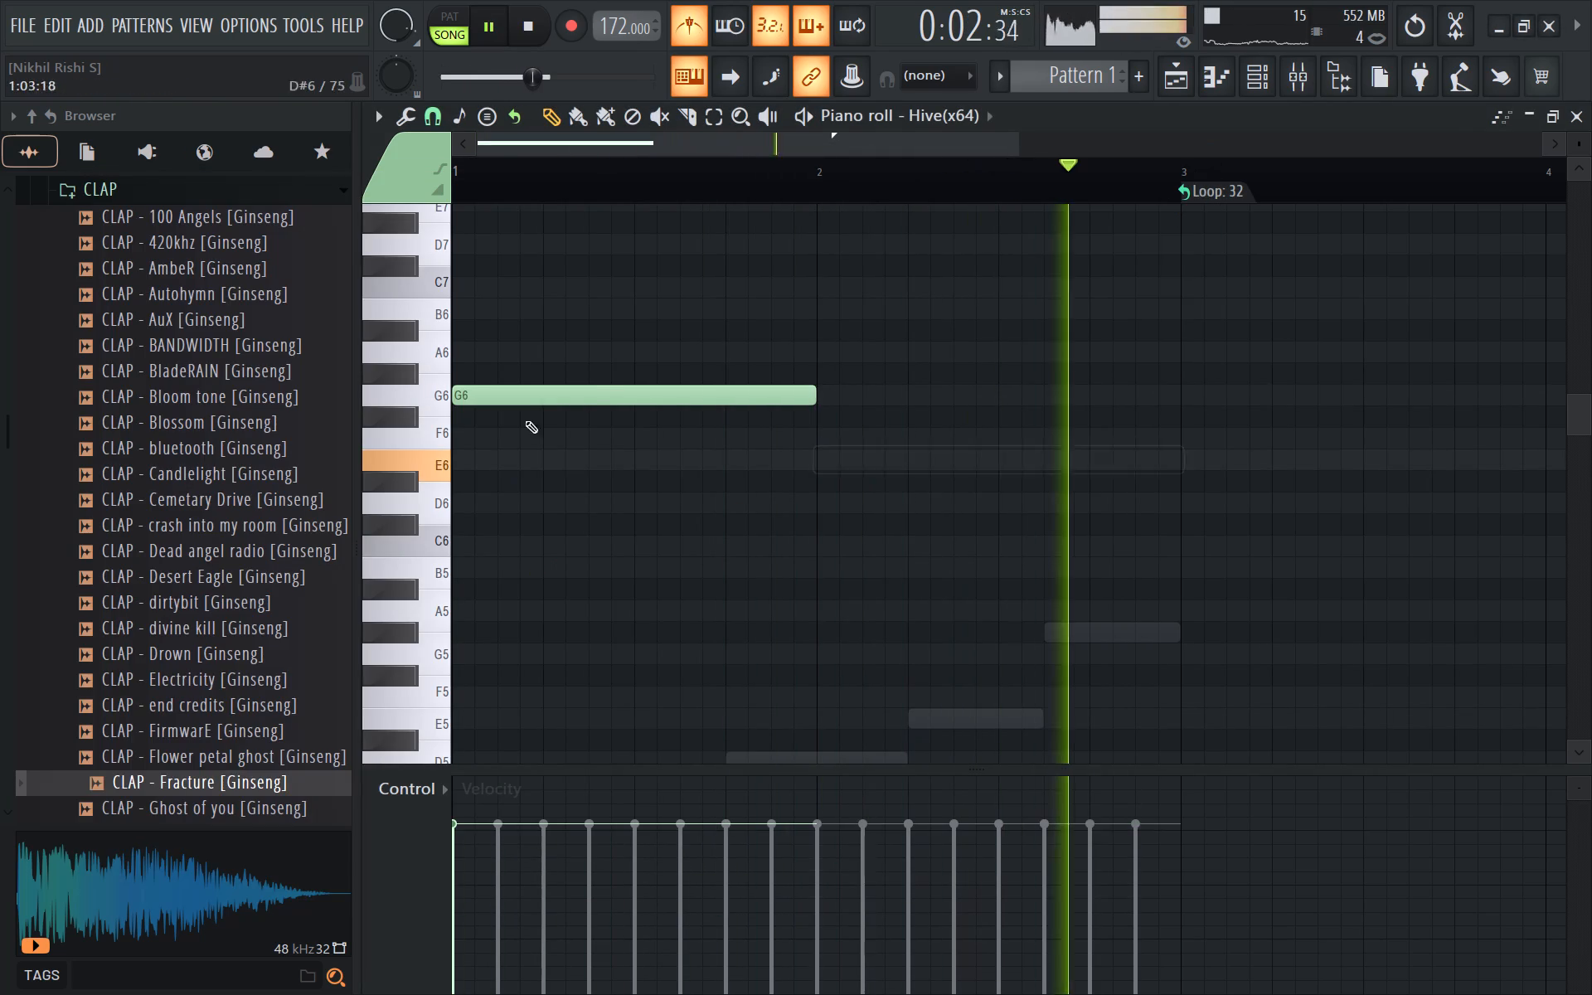
right_drag(585, 378, 625, 396)
right_drag(830, 360, 769, 434)
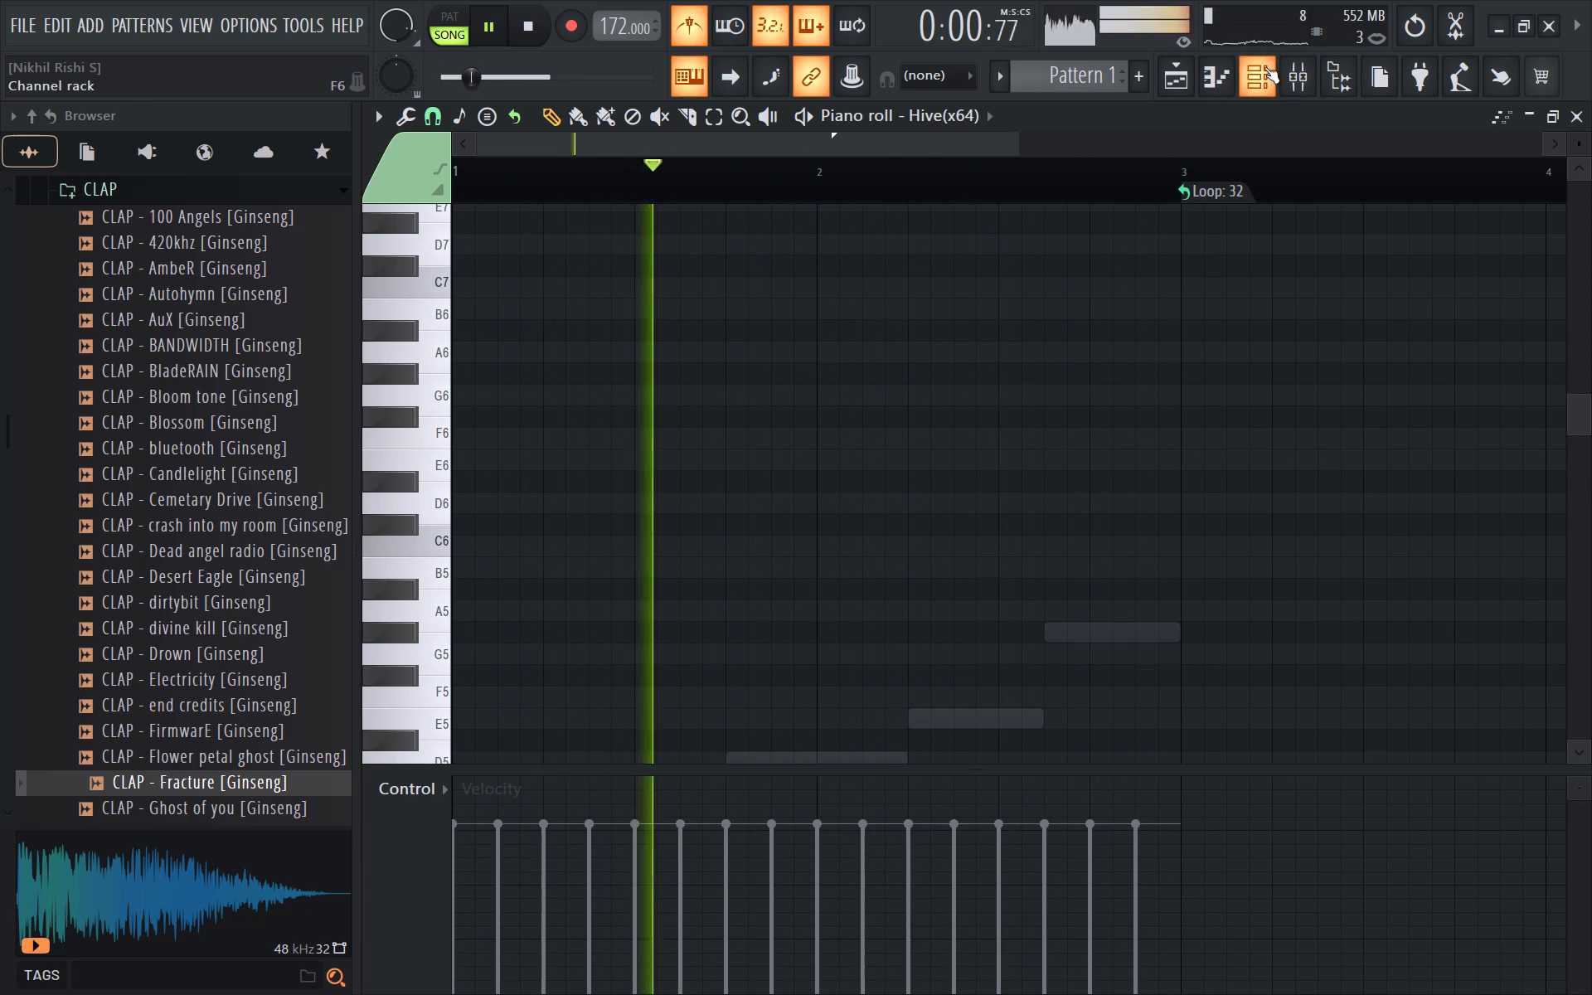
Reopen Hive and improvise short melody ideas live with ARK TomCube over the beat, closing back to the piano roll.
click(1264, 67)
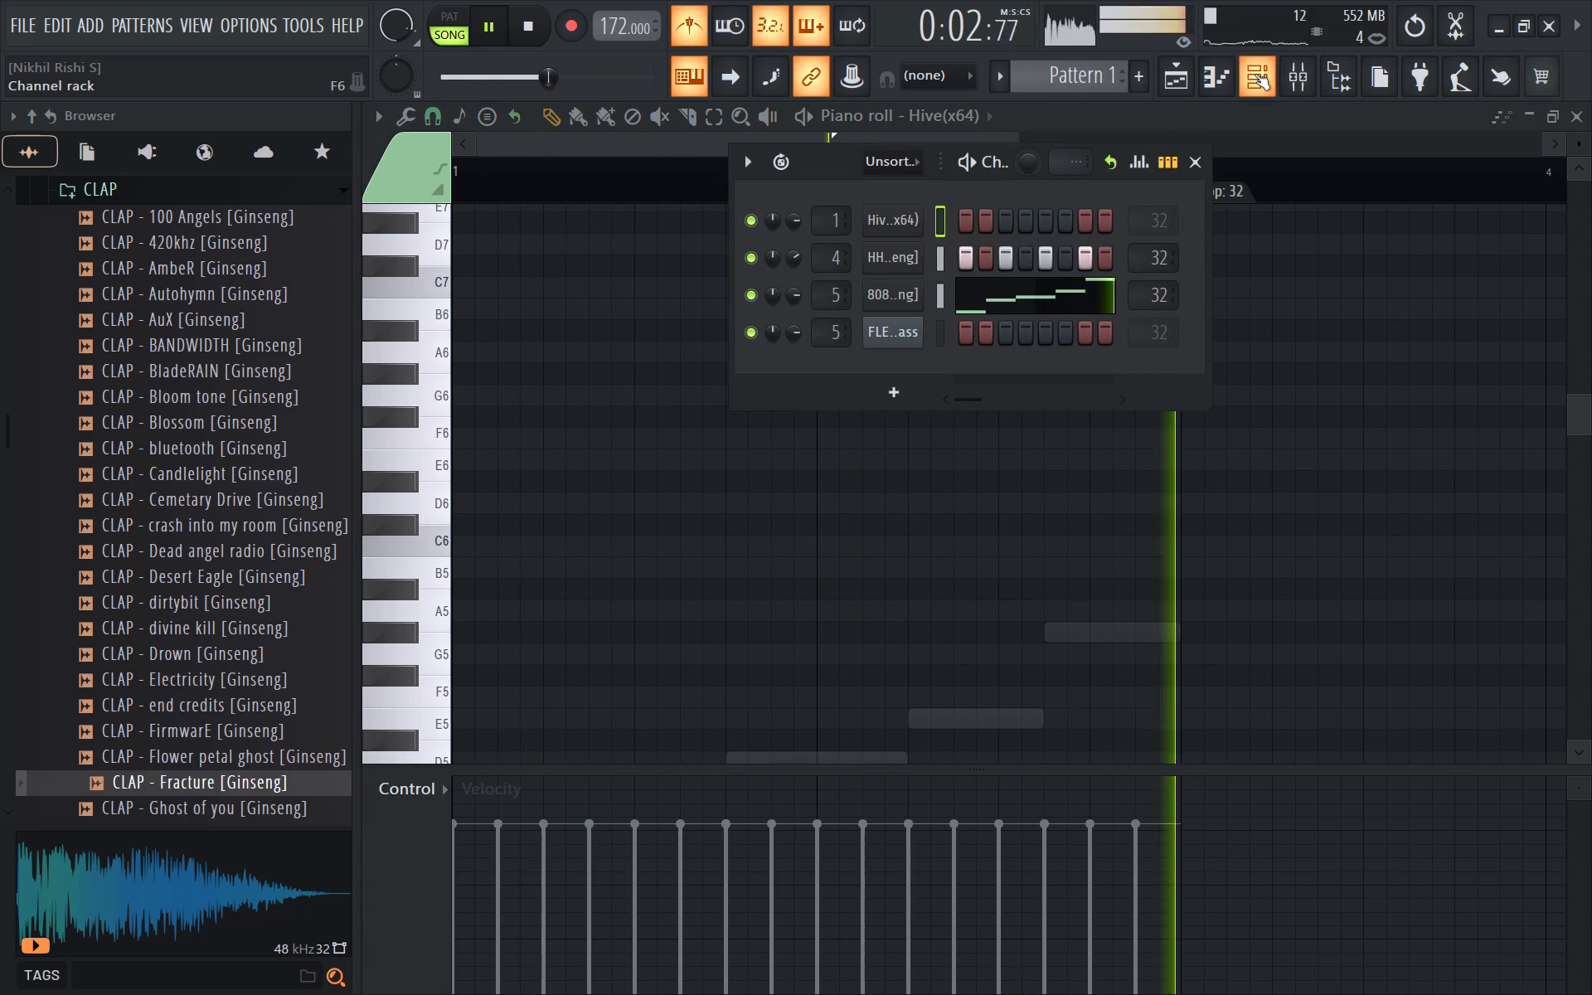
right_click(922, 232)
double_click(896, 217)
key(t)
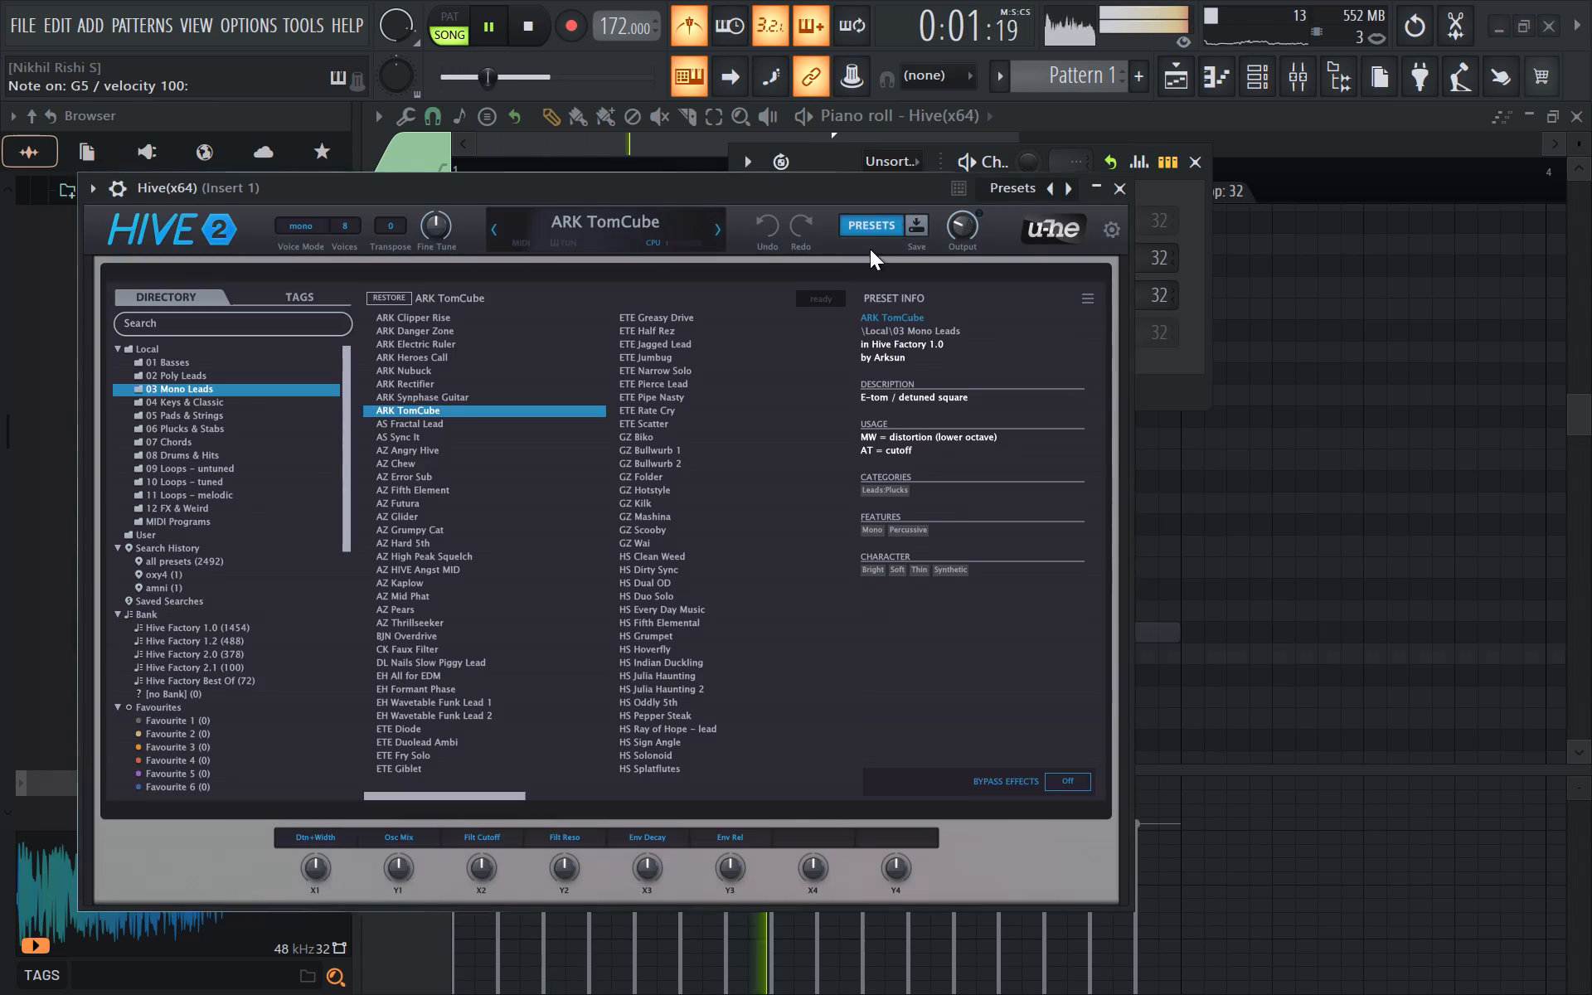
text(et)
key(e)
key(e)
key(w)
key(e)
key(r)
key(e)
key(w)
key(w)
key(e)
key(r)
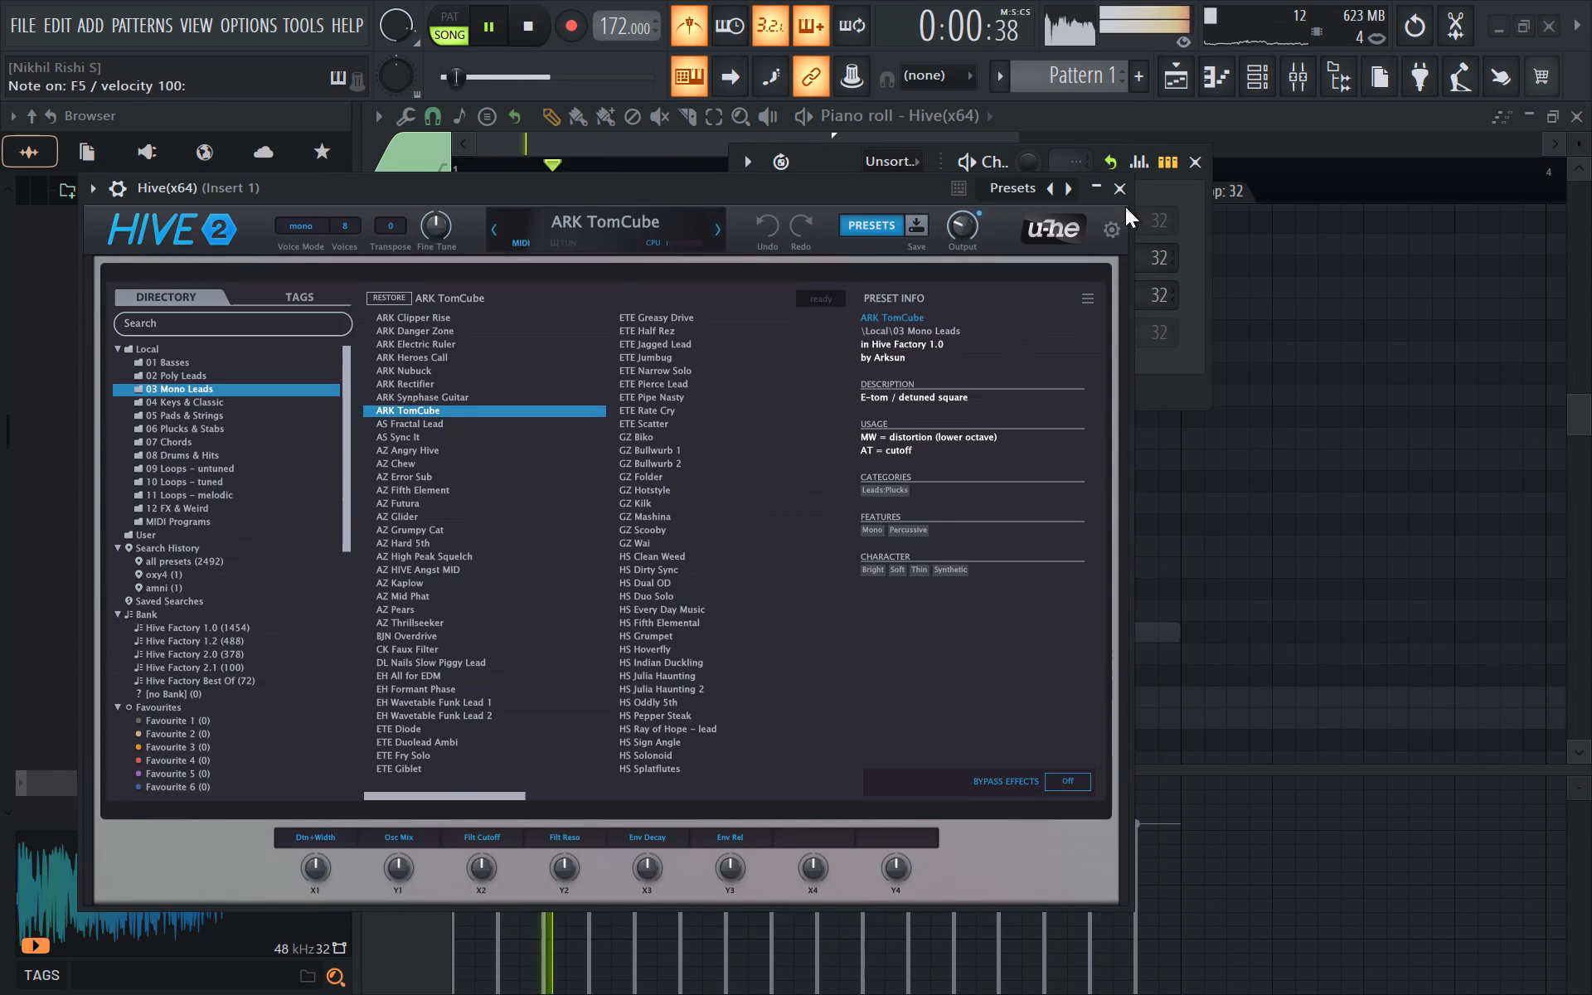
key(e)
click(1124, 196)
key(r)
key(e)
key(r)
text(et)
click(1195, 165)
key(e)
key(w)
key(e)
key(r)
key(e)
text(wet)
key(e)
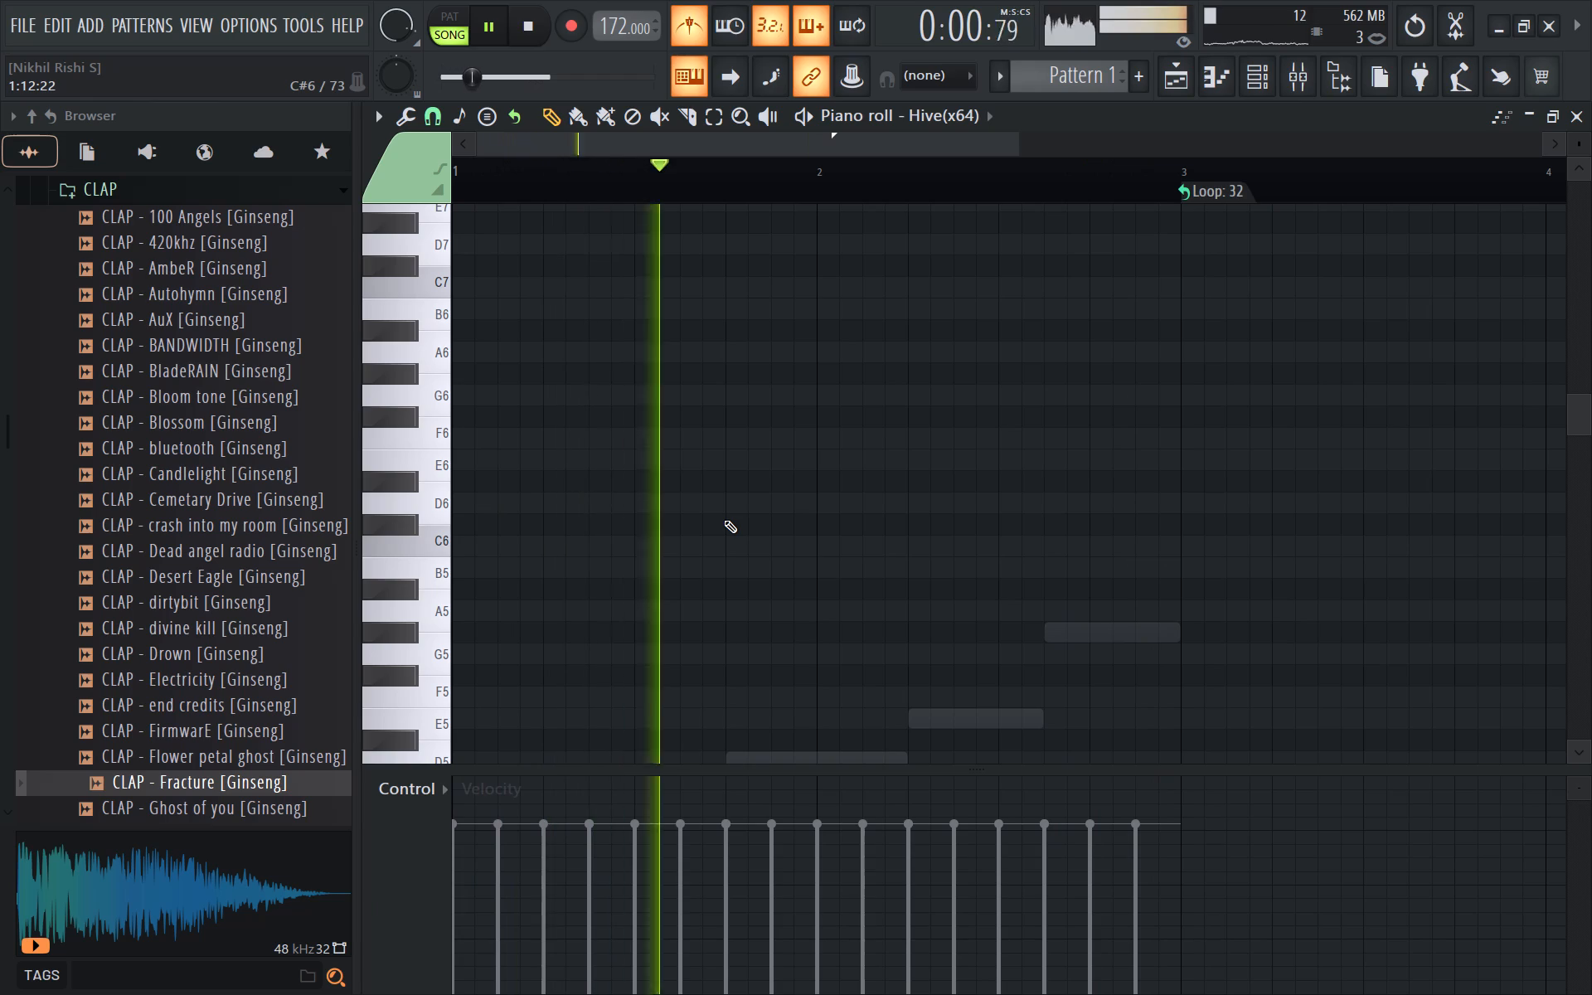
key(space)
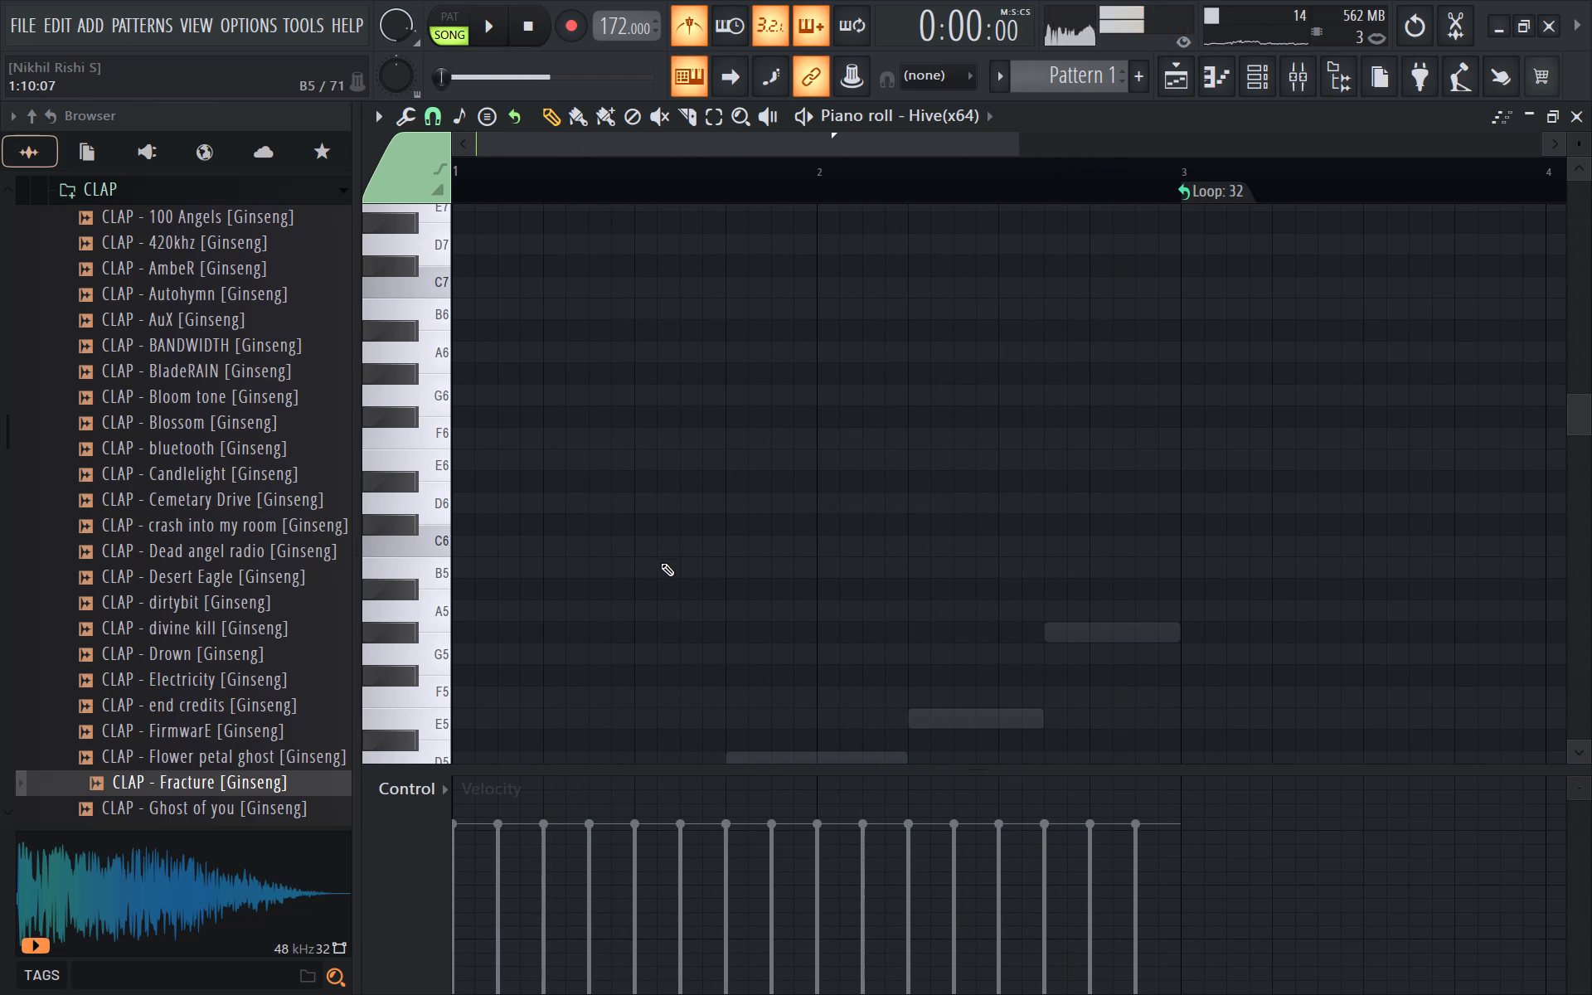
Place a note at the start of bar 1 and try different pitches against the beat, settling on A5.
drag(546, 649, 235, 630)
key(space)
key(space)
click(808, 633)
drag(796, 640, 764, 352)
key(space)
key(space)
key(space)
drag(771, 357, 772, 382)
key(space)
key(space)
key(space)
Shorten the A5 note at the start of bar 1 to five steps, checking it against the beat.
drag(809, 381, 596, 429)
key(space)
key(space)
key(space)
key(space)
drag(609, 399, 583, 392)
right_click(599, 400)
key(space)
drag(603, 393, 558, 396)
key(space)
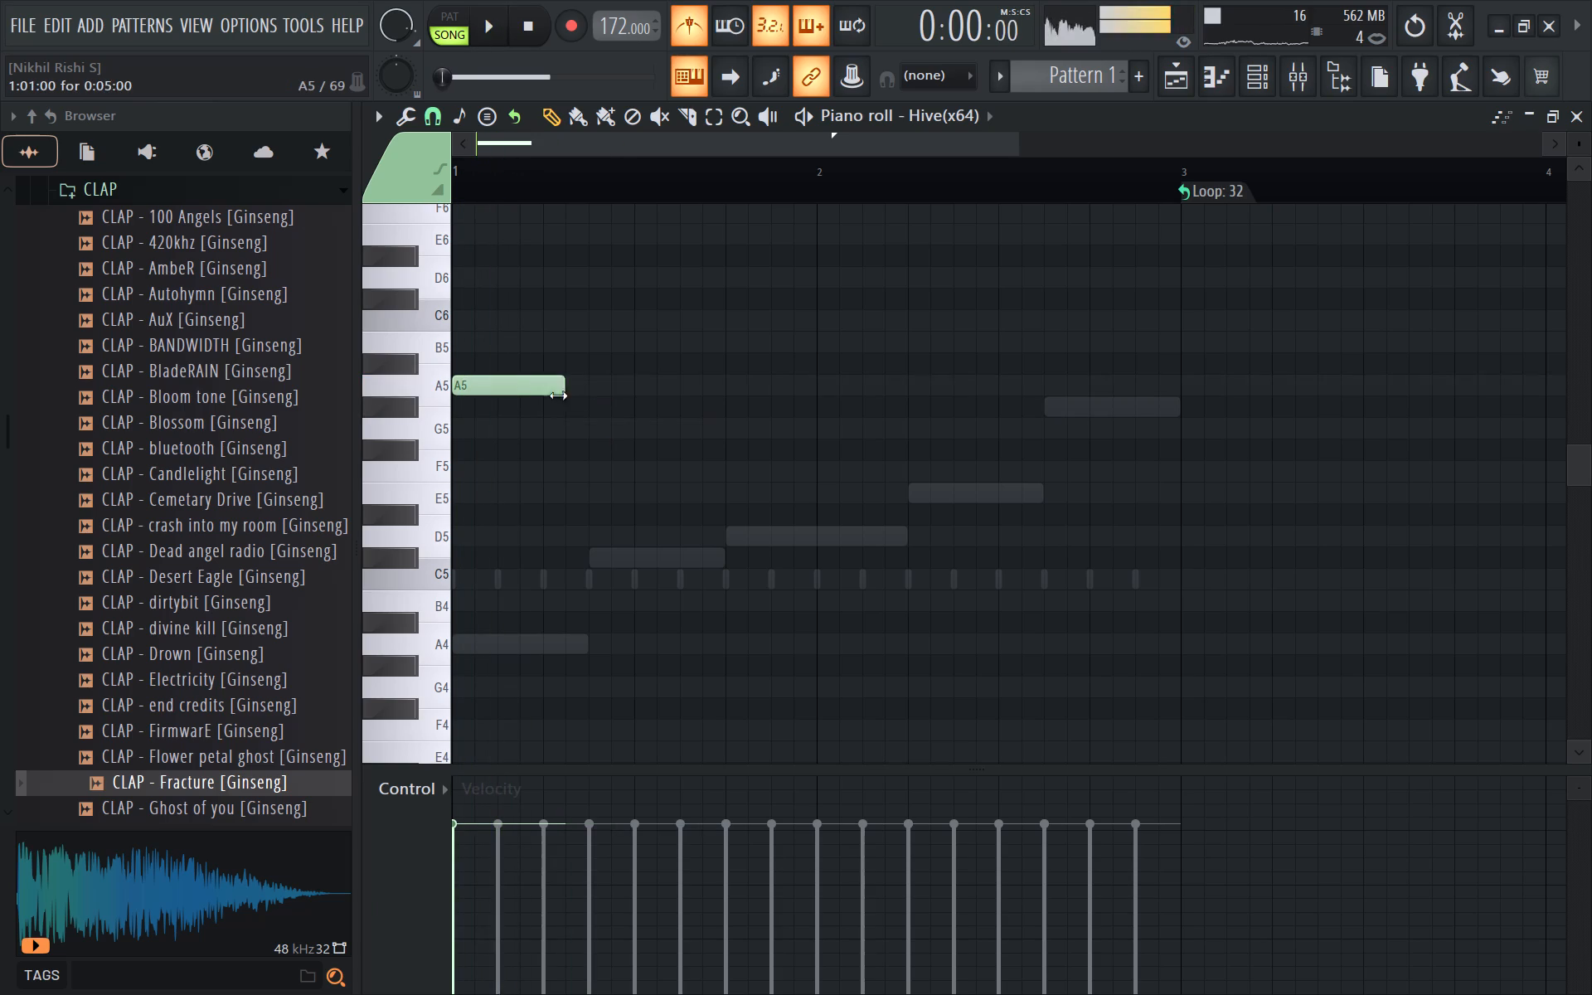
Shorten the A5 note at the start of bar 1 to four steps and check it against the beat.
drag(558, 396, 538, 398)
key(space)
scroll(538, 398, up, 1)
key(space)
key(space)
key(space)
Add a four-step F6 note directly after the A5 note and listen to it with the beat.
drag(541, 352, 561, 283)
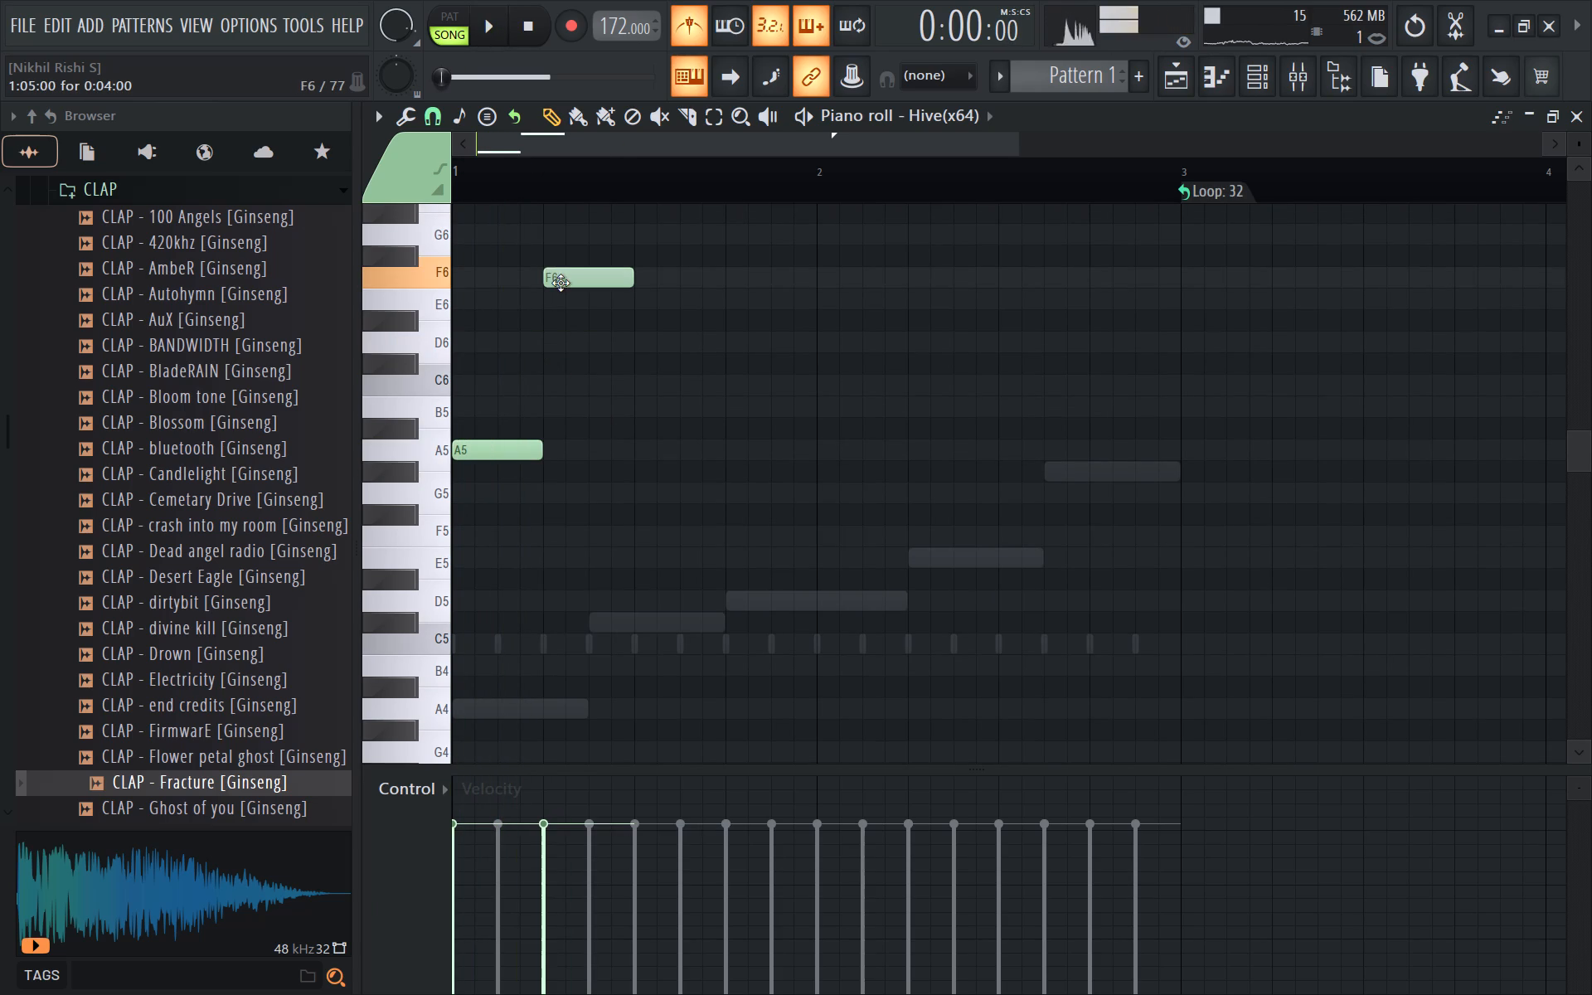
drag(561, 283, 563, 269)
key(space)
key(space)
key(space)
key(space)
Add an E6 note after the F6, trying later positions before placing it at step 7 of bar 1.
drag(632, 300, 630, 309)
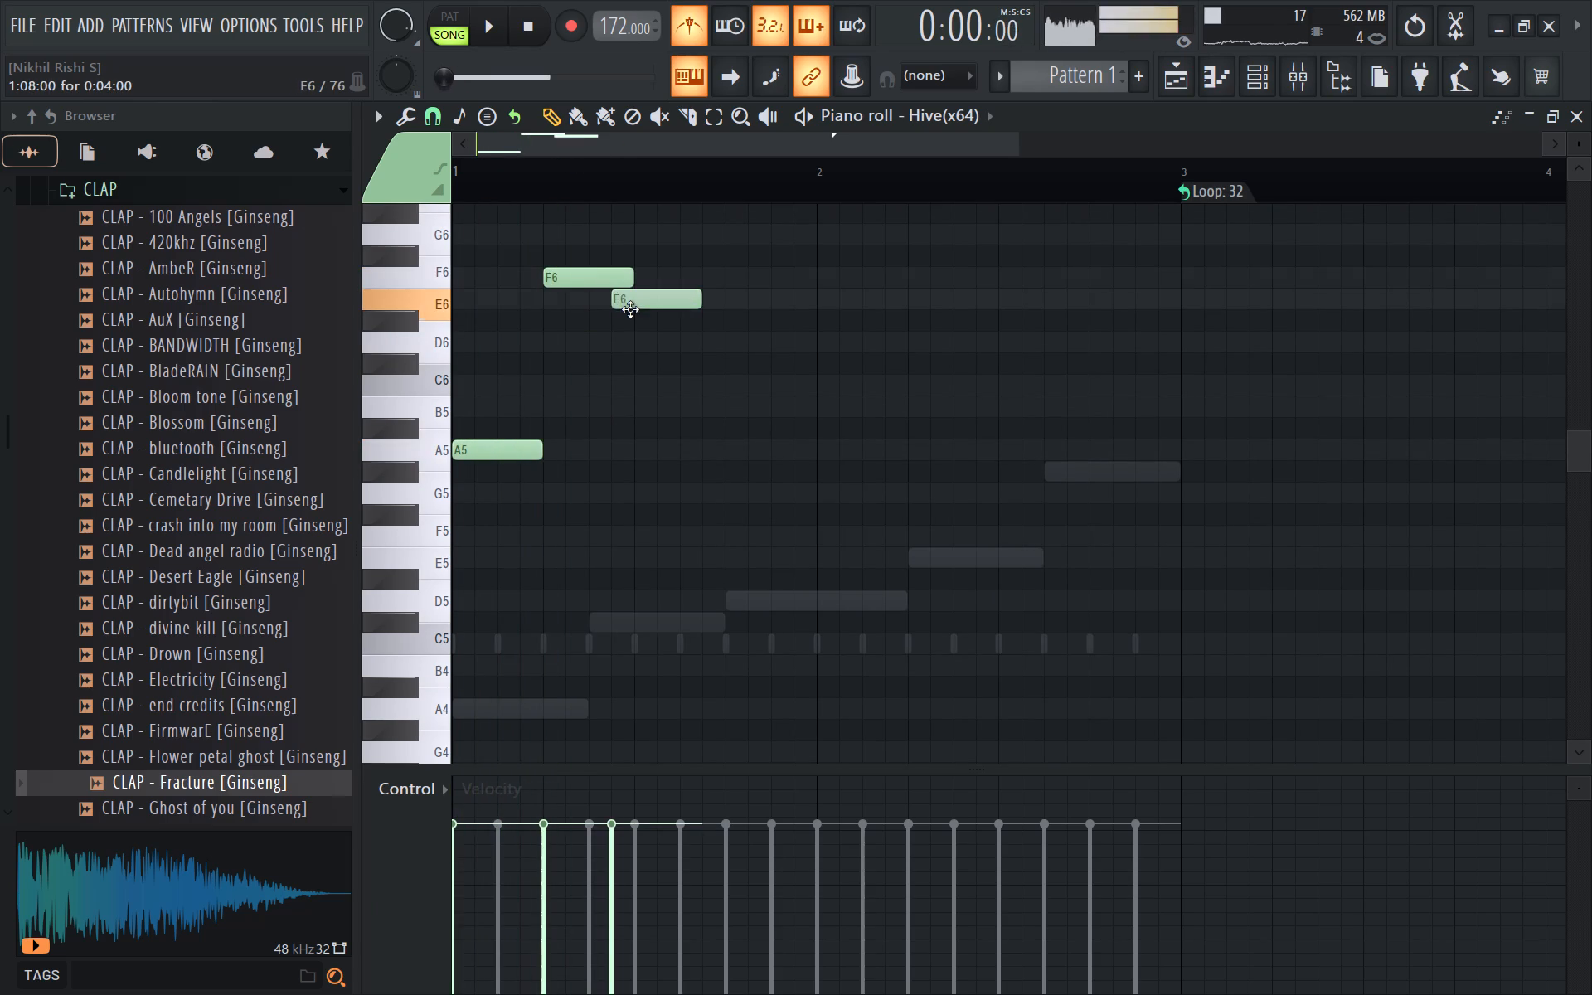
drag(630, 309, 649, 283)
key(space)
key(space)
key(space)
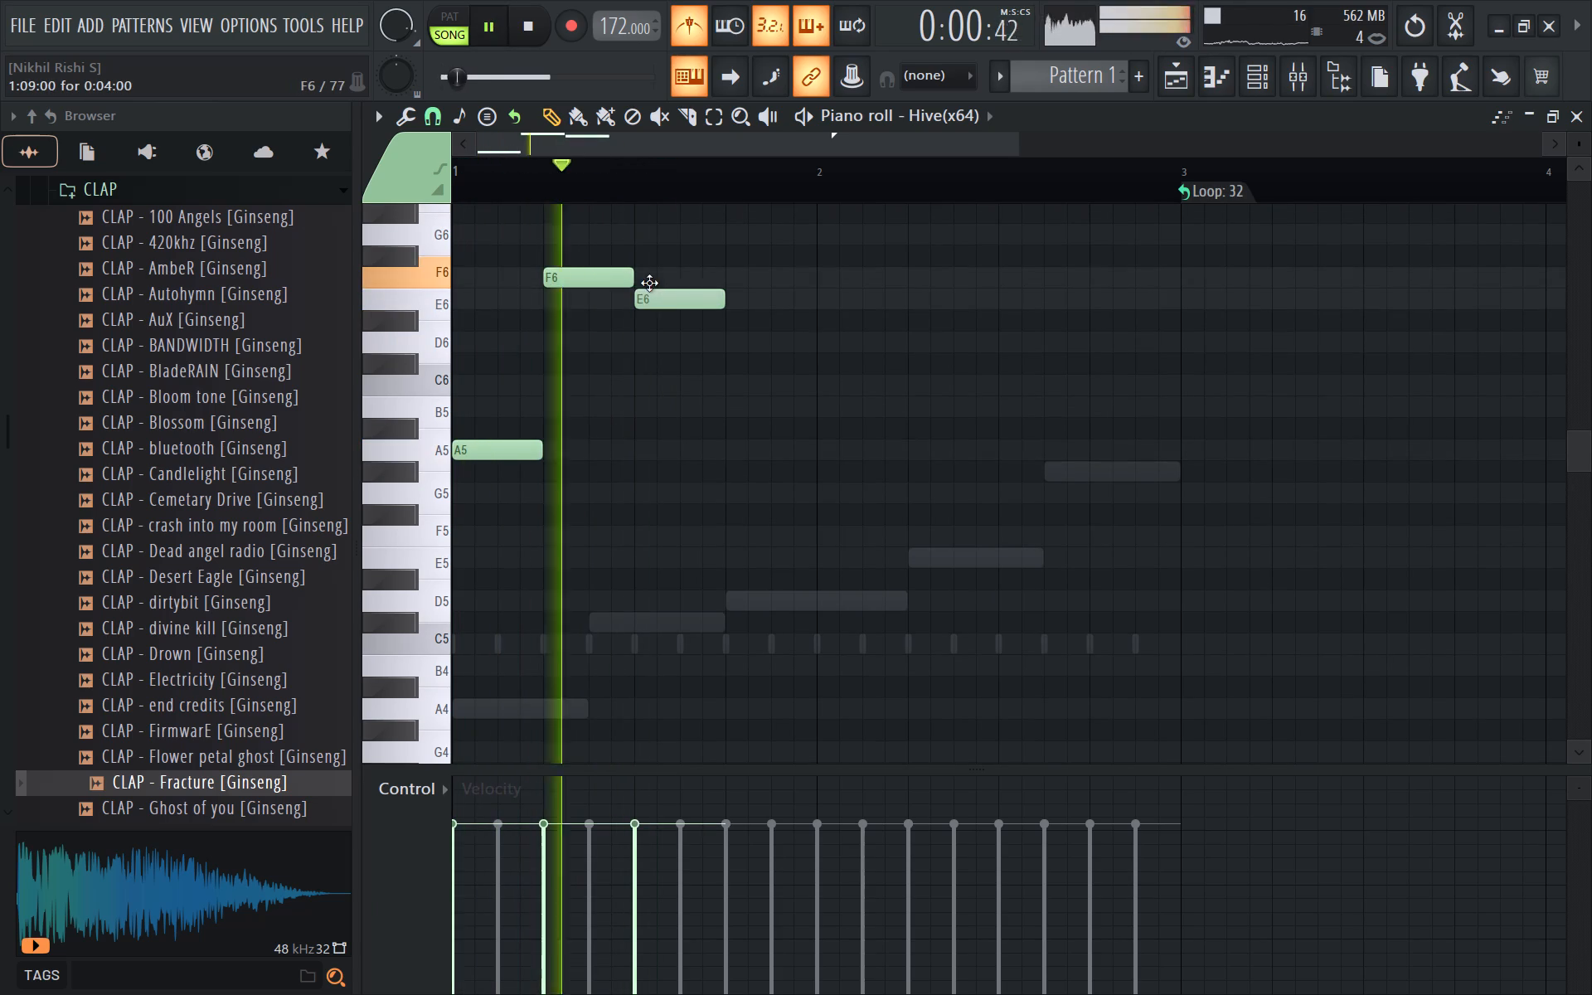
drag(649, 283, 609, 303)
key(space)
key(space)
Shorten the F6 and E6 notes in bar 1 to two steps each, checking them in playback.
drag(622, 273, 614, 286)
key(space)
key(space)
drag(629, 277, 575, 282)
key(space)
key(space)
key(space)
key(space)
drag(676, 303, 623, 312)
key(space)
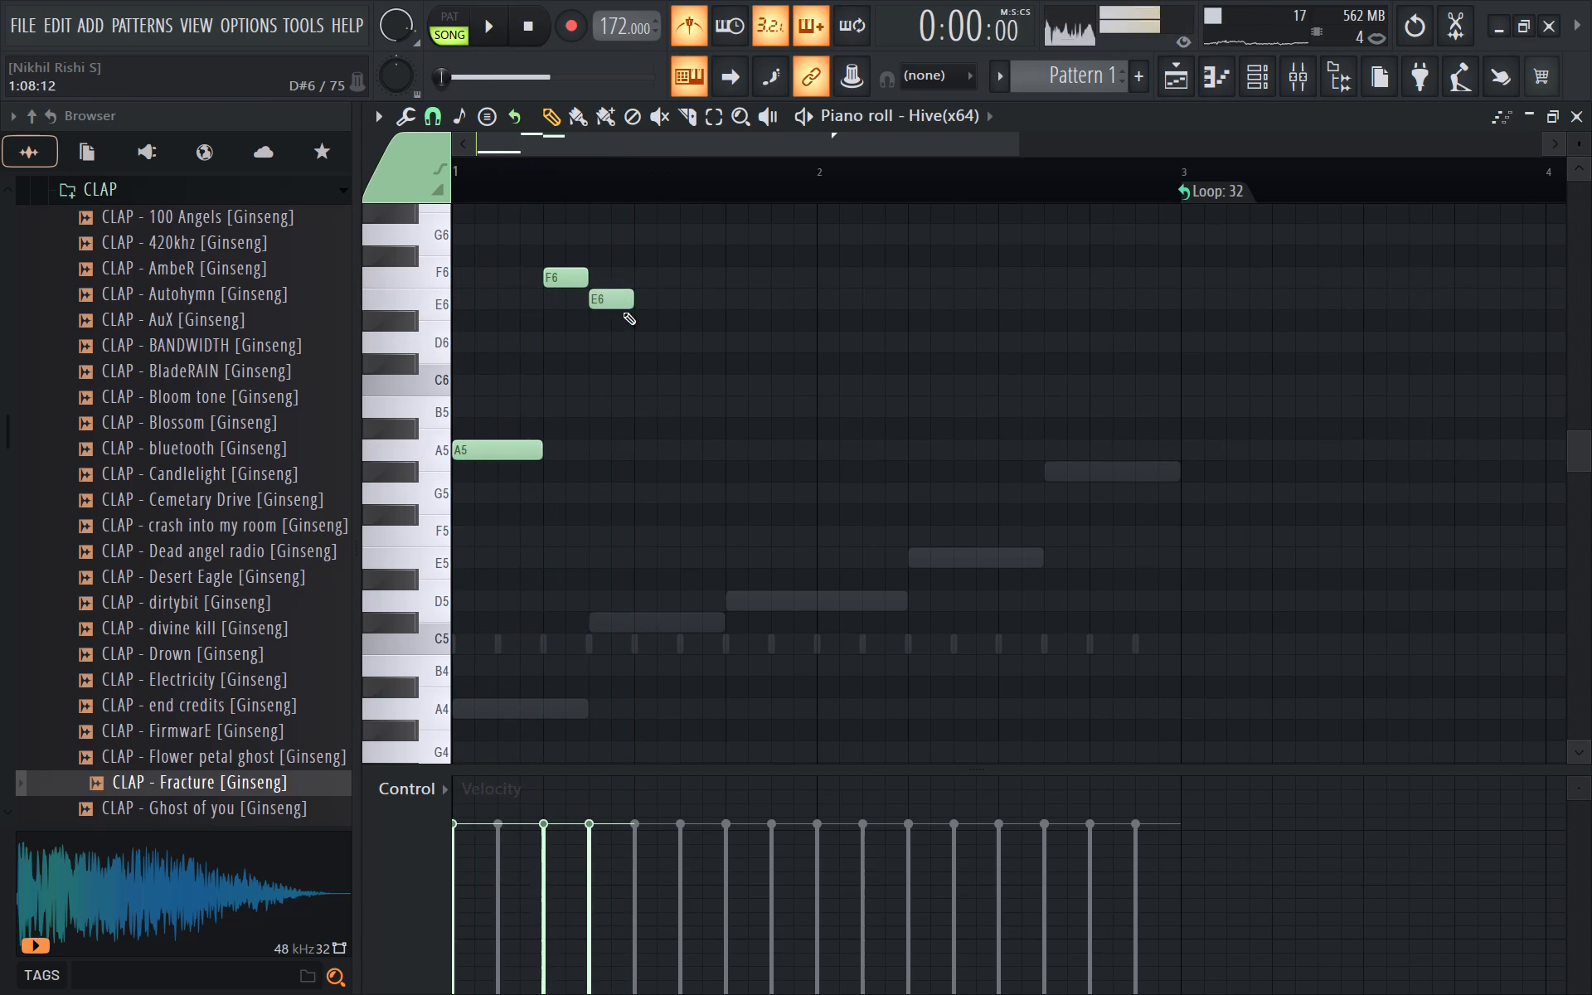
Add a two-step C#5 note after the E6, shifting it to step 11 of bar 1.
key(space)
click(619, 615)
key(space)
drag(640, 619, 672, 625)
key(space)
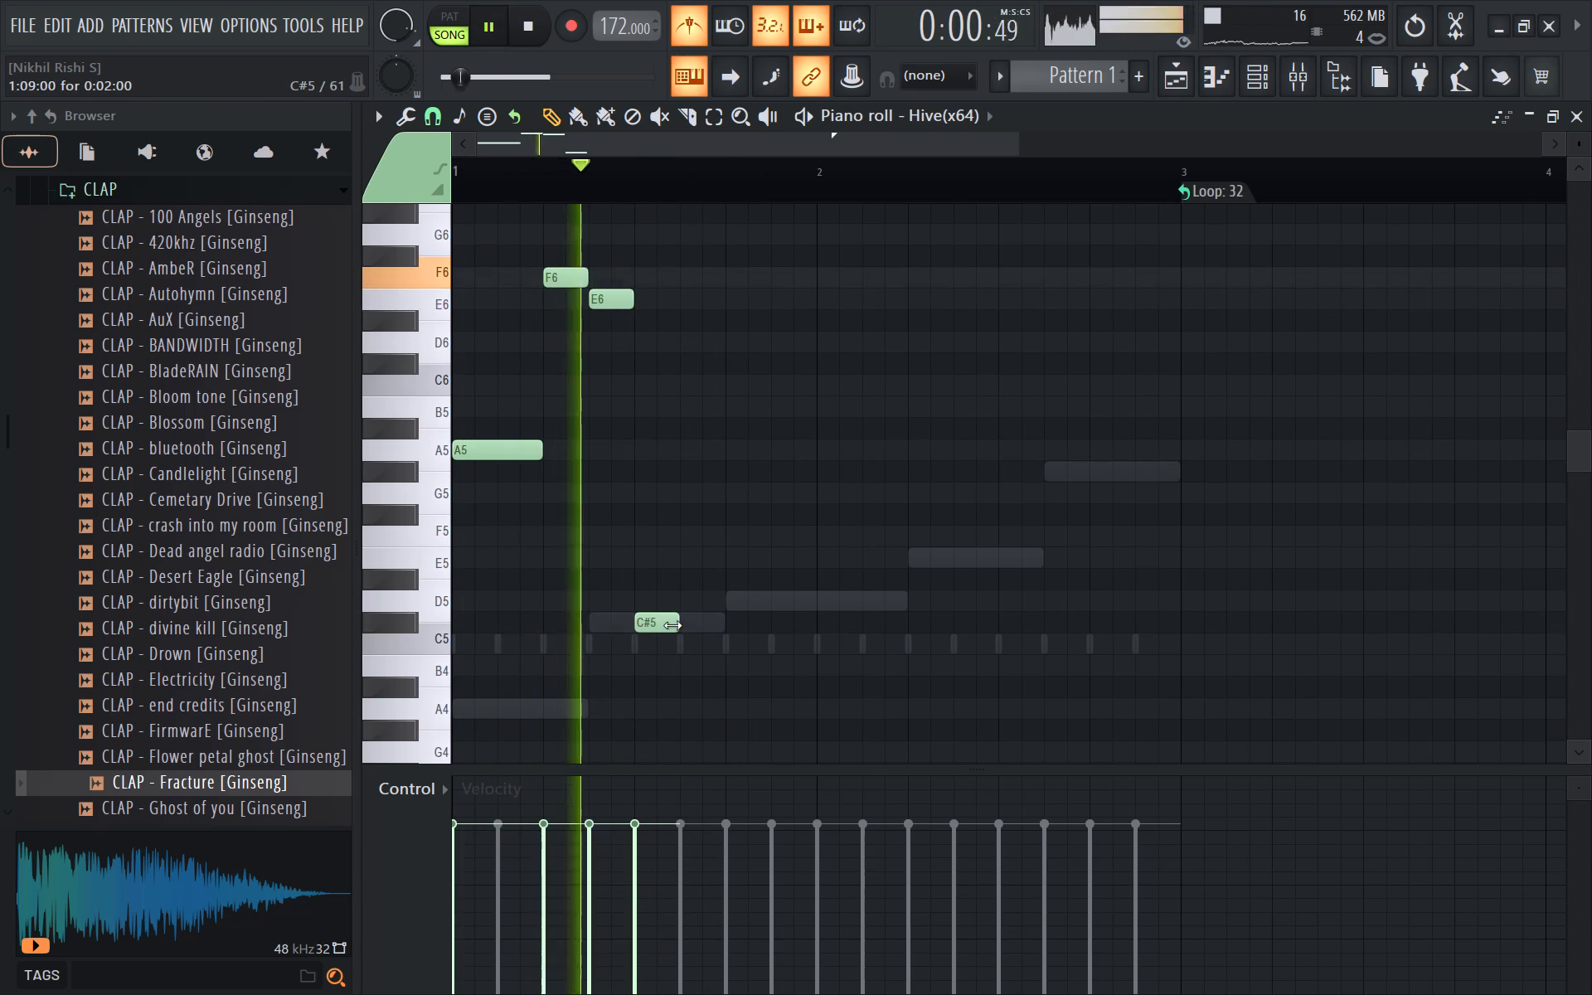
key(space)
drag(664, 627, 720, 636)
key(space)
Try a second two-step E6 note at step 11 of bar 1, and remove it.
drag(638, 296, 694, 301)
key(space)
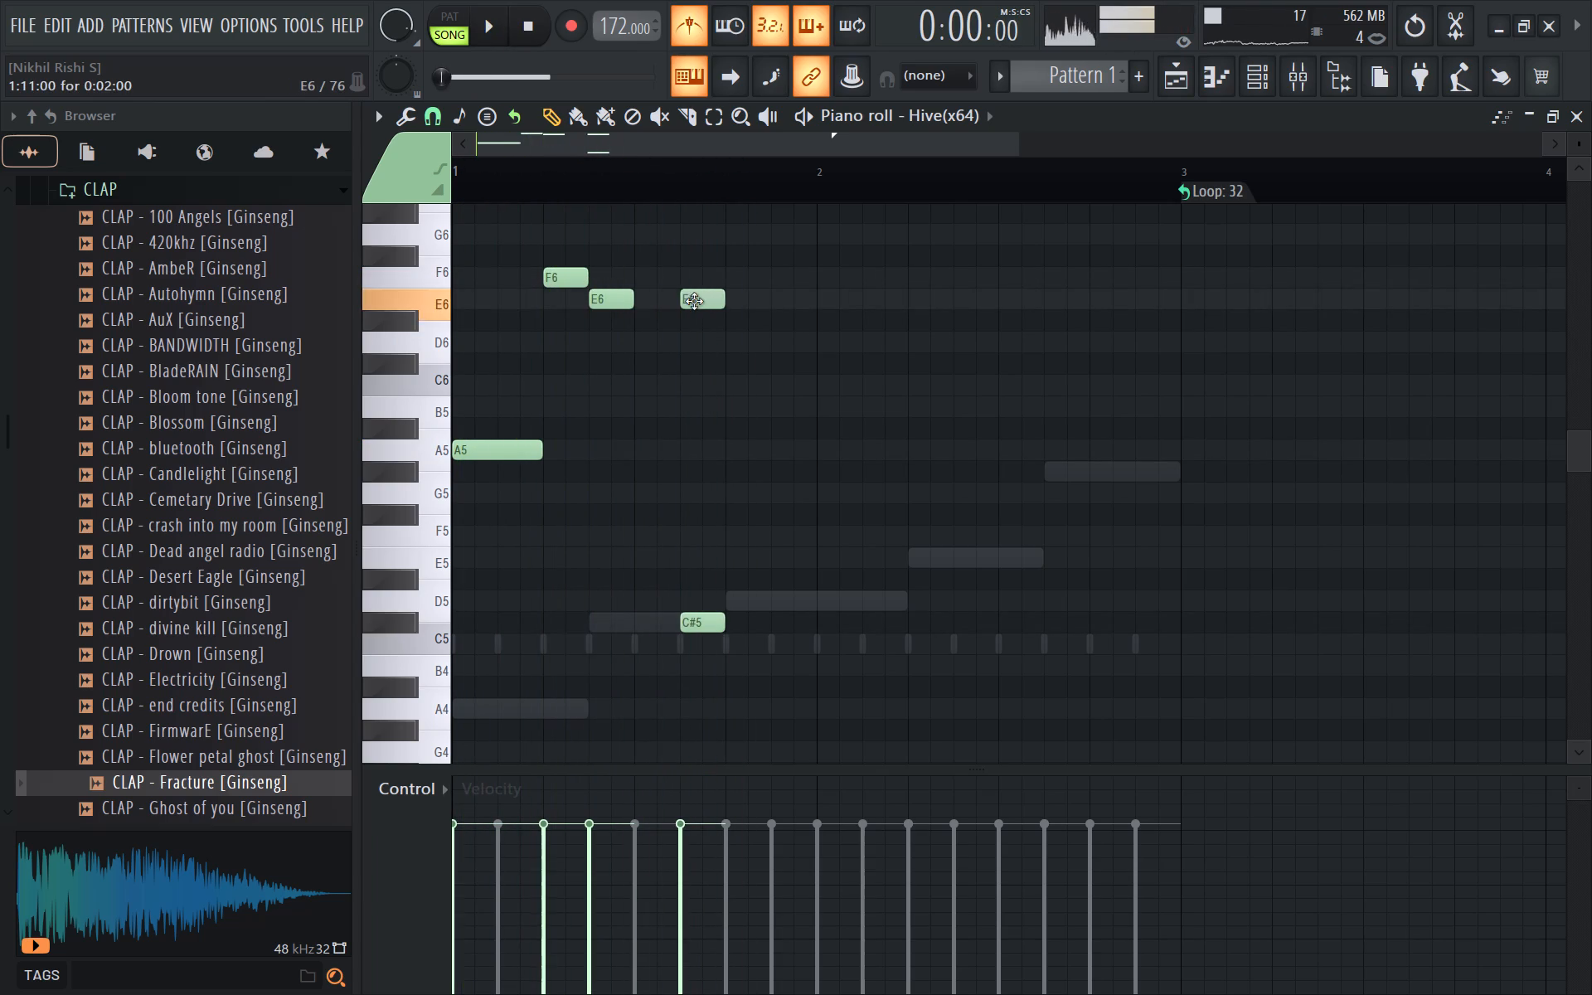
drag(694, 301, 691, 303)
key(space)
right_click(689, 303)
Move the C#5 note to step 13 and lengthen it to eight steps, extending the E6 to six steps.
drag(708, 614, 751, 617)
key(space)
key(space)
drag(634, 299, 642, 301)
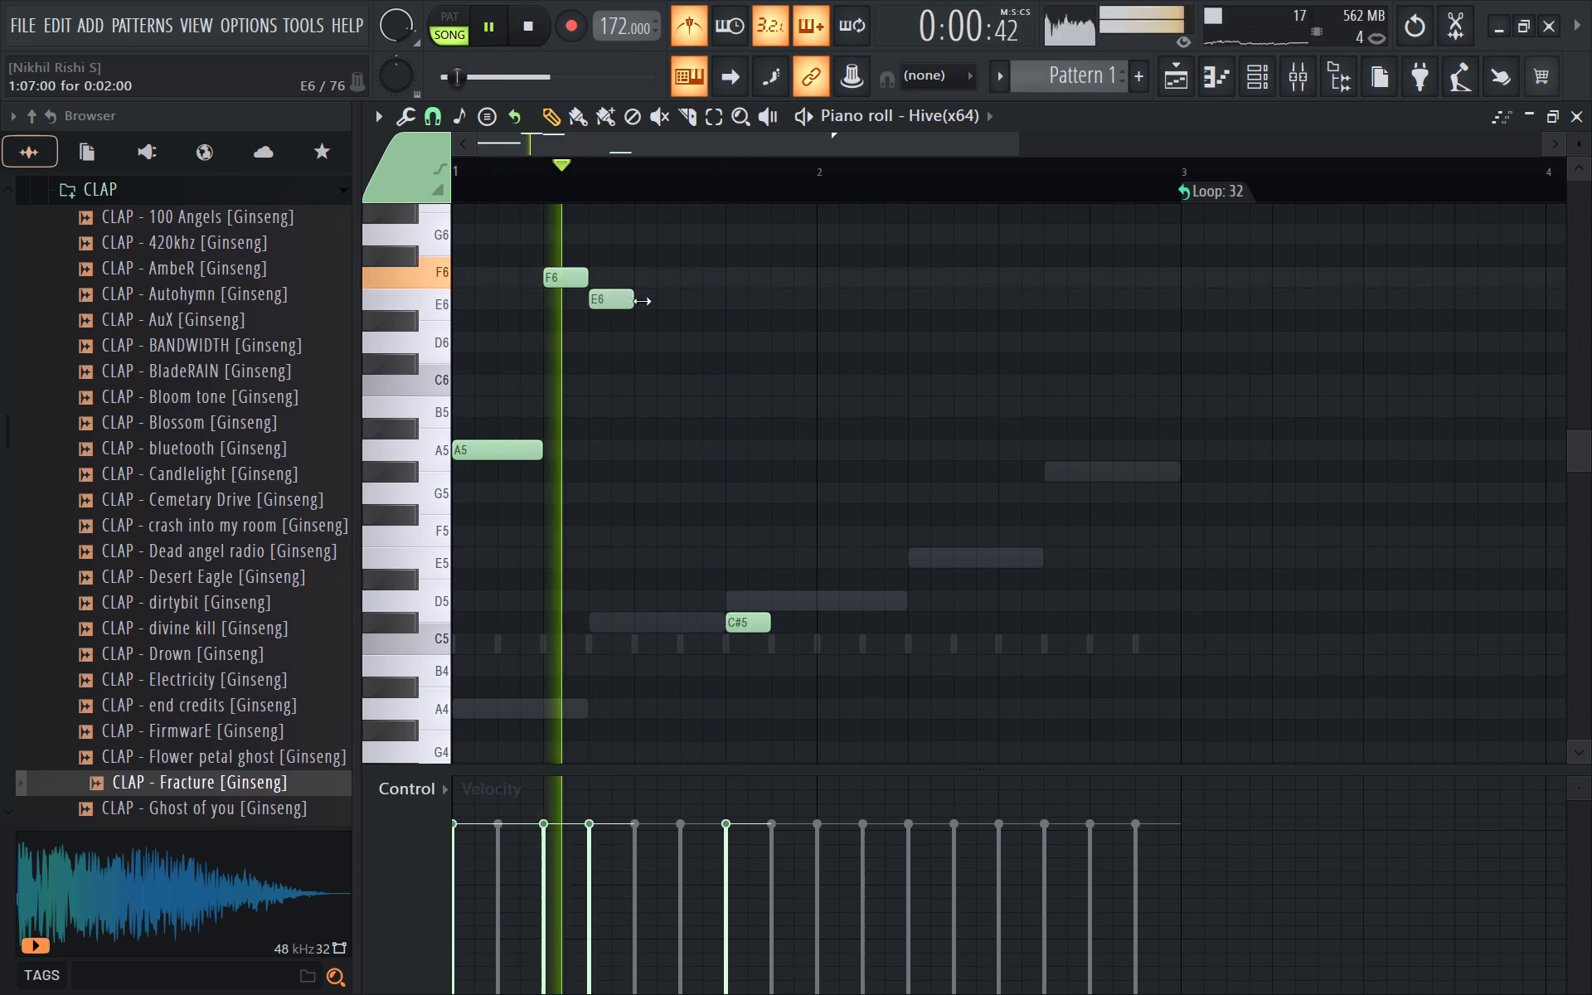
drag(642, 301, 729, 309)
key(space)
key(space)
drag(769, 621, 875, 614)
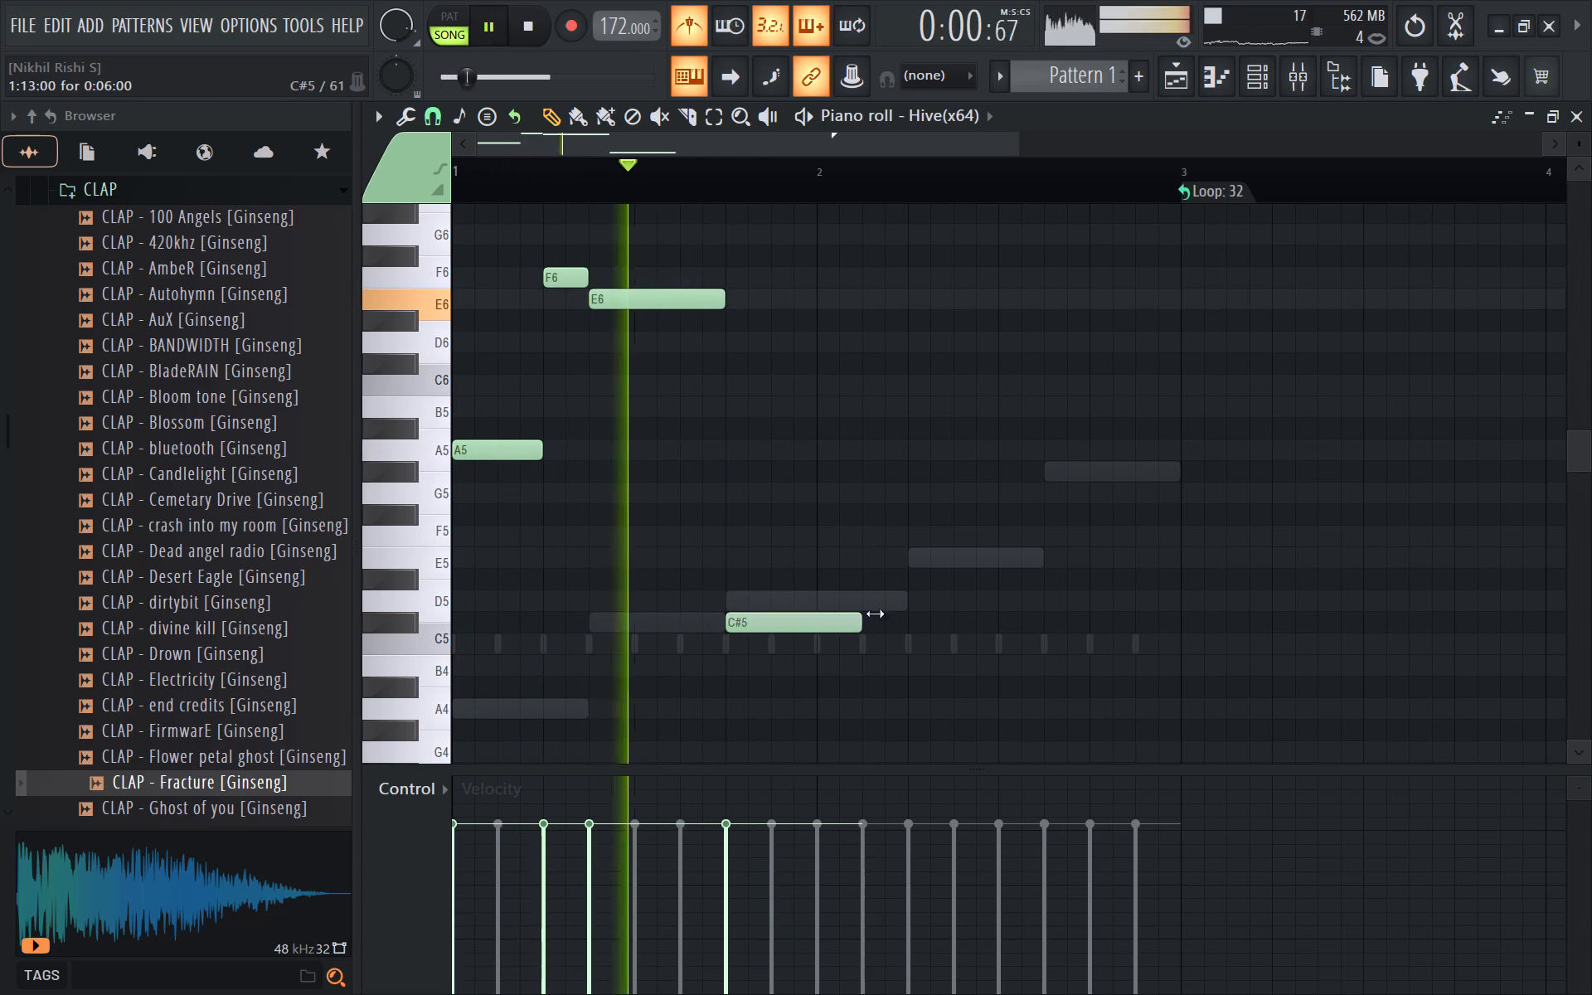
drag(875, 614, 915, 623)
Add a six-step F#5 note at step 5 of bar 2, followed by an E5 note filling the rest of the bar.
click(913, 518)
key(space)
drag(1089, 515, 1088, 515)
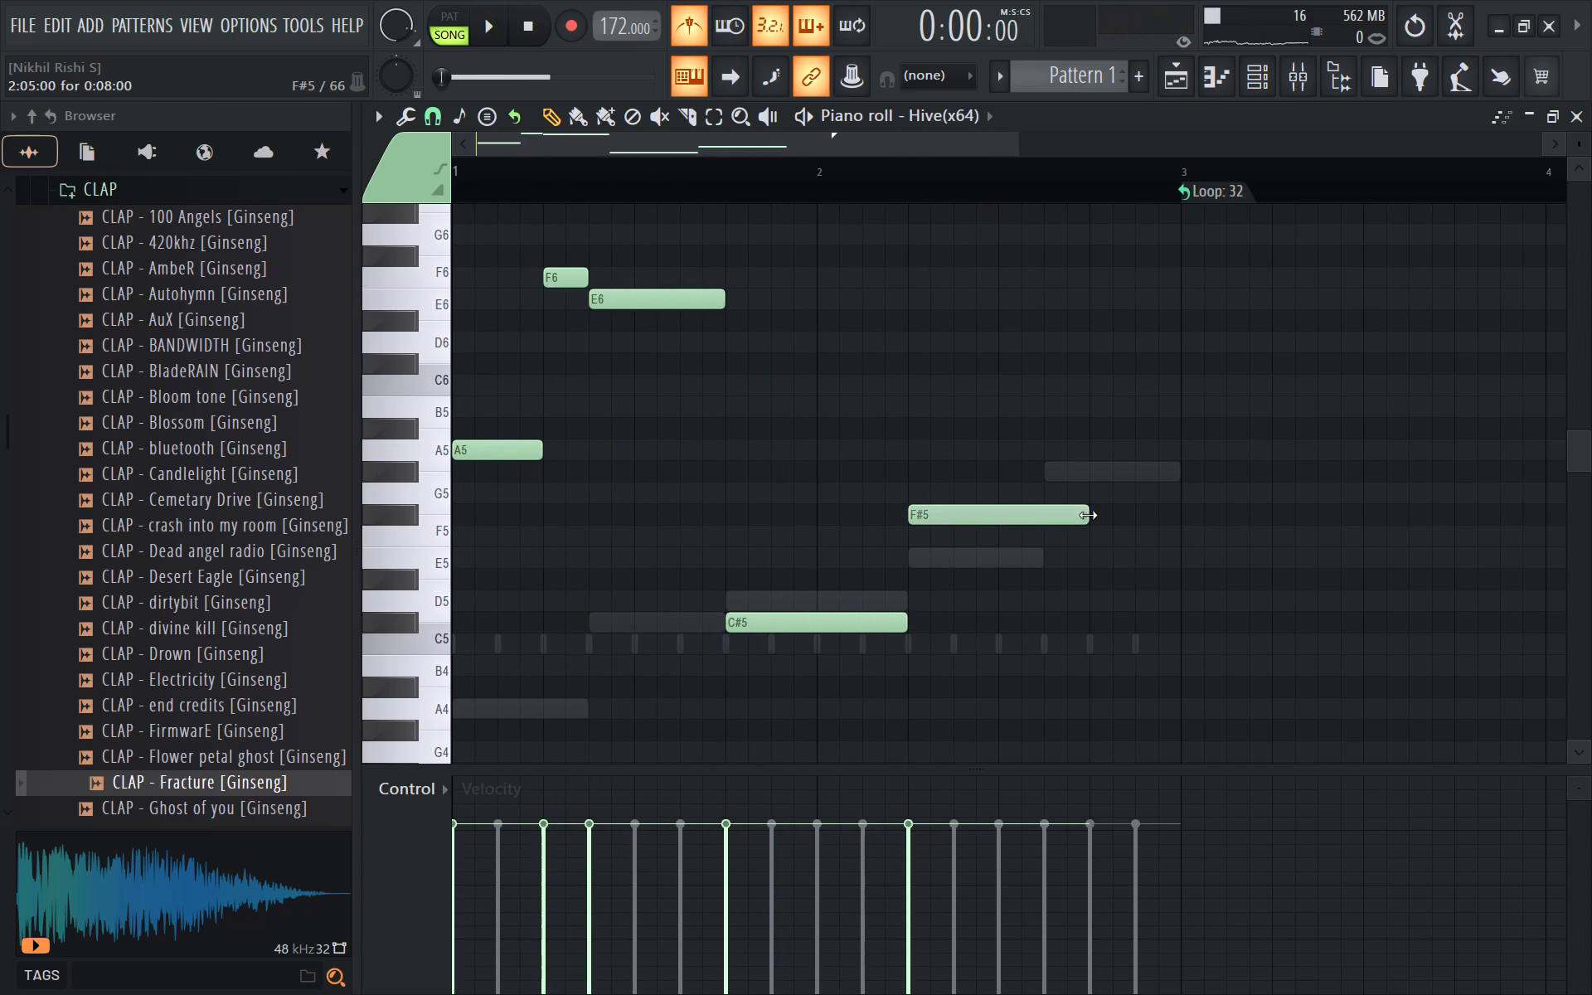
drag(1088, 515, 1004, 538)
key(space)
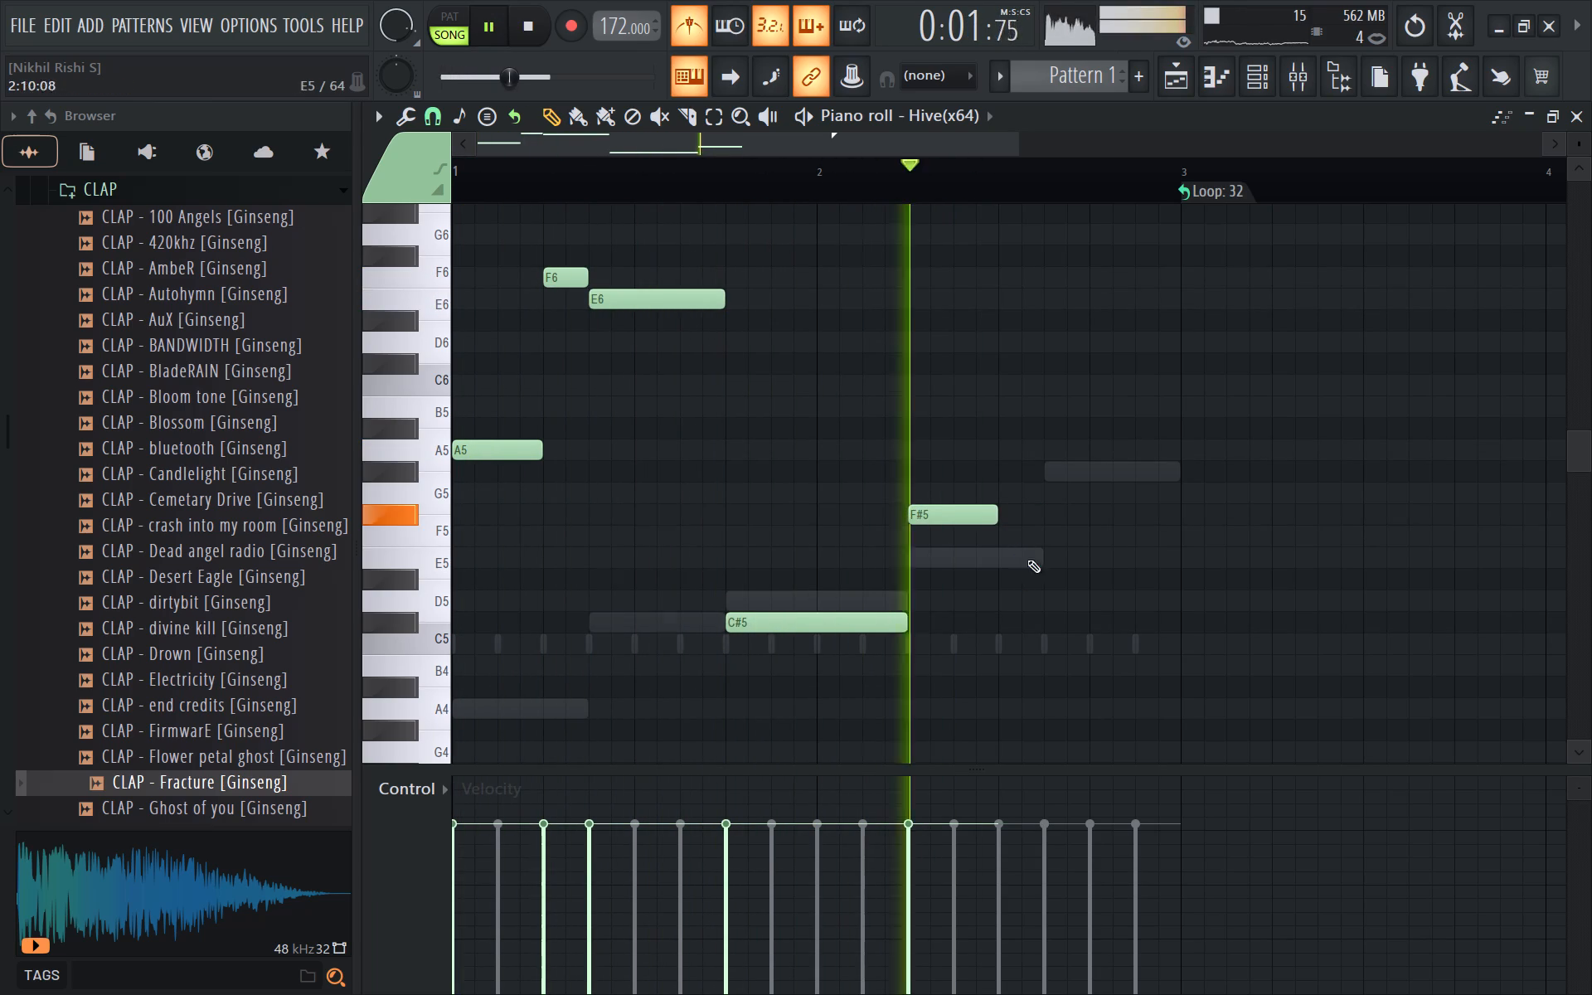
click(1060, 567)
drag(996, 514, 1044, 524)
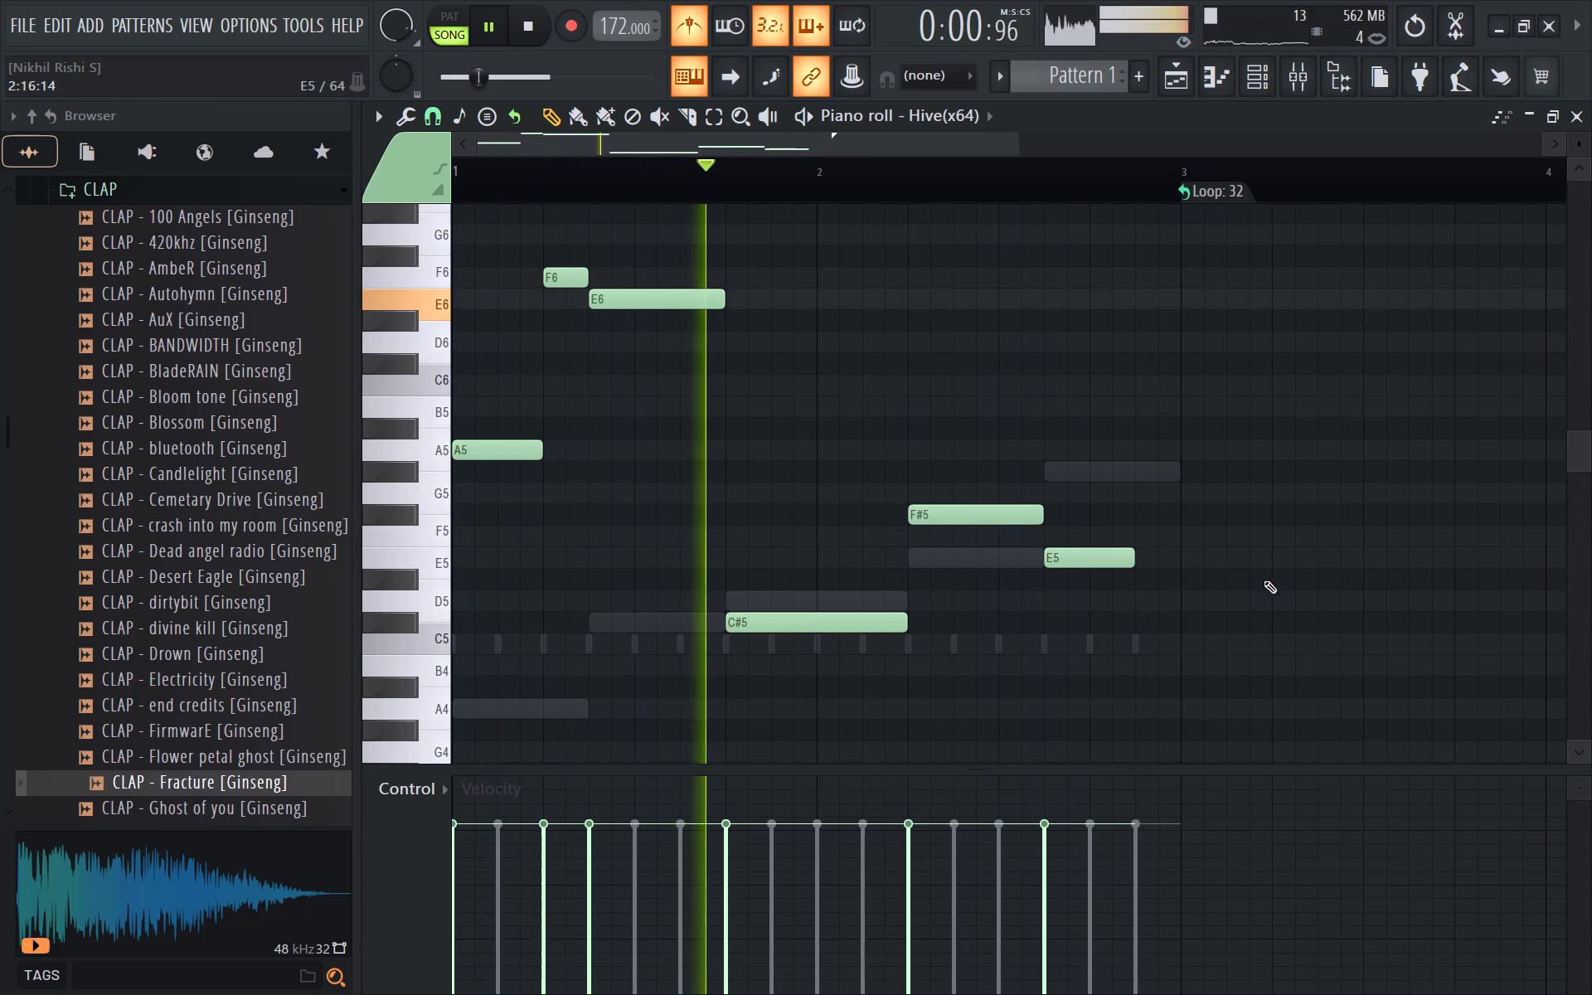
drag(1137, 562, 1188, 564)
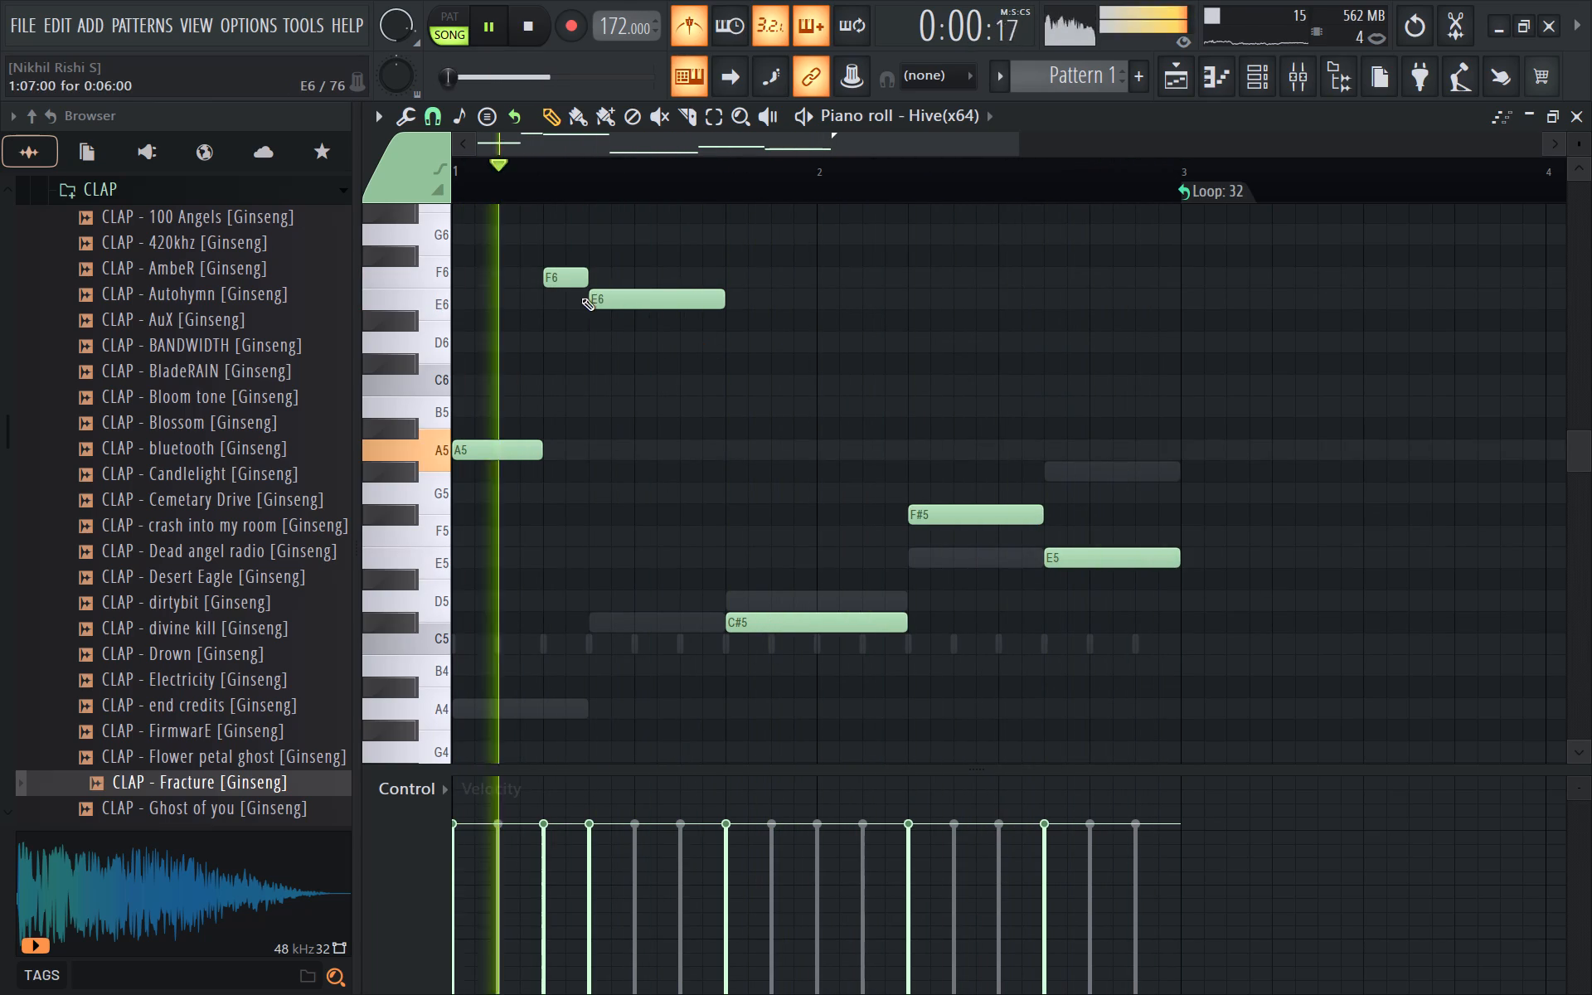
Replay the melody's opening and raise the F6 note in bar 1 to F#6.
key(space)
key(space)
key(space)
key(space)
key(space)
drag(562, 279, 561, 240)
key(space)
key(space)
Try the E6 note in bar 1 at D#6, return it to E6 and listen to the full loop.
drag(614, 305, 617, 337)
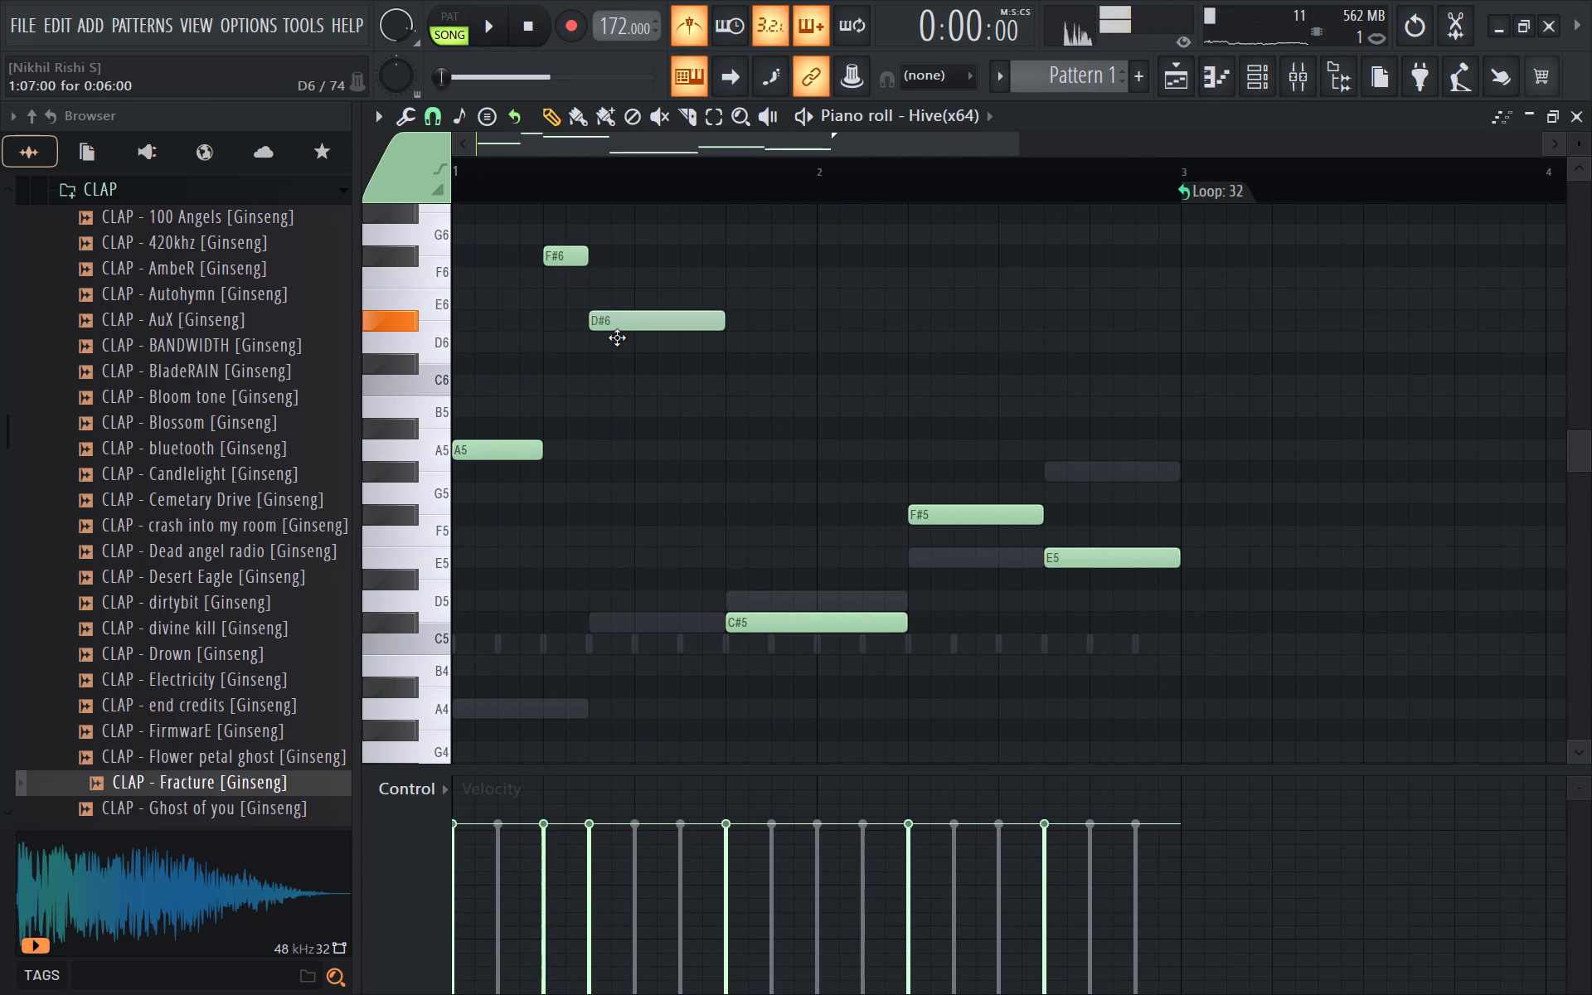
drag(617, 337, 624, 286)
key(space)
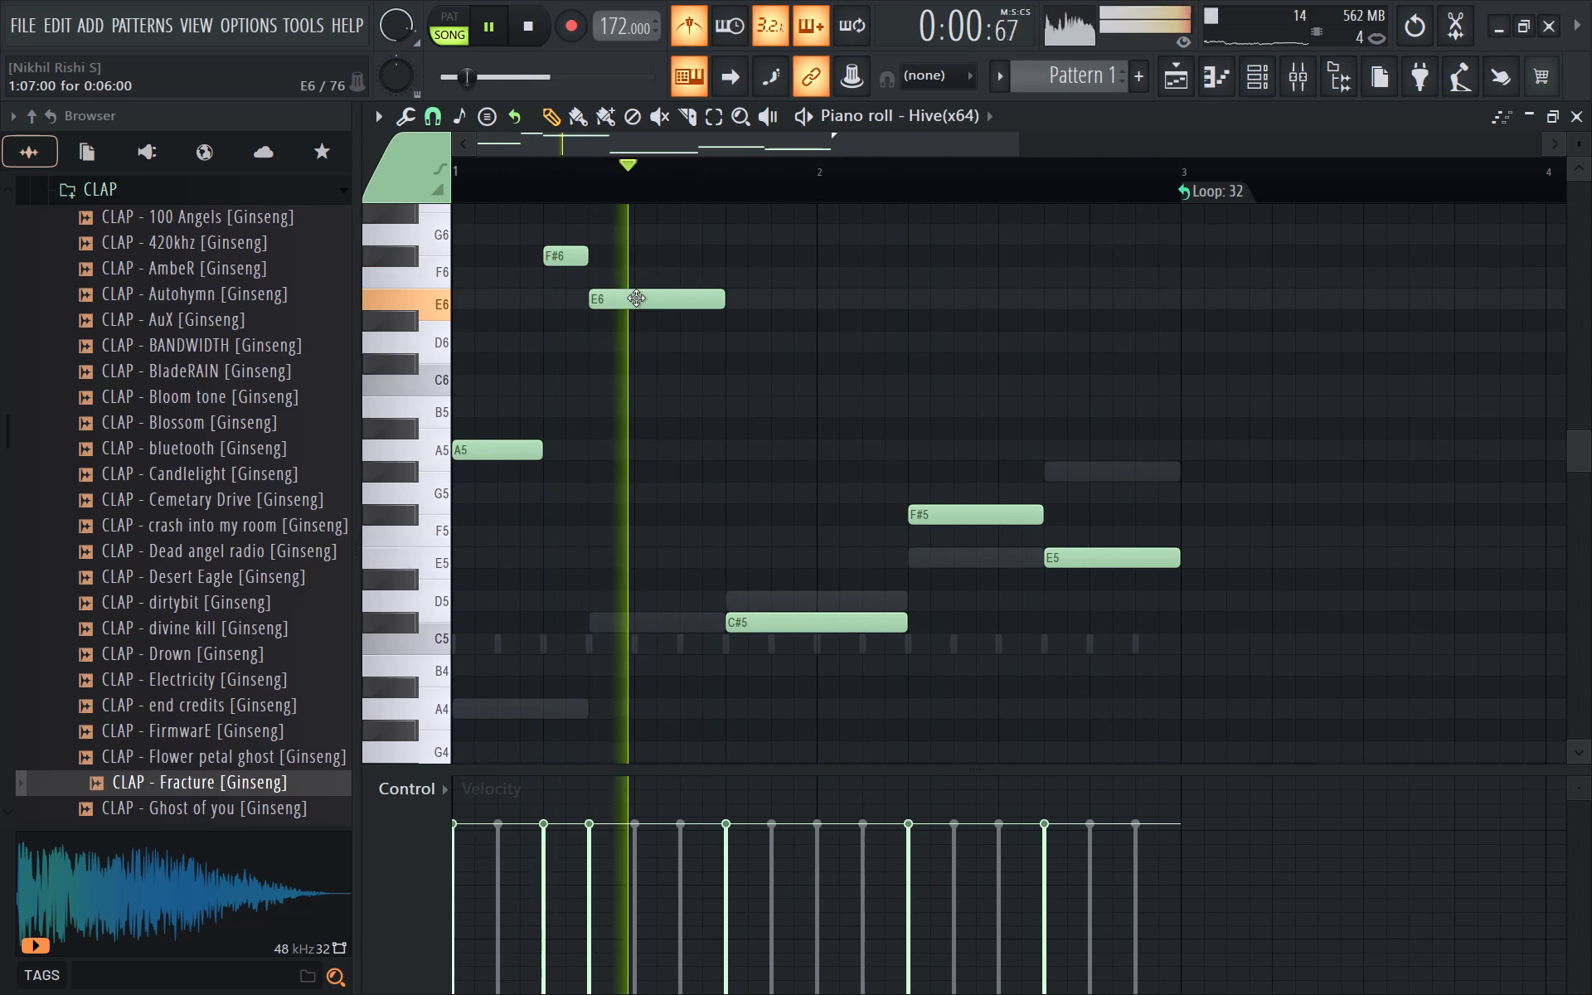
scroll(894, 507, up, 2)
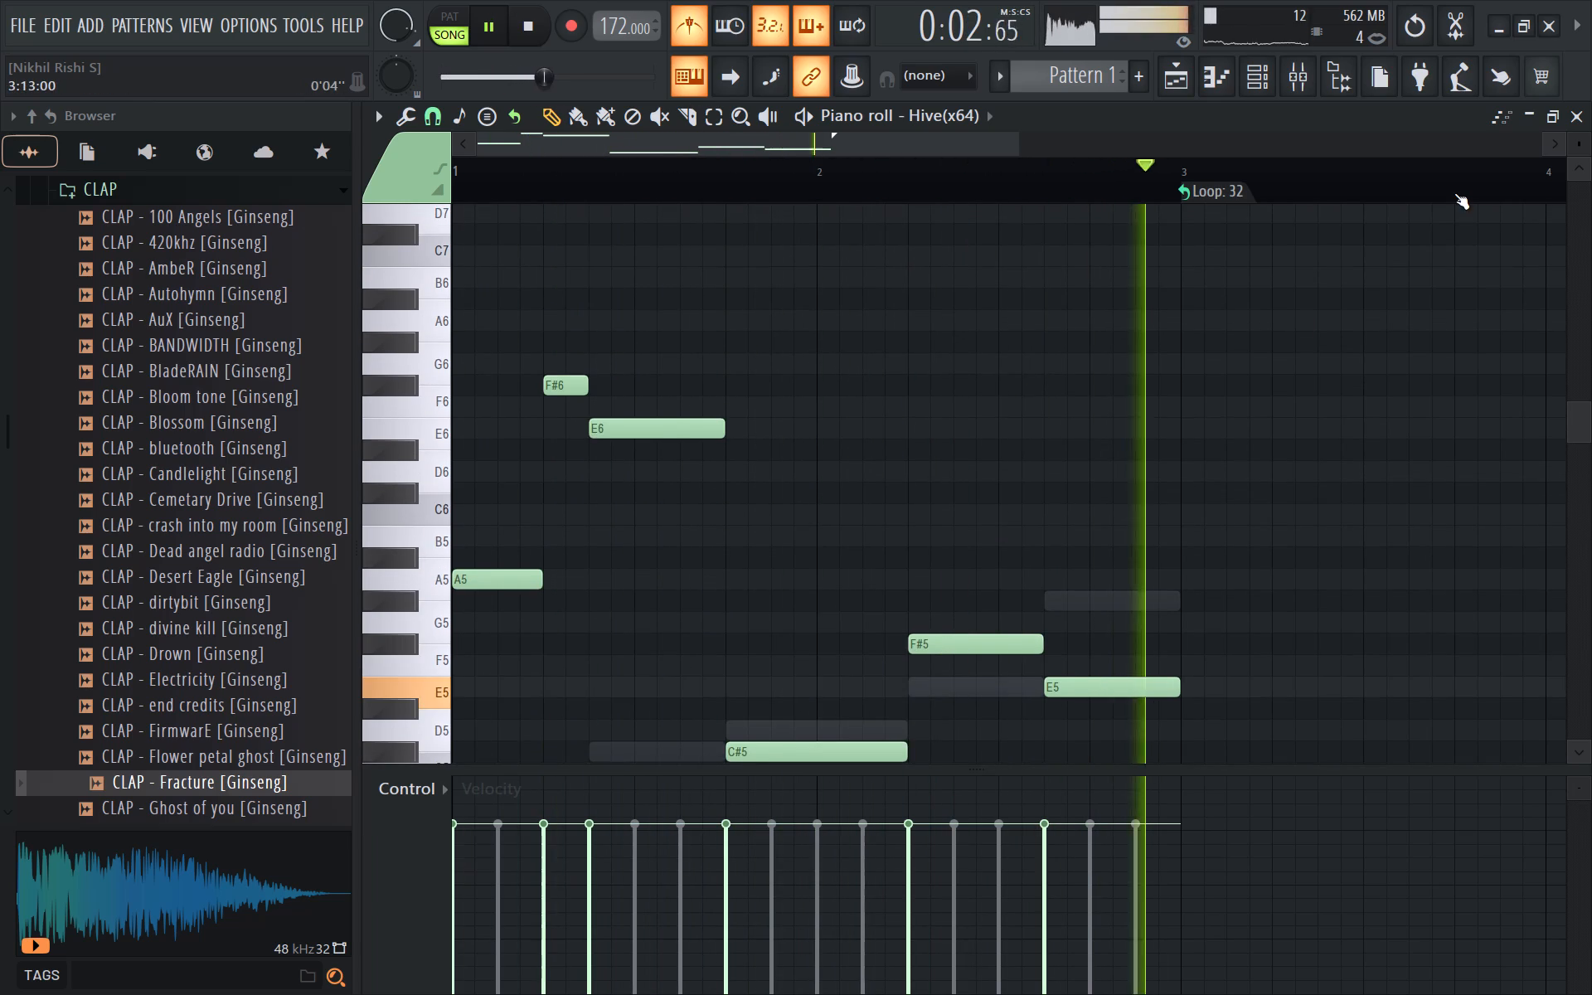
Show the channel rack and audition several Ginseng clap samples over the beat, ending on CLAP - AmbeR.
click(1255, 66)
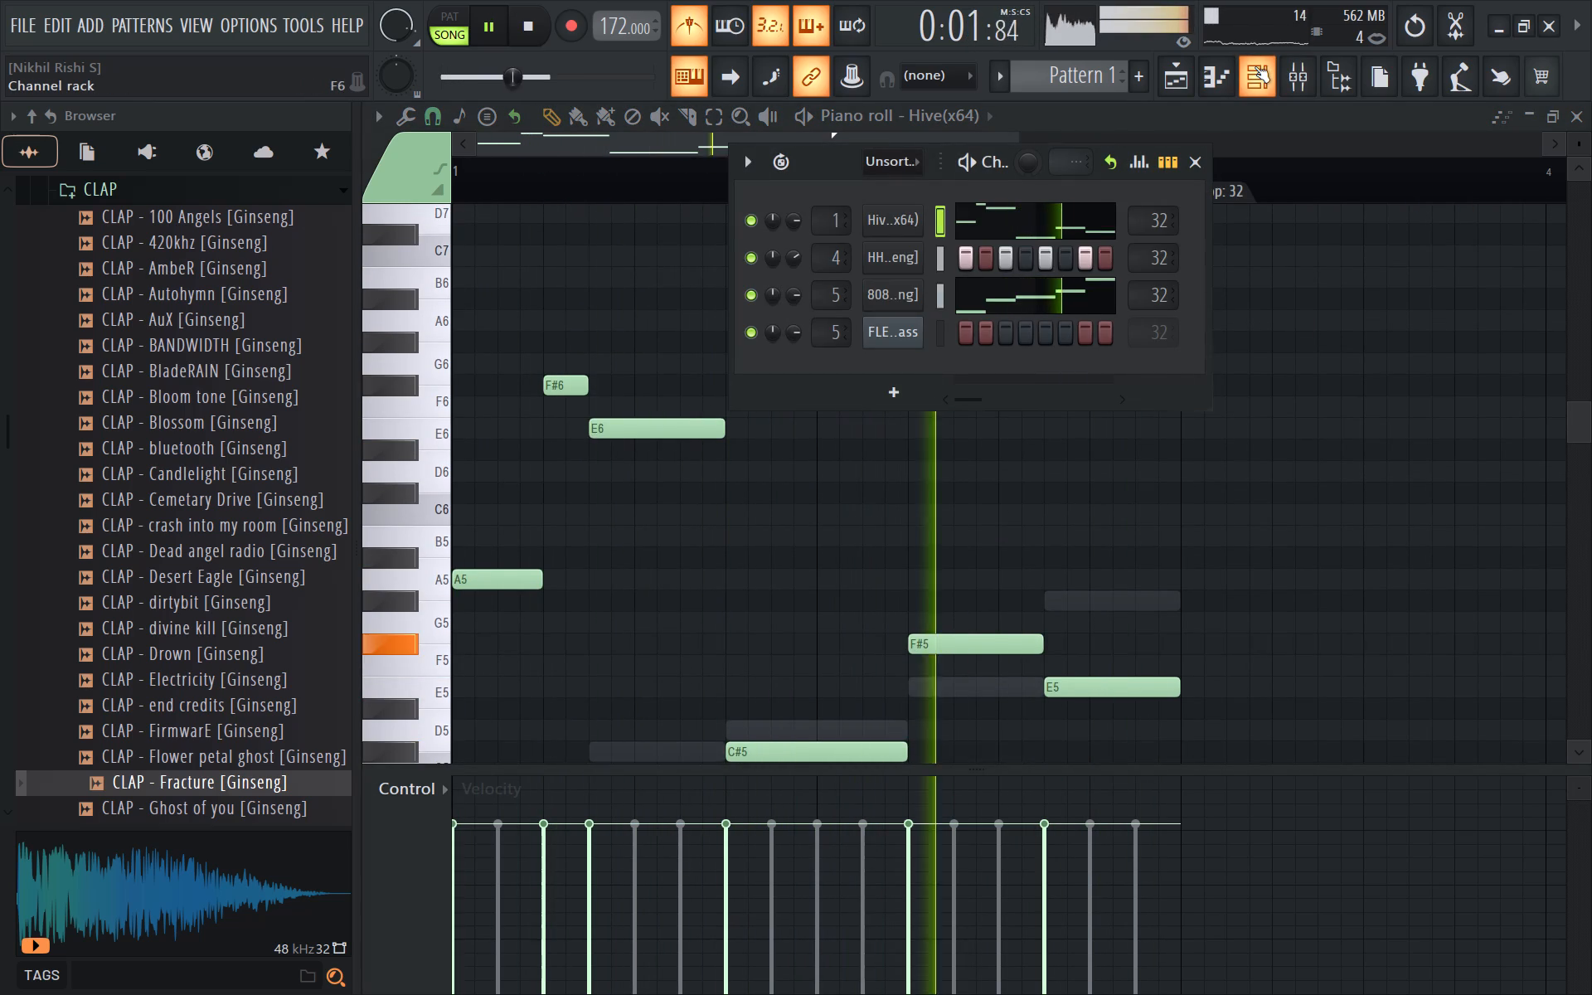
click(226, 706)
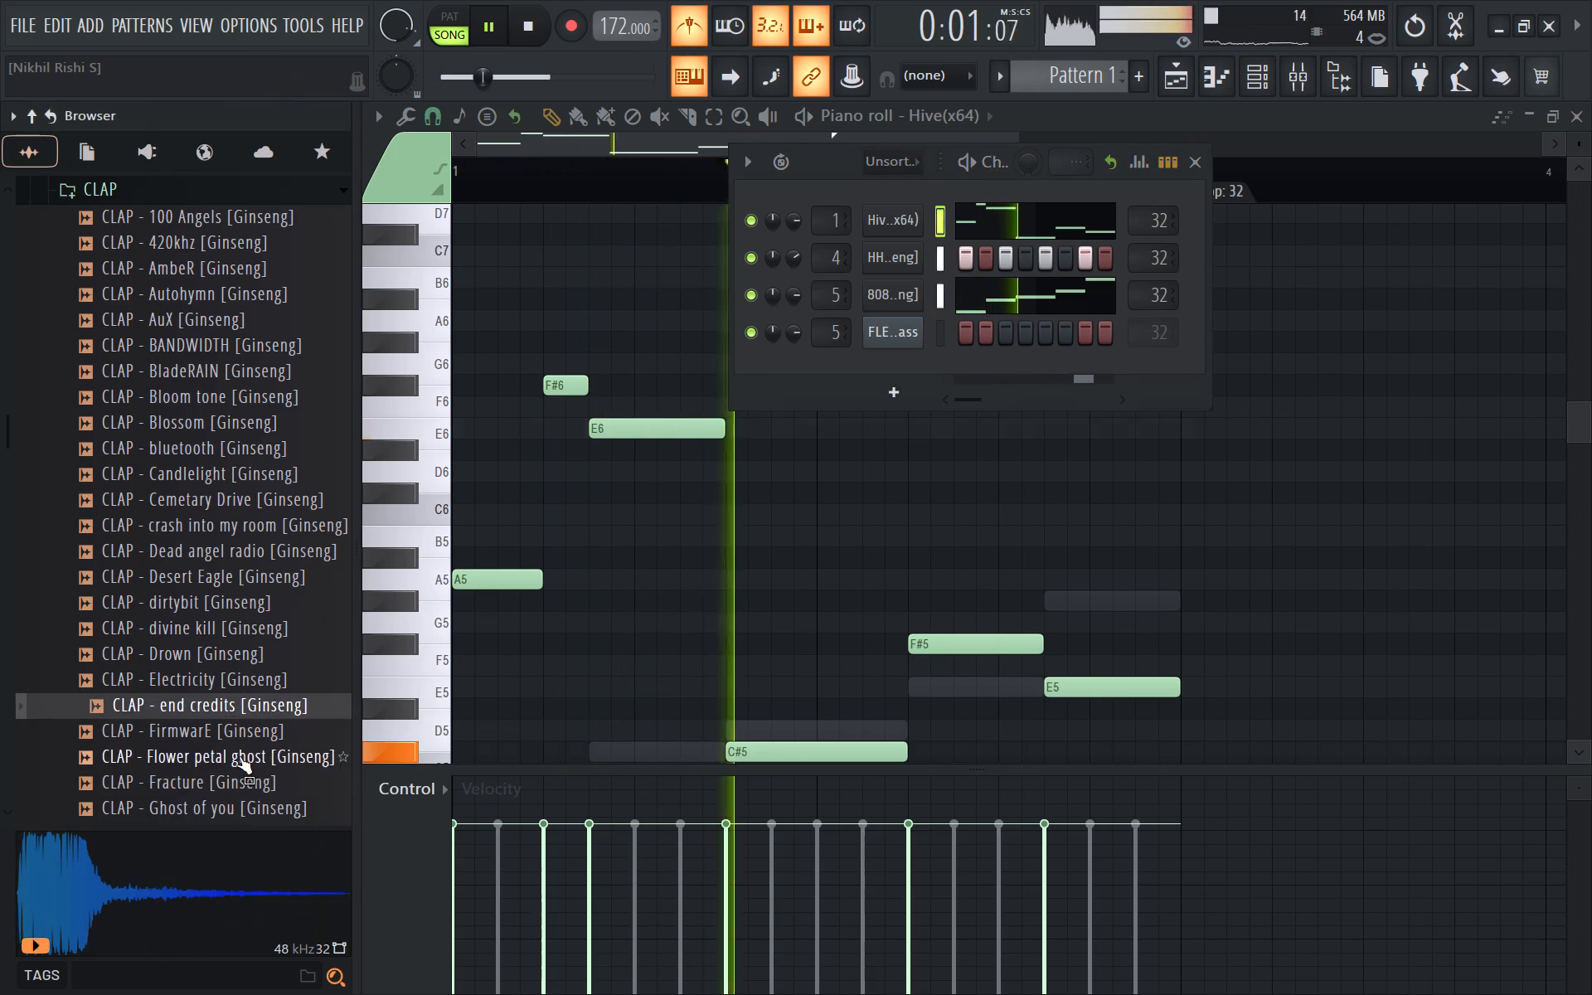
double_click(239, 720)
click(234, 706)
click(234, 706)
click(206, 517)
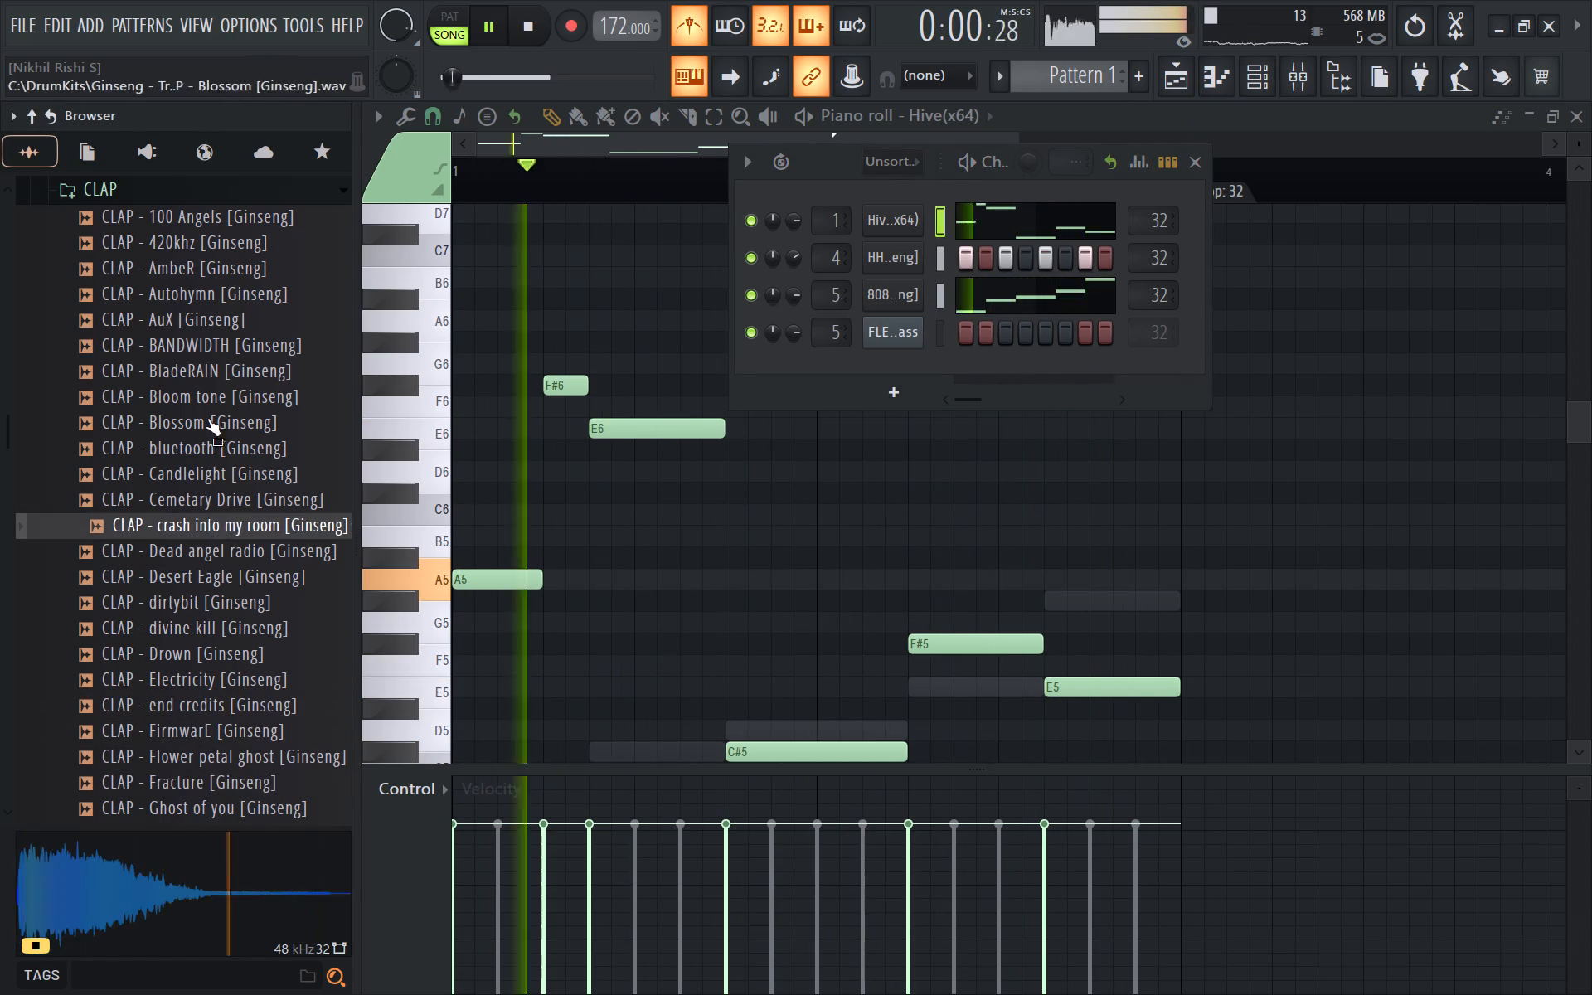
click(214, 388)
click(231, 277)
double_click(231, 277)
click(231, 277)
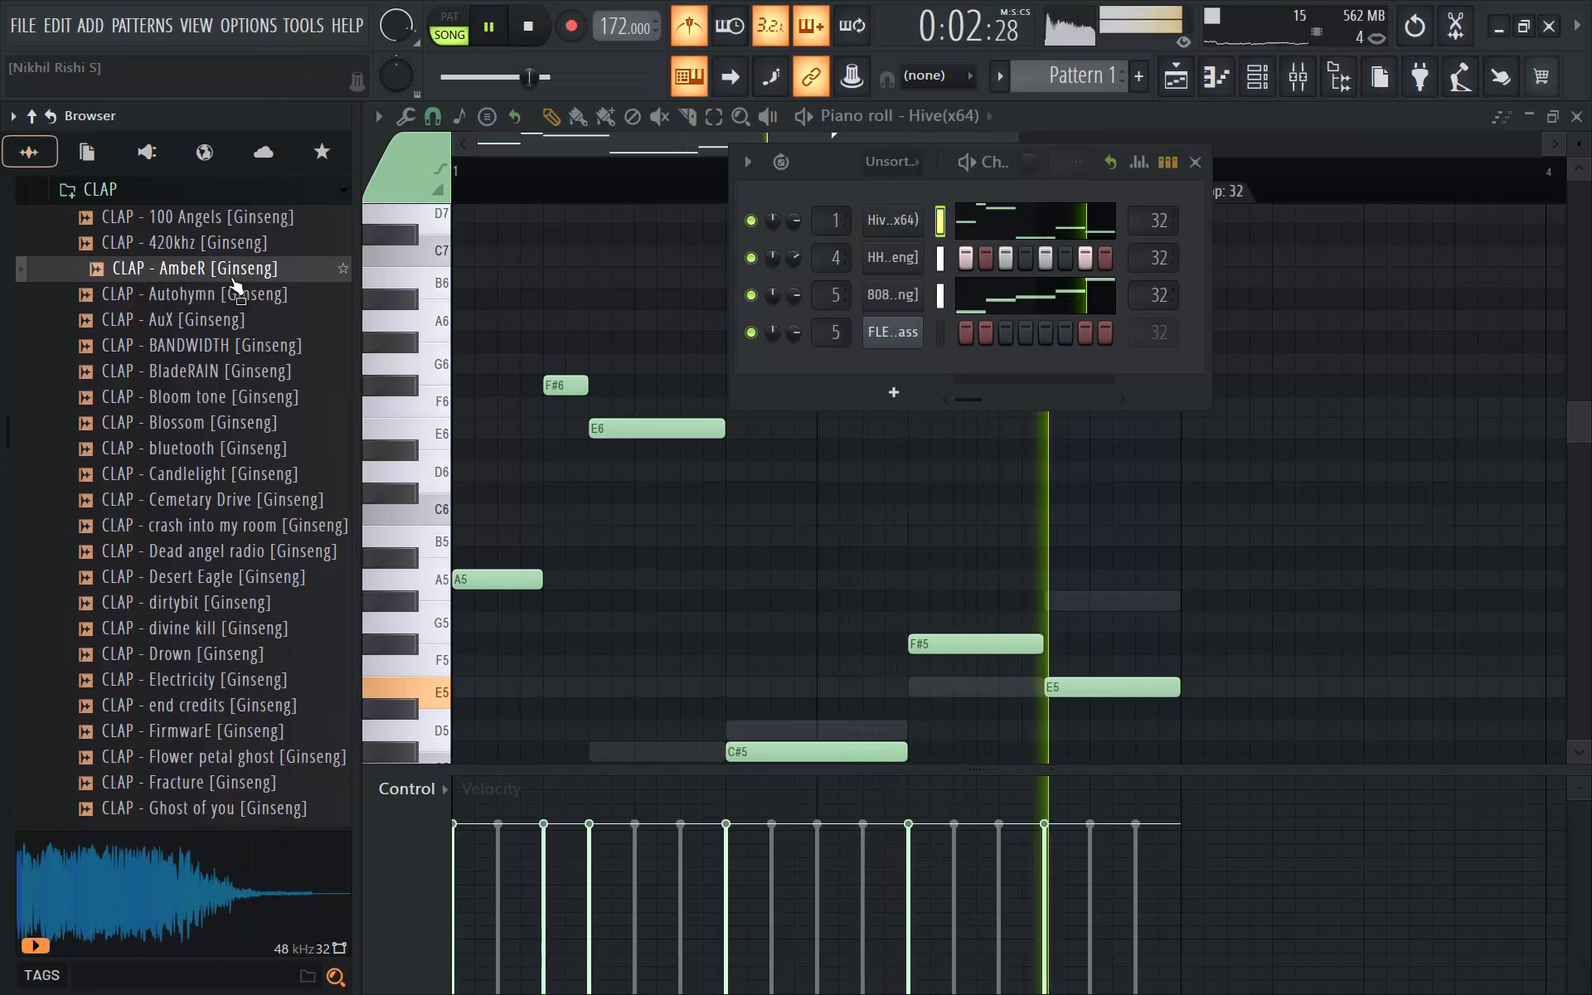
click(231, 277)
click(231, 277)
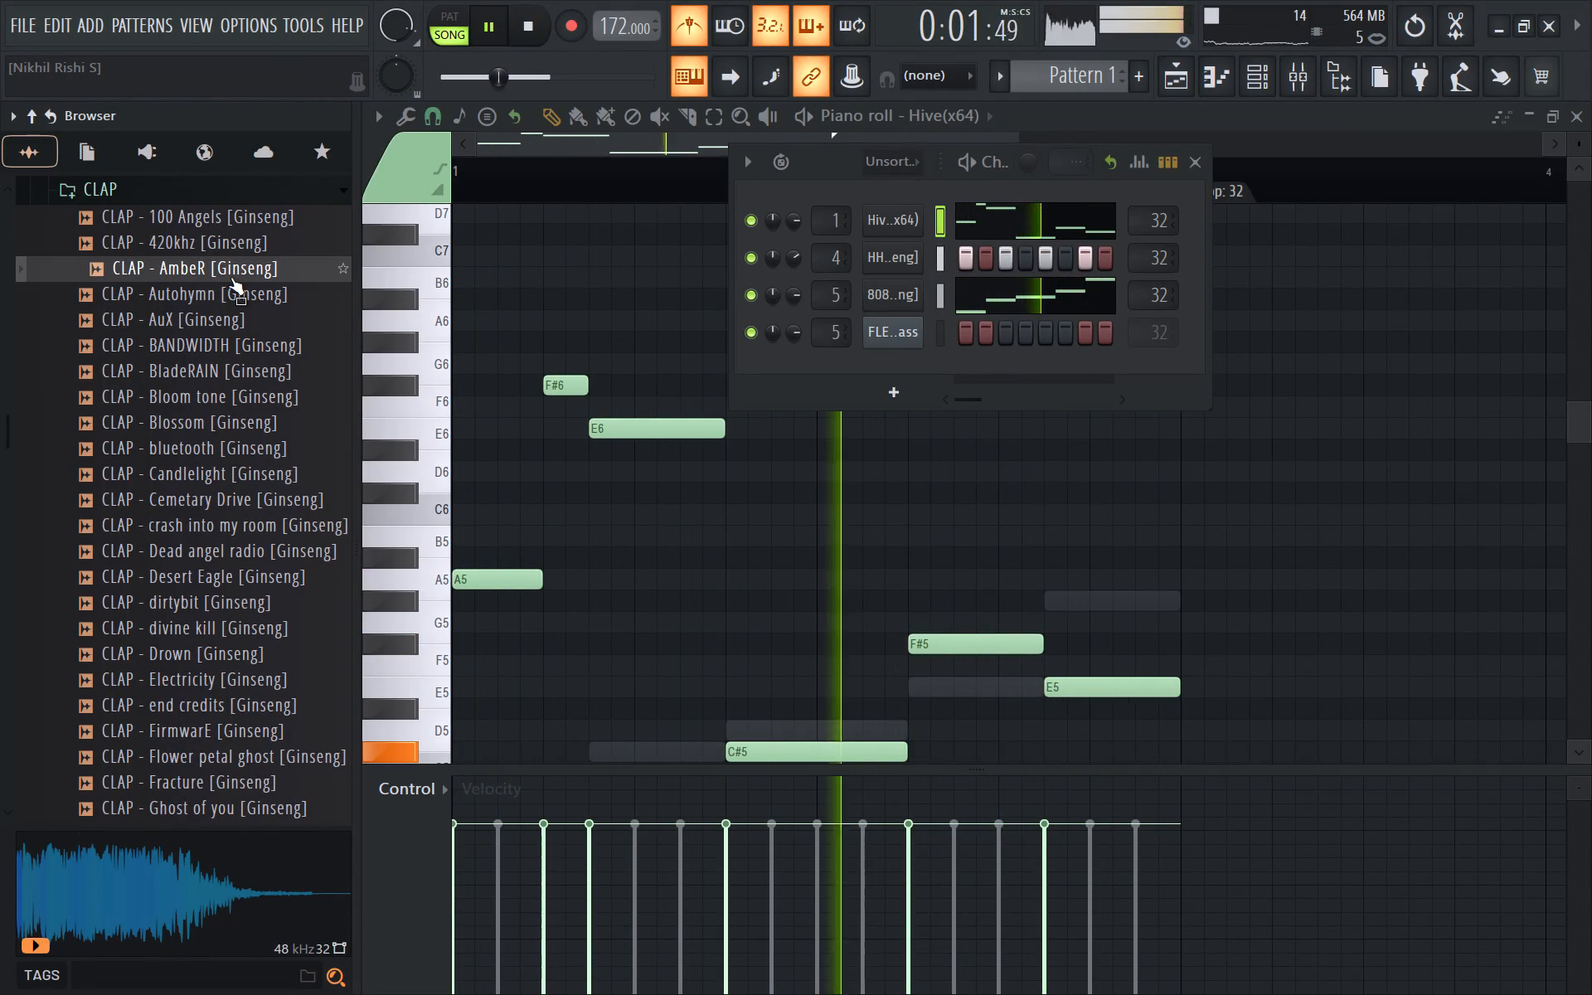
Add CLAP - AmbeR as a new channel below the 808, routed to mixer track 6 with Cut itself enabled.
drag(231, 277, 886, 315)
drag(833, 340, 846, 328)
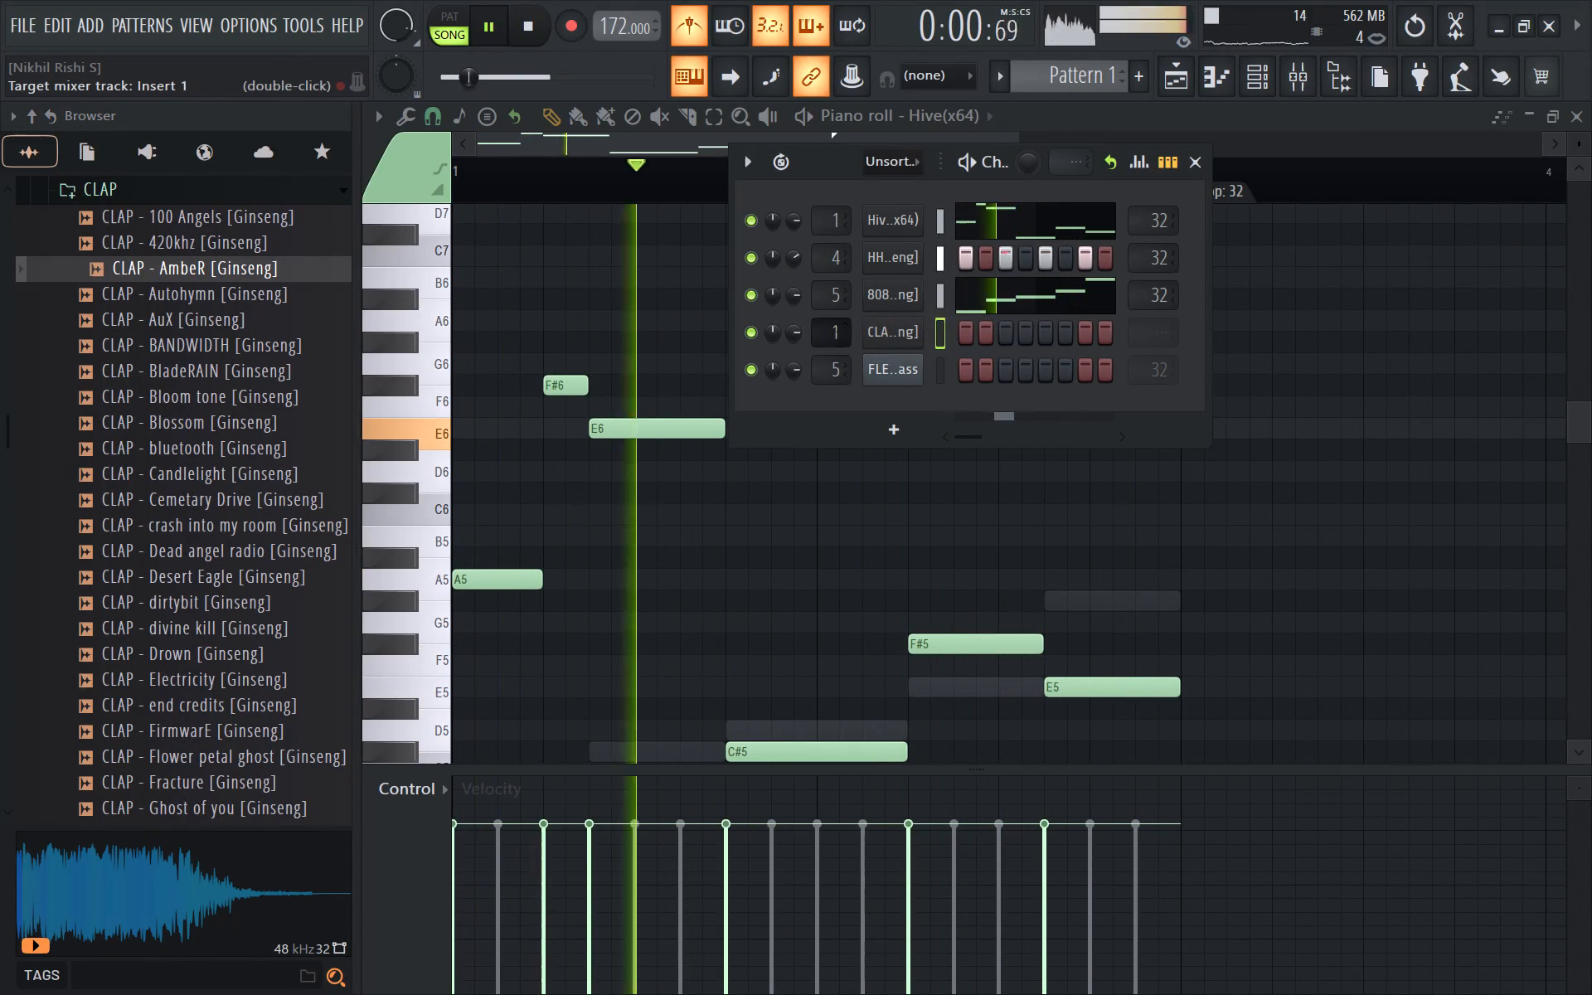
drag(846, 328, 886, 281)
drag(835, 343, 862, 330)
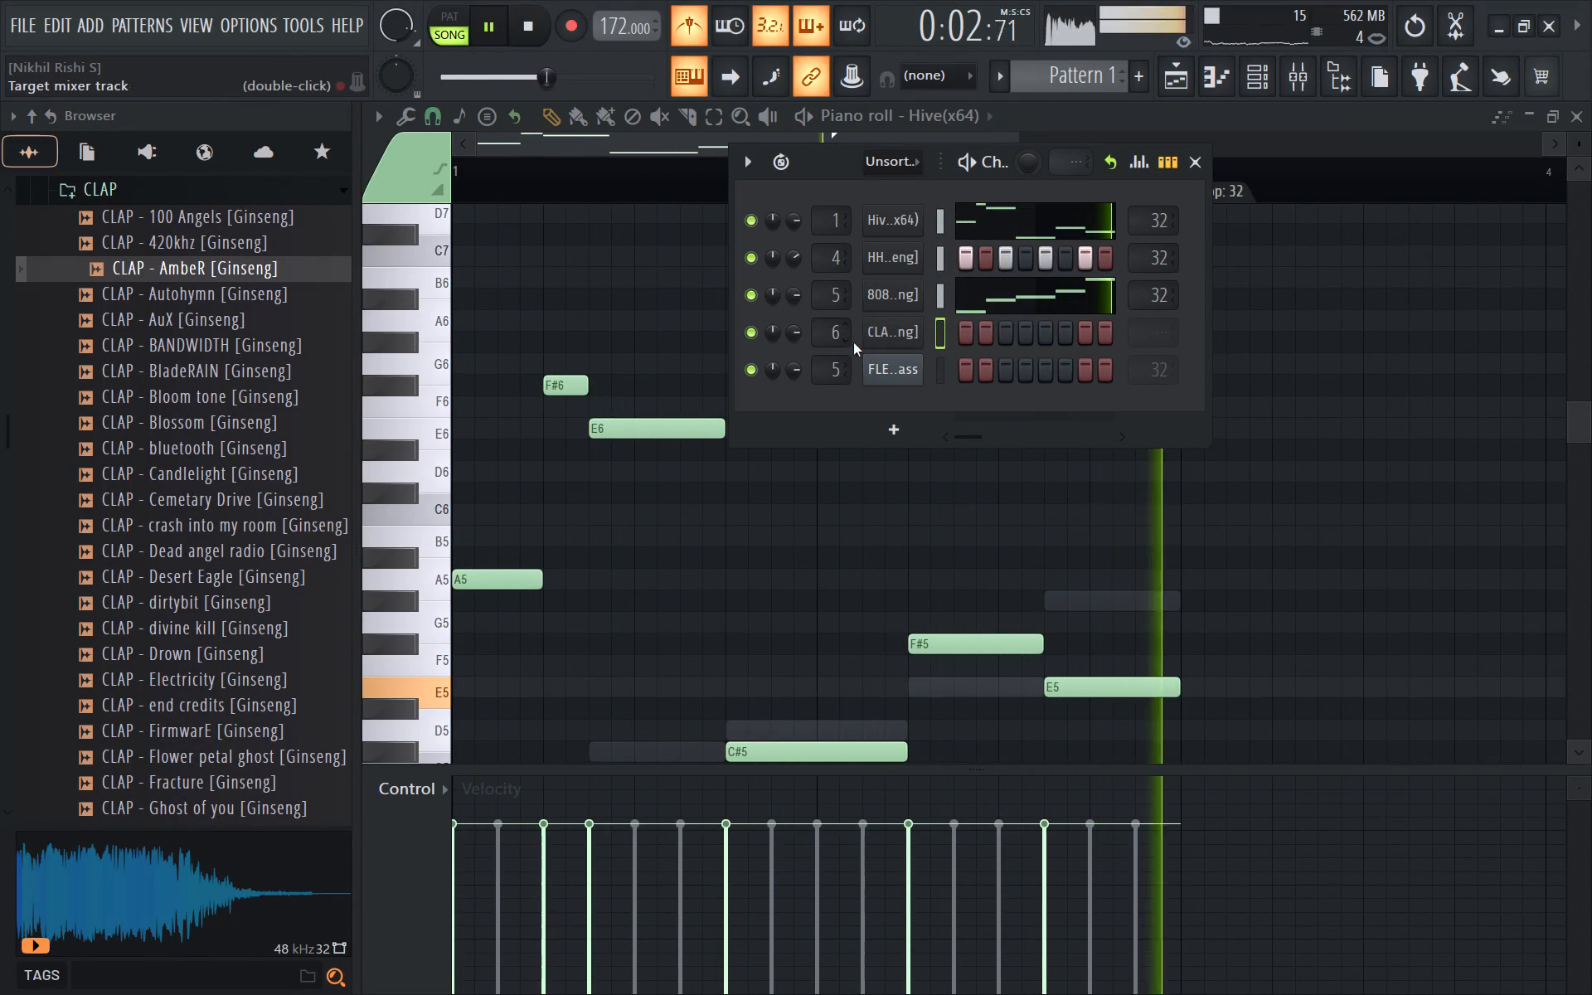
right_click(892, 343)
click(1006, 493)
Open Advanced fill for the AmbeR clap channel and try rotating its 32-step pattern against the beat.
right_click(914, 332)
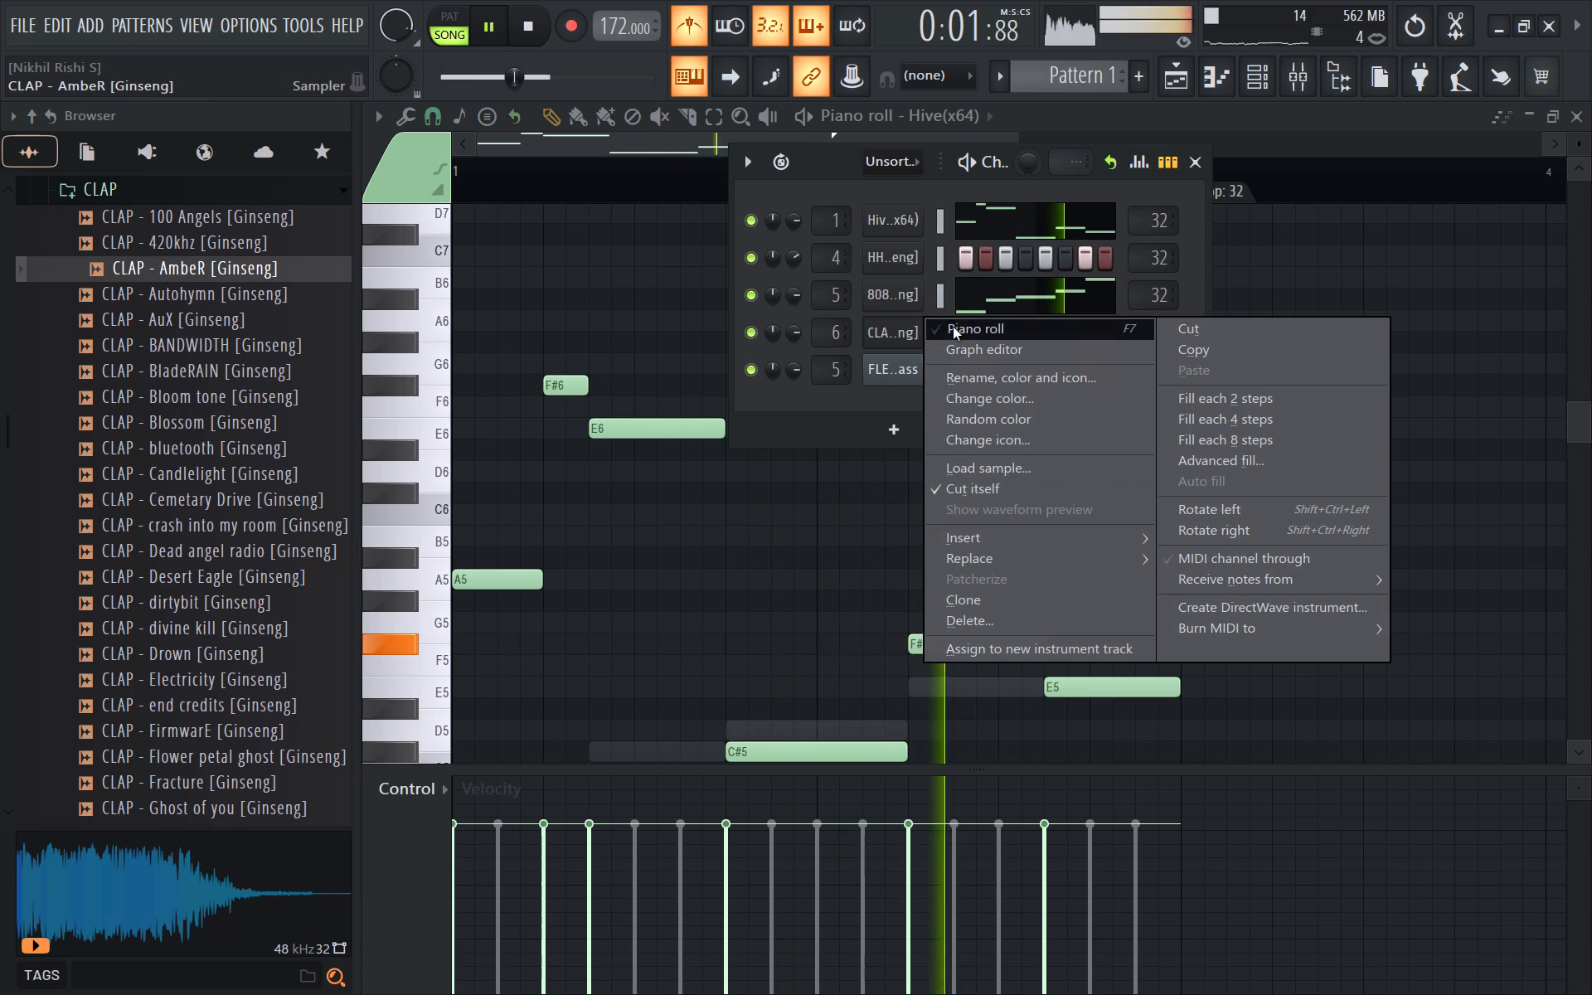
click(1264, 460)
key(space)
drag(780, 390, 779, 502)
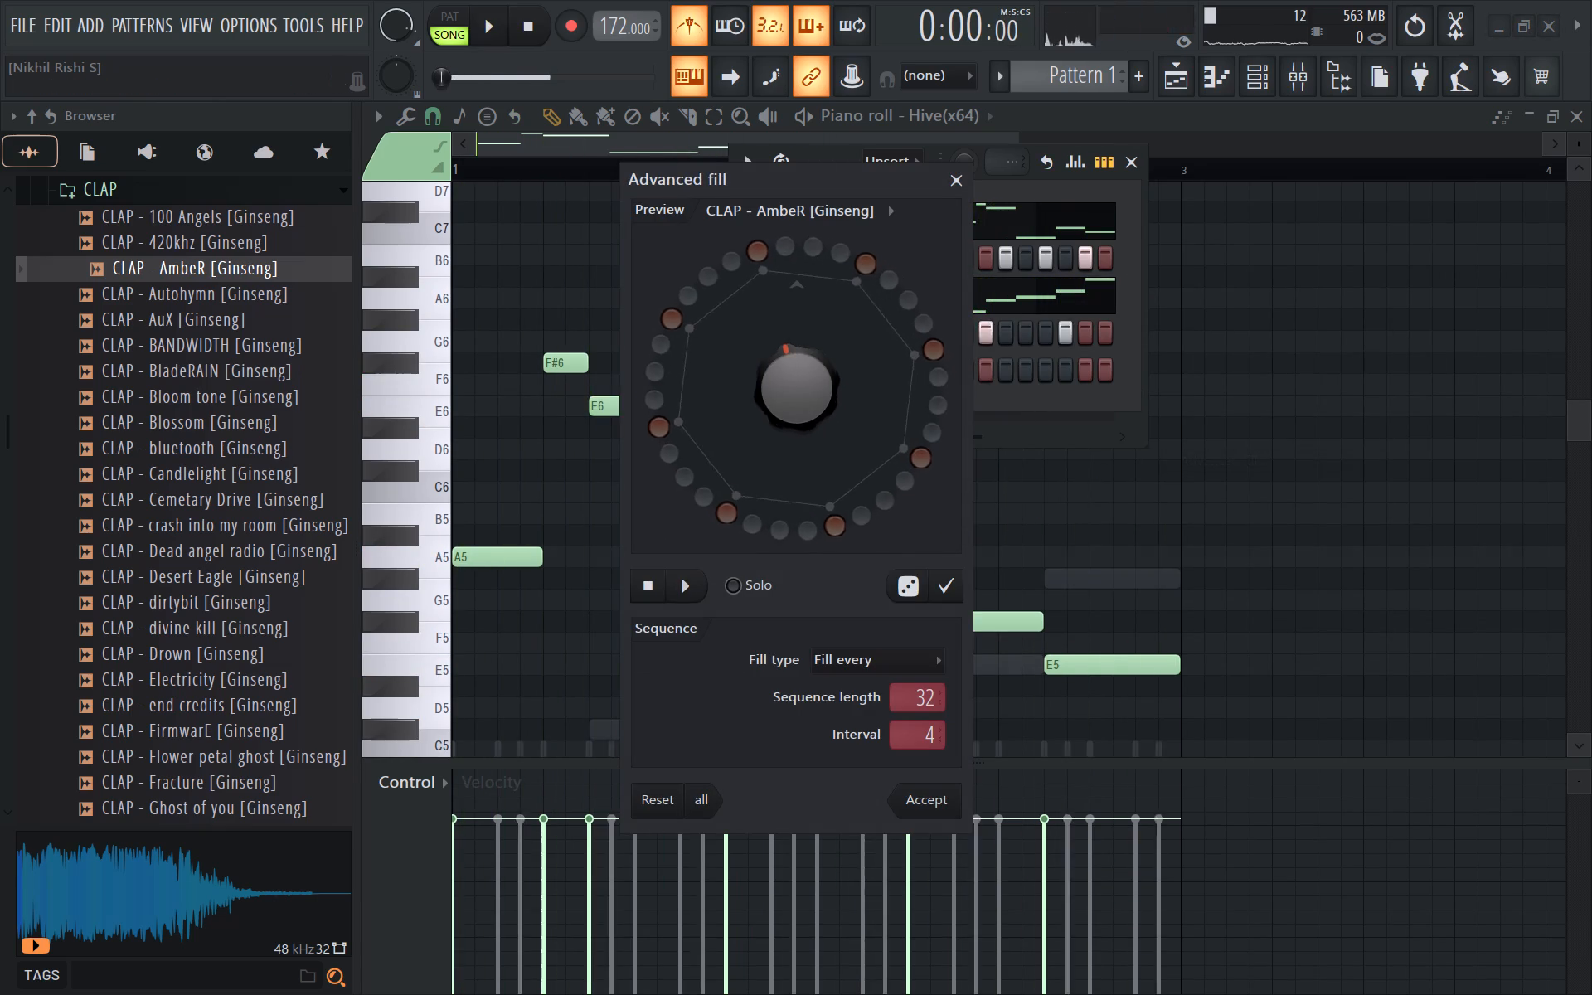
drag(779, 502, 776, 526)
key(space)
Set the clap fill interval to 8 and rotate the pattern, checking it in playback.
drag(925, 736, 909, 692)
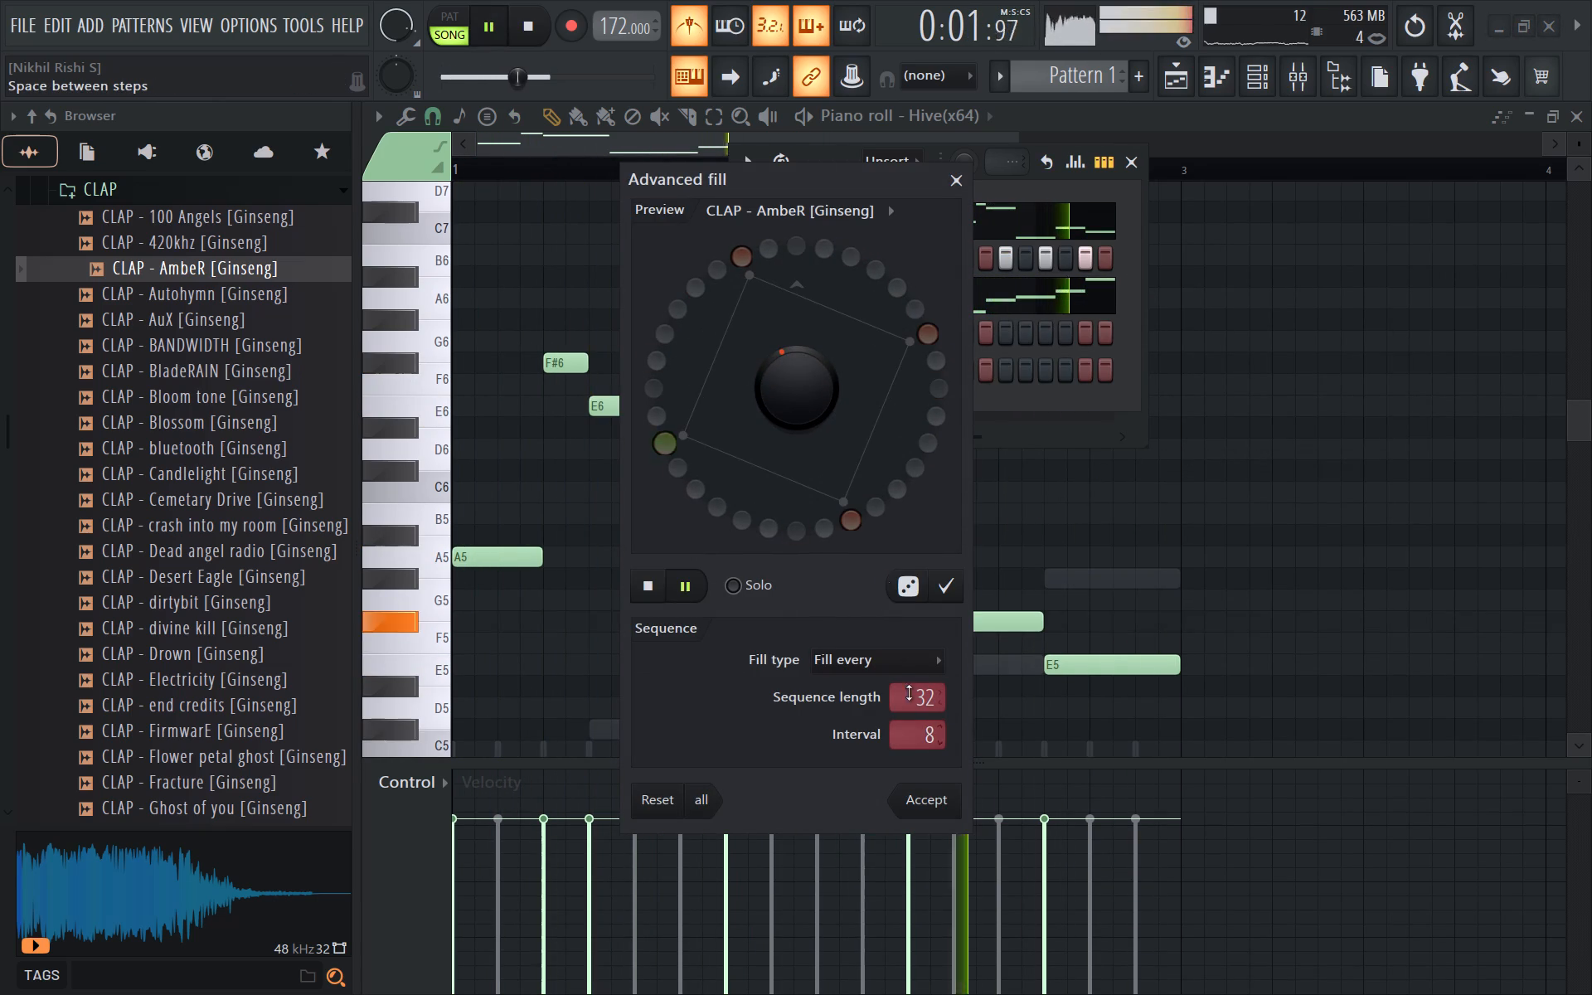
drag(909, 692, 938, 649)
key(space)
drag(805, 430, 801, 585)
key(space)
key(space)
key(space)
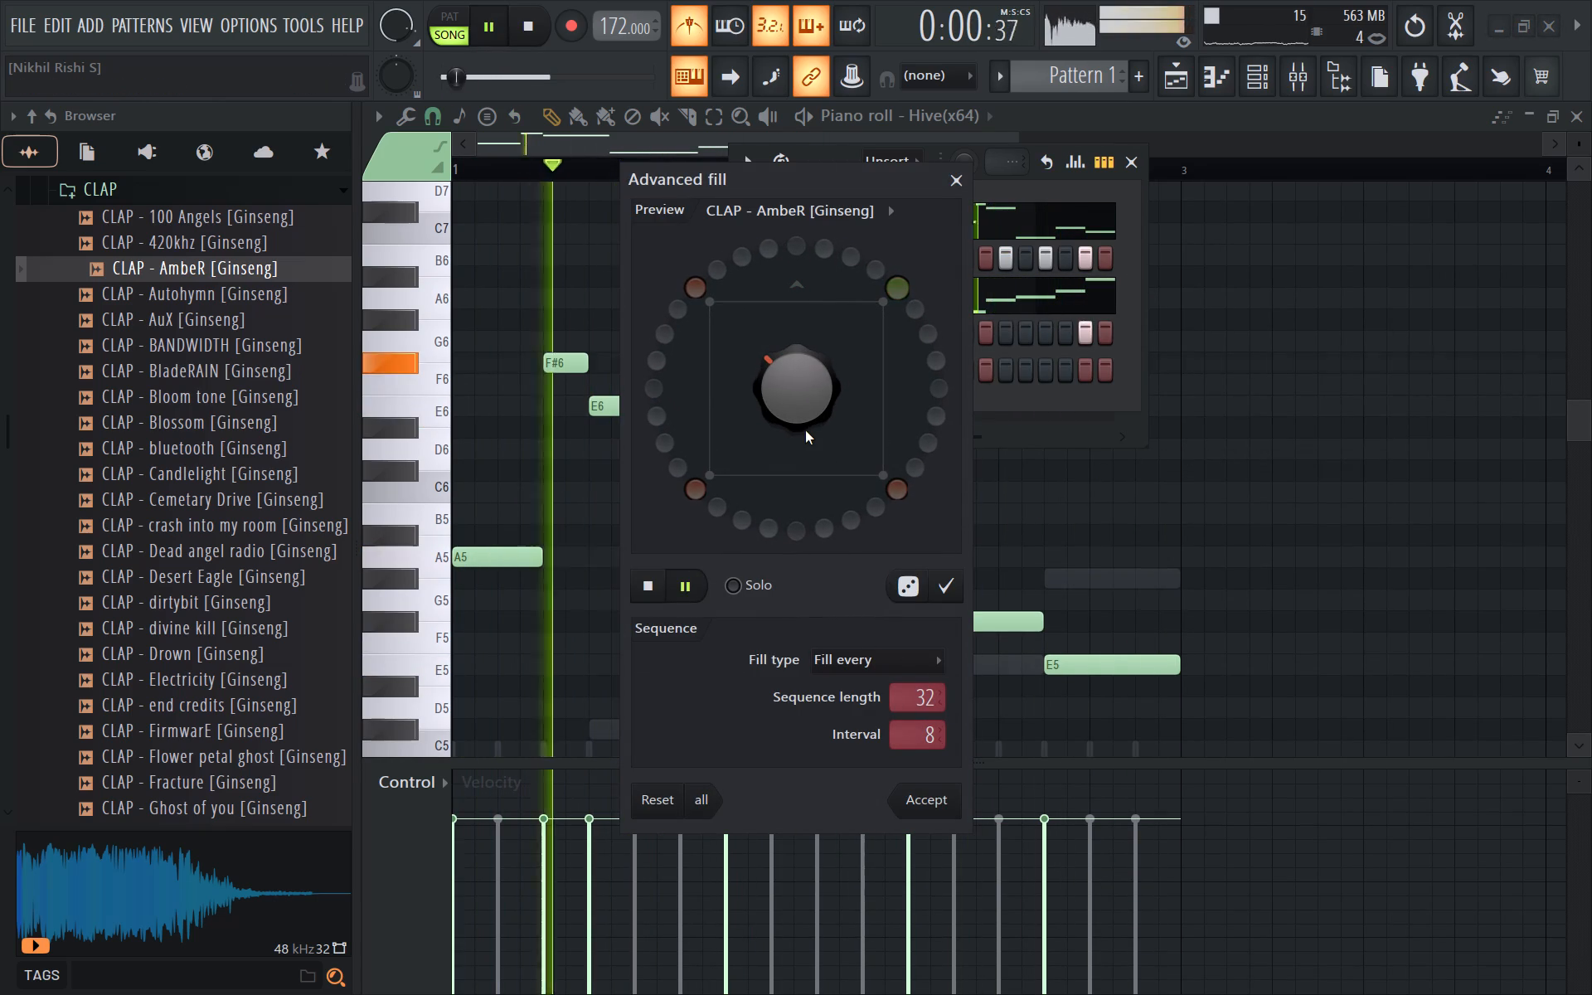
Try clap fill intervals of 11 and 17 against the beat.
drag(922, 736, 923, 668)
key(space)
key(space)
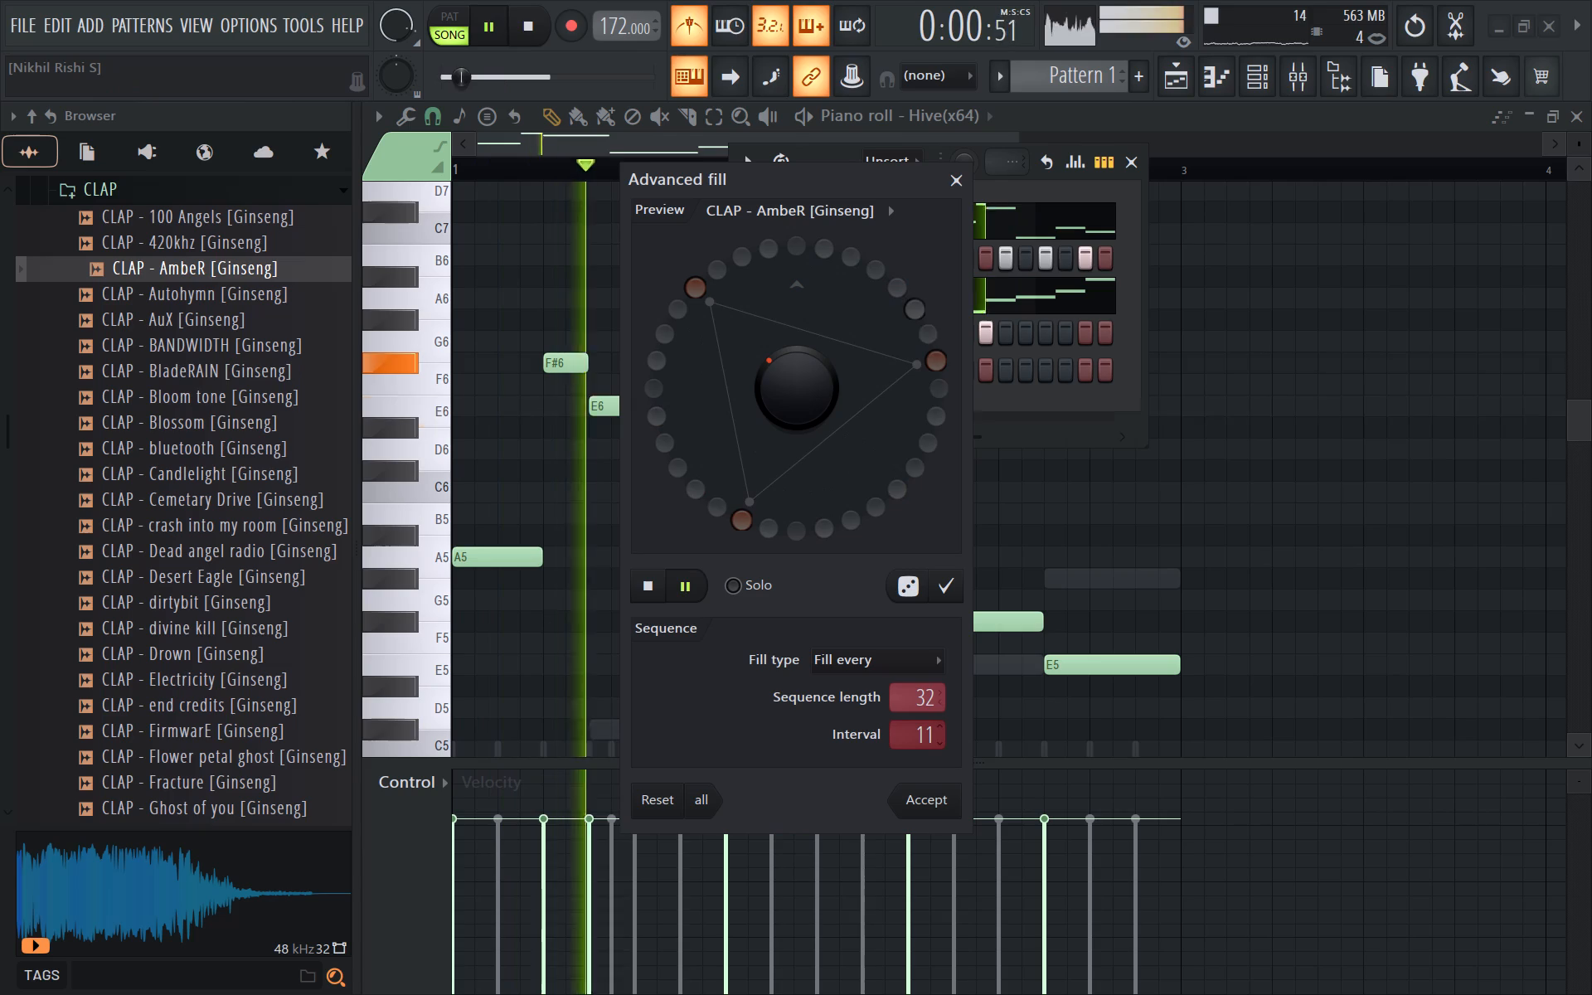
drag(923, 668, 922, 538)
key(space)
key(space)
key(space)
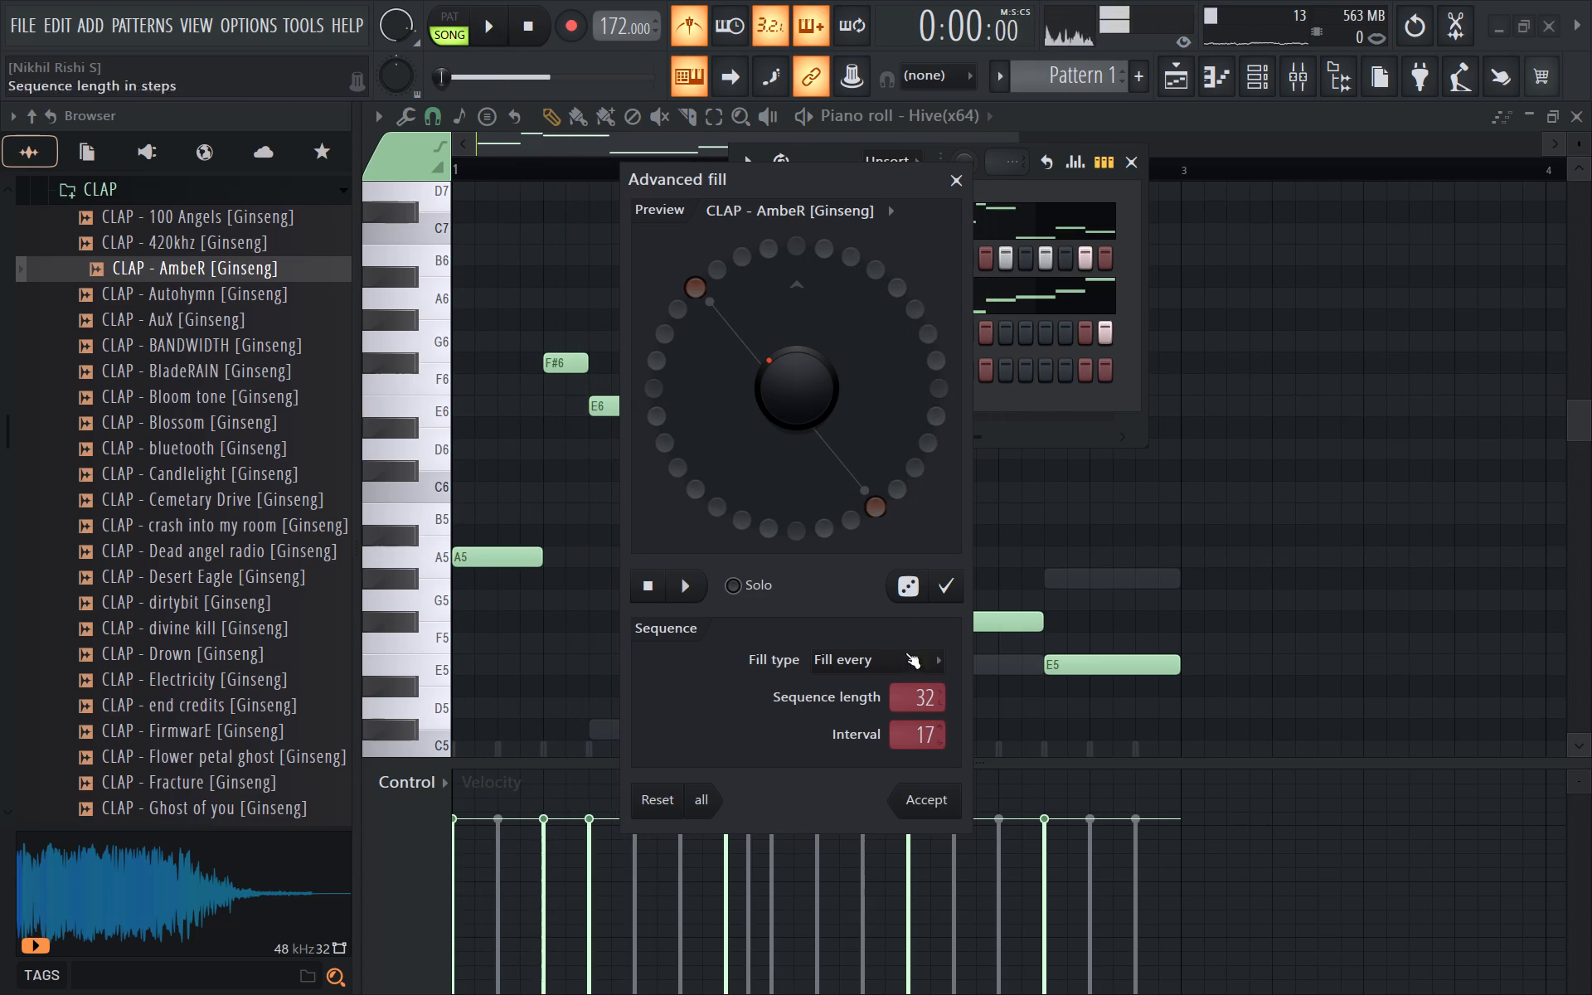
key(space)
Rotate the clap fill so its hits fall around step 9 of each bar, comparing offsets in playback.
drag(758, 381, 770, 655)
key(space)
key(space)
key(space)
drag(802, 374, 799, 393)
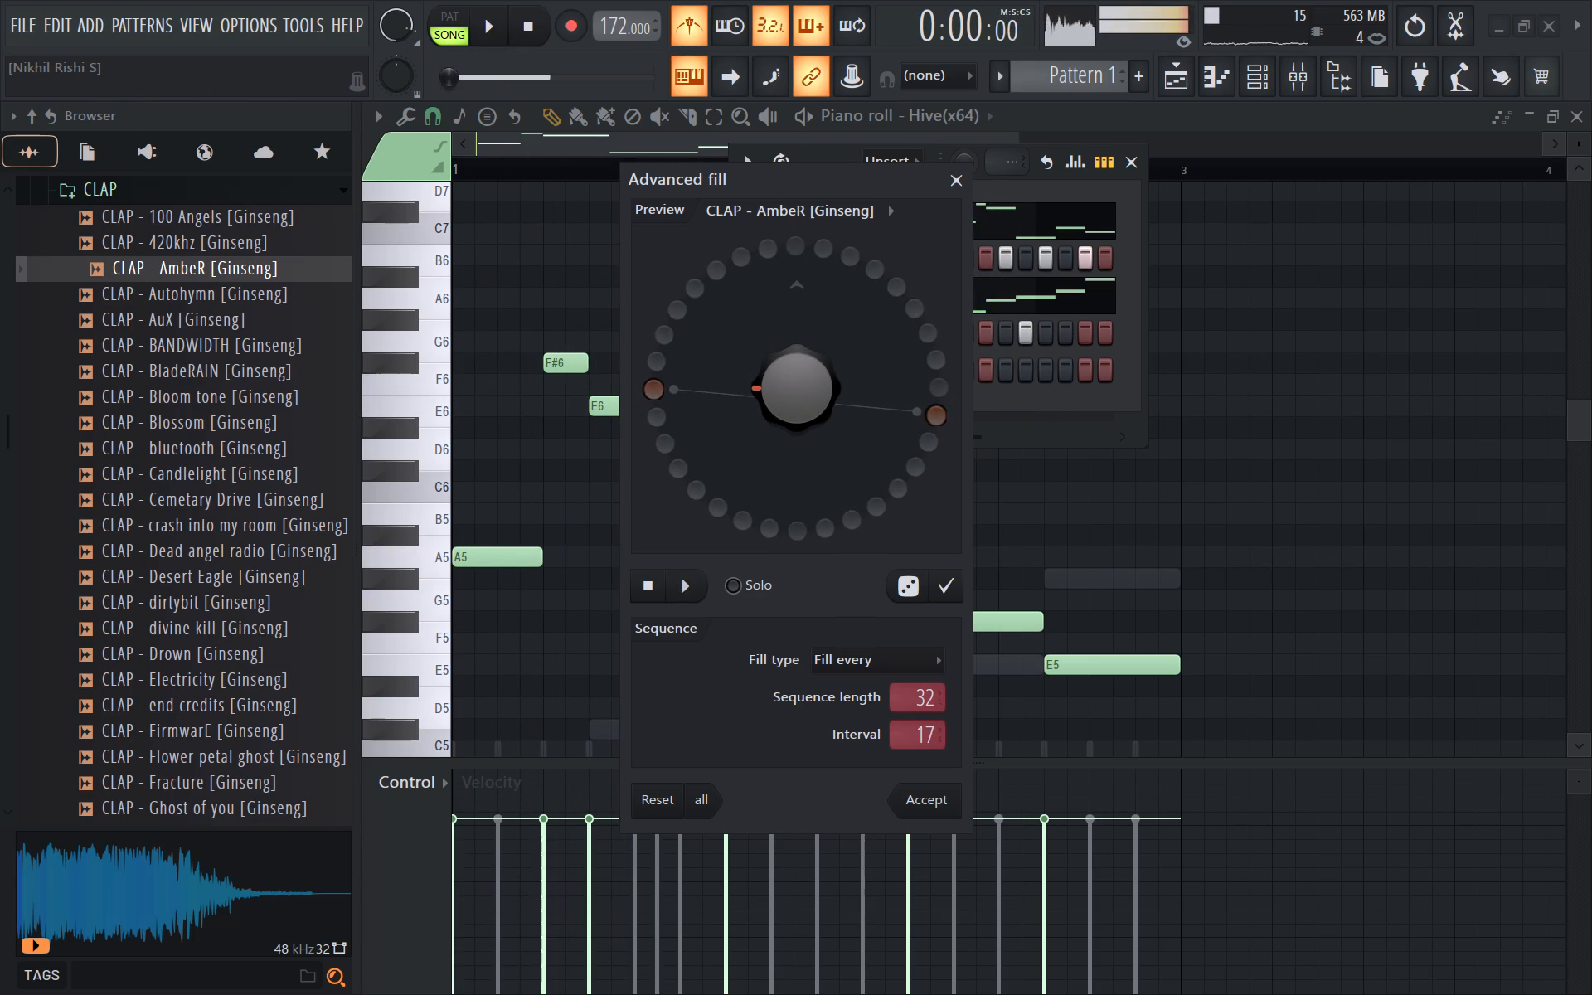
drag(799, 393, 798, 399)
key(space)
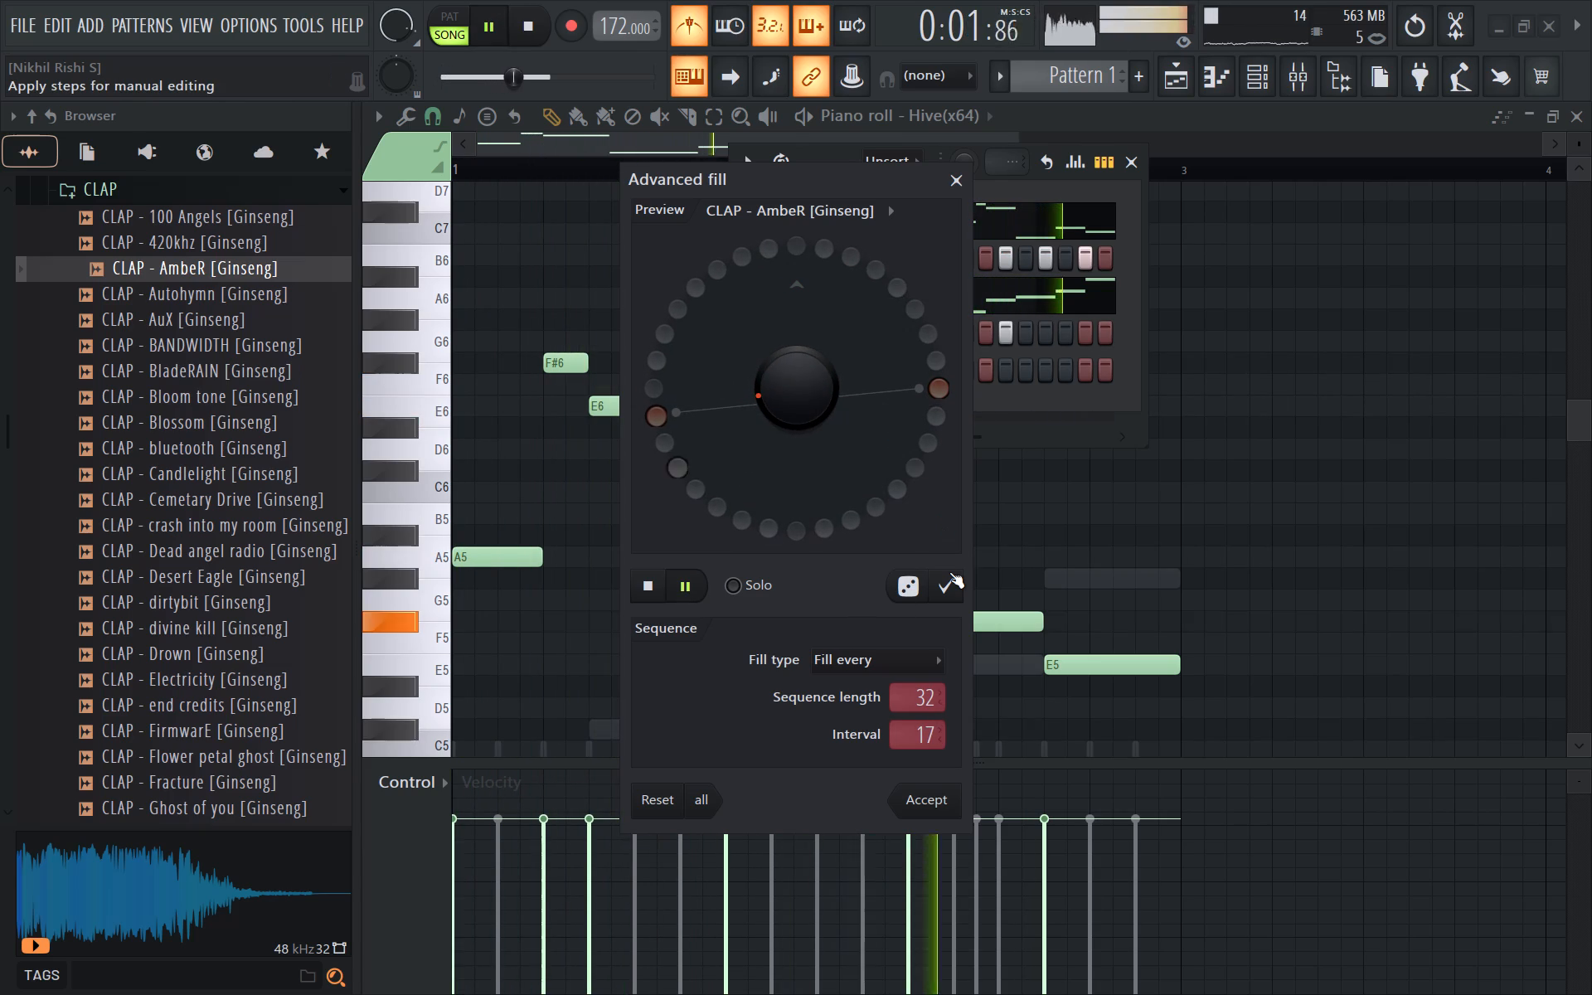
key(space)
drag(817, 409, 813, 400)
key(space)
key(space)
Set the clap fill interval to 16, rotate it onto step 9 of each bar, and apply the fill.
drag(928, 736, 932, 746)
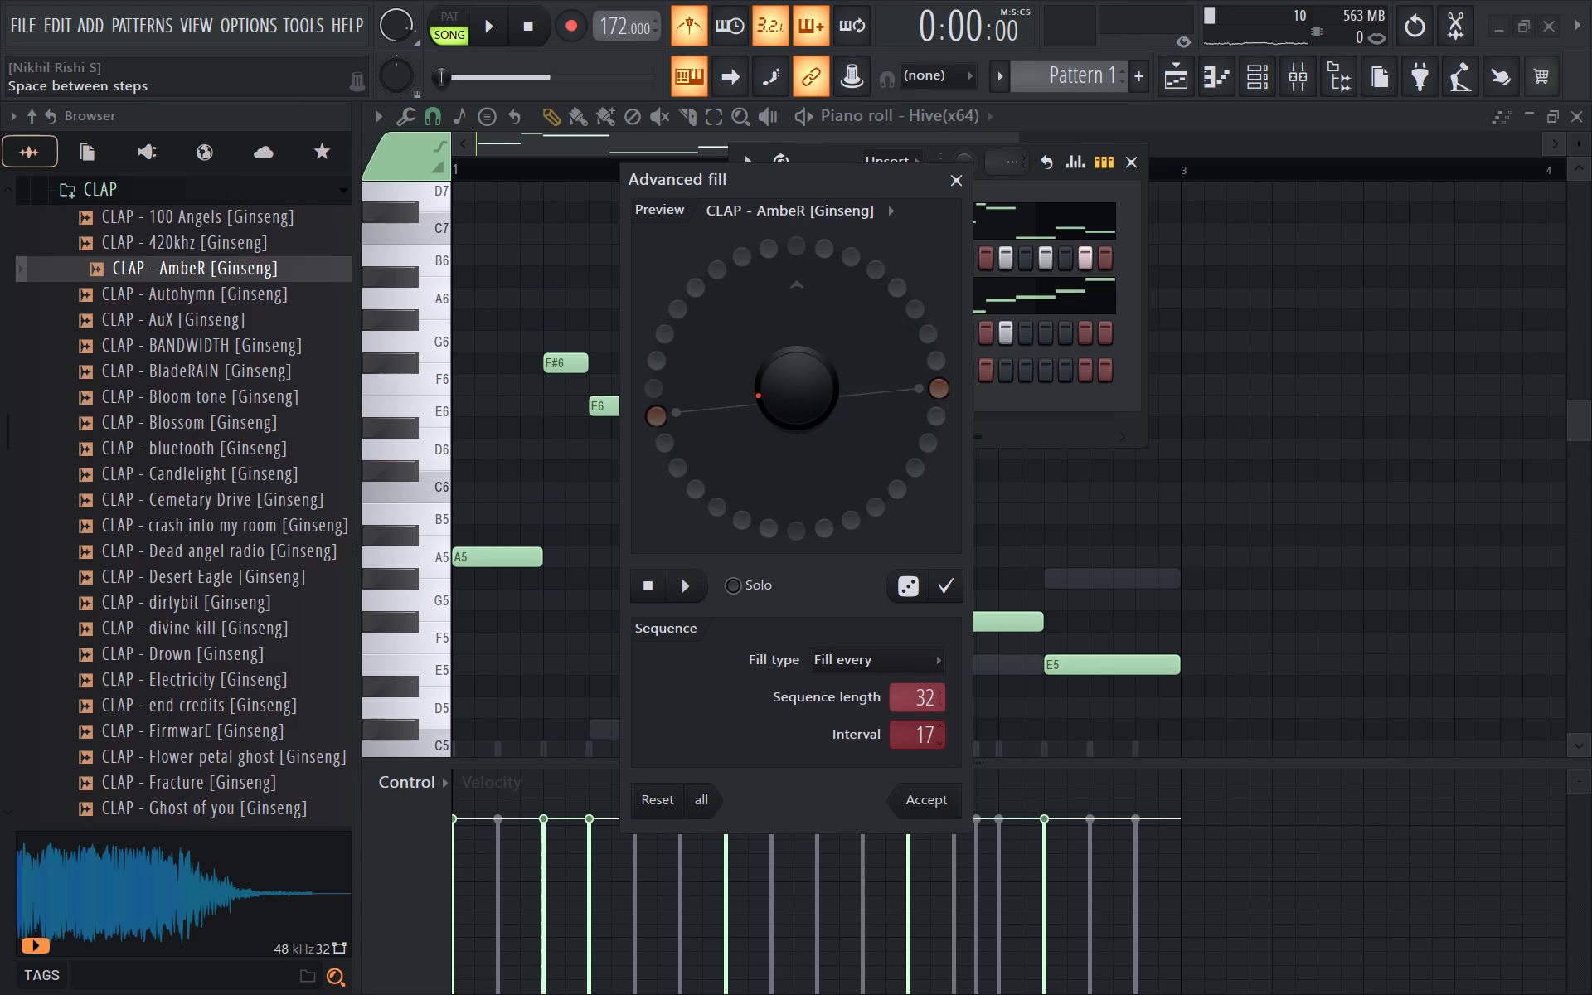
drag(932, 746, 930, 752)
key(space)
drag(808, 405, 818, 363)
key(space)
key(space)
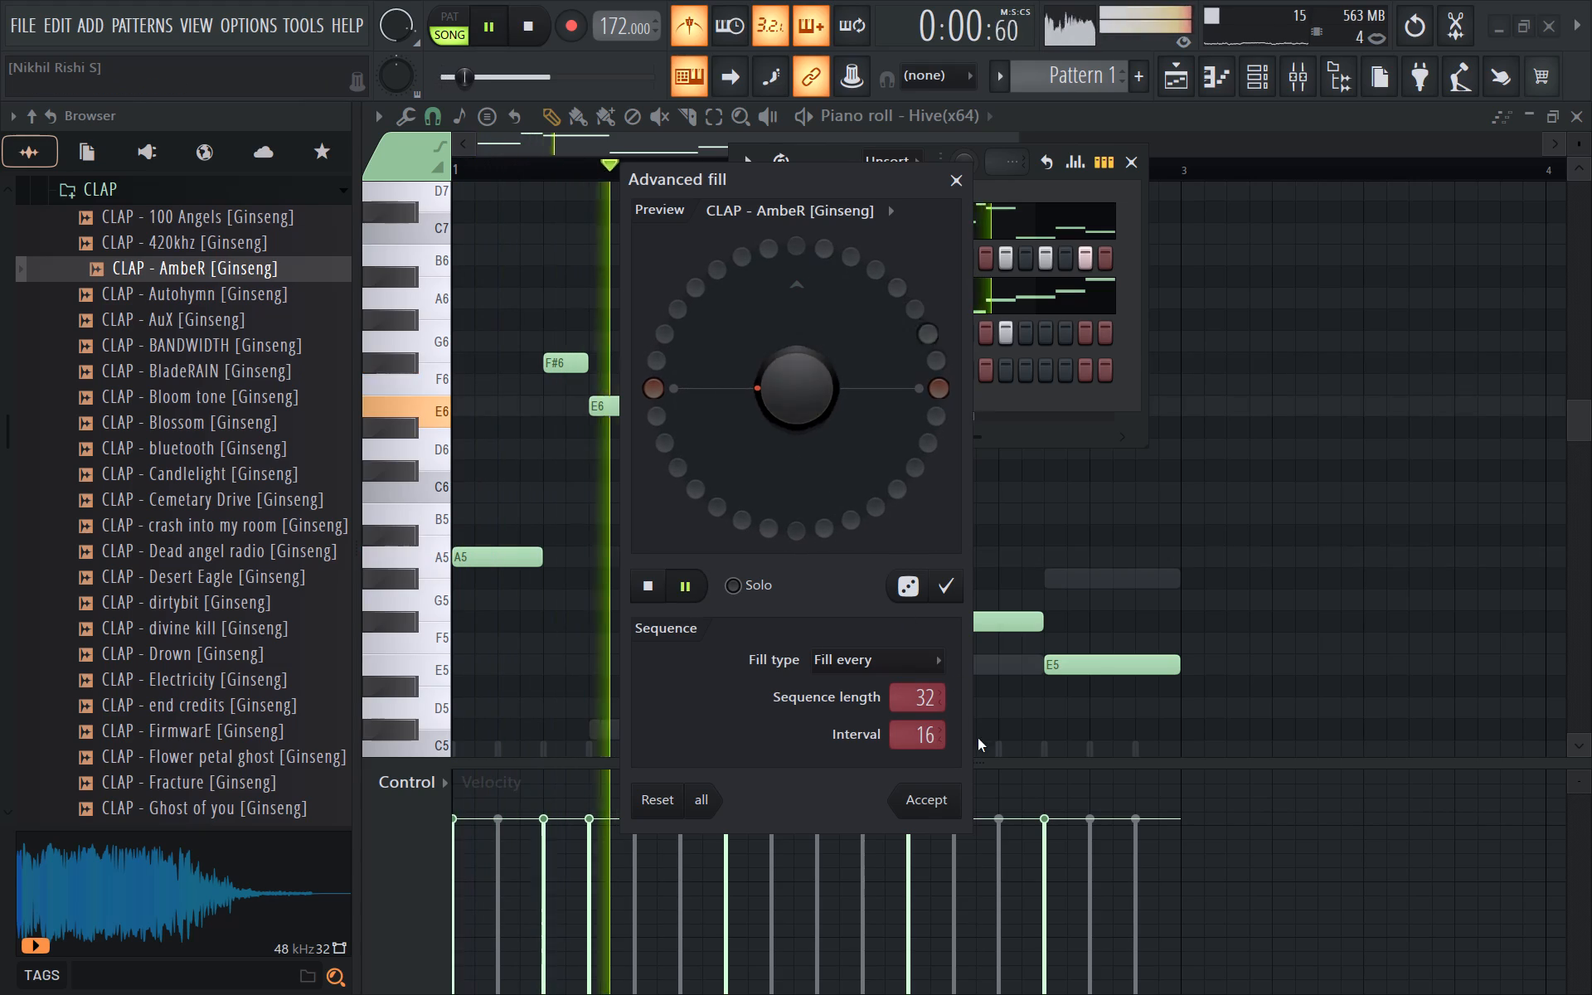
click(933, 808)
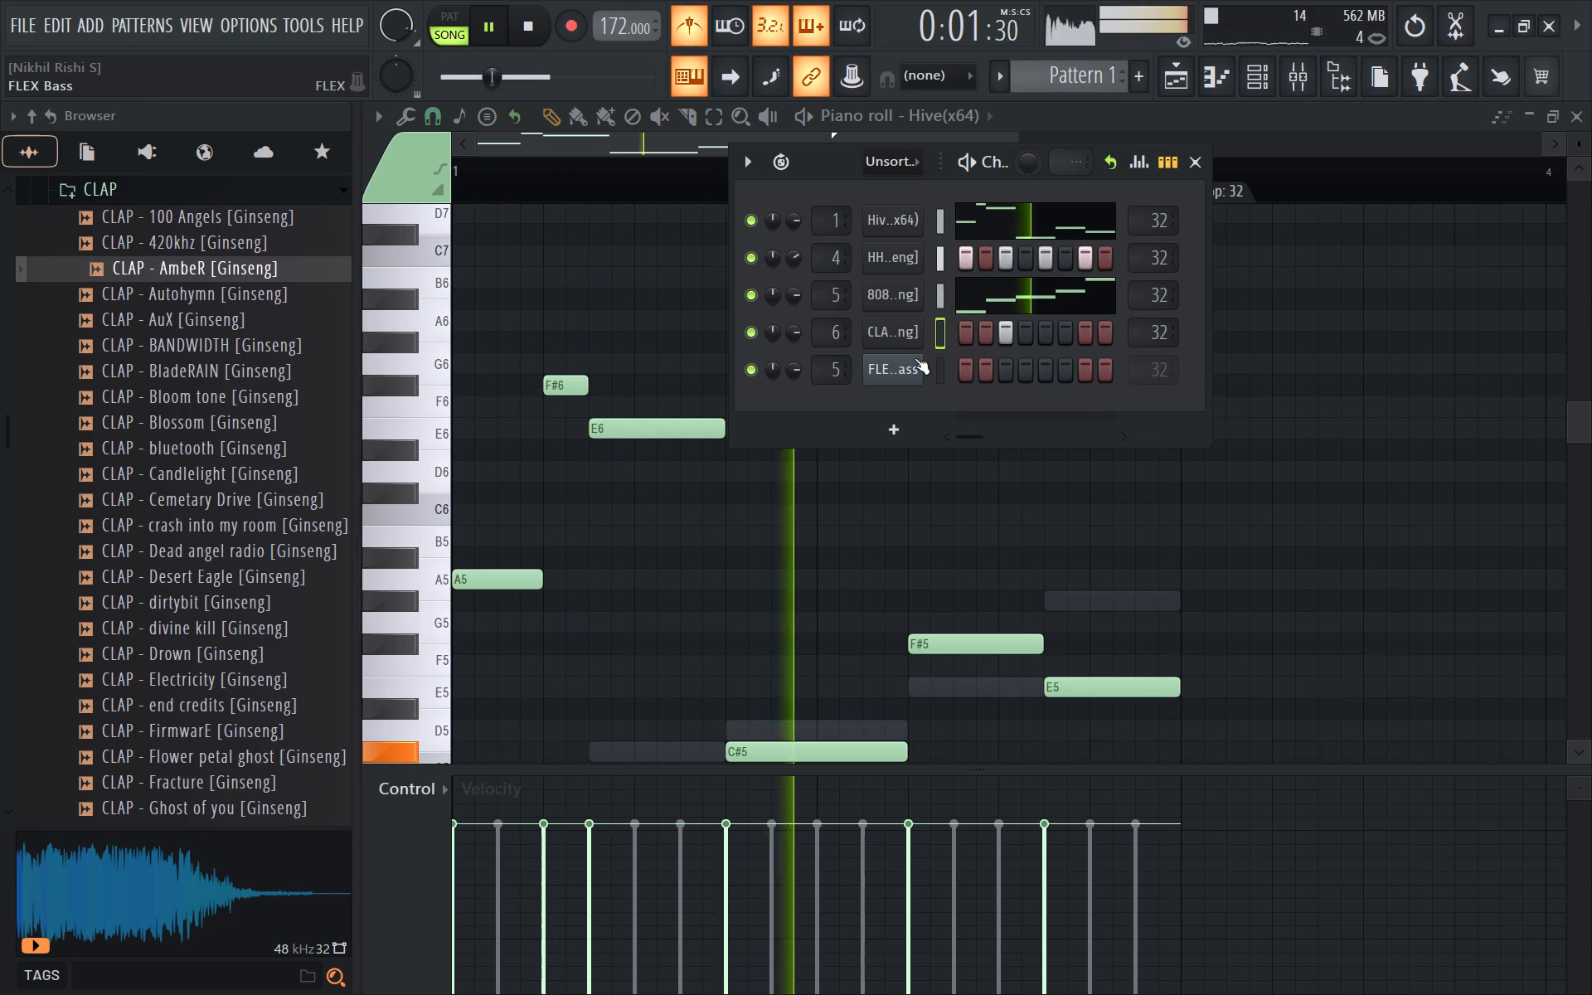
Return to the playlist, open the settings of the consolidated 04_Sthayi_D 90bpm clip on Track 4 and reset its pitch.
click(1566, 120)
double_click(1133, 475)
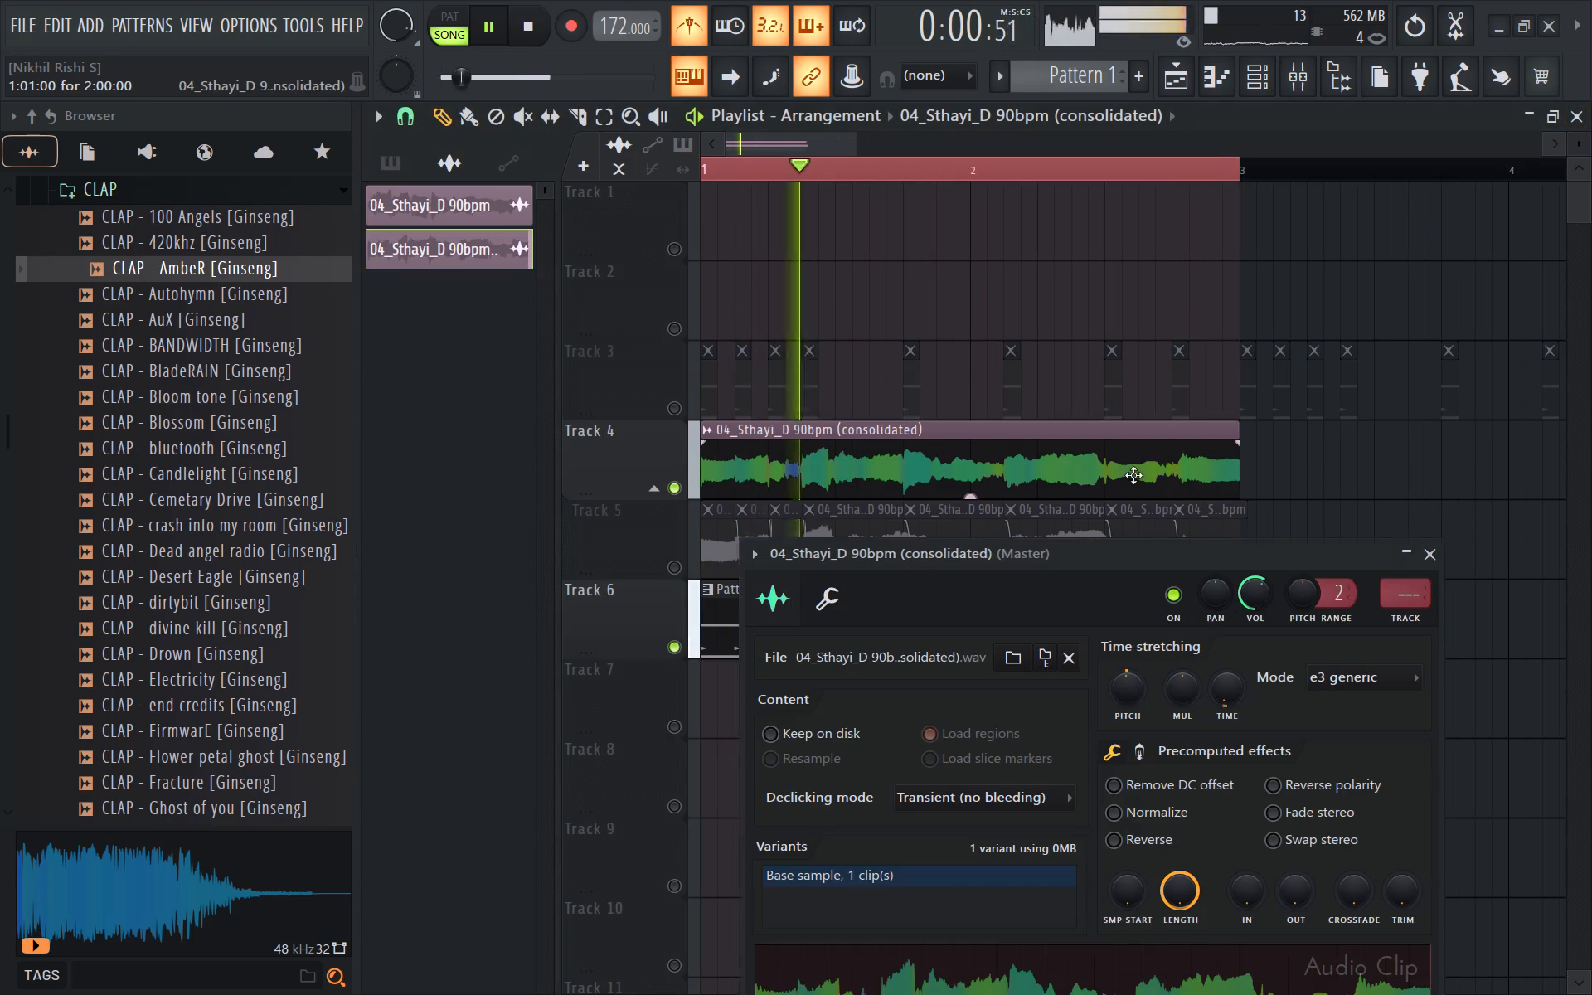
key(space)
right_click(1131, 705)
click(1173, 712)
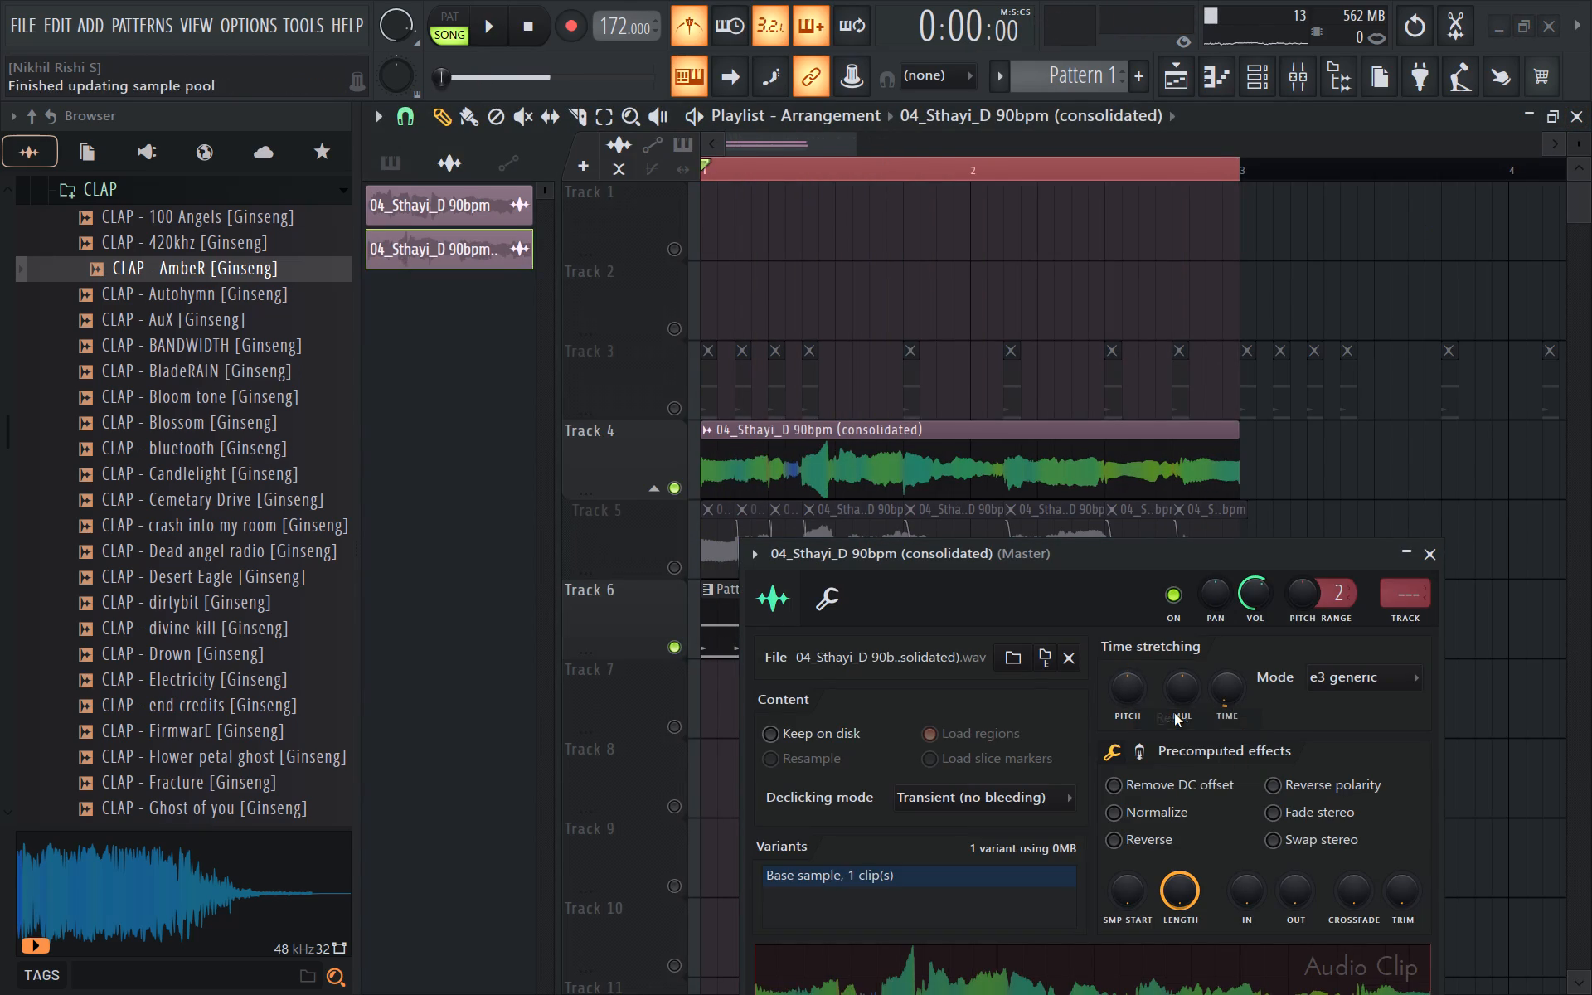
key(space)
key(space)
Tune the Sthayi clip's pitch by ear against the beat, trying +60 and +100 cents before setting +88 cents.
drag(1120, 682, 1133, 674)
key(space)
key(space)
key(space)
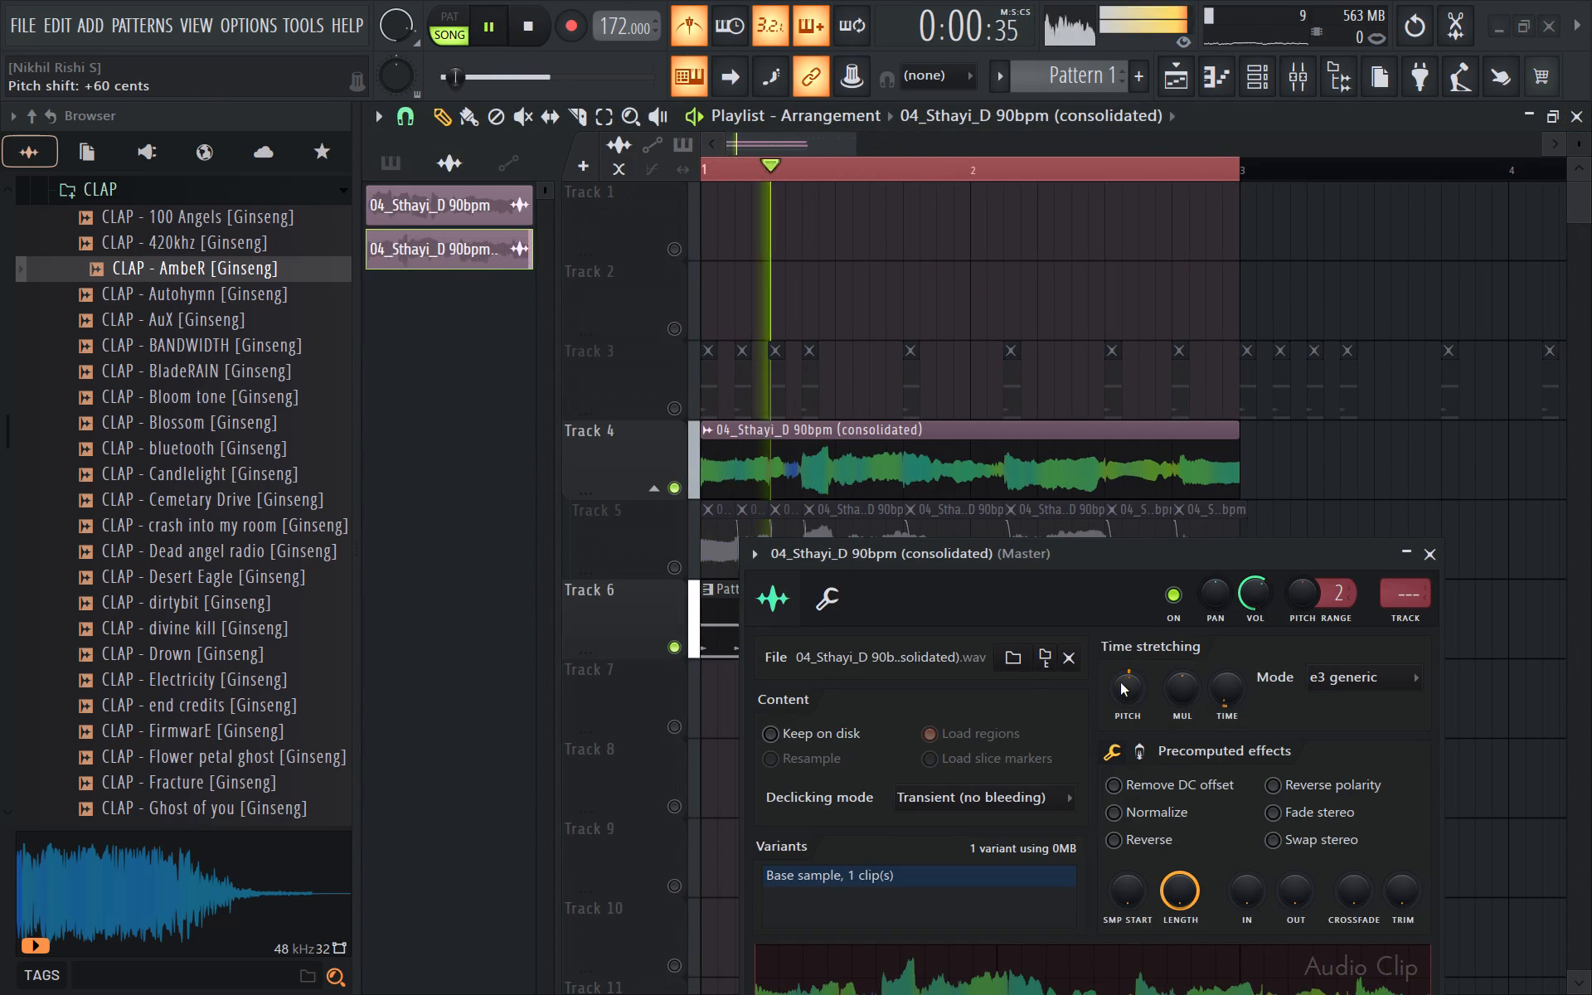
key(space)
drag(1120, 682, 1119, 672)
key(space)
key(space)
key(space)
key(space)
key(space)
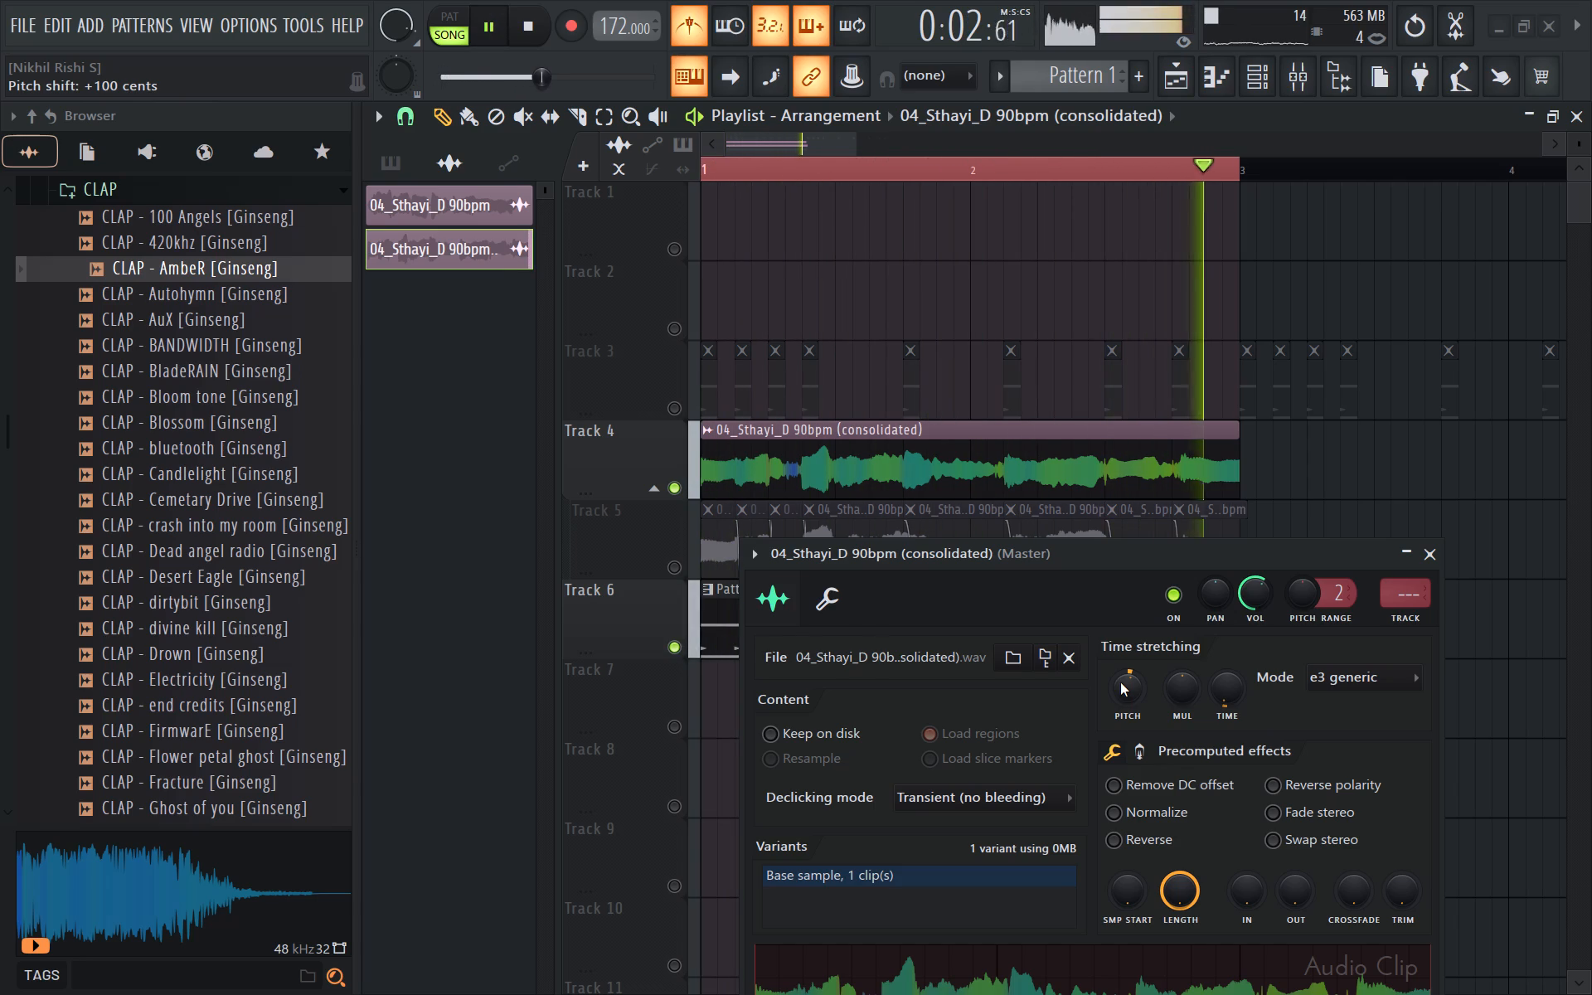
drag(1120, 682, 1132, 683)
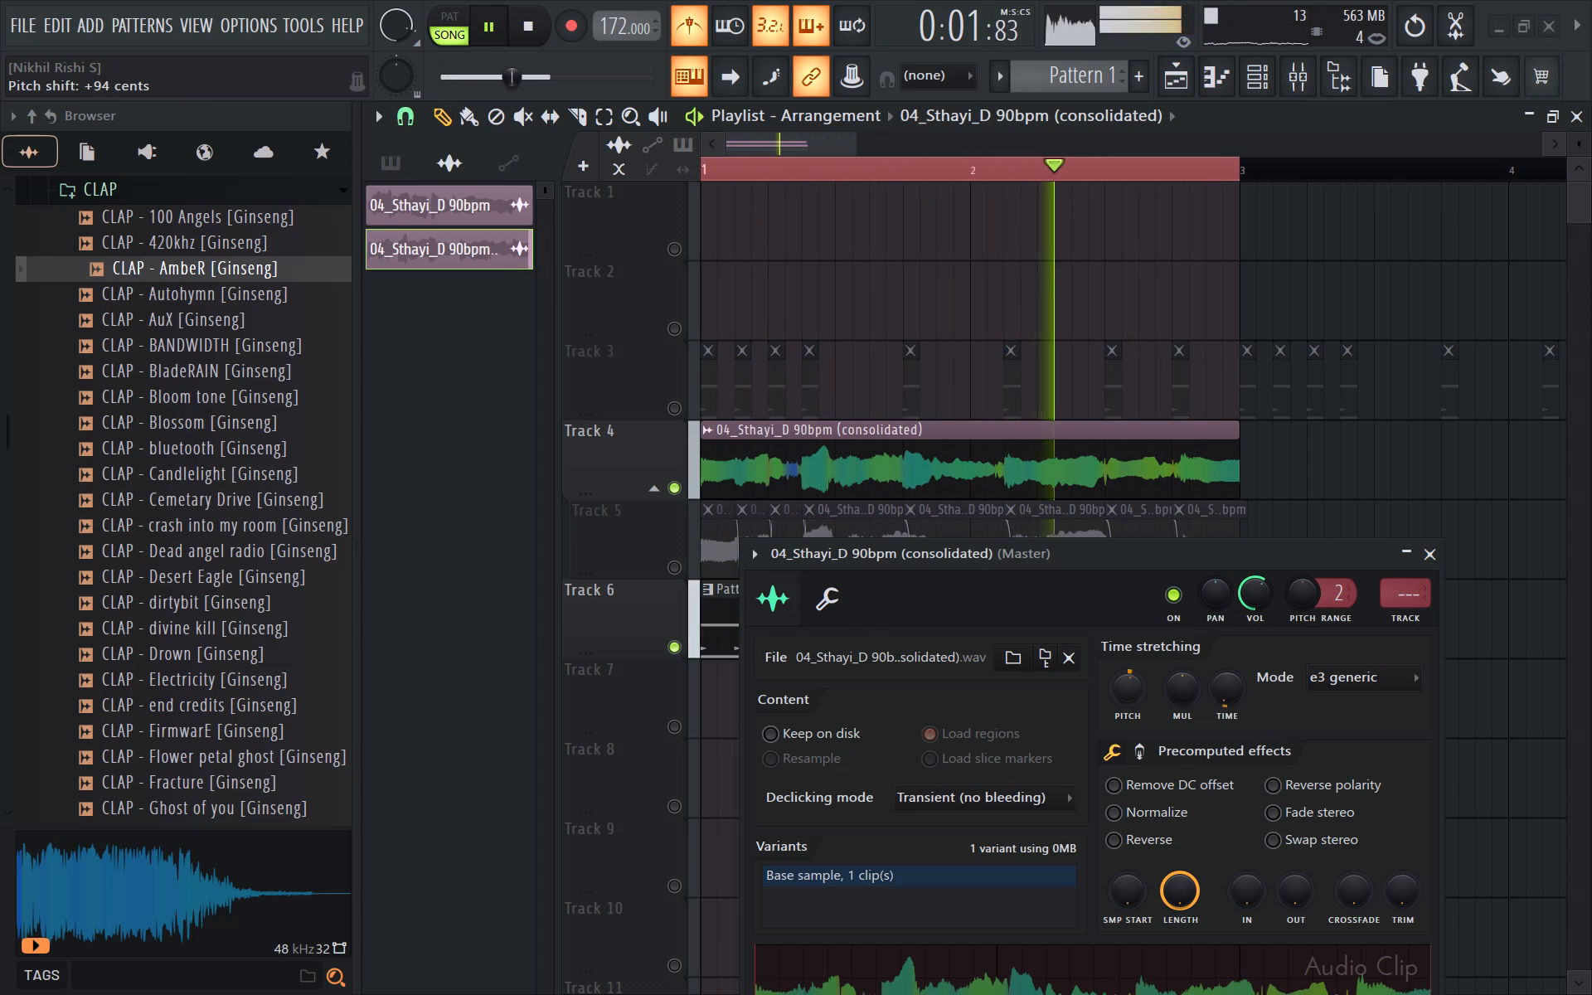
drag(1132, 683, 1133, 684)
key(space)
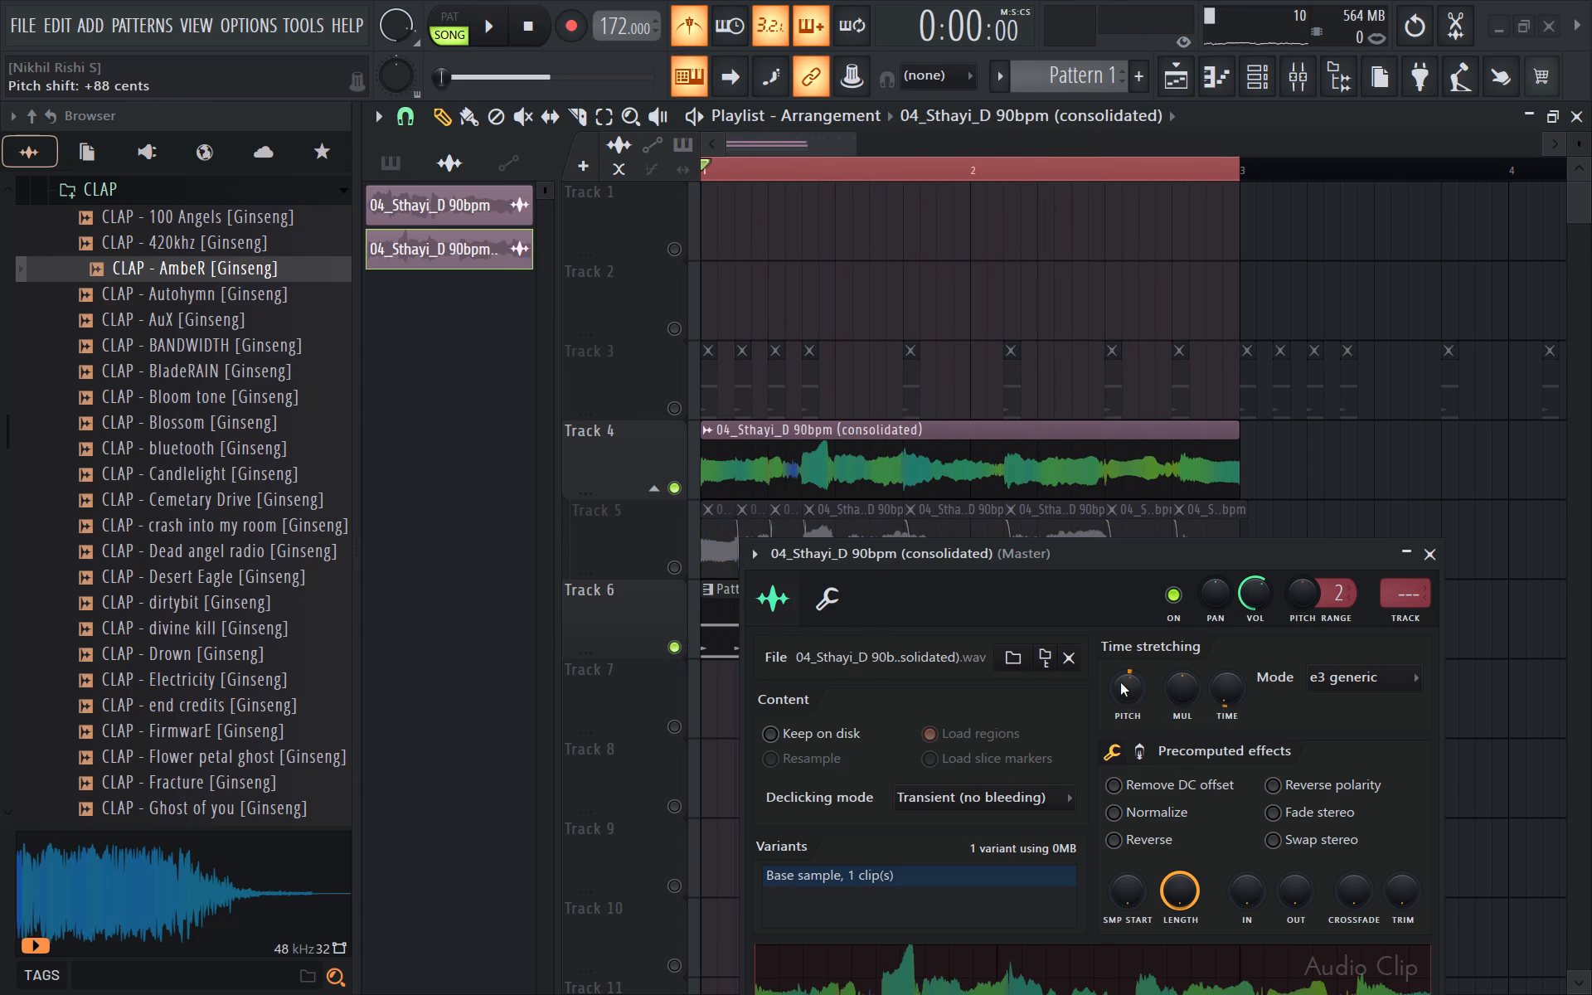
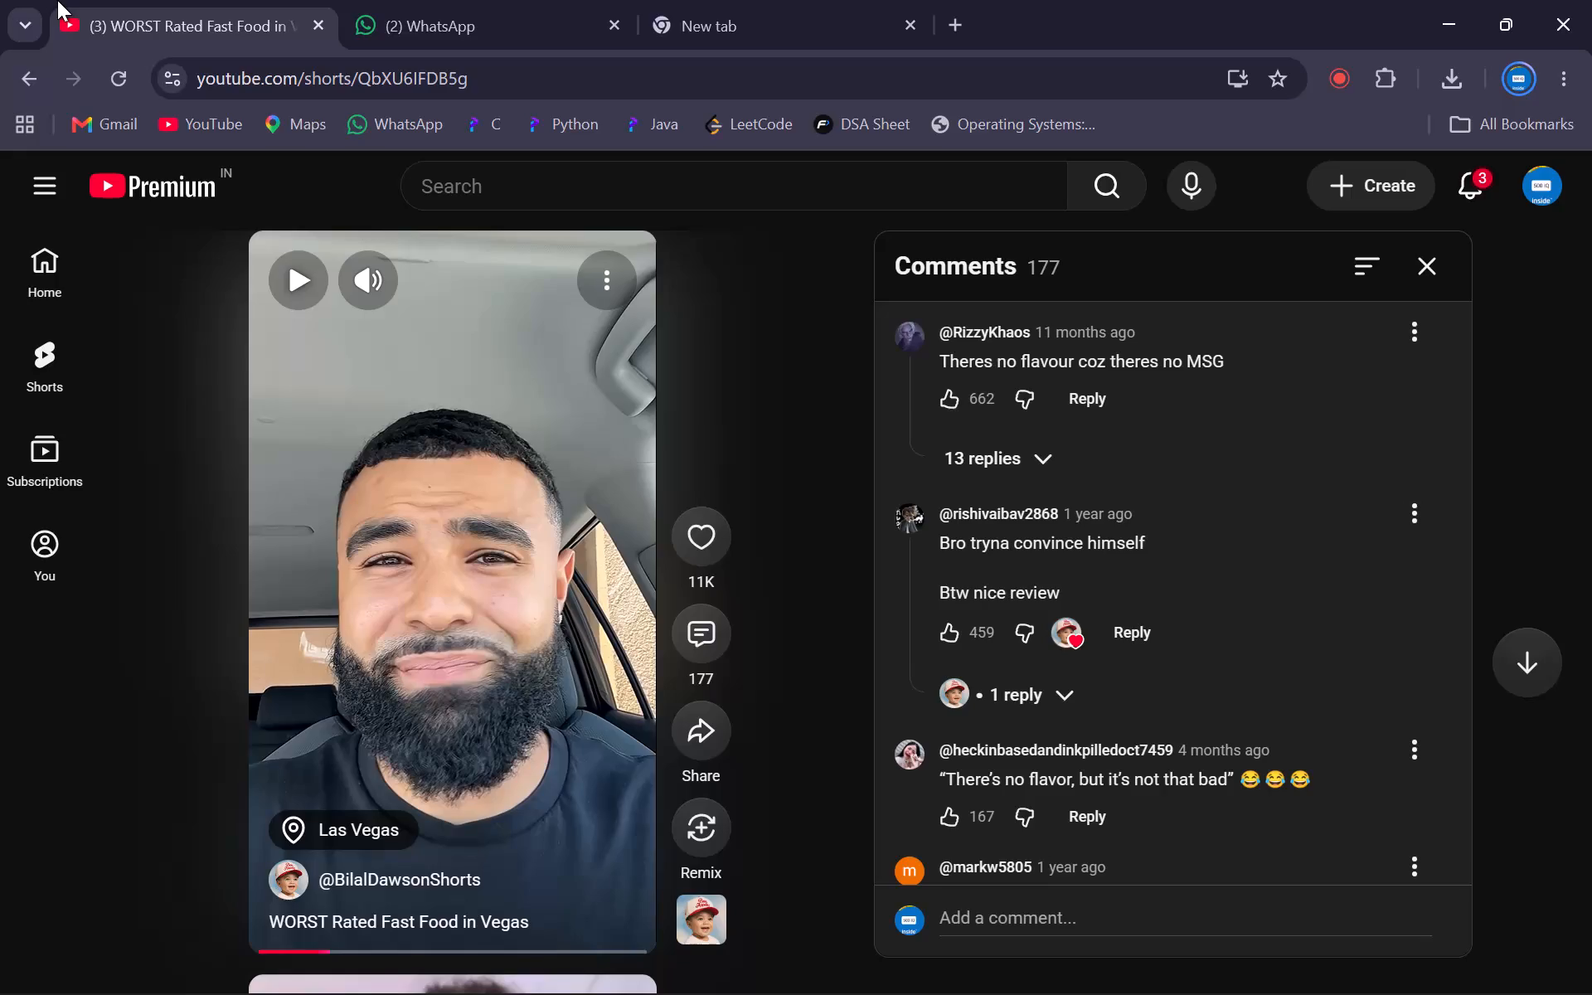
Switch back to FL Studio, stop the beat's playback, and keep the untitled project open.
key(alt+Tab)
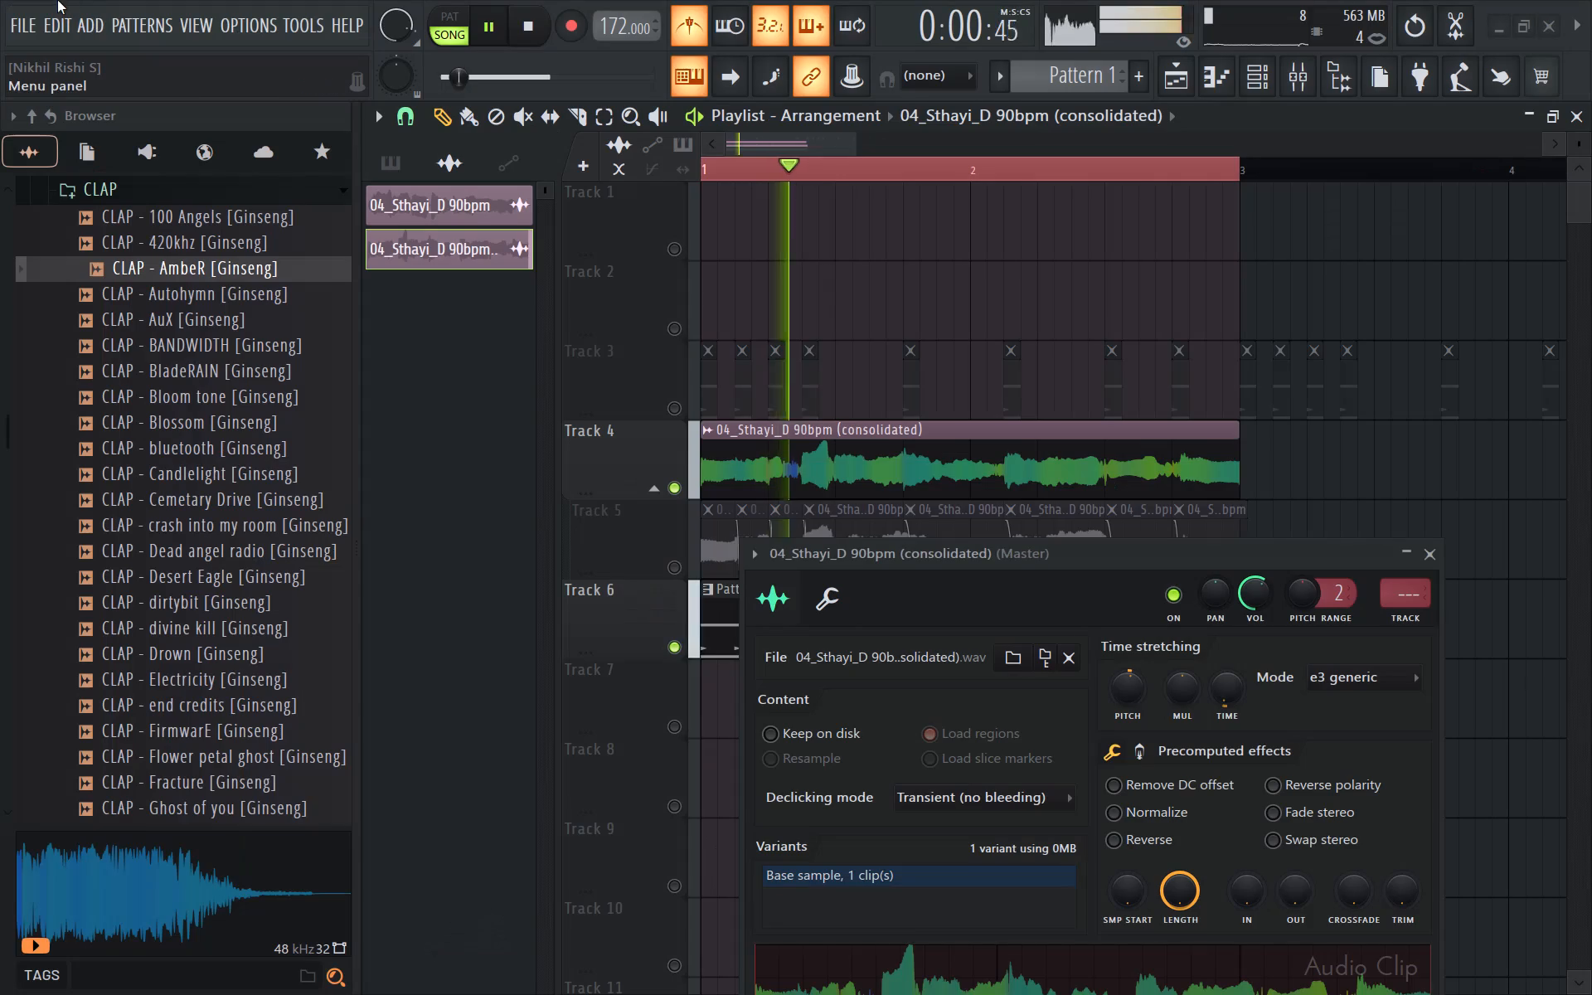
key(space)
click(1556, 21)
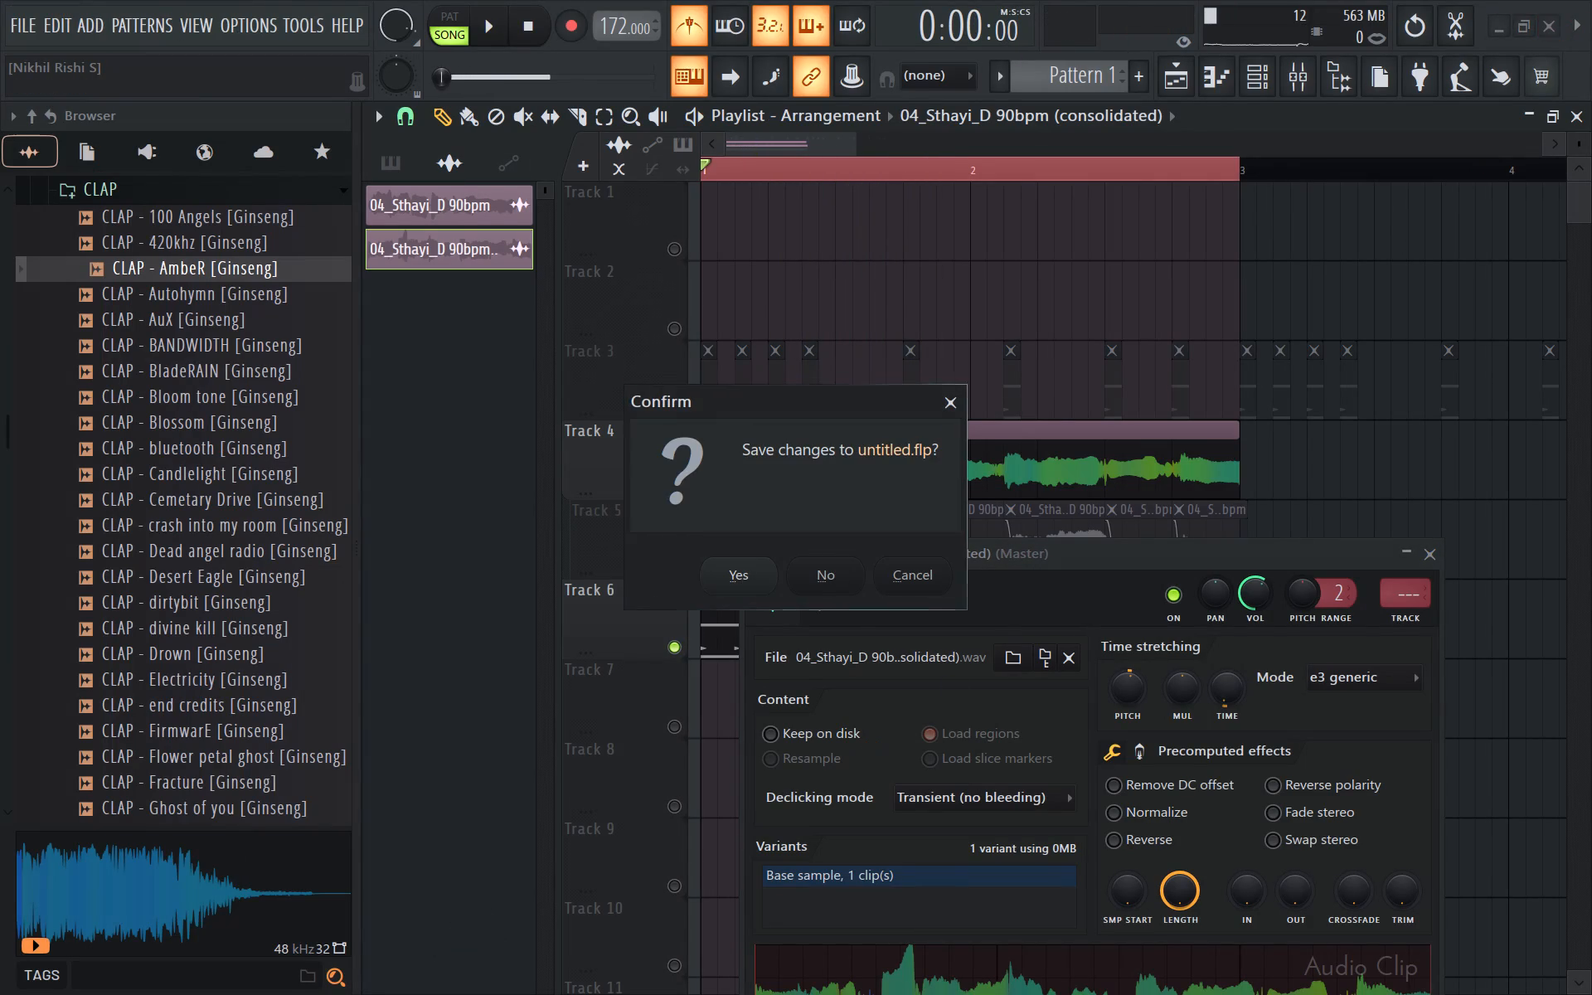
click(953, 396)
Move the Sthayi clip's settings window clear of the screen edge and raise the clip's pitch to +160 cents, checking it in playback.
click(1128, 538)
drag(1121, 567, 1022, 428)
key(space)
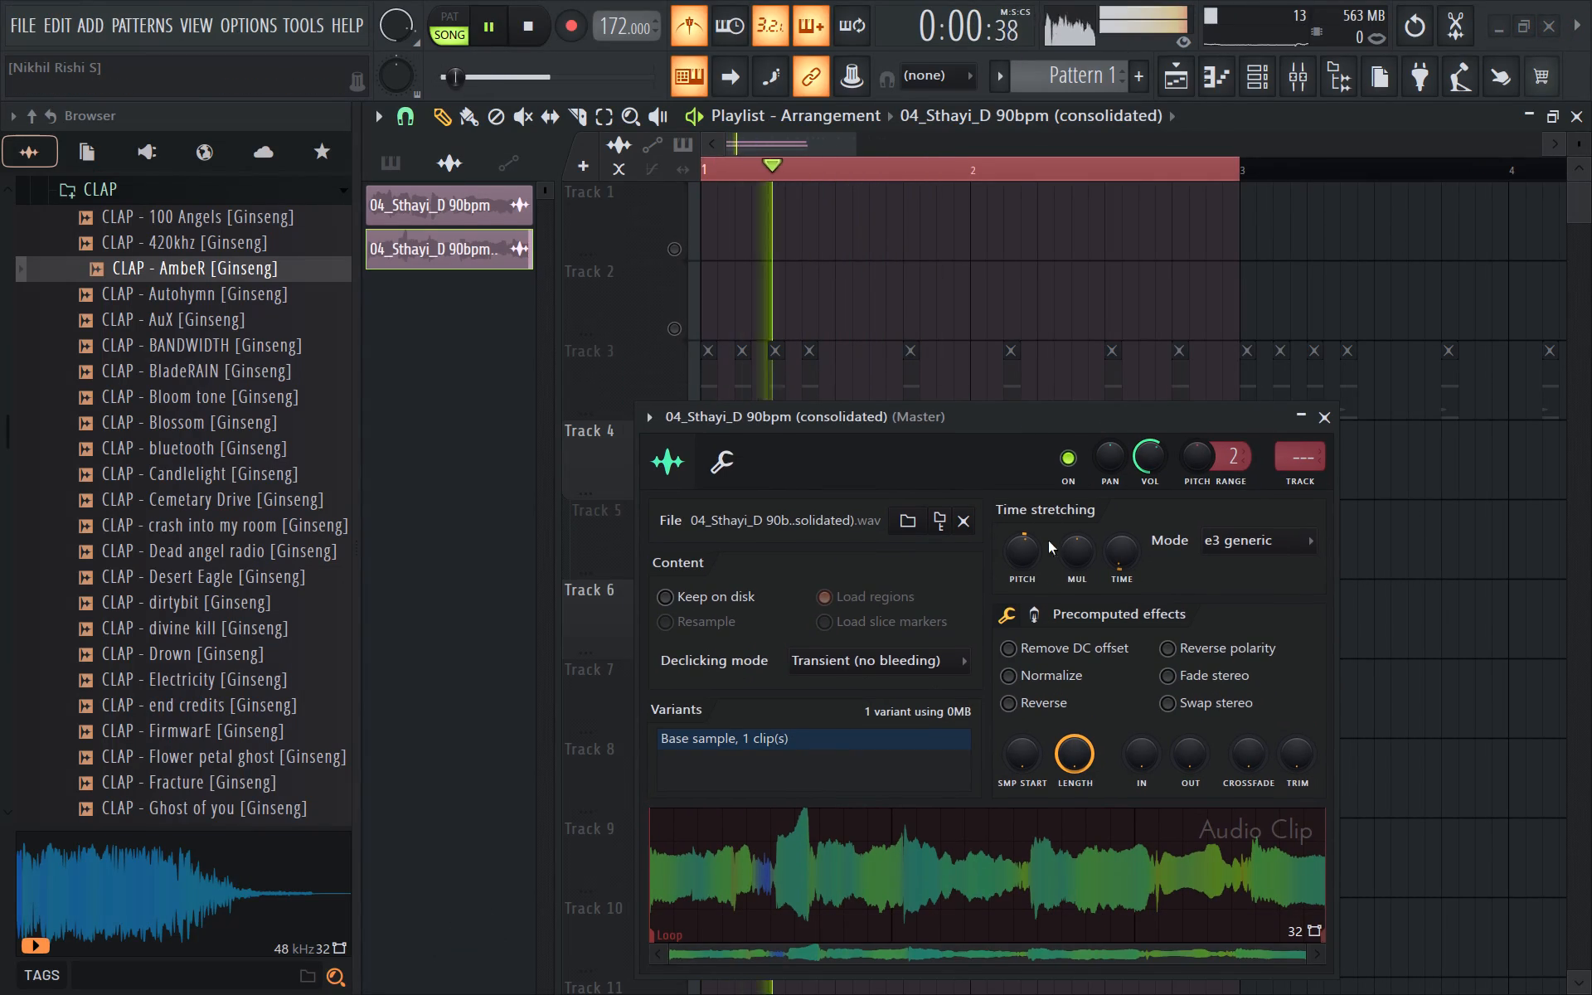
key(space)
drag(1034, 558, 1050, 545)
key(space)
key(space)
key(space)
key(space)
drag(1034, 558, 1043, 547)
key(space)
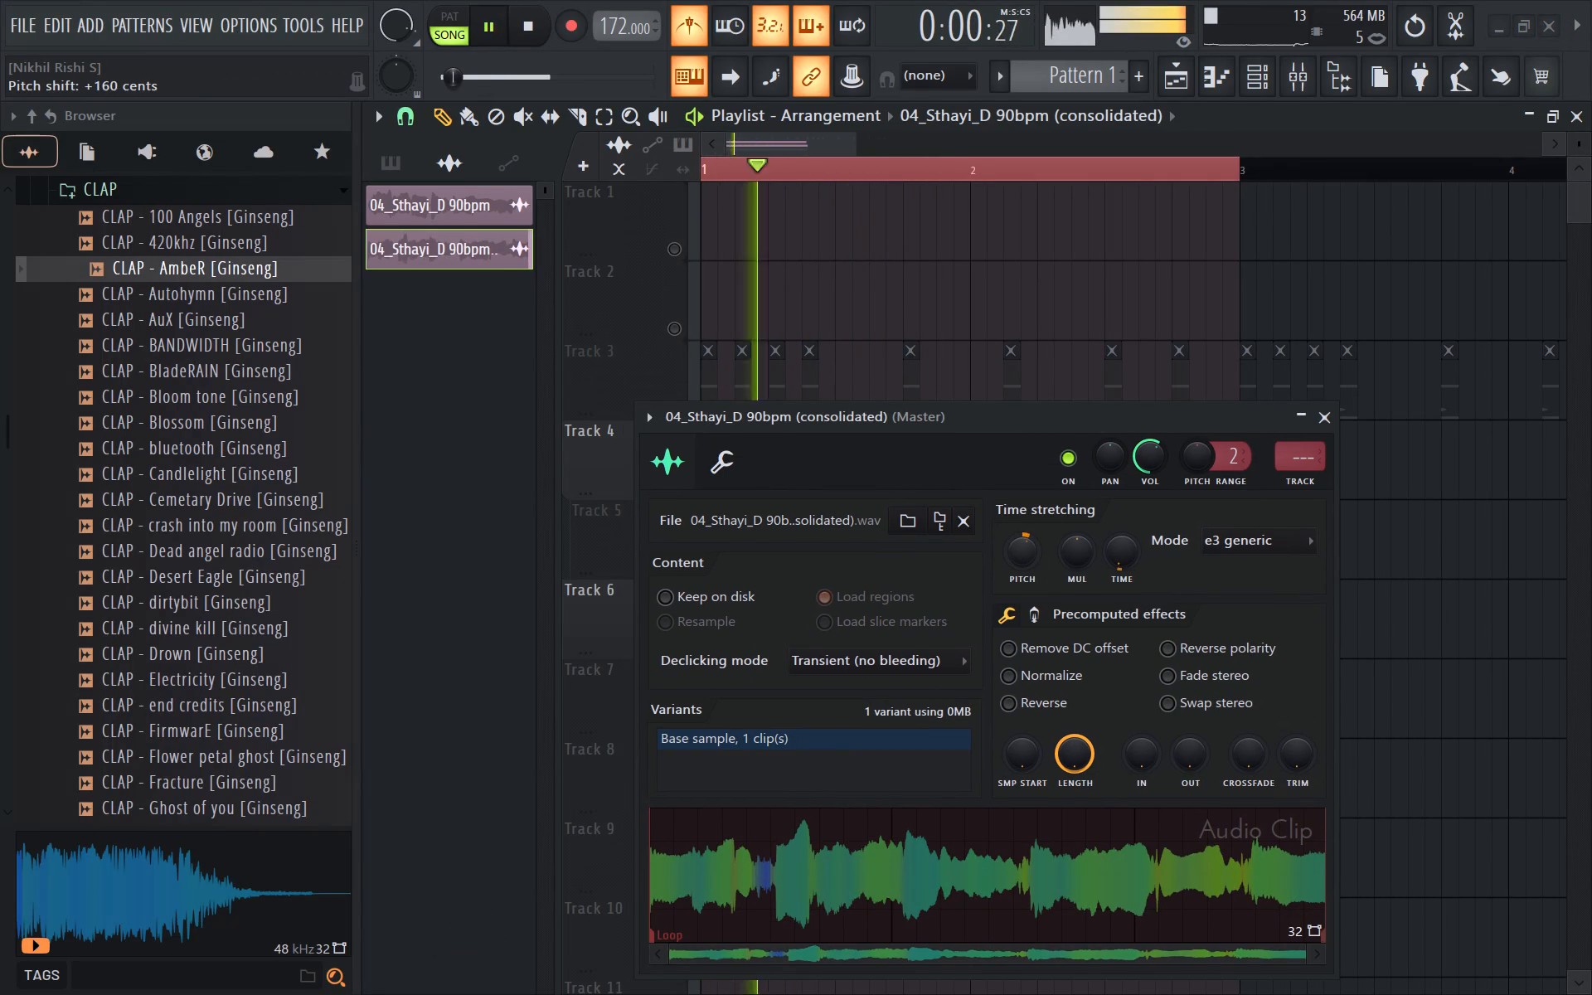
Continue tuning the Sthayi clip's pitch by ear against the beat, trying +230 and +248 cents before setting +383 cents.
drag(1043, 547, 1047, 543)
key(space)
key(space)
key(space)
drag(1034, 558, 1037, 554)
key(space)
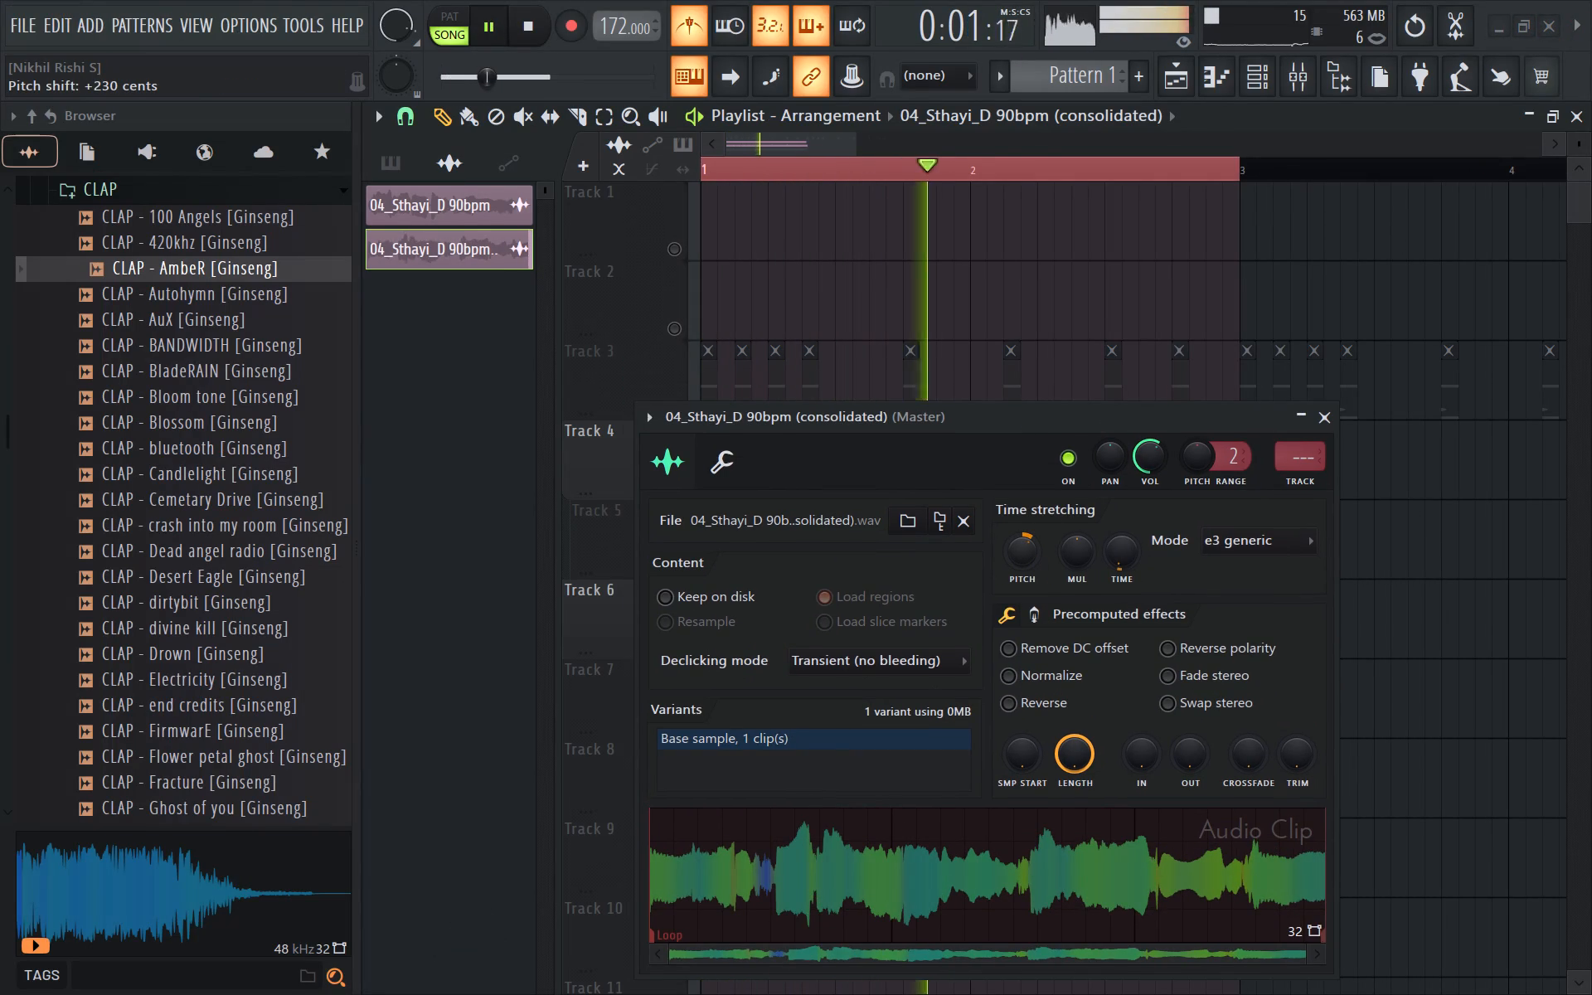
drag(1037, 554, 1043, 551)
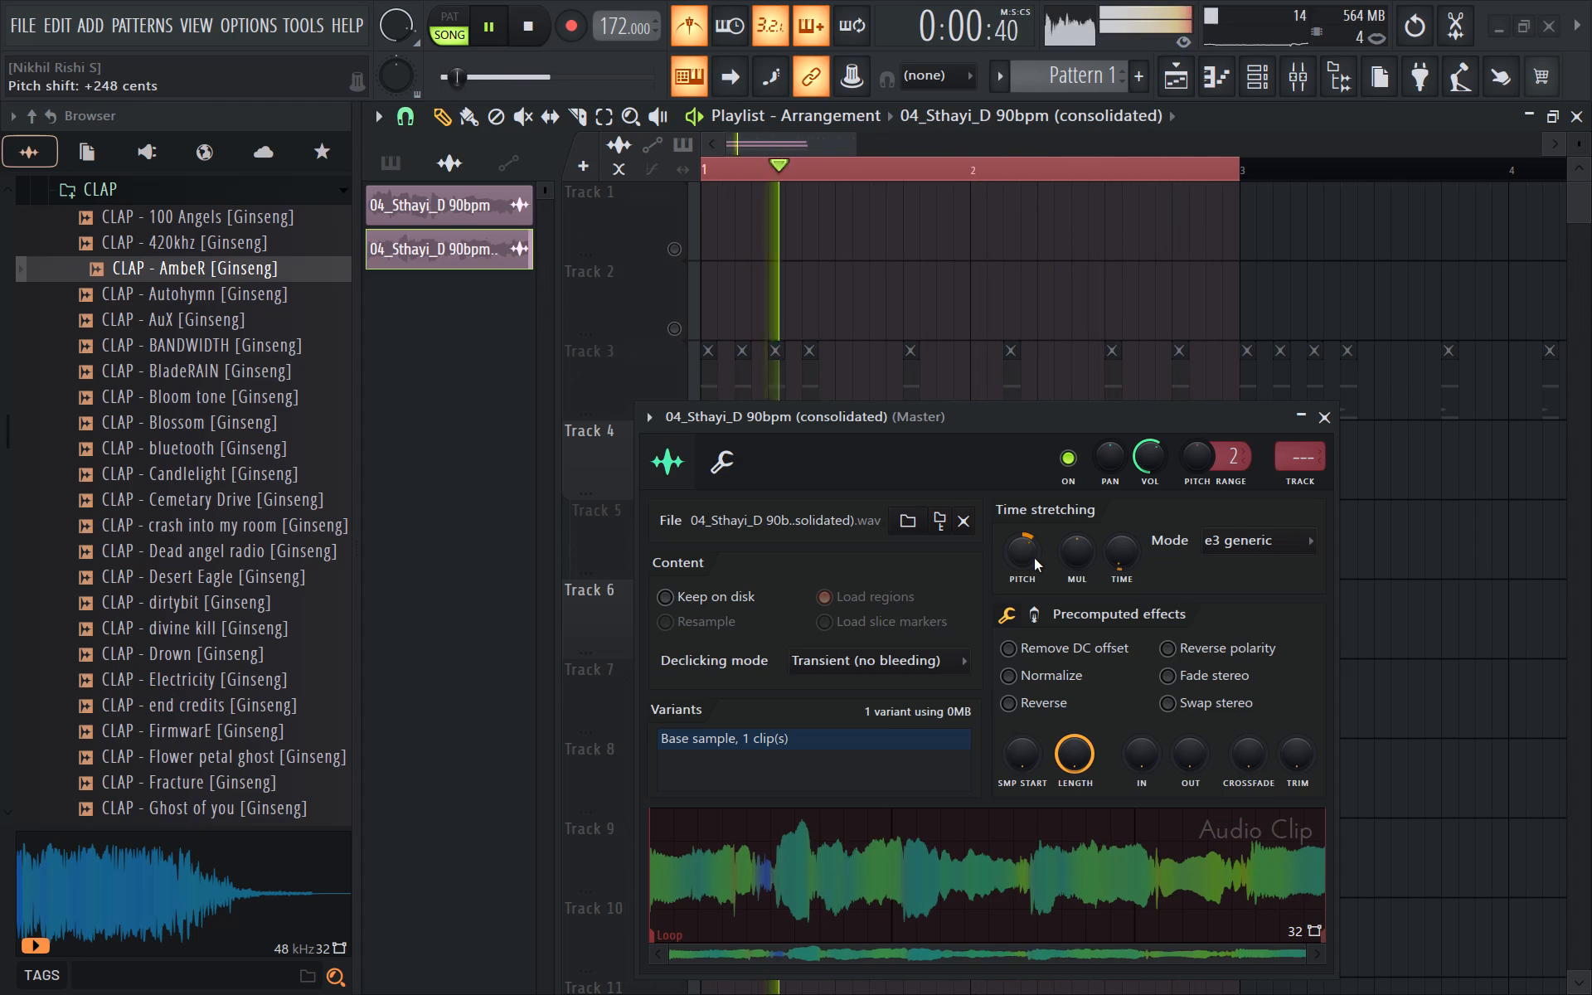
drag(1034, 558, 1051, 549)
drag(1034, 558, 1053, 546)
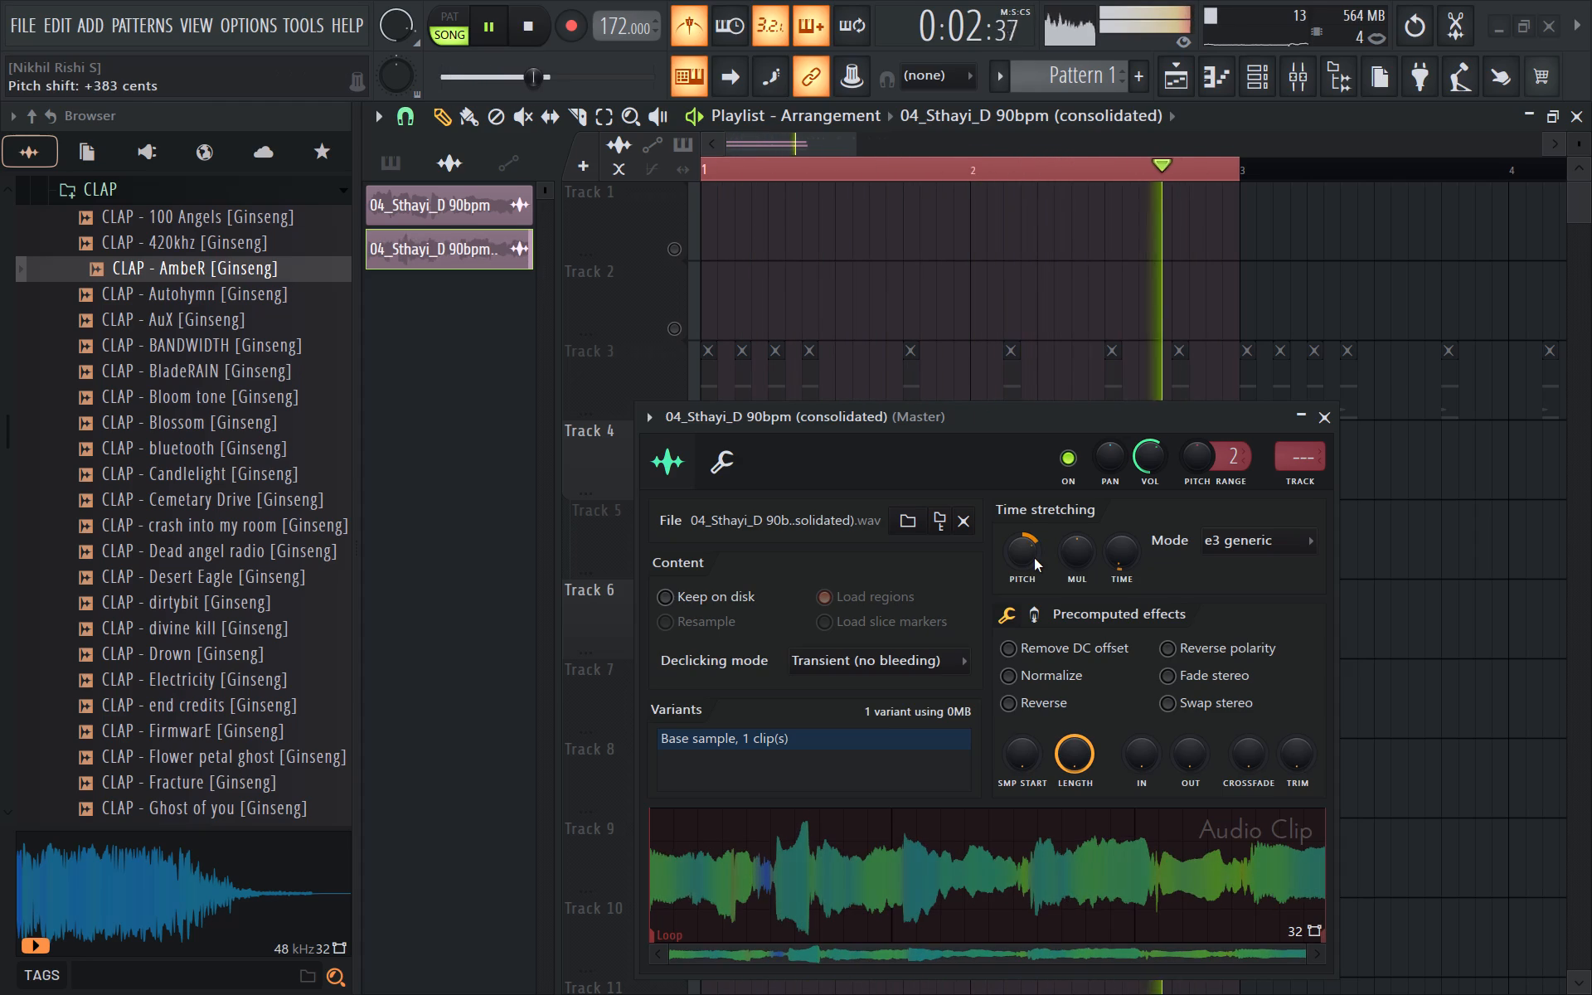
drag(1034, 558, 1032, 559)
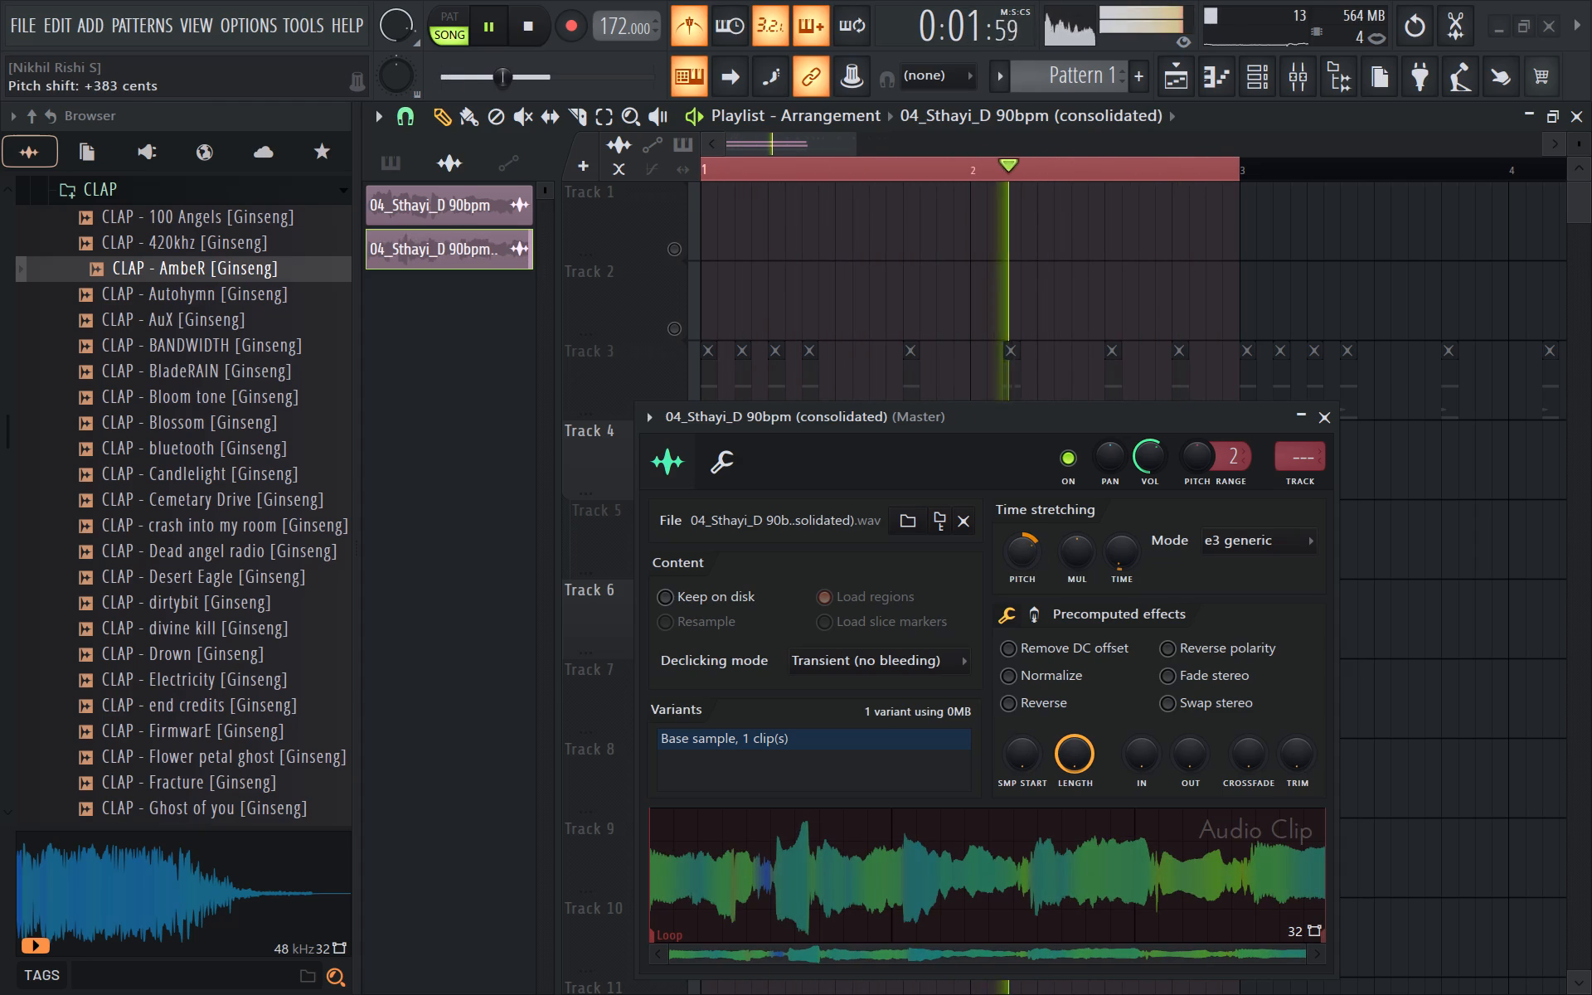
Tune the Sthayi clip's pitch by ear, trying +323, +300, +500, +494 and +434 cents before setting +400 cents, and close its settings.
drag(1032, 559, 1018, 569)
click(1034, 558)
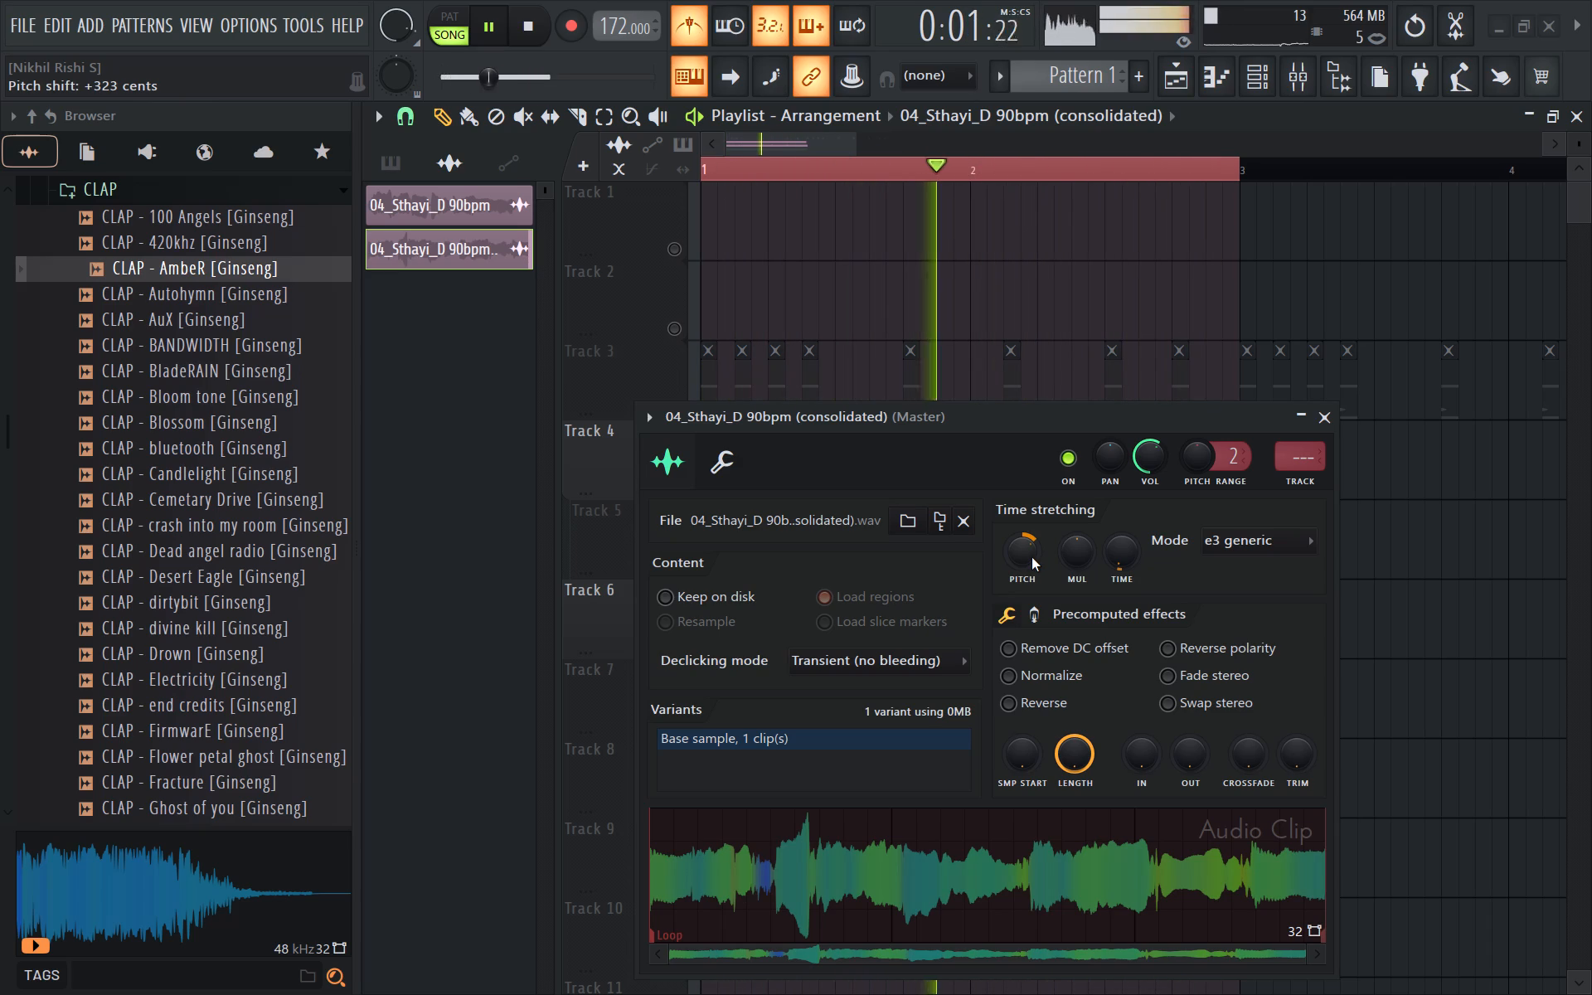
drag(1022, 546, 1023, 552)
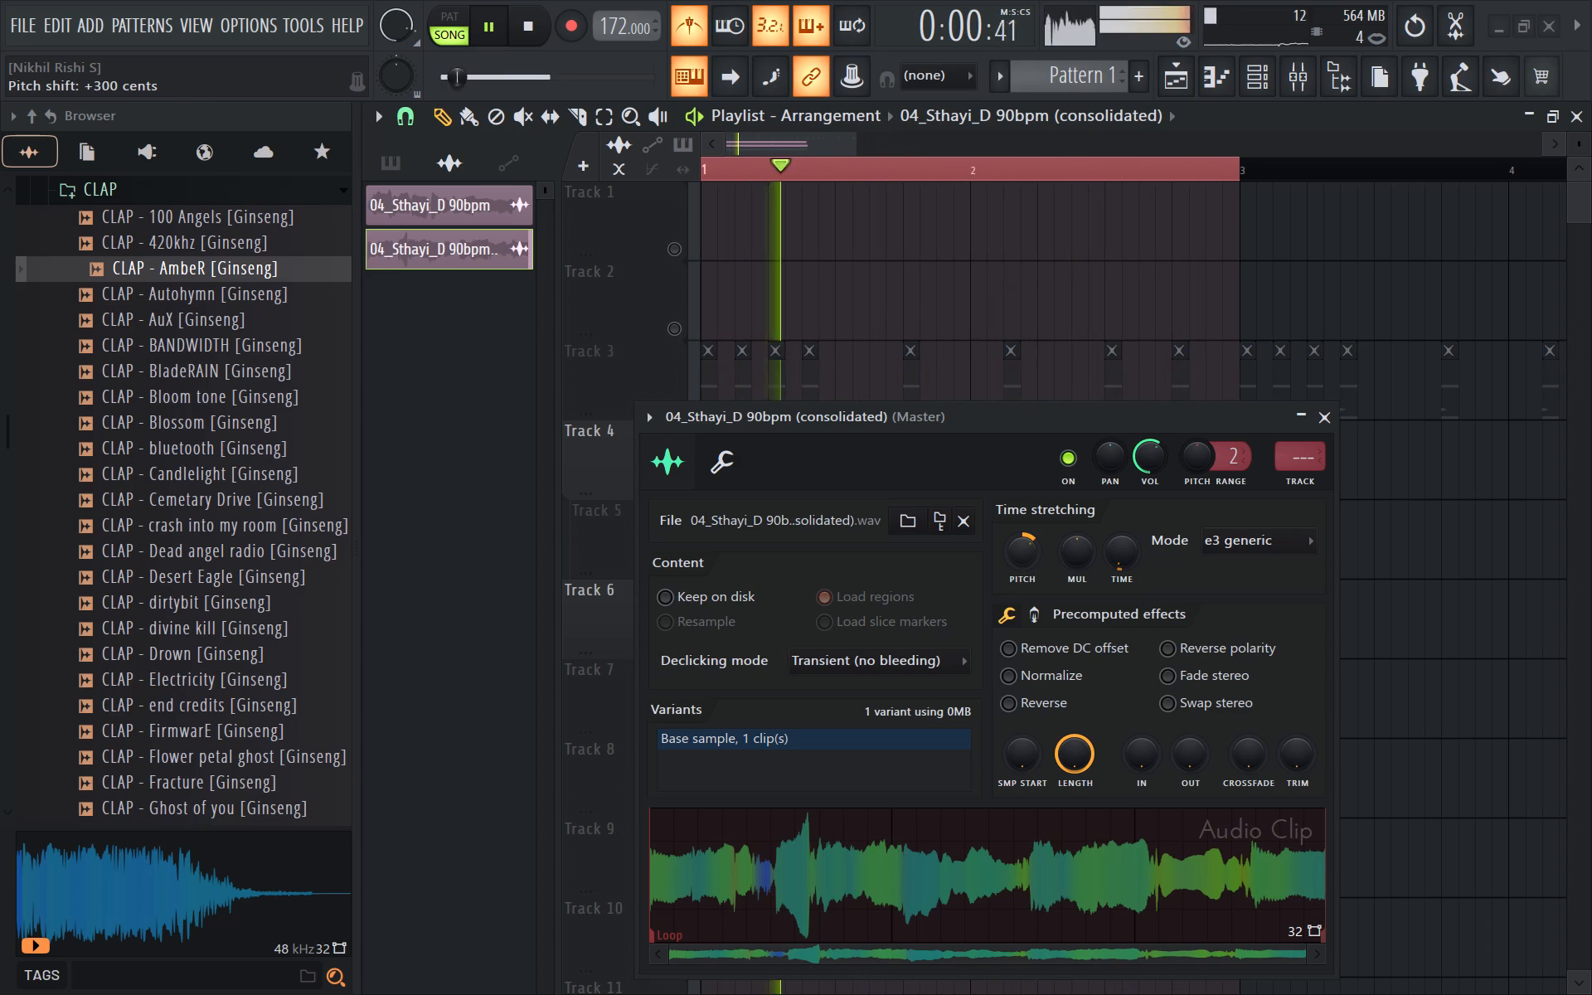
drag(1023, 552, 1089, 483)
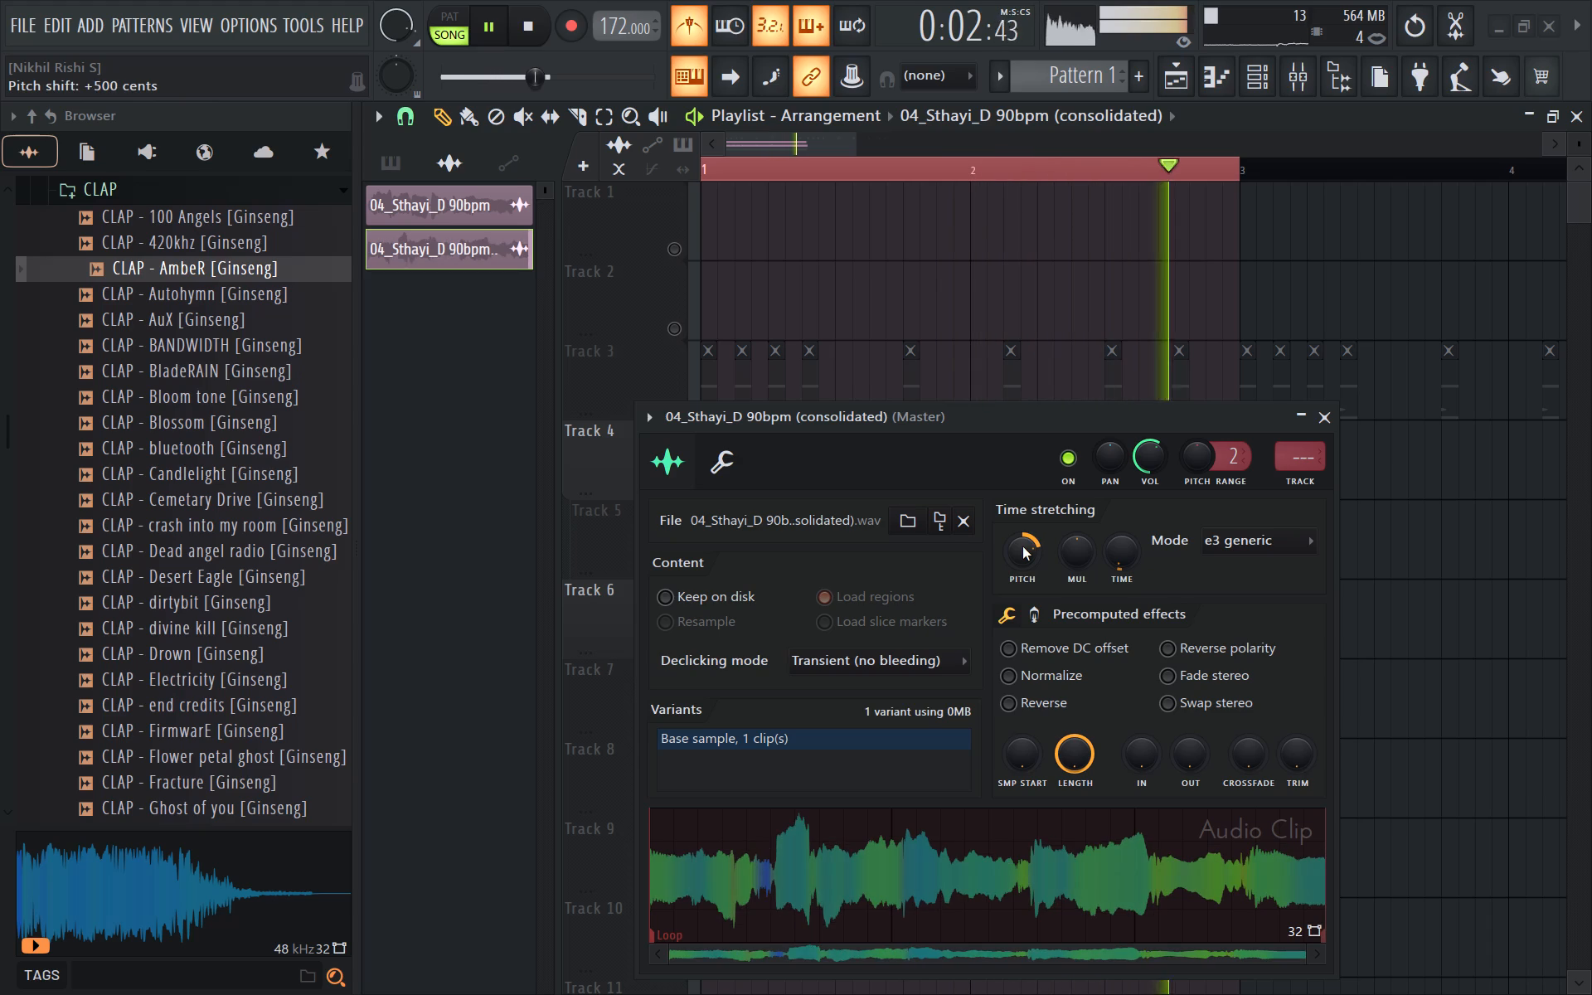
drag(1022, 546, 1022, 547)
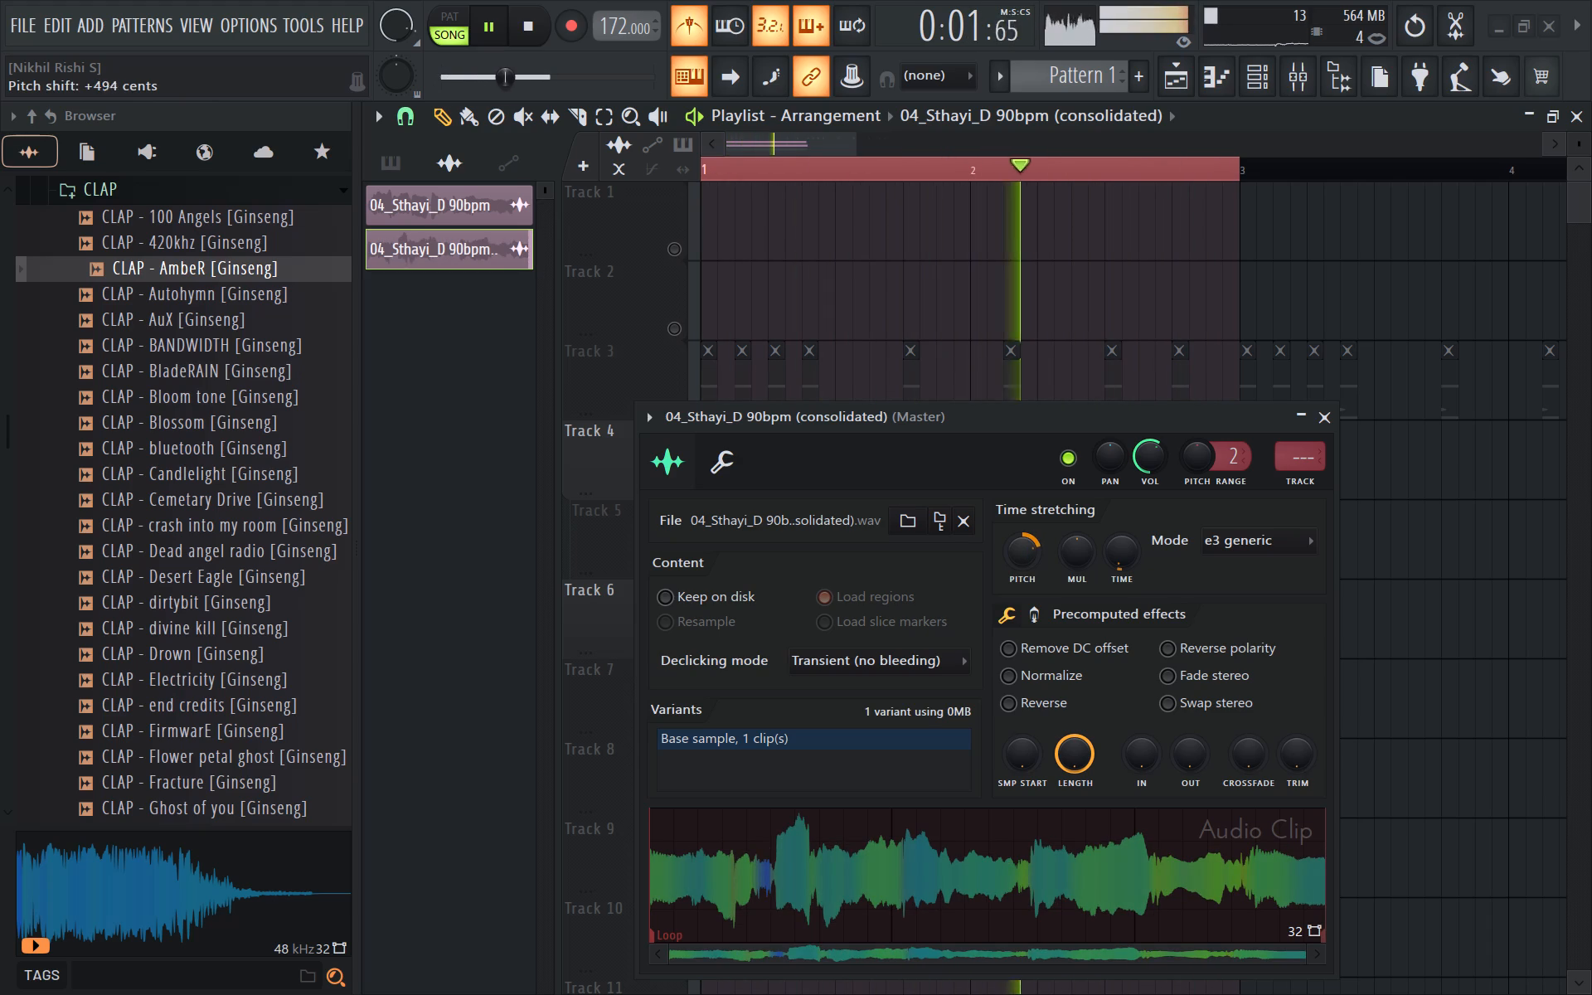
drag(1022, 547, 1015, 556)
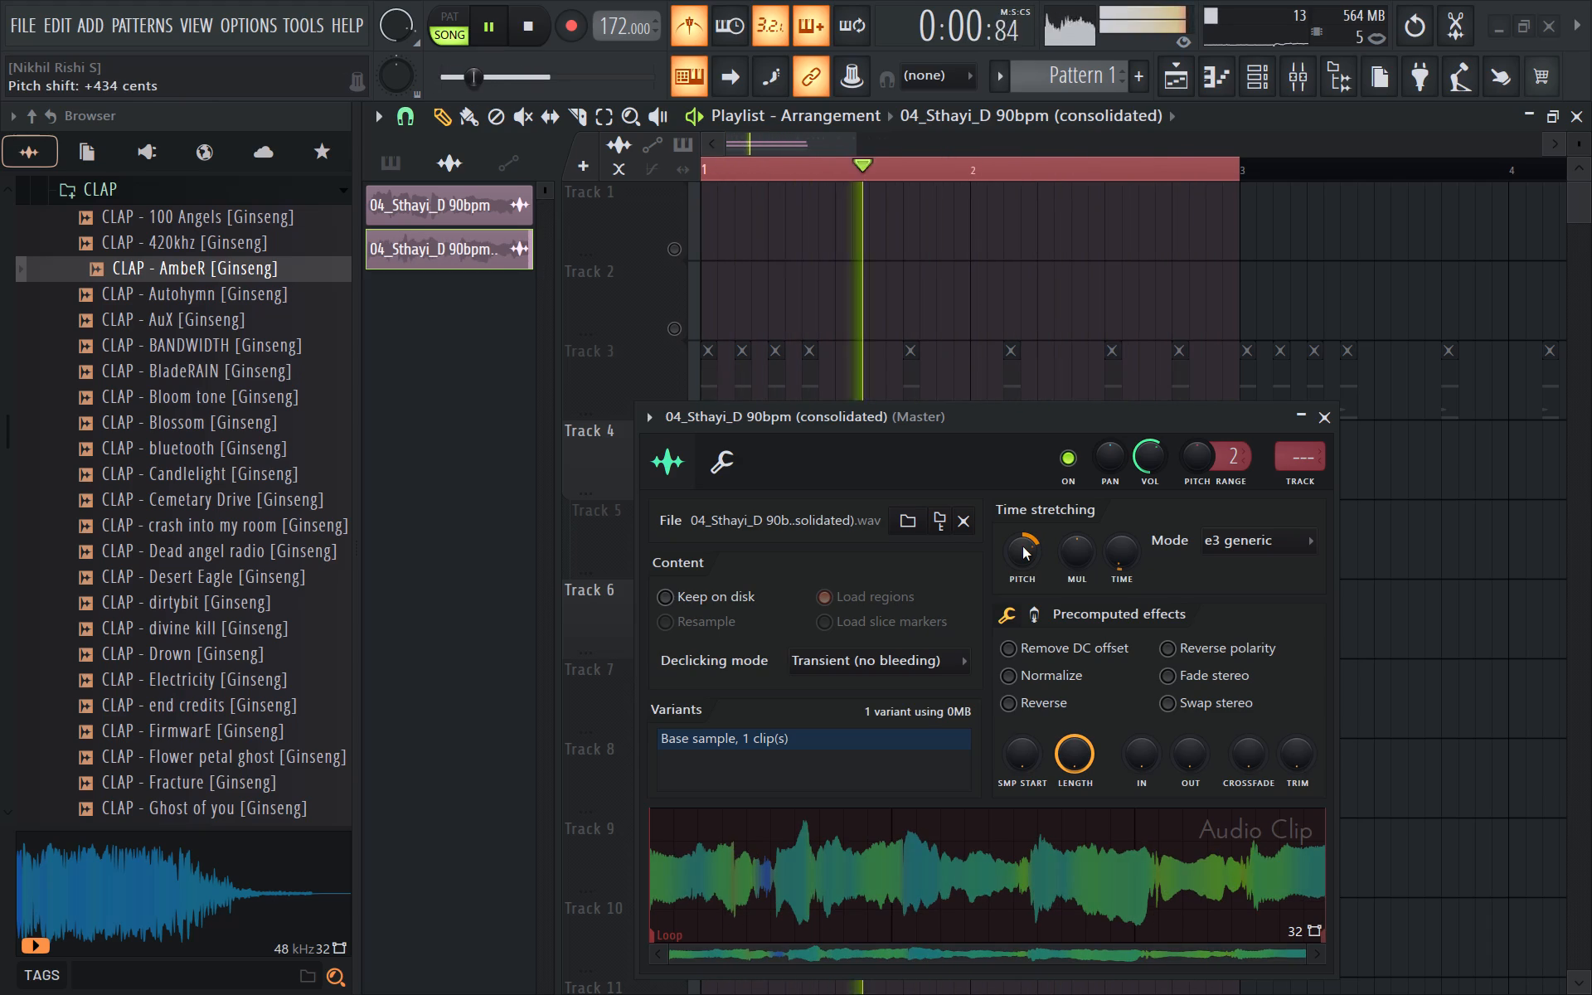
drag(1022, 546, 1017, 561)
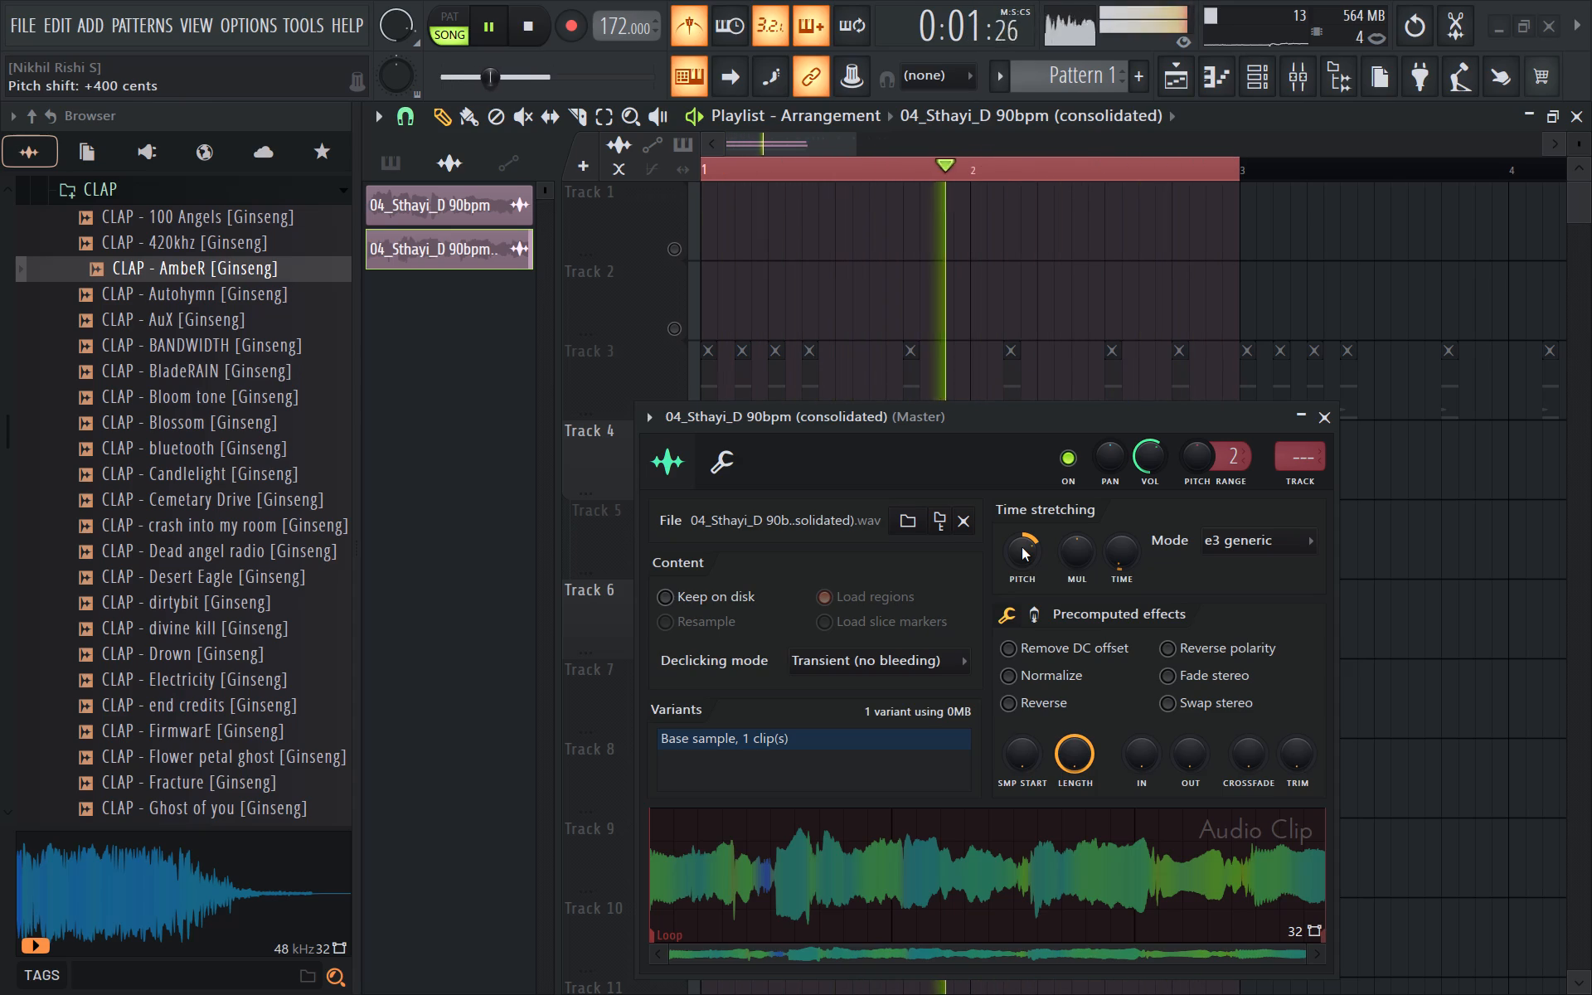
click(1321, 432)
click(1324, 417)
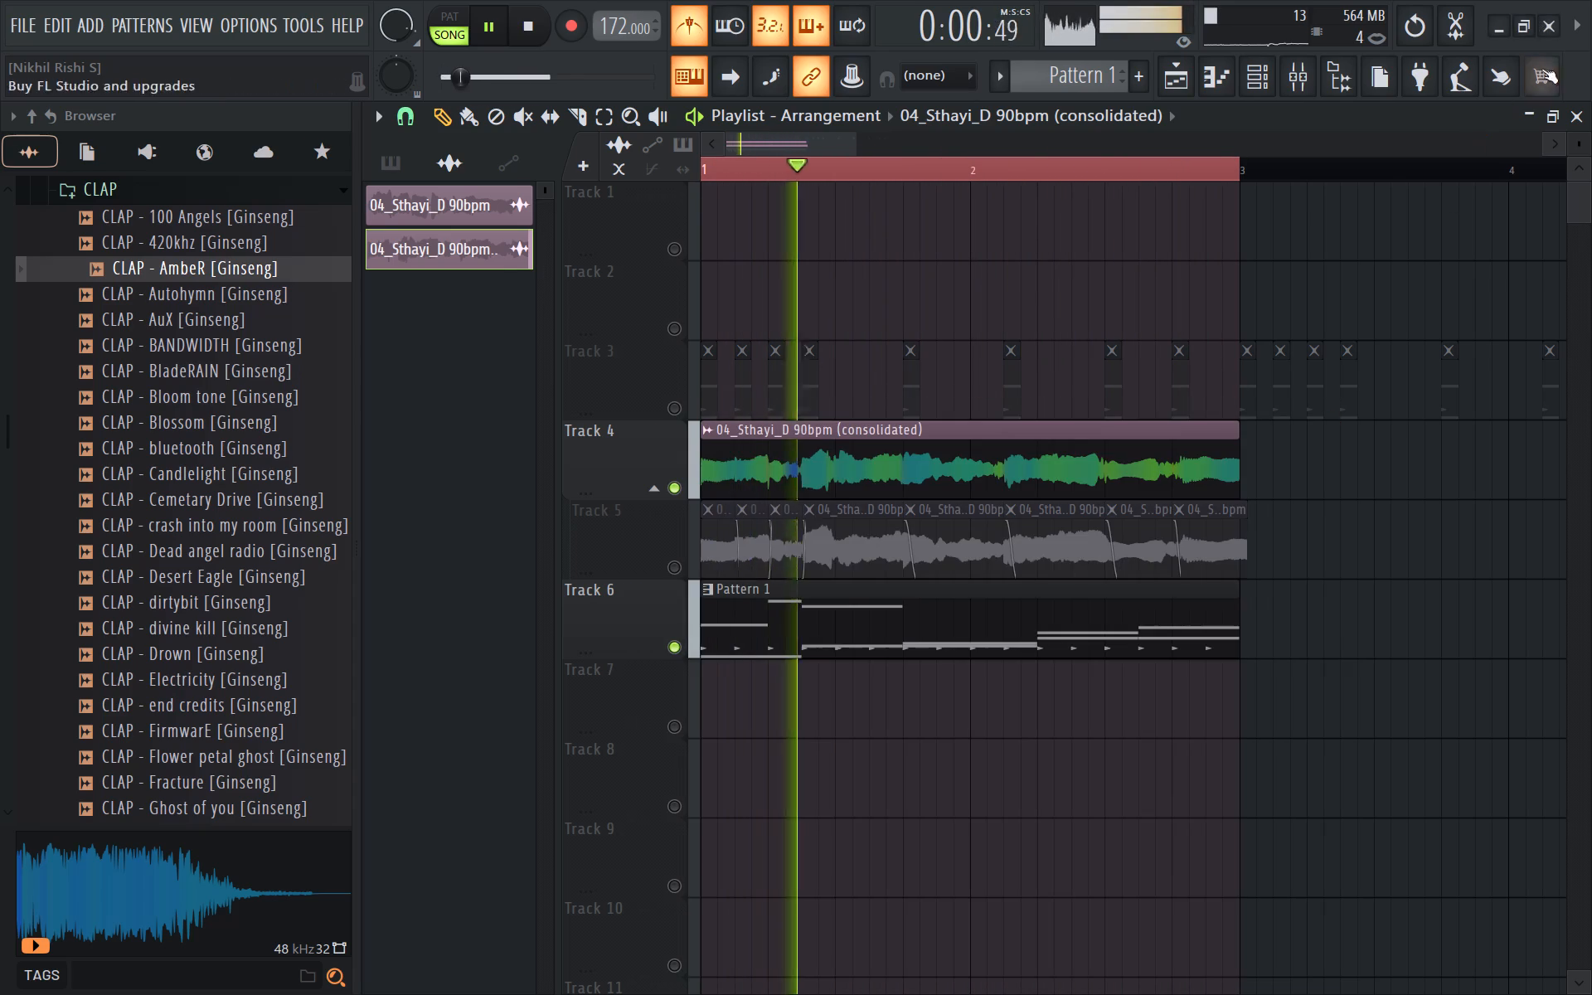
Close FL Studio without saving the project and delete the unused 04_Sthayi_D 90bpm (consolidated).wav sample file.
click(1551, 26)
click(837, 578)
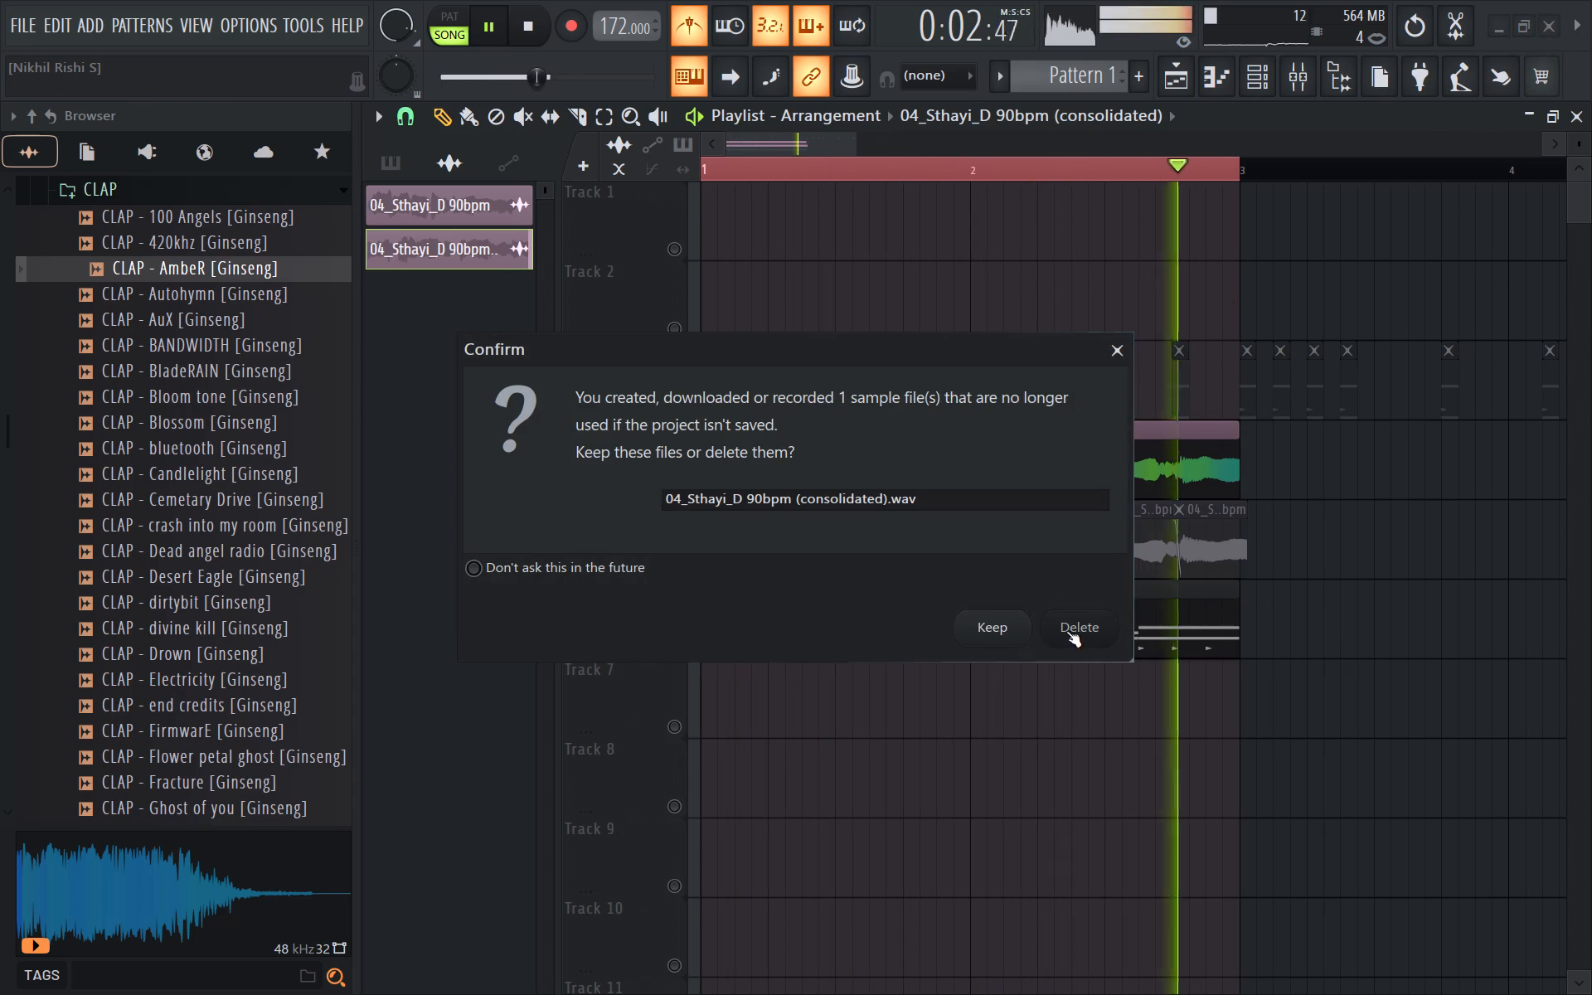
click(1085, 629)
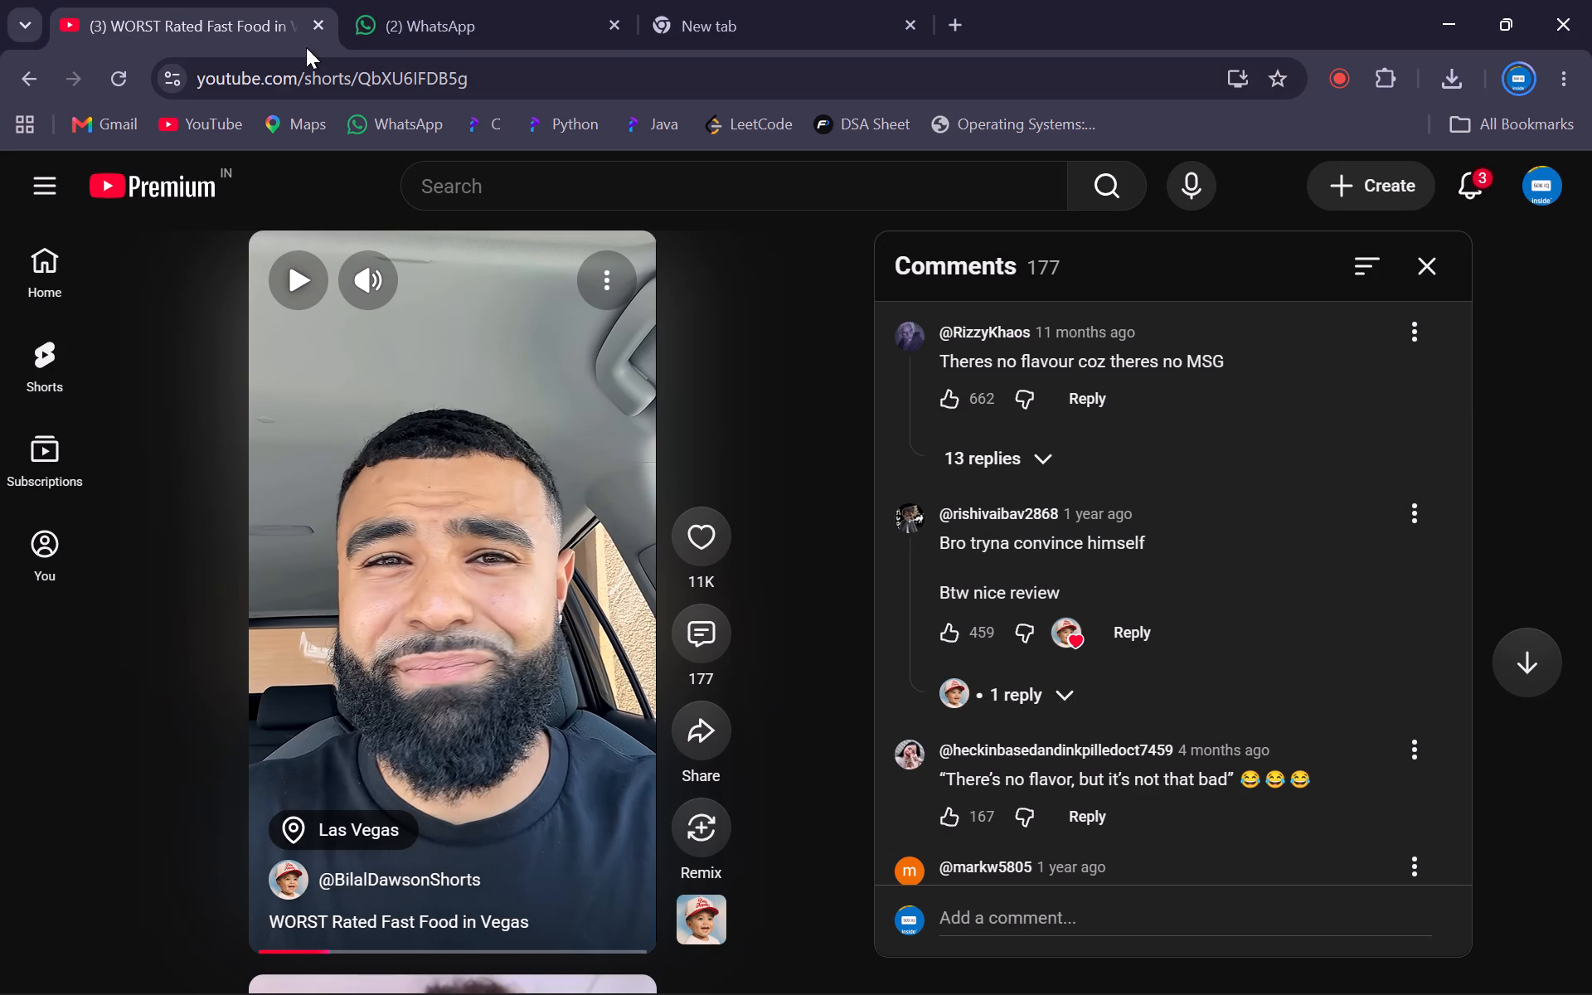